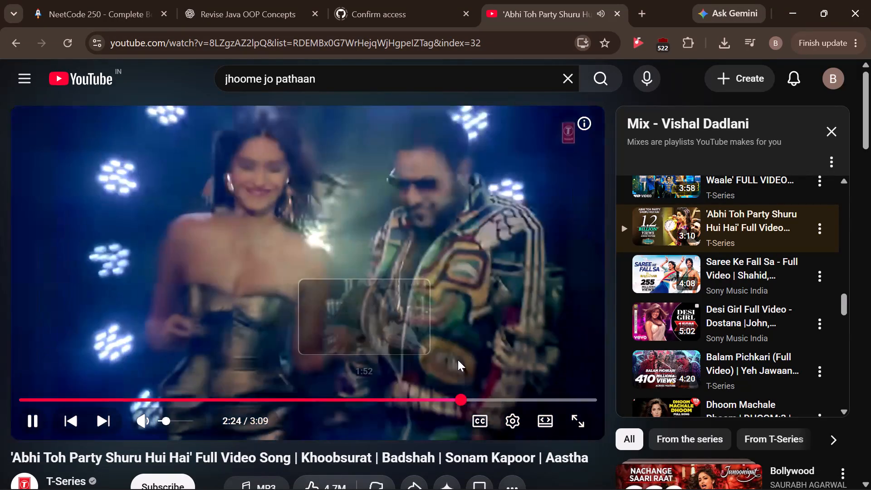
Pause the 'Abhi Toh Party Shuru Hui Hai' video and download its full length as a 128Kbps MP3.
{"action": "scroll", "coordinate": [390, 320], "scroll_direction": "down", "scroll_amount": 1}
{"action": "left_click", "coordinate": [382, 226]}
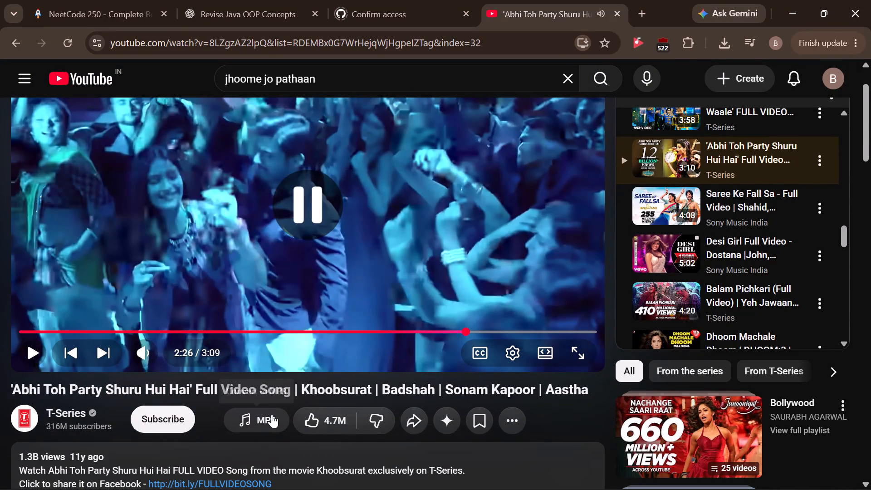
{"action": "left_click", "coordinate": [272, 414]}
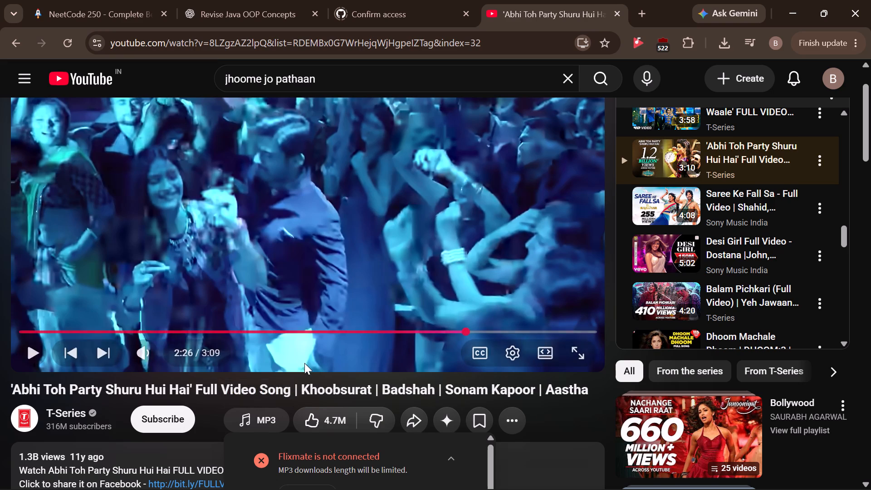
{"action": "scroll", "coordinate": [305, 363], "scroll_direction": "down", "scroll_amount": 3}
{"action": "scroll", "coordinate": [396, 429], "scroll_direction": "down", "scroll_amount": 2}
{"action": "scroll", "coordinate": [507, 401], "scroll_direction": "down", "scroll_amount": 2}
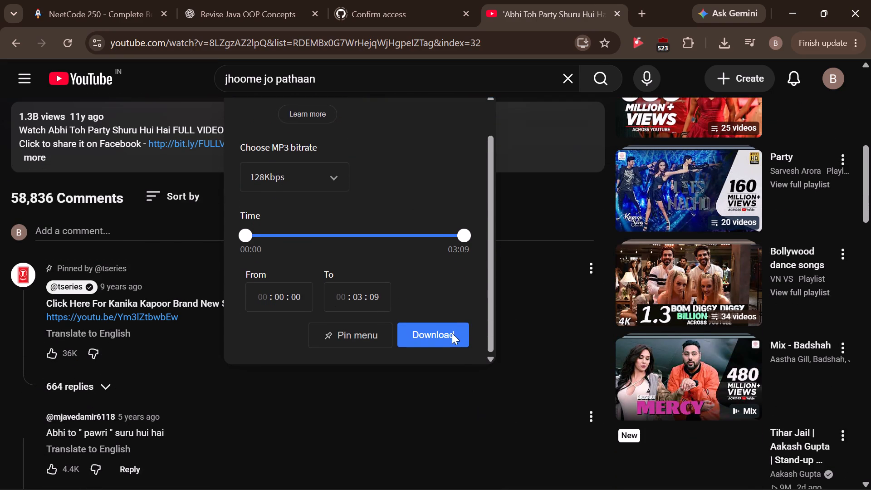
{"action": "left_click", "coordinate": [452, 333]}
Play the 'Saree Ke Fall Sa' video from the Vishal Dadlani mix.
{"action": "scroll", "coordinate": [483, 375], "scroll_direction": "up", "scroll_amount": 3}
{"action": "scroll", "coordinate": [526, 388], "scroll_direction": "up", "scroll_amount": 1}
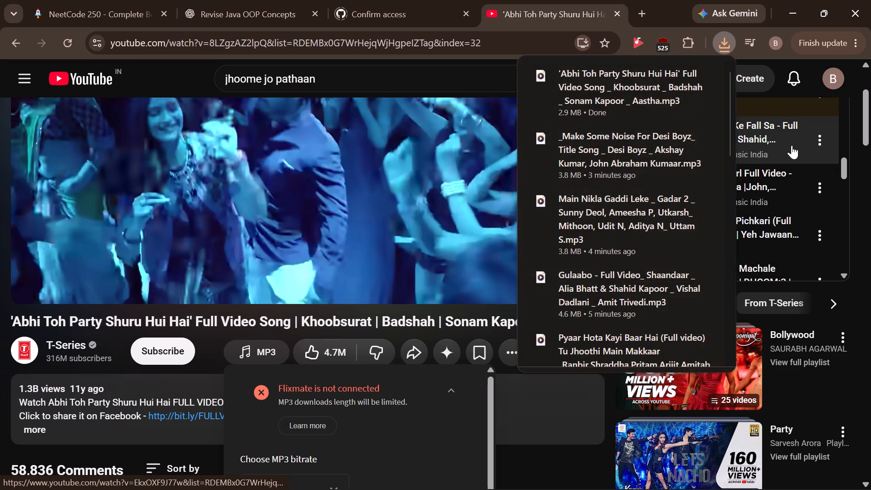
{"action": "left_click", "coordinate": [788, 140]}
Play the 'Ainvayi Ainvayi' song from the mix and preview it from about 1:14 and 2:24.
{"action": "scroll", "coordinate": [790, 225], "scroll_direction": "down", "scroll_amount": 1}
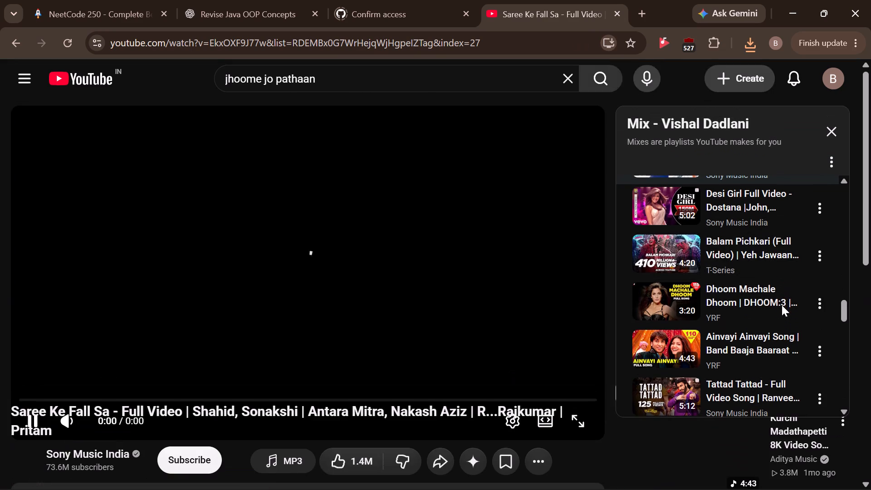
{"action": "scroll", "coordinate": [692, 299], "scroll_direction": "down", "scroll_amount": 1}
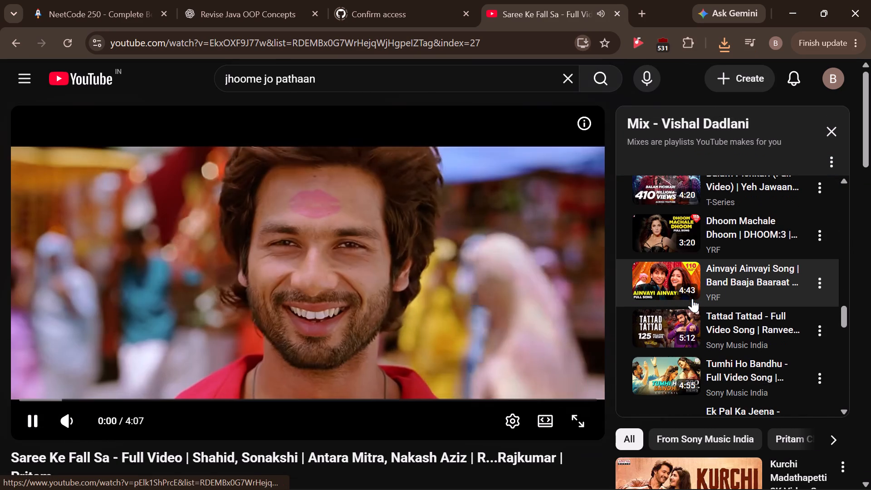
{"action": "left_click", "coordinate": [749, 280]}
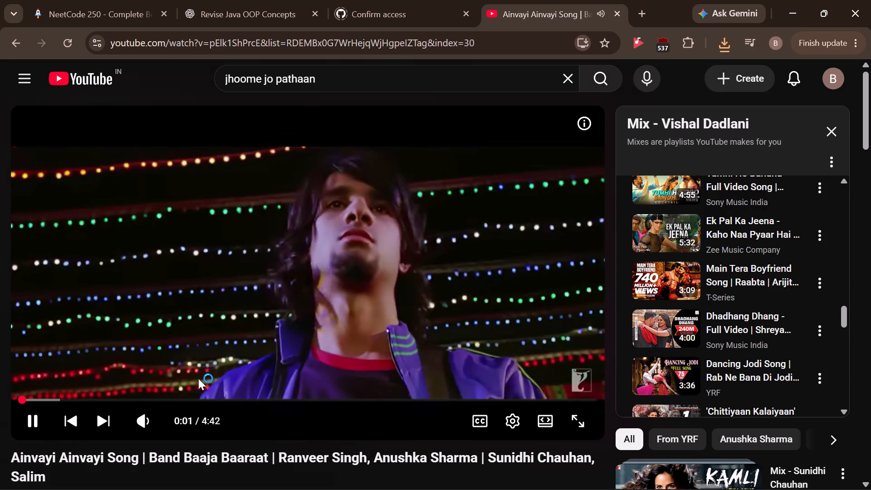
{"action": "left_click", "coordinate": [172, 398]}
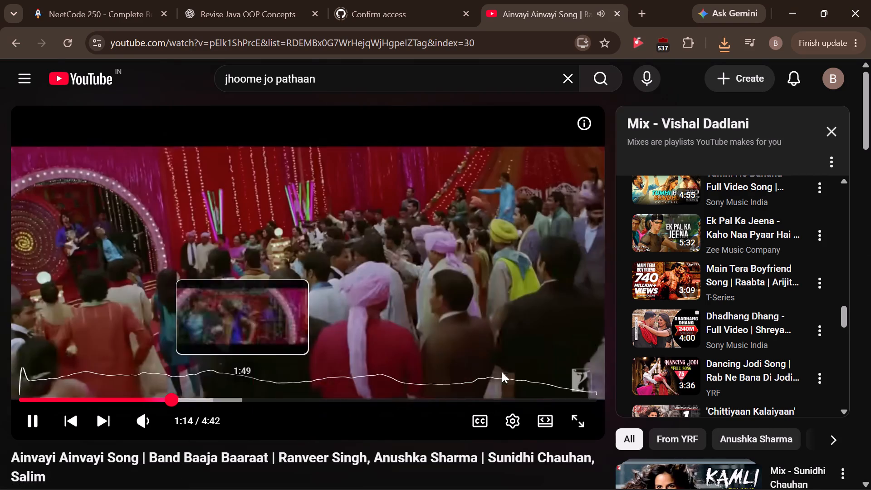
{"action": "scroll", "coordinate": [717, 335], "scroll_direction": "up", "scroll_amount": 2}
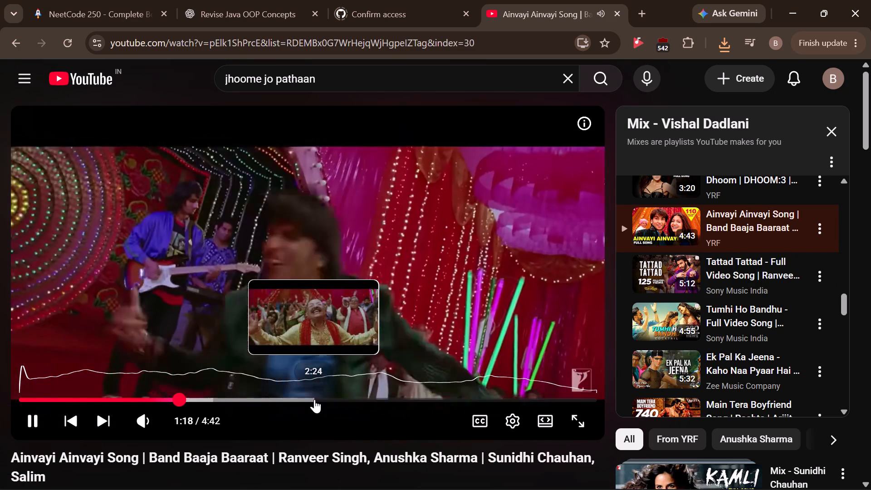
{"action": "left_click", "coordinate": [314, 399]}
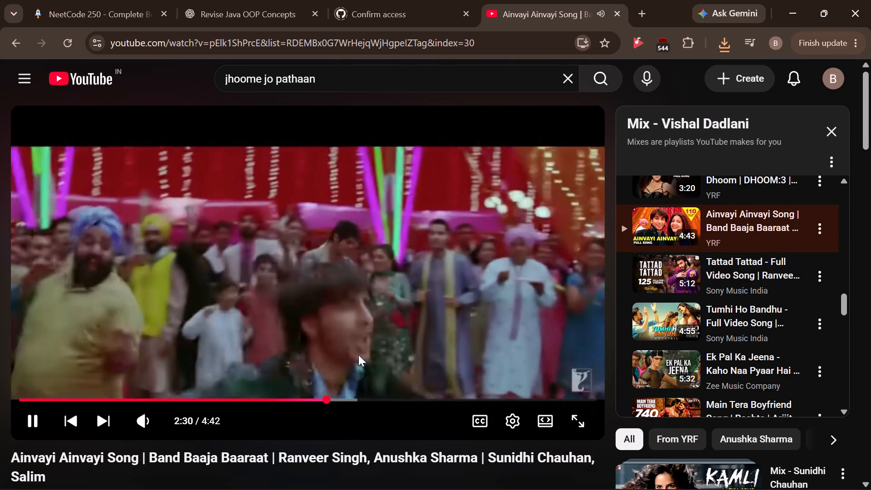
Pause the 'Ainvayi Ainvayi' video and download its full length as a 128Kbps MP3.
{"action": "scroll", "coordinate": [421, 361], "scroll_direction": "down", "scroll_amount": 1}
{"action": "left_click", "coordinate": [439, 248]}
{"action": "left_click", "coordinate": [260, 434]}
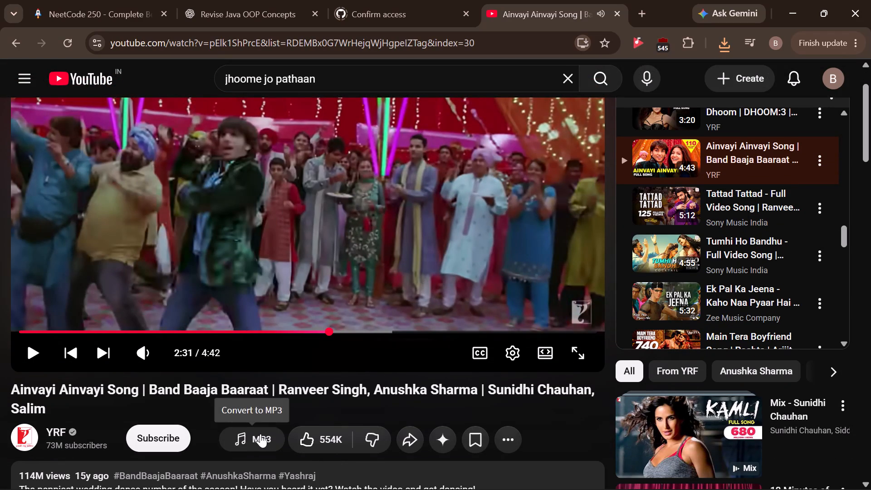
{"action": "scroll", "coordinate": [314, 339], "scroll_direction": "down", "scroll_amount": 4}
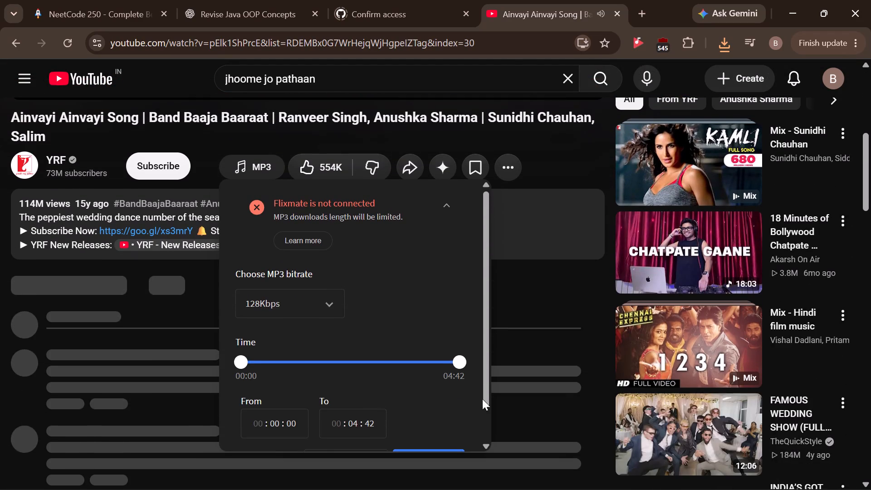
{"action": "scroll", "coordinate": [444, 399], "scroll_direction": "down", "scroll_amount": 2}
{"action": "left_click", "coordinate": [428, 420]}
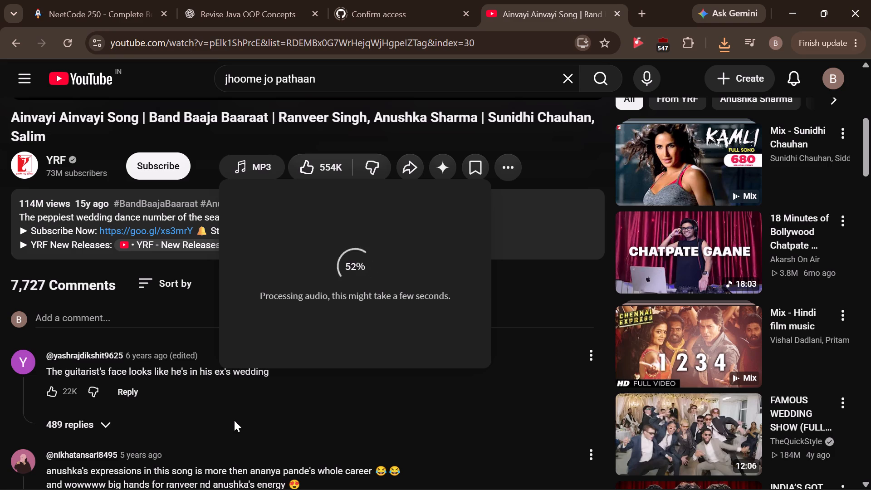
Dismiss the downloads list and play the 'Bhool Bhulaiyaa 2' title track from the mix.
{"action": "scroll", "coordinate": [577, 416], "scroll_direction": "up", "scroll_amount": 1}
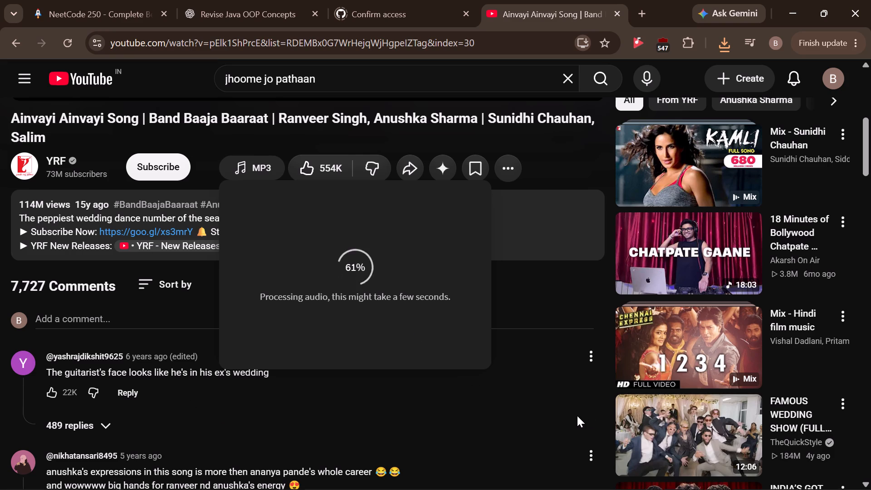
{"action": "scroll", "coordinate": [577, 416], "scroll_direction": "up", "scroll_amount": 2}
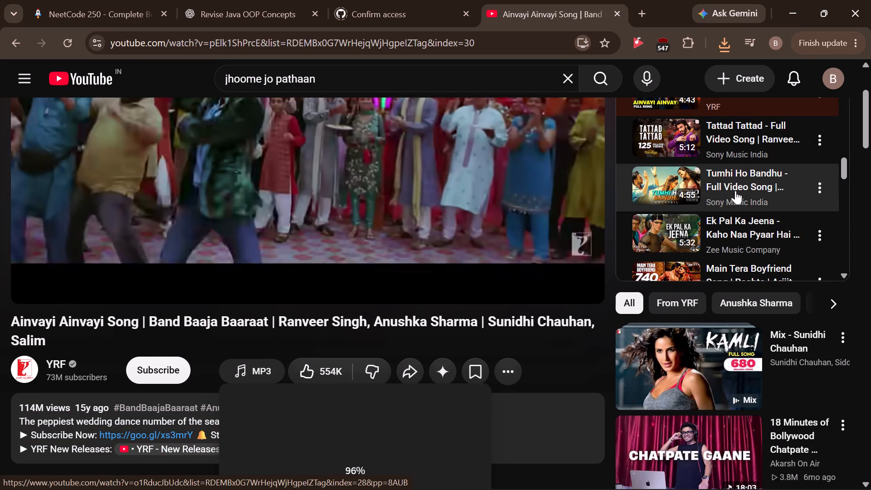
{"action": "scroll", "coordinate": [735, 219], "scroll_direction": "down", "scroll_amount": 2}
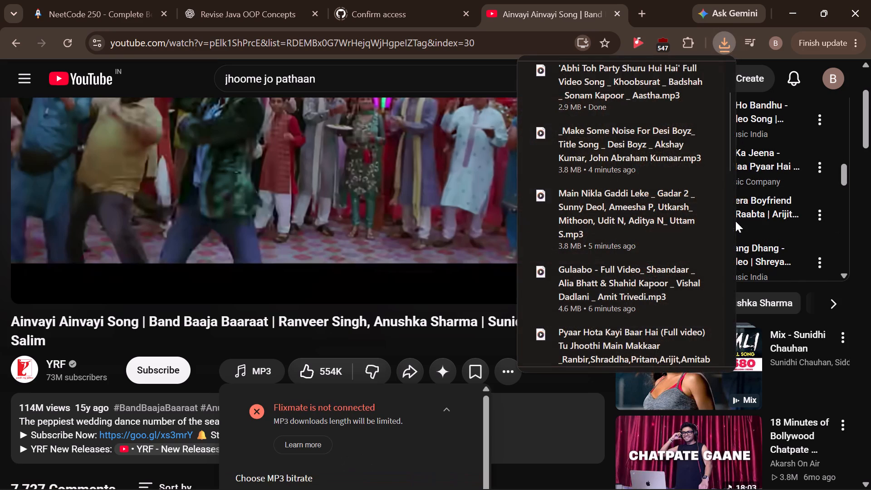
{"action": "scroll", "coordinate": [766, 218], "scroll_direction": "down", "scroll_amount": 1}
{"action": "left_click", "coordinate": [665, 20]}
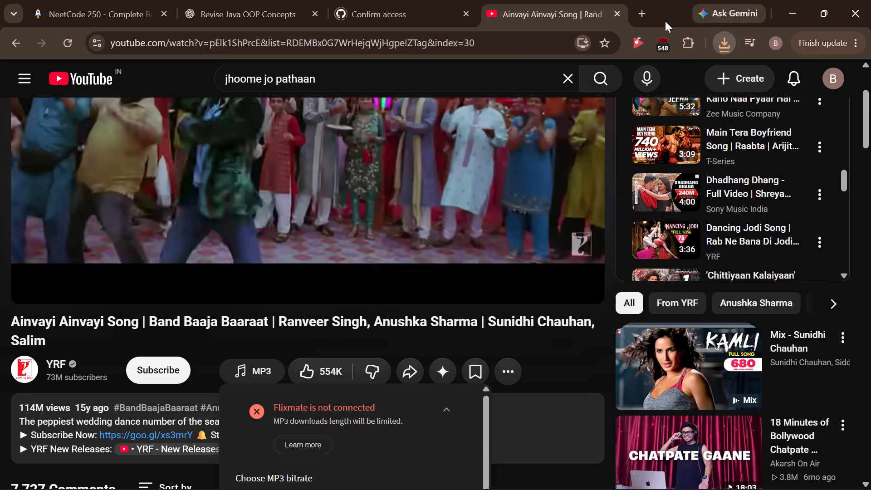
{"action": "scroll", "coordinate": [738, 219], "scroll_direction": "down", "scroll_amount": 1}
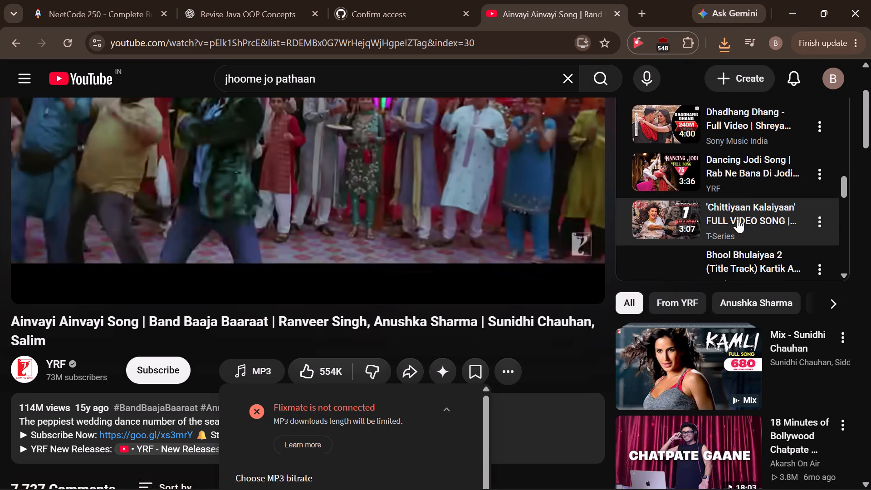
{"action": "scroll", "coordinate": [742, 197], "scroll_direction": "down", "scroll_amount": 1}
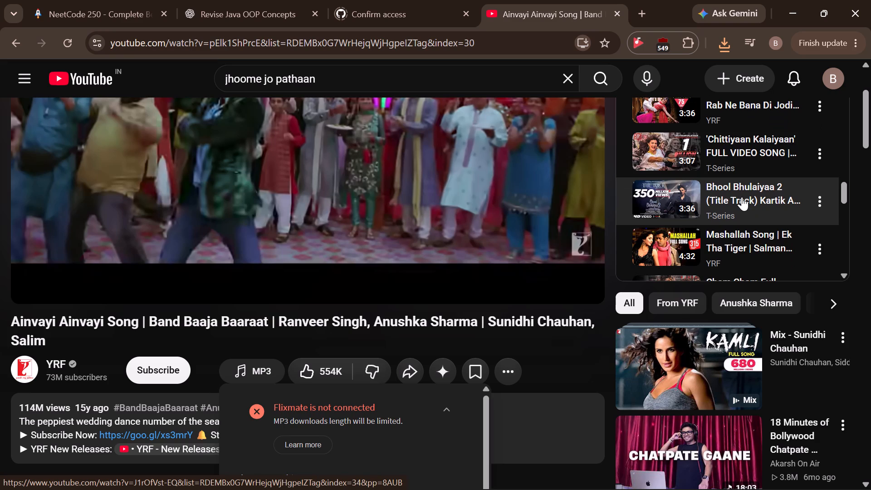
{"action": "left_click", "coordinate": [742, 197]}
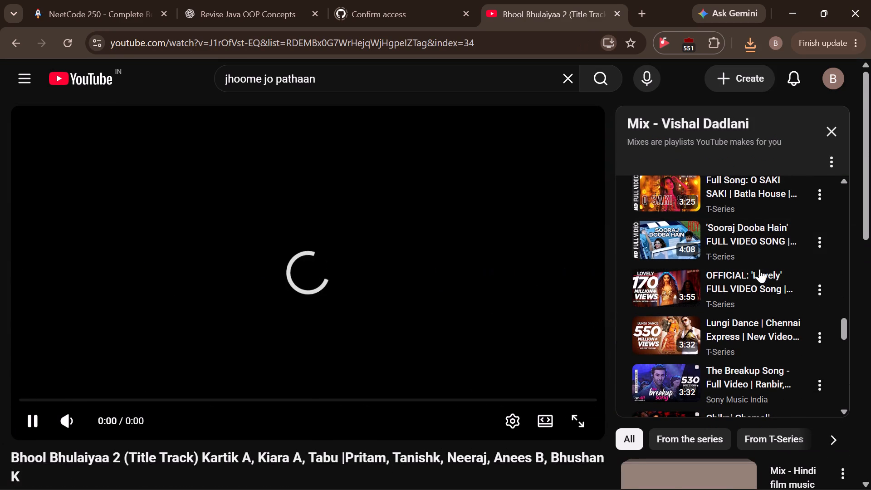
Look through the songs following the 'Bhool Bhulaiyaa 2' title track in the mix for more candidates.
{"action": "scroll", "coordinate": [725, 265], "scroll_direction": "up", "scroll_amount": 3}
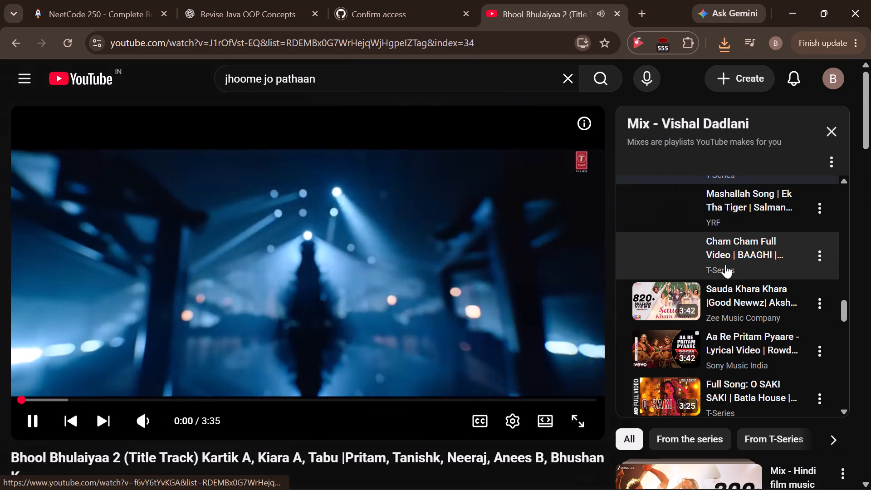
{"action": "scroll", "coordinate": [725, 265], "scroll_direction": "up", "scroll_amount": 1}
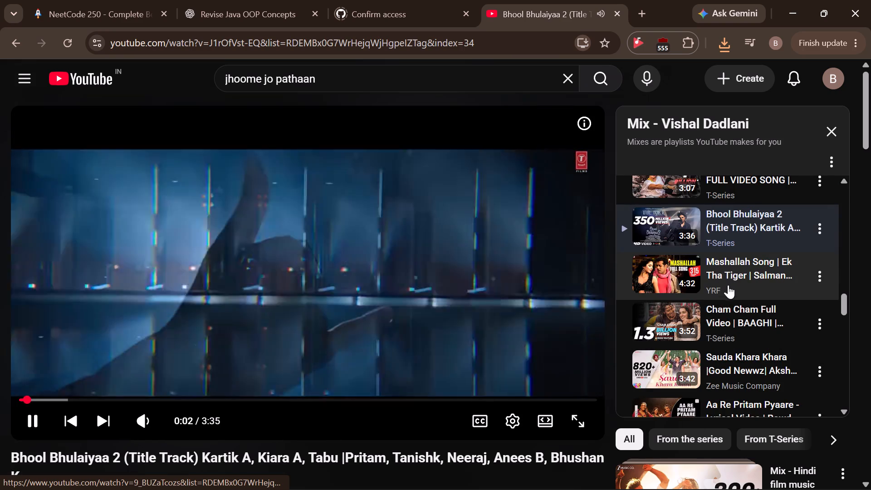
{"action": "scroll", "coordinate": [746, 326], "scroll_direction": "down", "scroll_amount": 2}
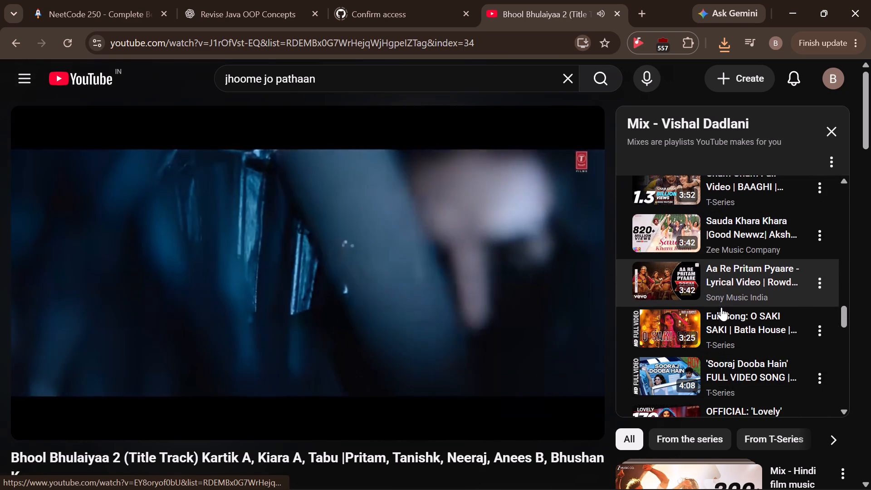
{"action": "scroll", "coordinate": [721, 307], "scroll_direction": "down", "scroll_amount": 2}
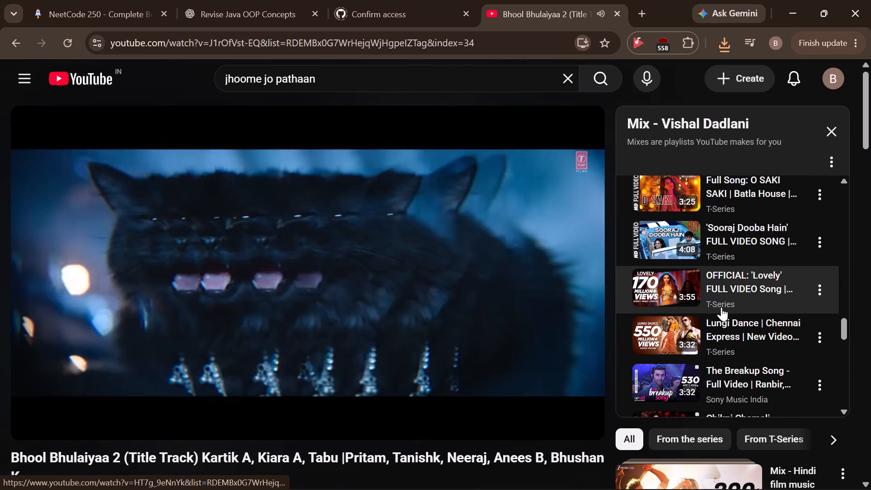
{"action": "scroll", "coordinate": [721, 307], "scroll_direction": "down", "scroll_amount": 2}
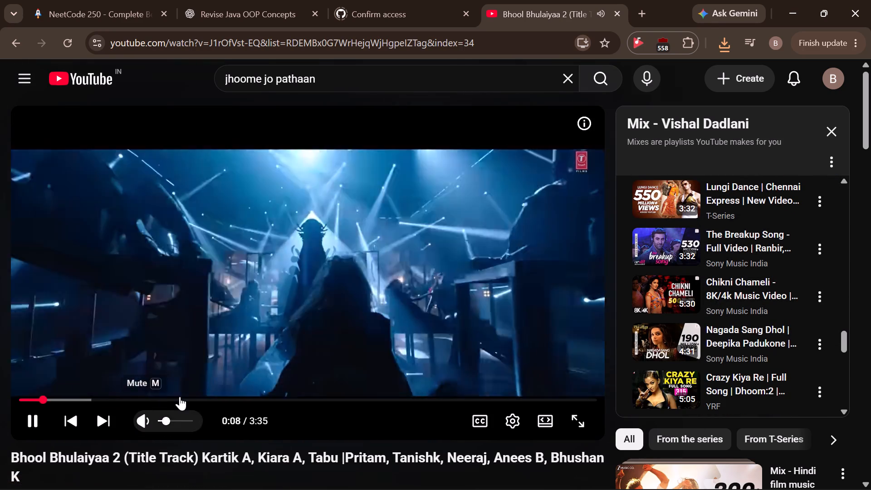
Preview the 'Bhool Bhulaiyaa 2' title track from about 1:12, 1:45, 2:05 and 1:55.
{"action": "left_click", "coordinate": [211, 399]}
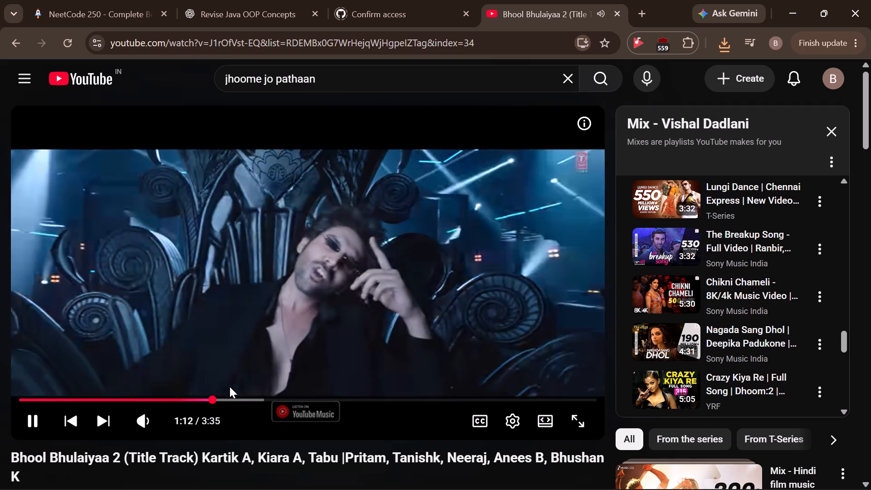
{"action": "left_click", "coordinate": [302, 399]}
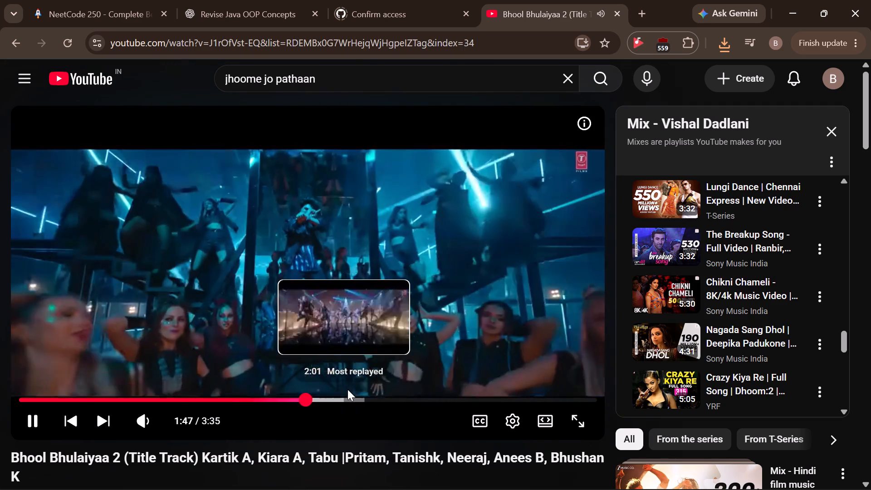
{"action": "left_click", "coordinate": [354, 399]}
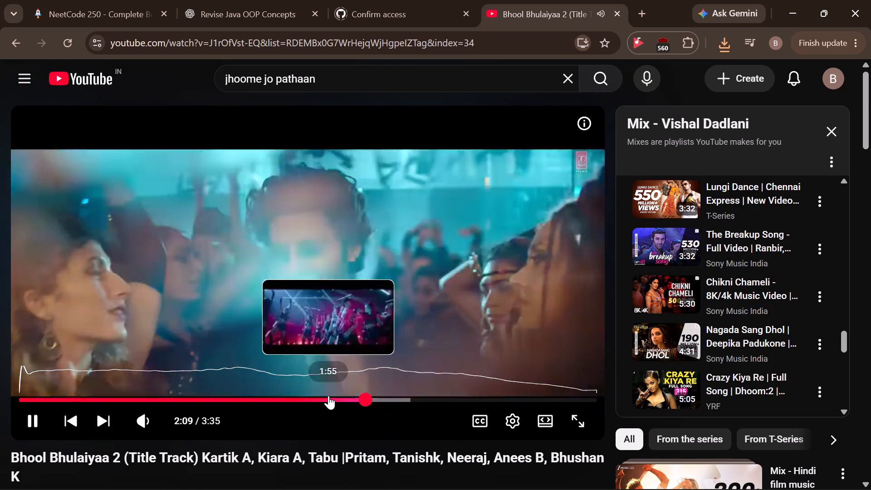
{"action": "left_click", "coordinate": [328, 396]}
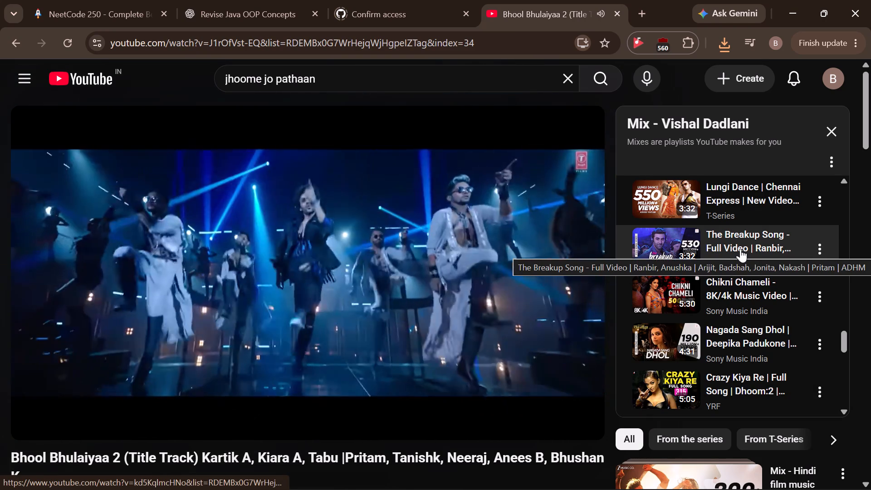
Play 'The Breakup Song' from the mix and preview it from about 1:01.
{"action": "left_click", "coordinate": [740, 249]}
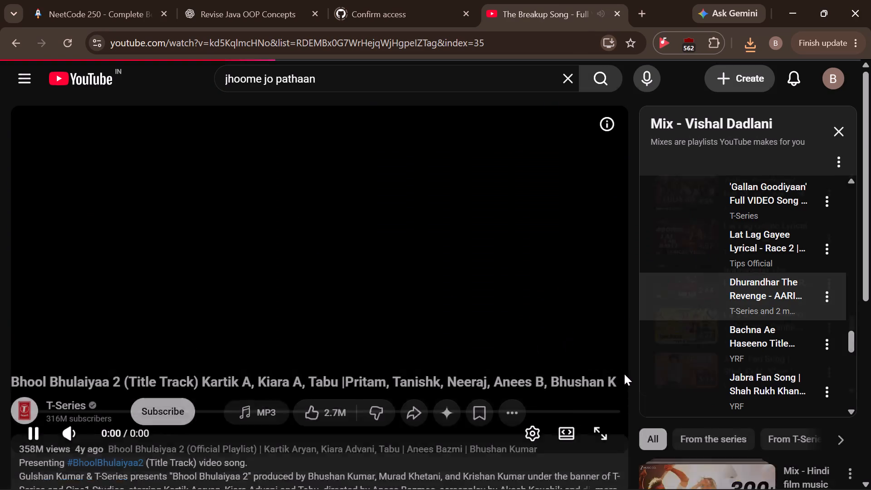
{"action": "scroll", "coordinate": [736, 343], "scroll_direction": "up", "scroll_amount": 1}
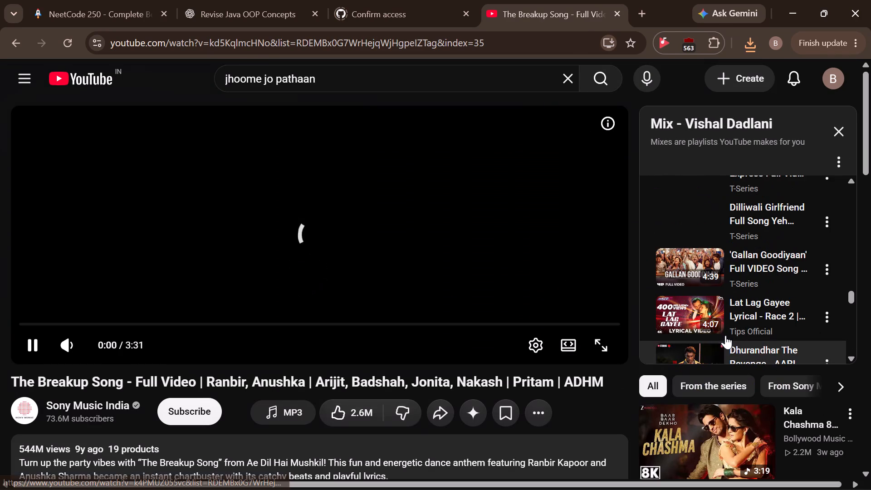
{"action": "scroll", "coordinate": [714, 296], "scroll_direction": "up", "scroll_amount": 2}
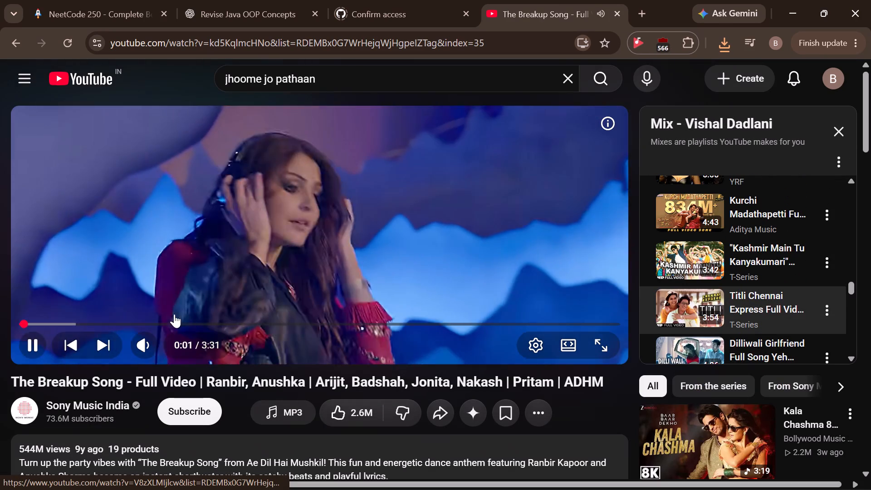
{"action": "left_click", "coordinate": [194, 321]}
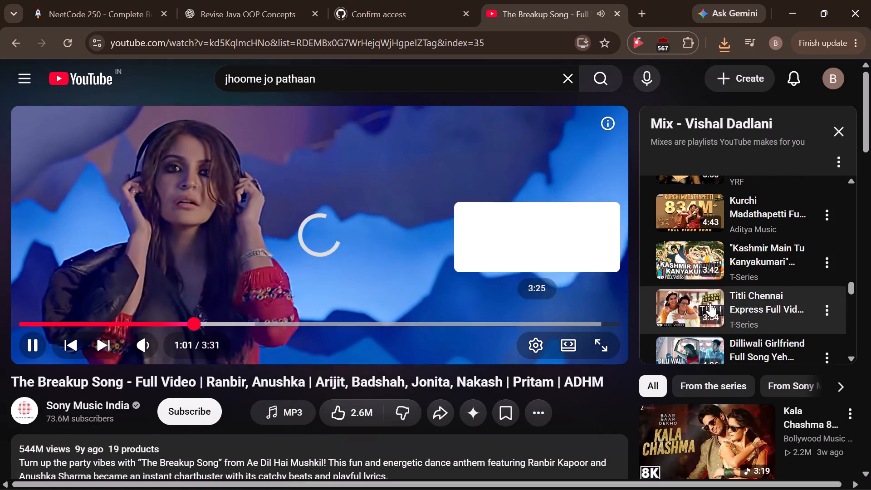
Play the 'Lungi Dance' video from Chennai Express in the mix.
{"action": "scroll", "coordinate": [715, 303], "scroll_direction": "up", "scroll_amount": 4}
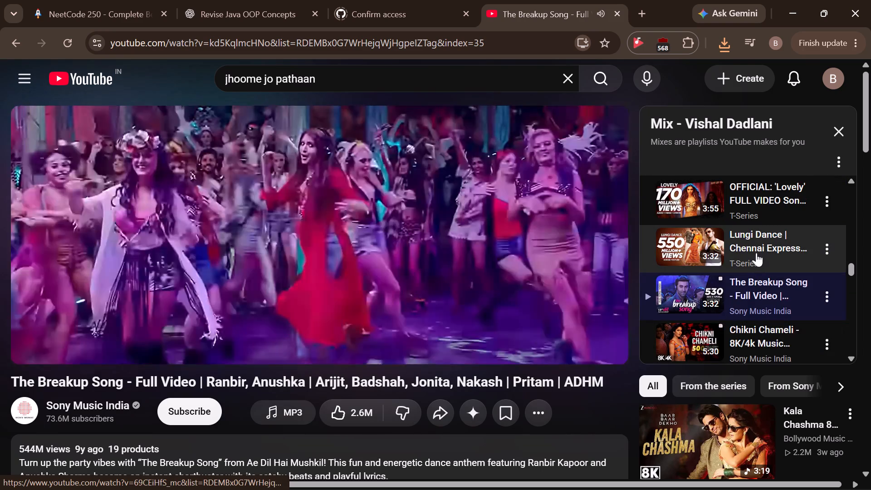
{"action": "left_click", "coordinate": [756, 252]}
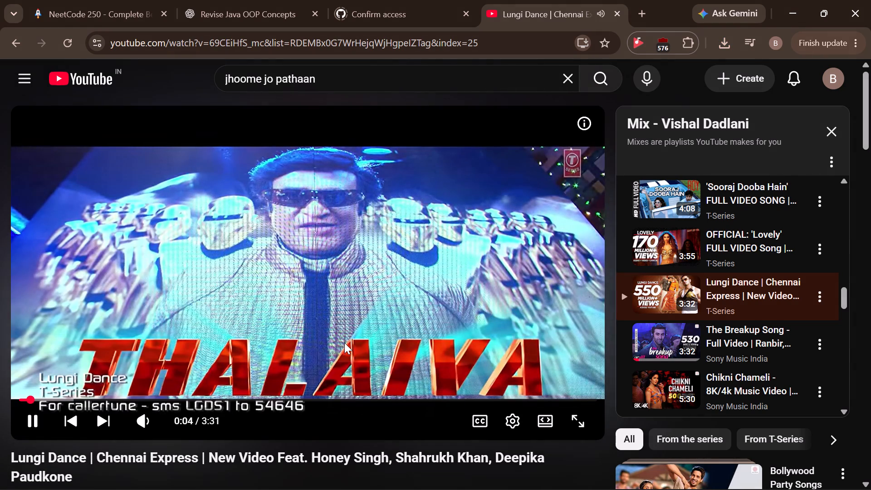
Download the 'Lungi Dance' video as an MP3 at 128Kbps, keeping its full length.
{"action": "scroll", "coordinate": [344, 343], "scroll_direction": "down", "scroll_amount": 1}
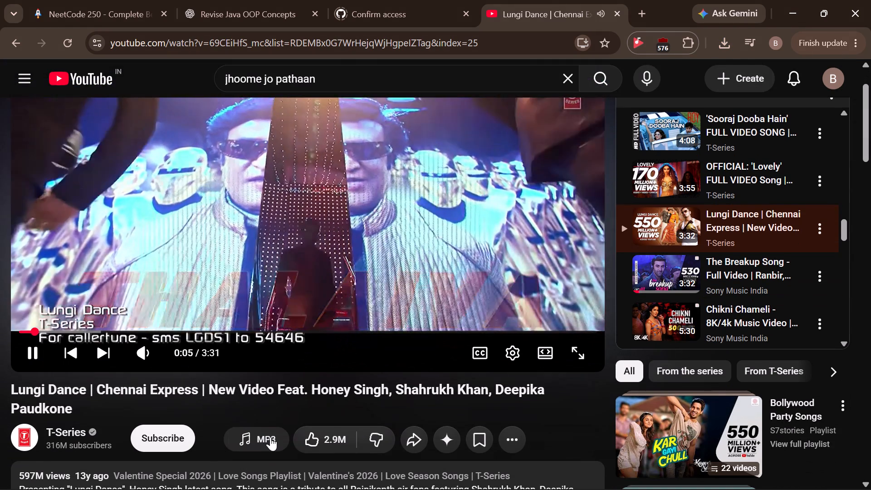
{"action": "left_click", "coordinate": [270, 437]}
{"action": "scroll", "coordinate": [460, 387], "scroll_direction": "down", "scroll_amount": 2}
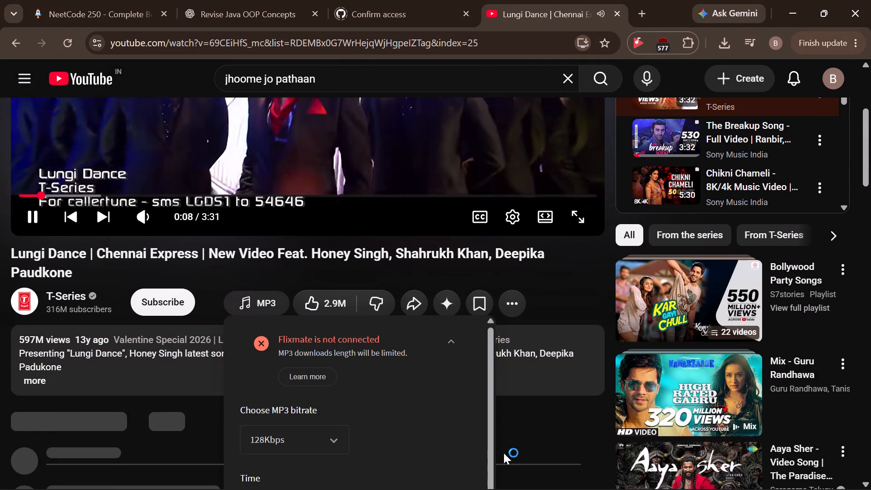
{"action": "scroll", "coordinate": [519, 417], "scroll_direction": "down", "scroll_amount": 3}
{"action": "scroll", "coordinate": [387, 310], "scroll_direction": "down", "scroll_amount": 3}
{"action": "left_click", "coordinate": [428, 351]}
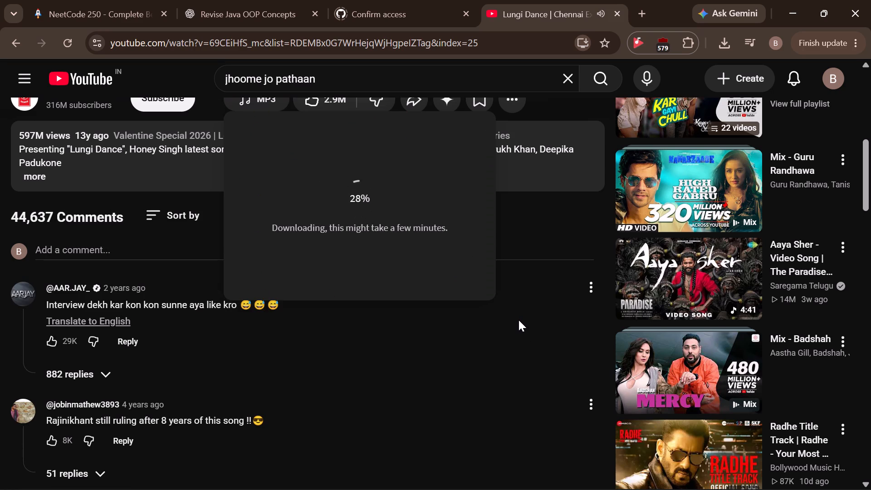
{"action": "scroll", "coordinate": [517, 319], "scroll_direction": "up", "scroll_amount": 4}
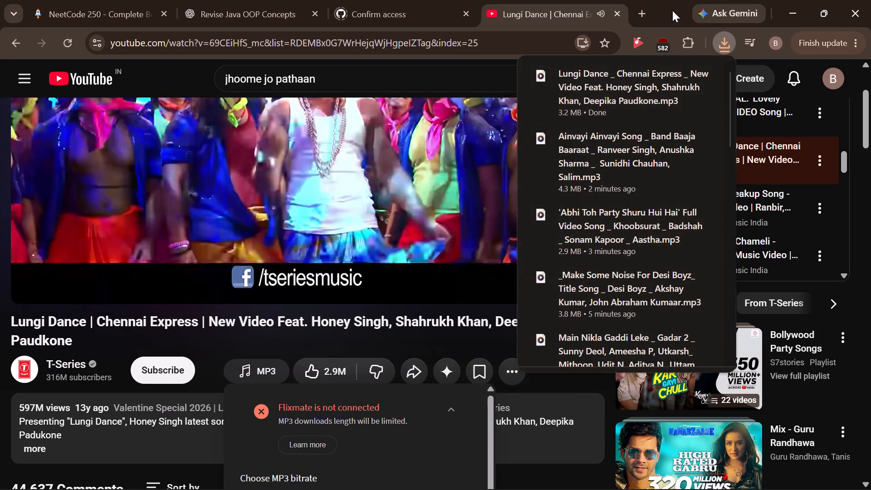
Review the recent downloads list from the newest MP3 back to the oldest to check which songs are already collected.
{"action": "scroll", "coordinate": [643, 222], "scroll_direction": "down", "scroll_amount": 2}
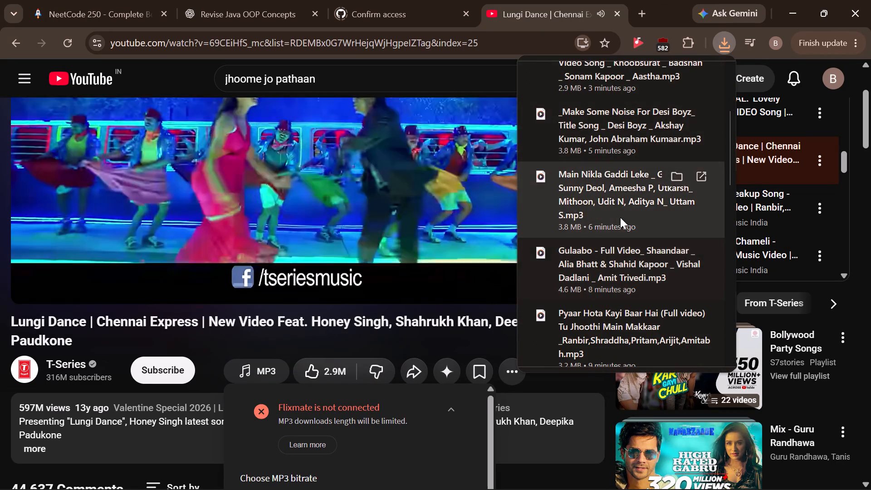
{"action": "scroll", "coordinate": [620, 217], "scroll_direction": "down", "scroll_amount": 4}
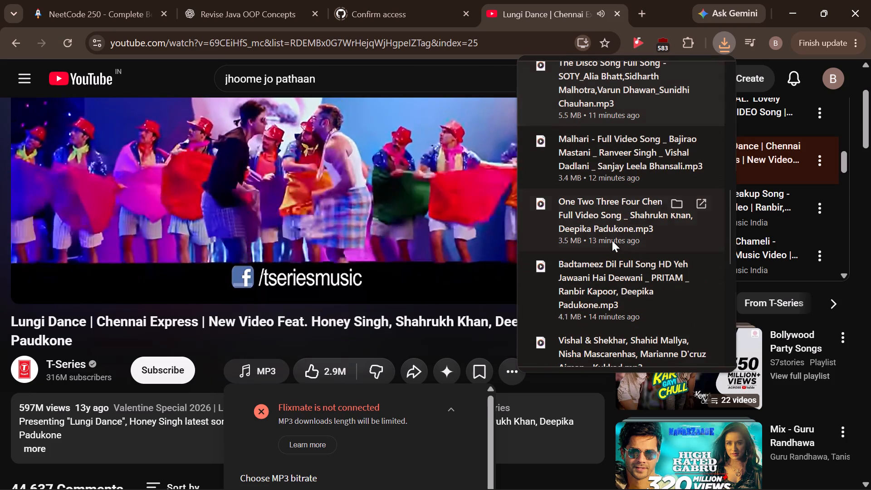
{"action": "scroll", "coordinate": [619, 255], "scroll_direction": "down", "scroll_amount": 1}
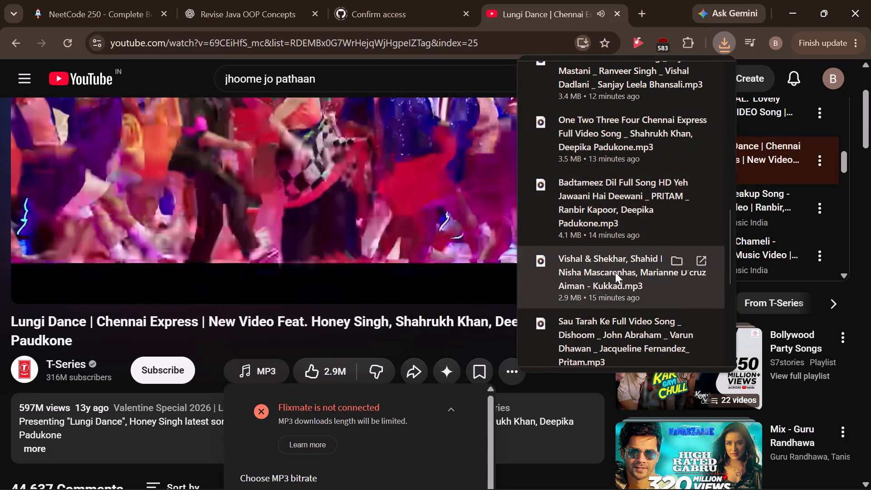
{"action": "scroll", "coordinate": [615, 273], "scroll_direction": "down", "scroll_amount": 5}
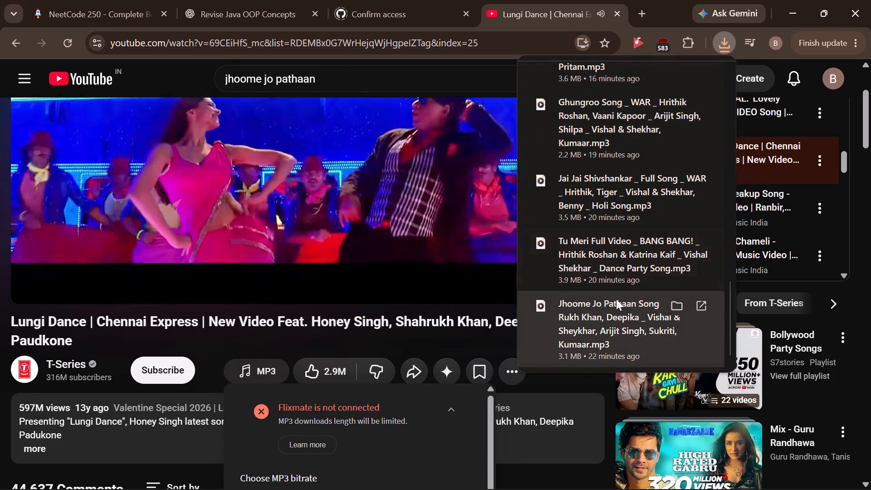
{"action": "scroll", "coordinate": [616, 299], "scroll_direction": "down", "scroll_amount": 1}
{"action": "scroll", "coordinate": [614, 264], "scroll_direction": "up", "scroll_amount": 4}
{"action": "left_click", "coordinate": [667, 12]}
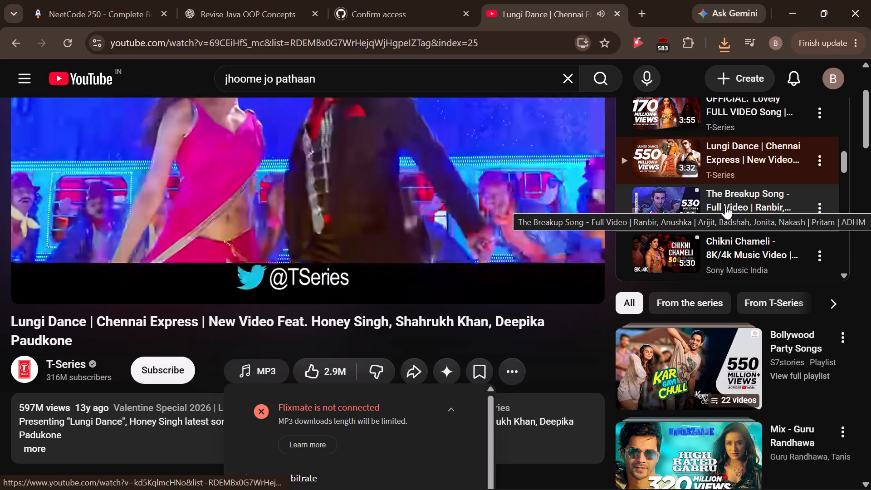
Play 'The Breakup Song' from the mix again, glance over the songs after it, and skip to around the video's middle.
{"action": "left_click", "coordinate": [734, 194]}
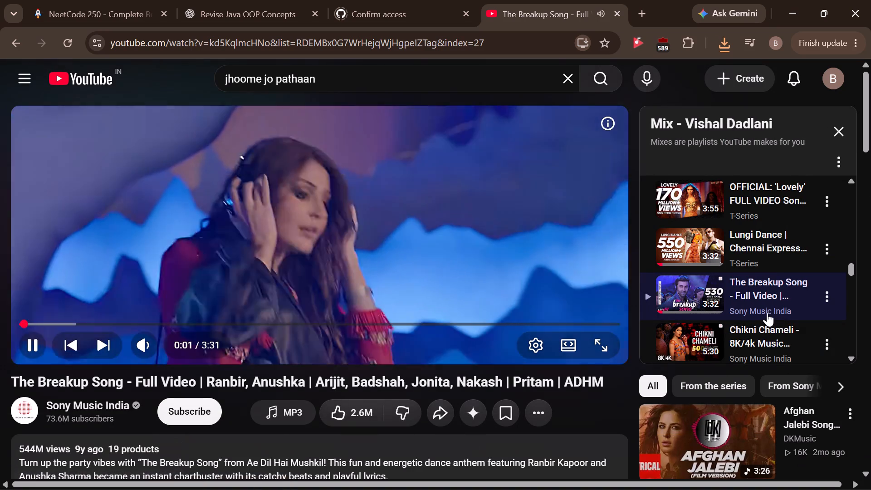
{"action": "scroll", "coordinate": [767, 313], "scroll_direction": "down", "scroll_amount": 3}
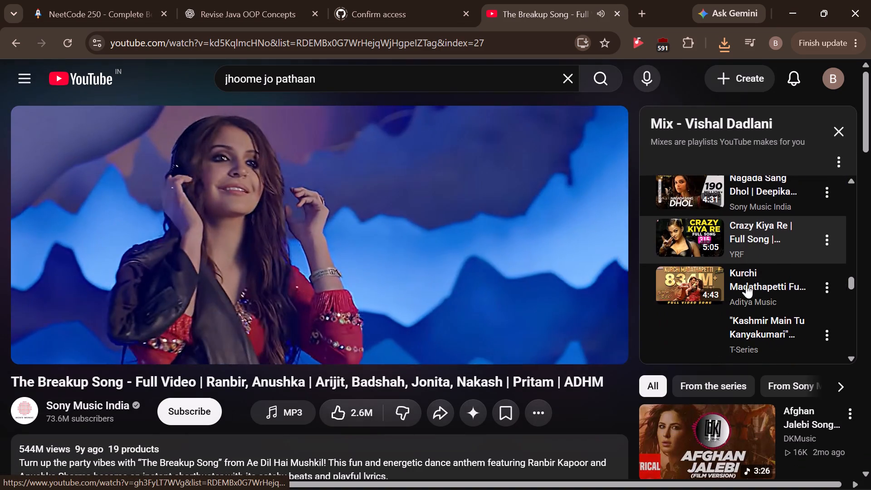
{"action": "scroll", "coordinate": [737, 245], "scroll_direction": "up", "scroll_amount": 1}
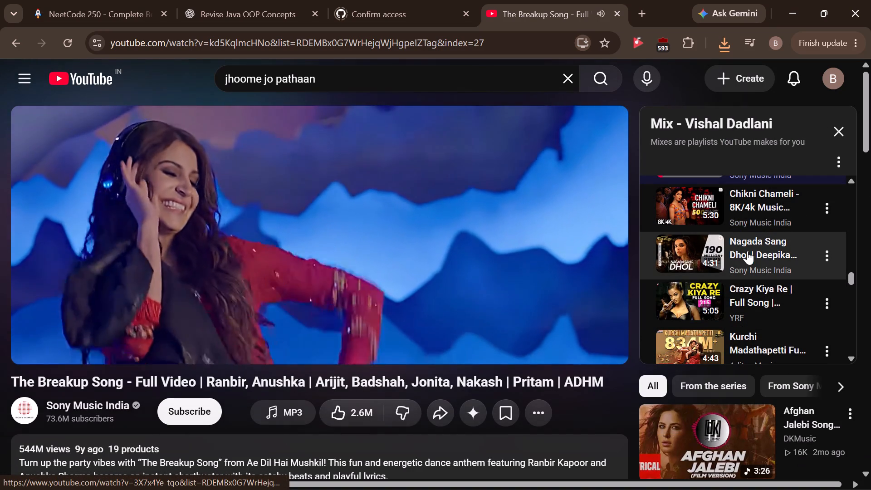
{"action": "scroll", "coordinate": [752, 297], "scroll_direction": "down", "scroll_amount": 1}
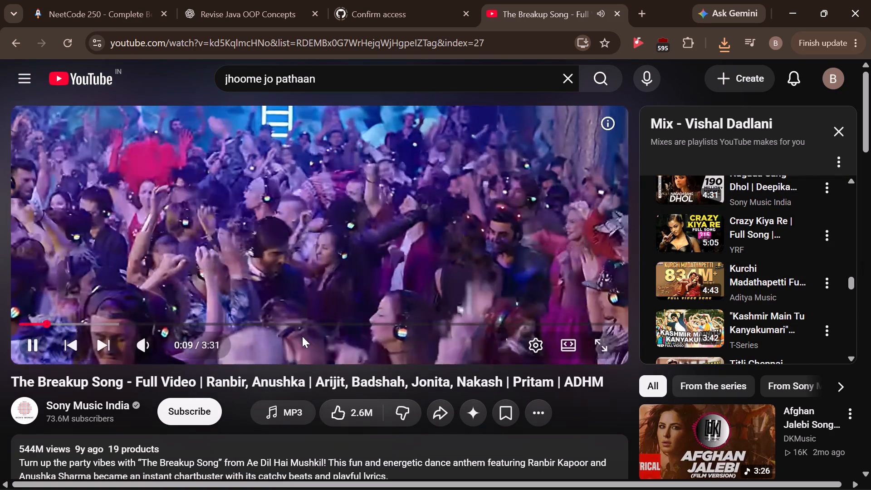
{"action": "left_click", "coordinate": [309, 320]}
Play the 'Dilliwali Girlfriend' song from Yeh Jawaani Hai Deewani in the mix.
{"action": "scroll", "coordinate": [695, 290], "scroll_direction": "down", "scroll_amount": 2}
{"action": "left_click", "coordinate": [752, 294]}
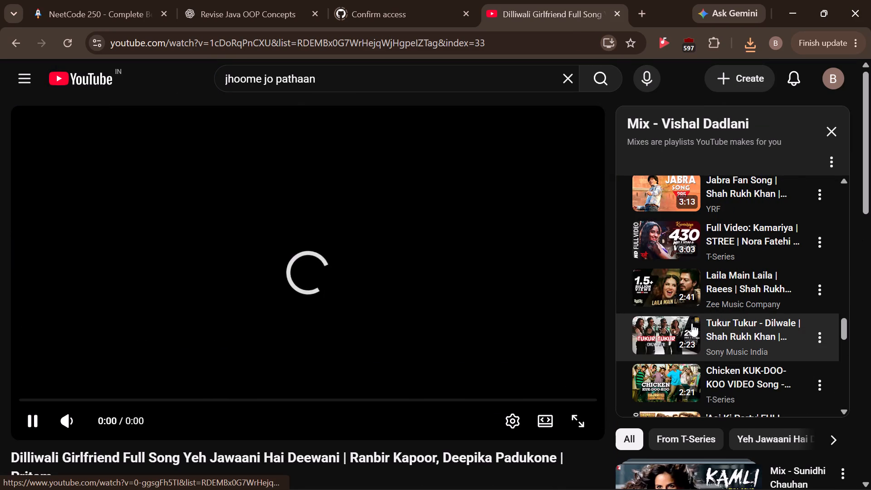
{"action": "scroll", "coordinate": [699, 341], "scroll_direction": "up", "scroll_amount": 2}
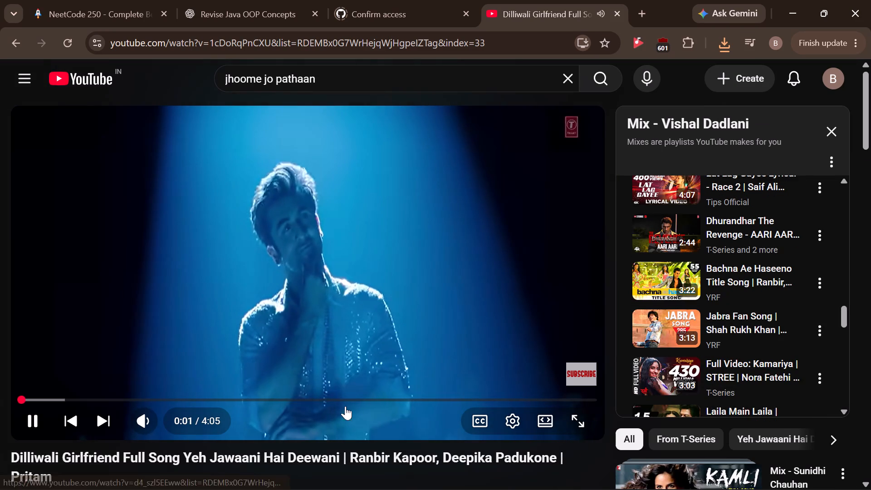
Download the 'Dilliwali Girlfriend' video as an MP3 at 128Kbps, keeping its full length.
{"action": "scroll", "coordinate": [422, 420], "scroll_direction": "down", "scroll_amount": 2}
{"action": "left_click", "coordinate": [254, 370]}
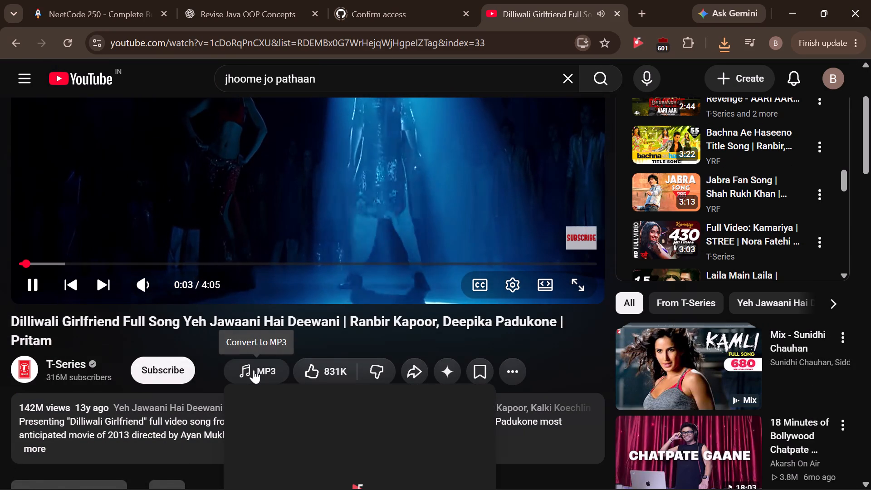
{"action": "scroll", "coordinate": [481, 336], "scroll_direction": "down", "scroll_amount": 2}
{"action": "scroll", "coordinate": [508, 391], "scroll_direction": "down", "scroll_amount": 1}
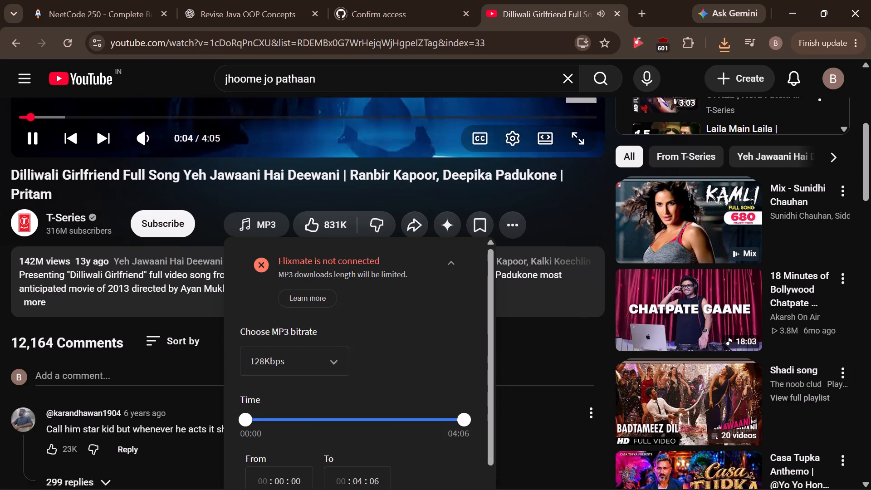
{"action": "scroll", "coordinate": [439, 404], "scroll_direction": "down", "scroll_amount": 1}
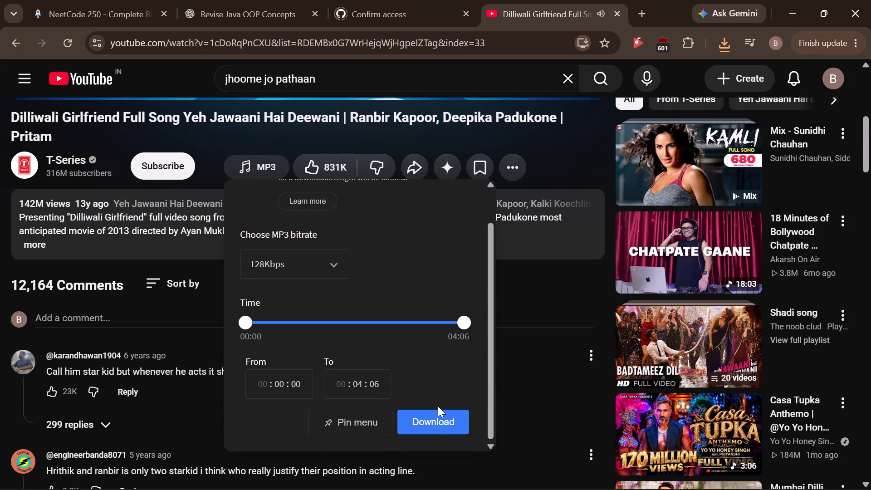
{"action": "left_click", "coordinate": [436, 429]}
{"action": "scroll", "coordinate": [558, 349], "scroll_direction": "up", "scroll_amount": 6}
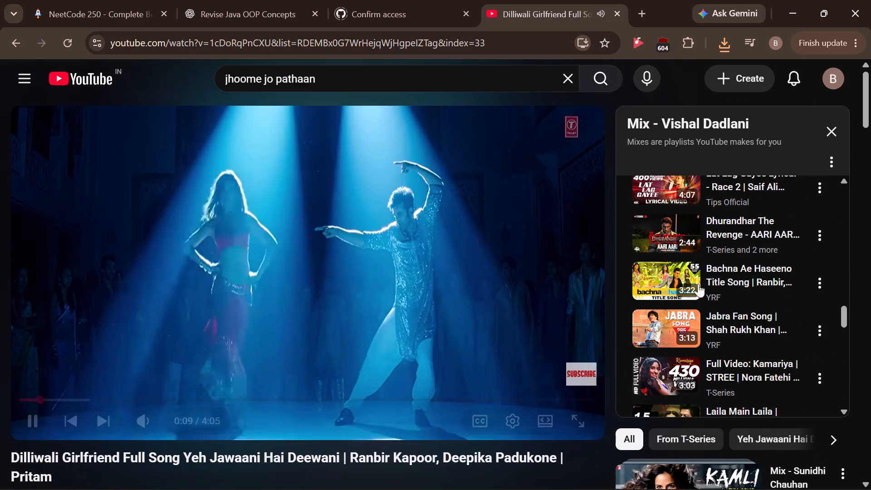
Look through the songs following 'Dilliwali Girlfriend' to the end of the mix for more candidates.
{"action": "scroll", "coordinate": [754, 285], "scroll_direction": "up", "scroll_amount": 2}
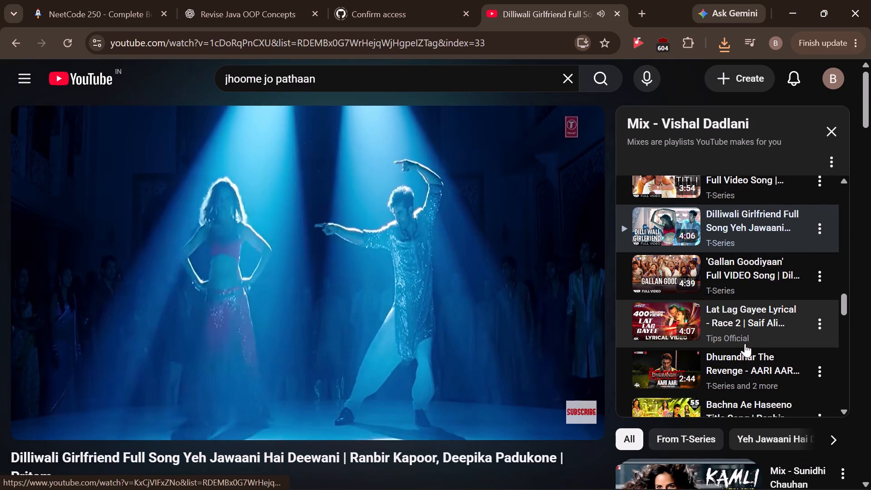
{"action": "scroll", "coordinate": [745, 348], "scroll_direction": "down", "scroll_amount": 2}
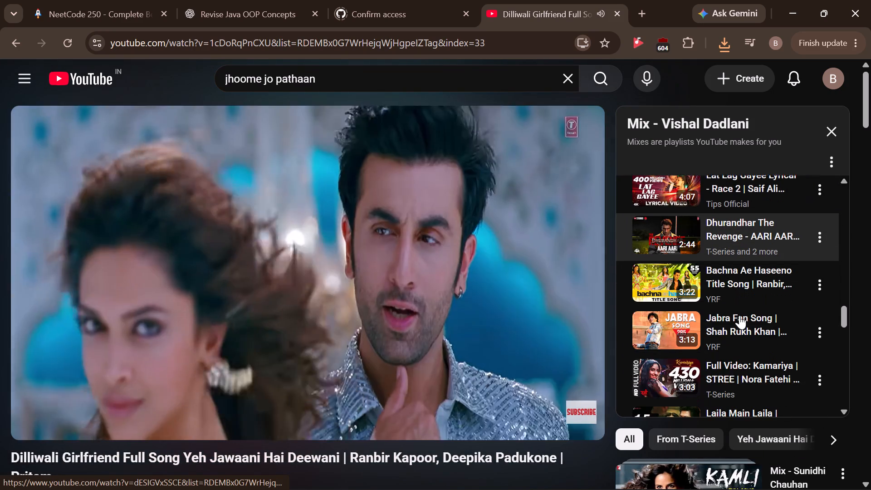
{"action": "scroll", "coordinate": [728, 299], "scroll_direction": "down", "scroll_amount": 1}
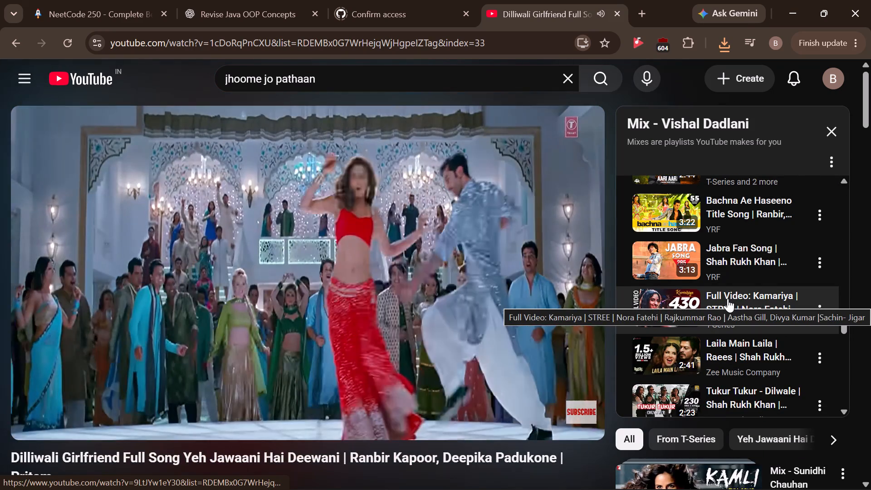
{"action": "scroll", "coordinate": [727, 299], "scroll_direction": "down", "scroll_amount": 1}
{"action": "scroll", "coordinate": [742, 335], "scroll_direction": "down", "scroll_amount": 1}
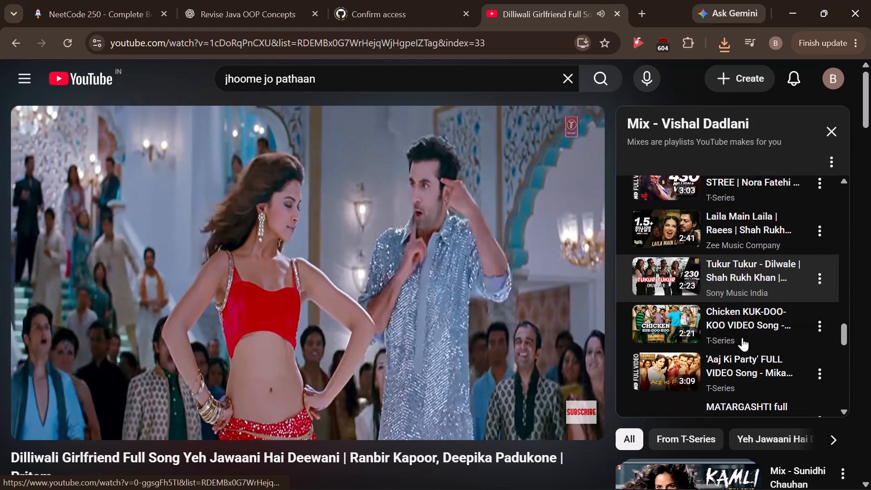
{"action": "scroll", "coordinate": [750, 325], "scroll_direction": "down", "scroll_amount": 1}
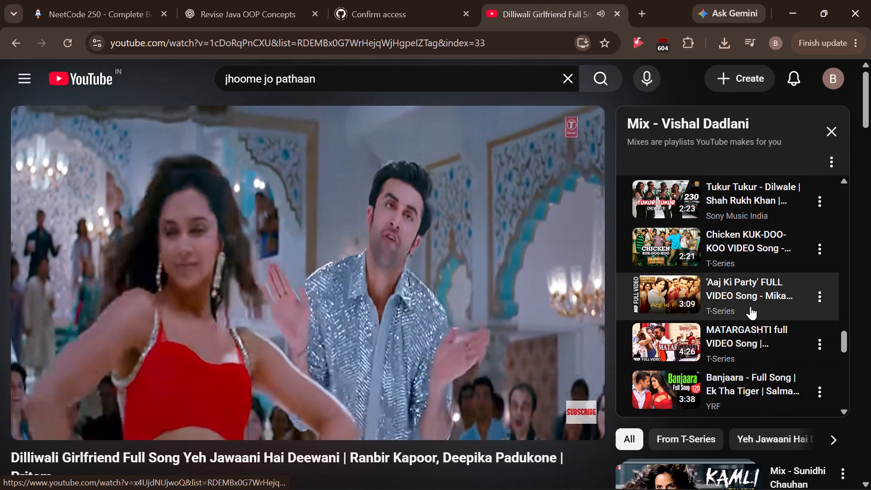
{"action": "scroll", "coordinate": [750, 306], "scroll_direction": "down", "scroll_amount": 2}
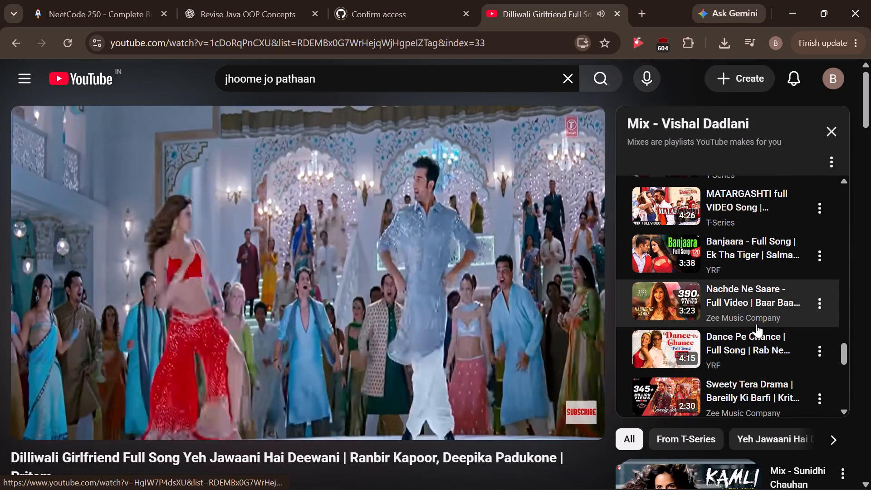
{"action": "scroll", "coordinate": [754, 325], "scroll_direction": "down", "scroll_amount": 1}
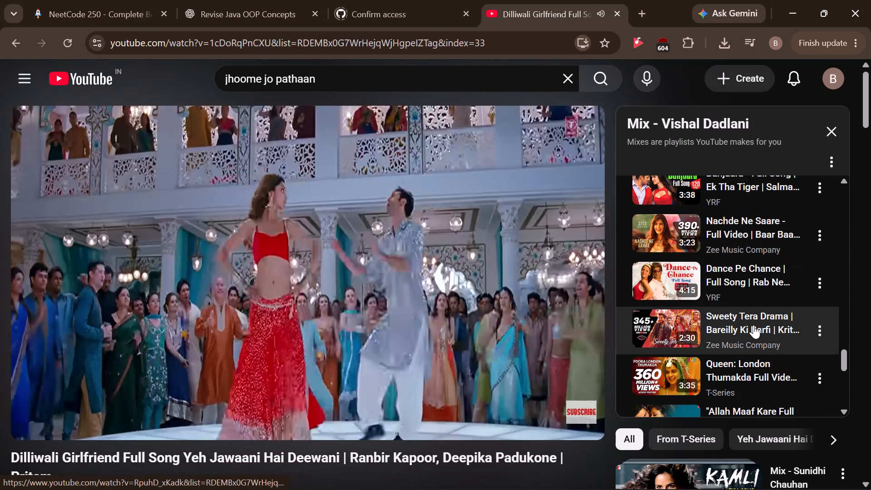
{"action": "scroll", "coordinate": [754, 325], "scroll_direction": "down", "scroll_amount": 1}
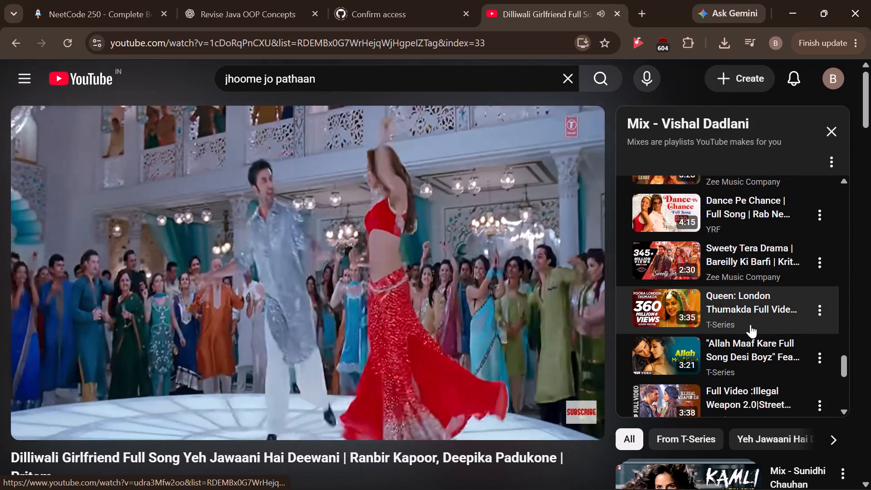
{"action": "scroll", "coordinate": [749, 325], "scroll_direction": "down", "scroll_amount": 1}
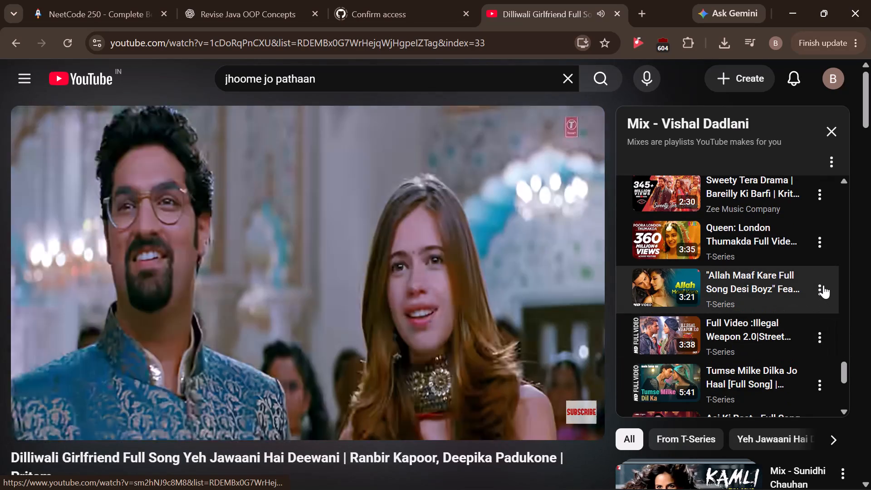
{"action": "scroll", "coordinate": [792, 321], "scroll_direction": "down", "scroll_amount": 1}
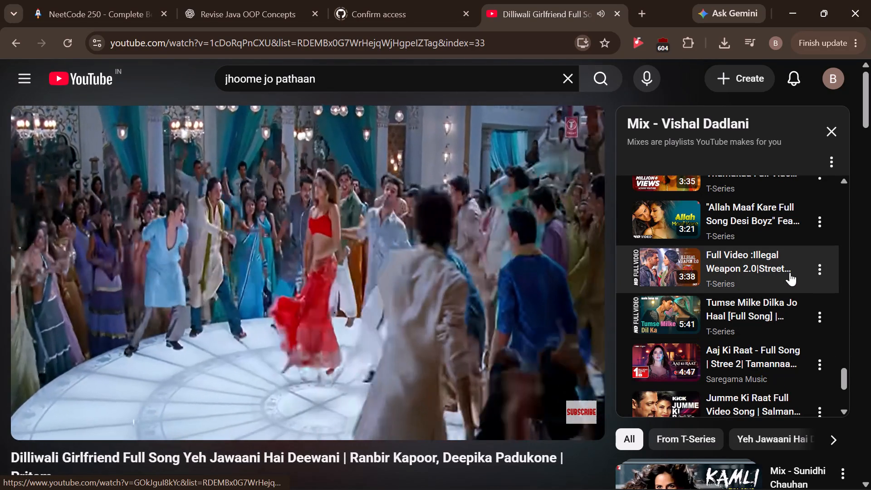
{"action": "scroll", "coordinate": [717, 391], "scroll_direction": "down", "scroll_amount": 2}
{"action": "scroll", "coordinate": [676, 352], "scroll_direction": "up", "scroll_amount": 2}
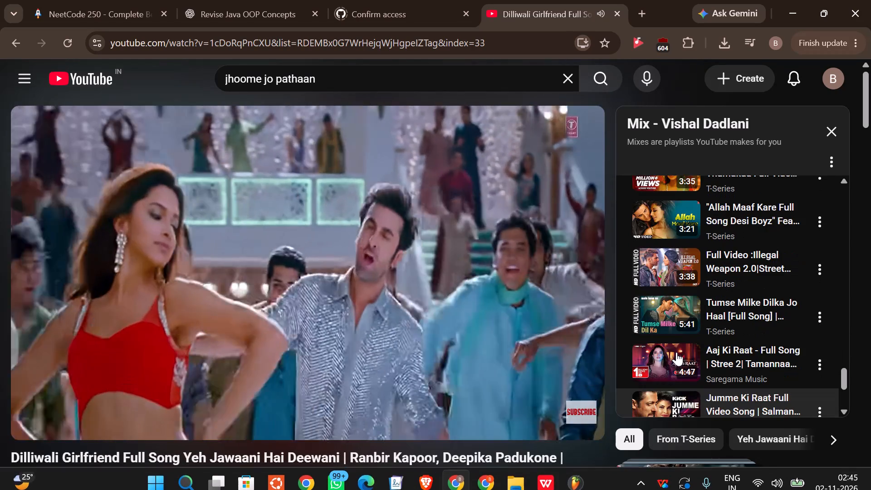
{"action": "scroll", "coordinate": [691, 349], "scroll_direction": "up", "scroll_amount": 1}
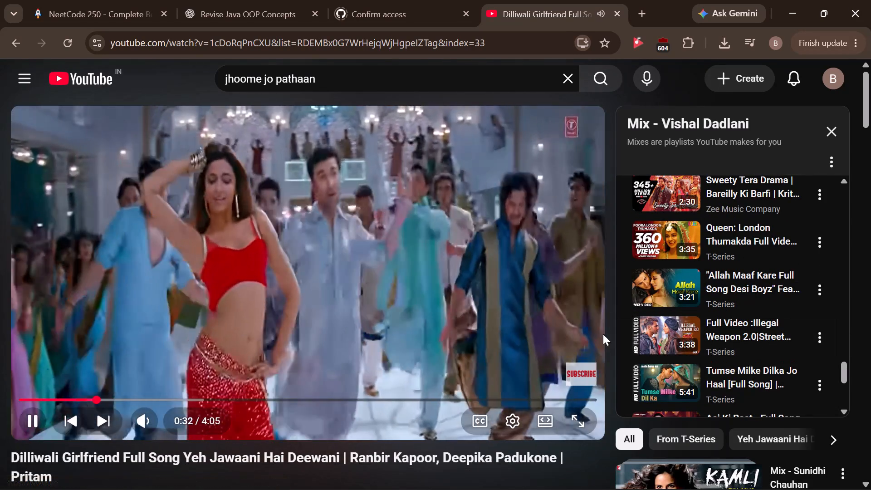
{"action": "scroll", "coordinate": [477, 345], "scroll_direction": "down", "scroll_amount": 3}
{"action": "scroll", "coordinate": [568, 375], "scroll_direction": "up", "scroll_amount": 2}
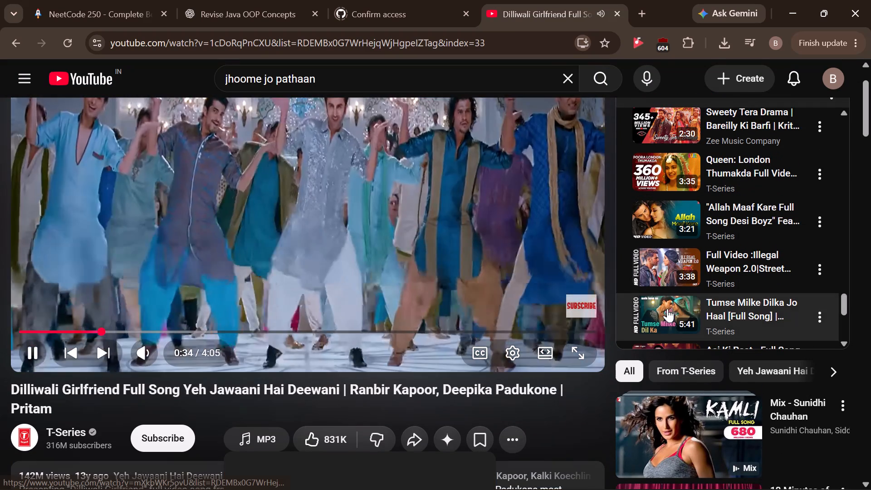
{"action": "scroll", "coordinate": [667, 309], "scroll_direction": "down", "scroll_amount": 1}
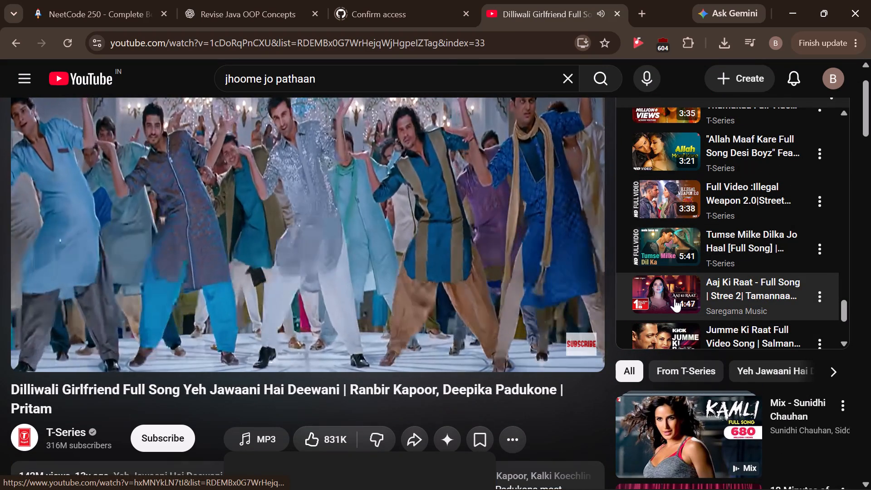
{"action": "scroll", "coordinate": [675, 299], "scroll_direction": "down", "scroll_amount": 2}
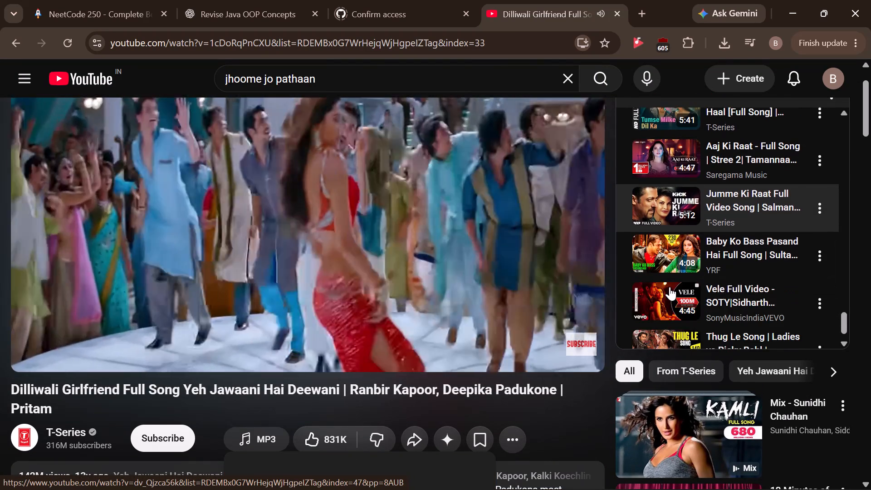
{"action": "scroll", "coordinate": [668, 288], "scroll_direction": "down", "scroll_amount": 3}
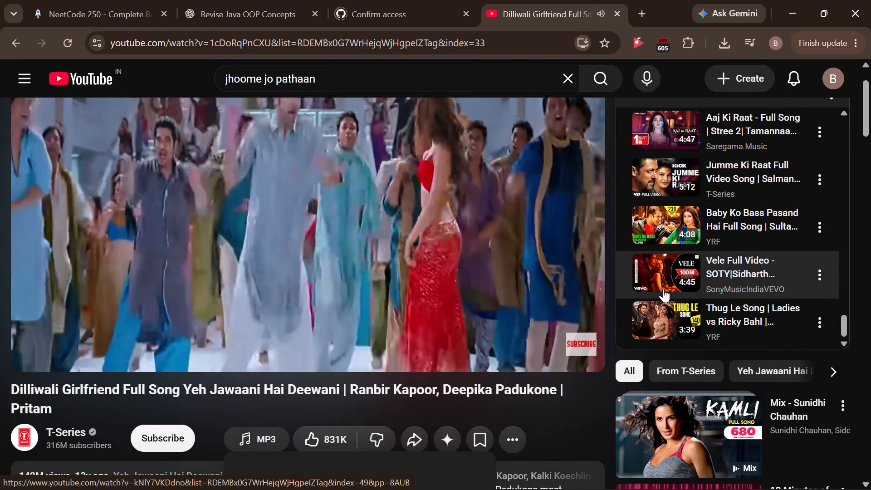
Look over the last songs in the mix and check the progress of the 'Dilliwali Girlfriend' MP3 download.
{"action": "scroll", "coordinate": [663, 289], "scroll_direction": "down", "scroll_amount": 1}
{"action": "scroll", "coordinate": [670, 320], "scroll_direction": "up", "scroll_amount": 1}
{"action": "scroll", "coordinate": [670, 320], "scroll_direction": "down", "scroll_amount": 7}
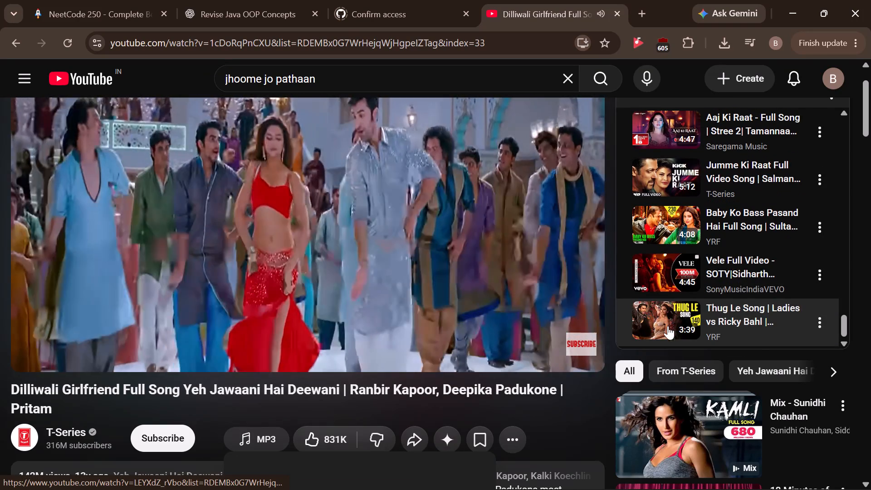
{"action": "scroll", "coordinate": [571, 422], "scroll_direction": "down", "scroll_amount": 5}
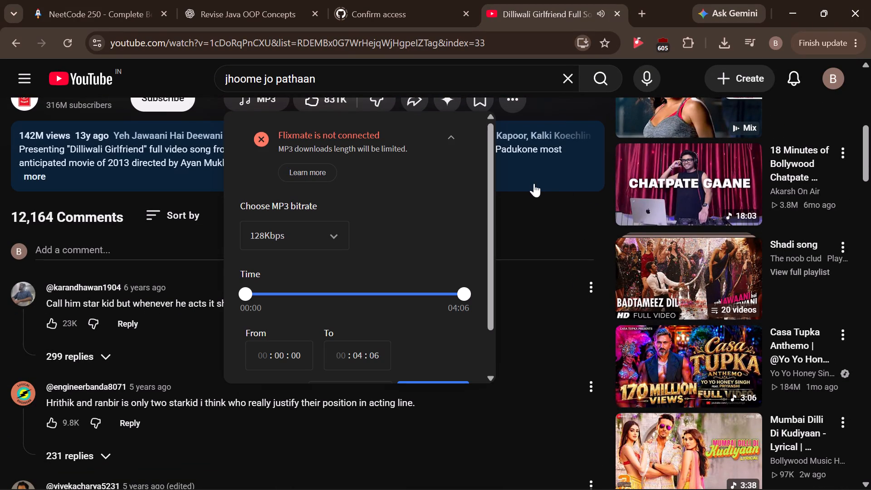
{"action": "scroll", "coordinate": [460, 322], "scroll_direction": "down", "scroll_amount": 2}
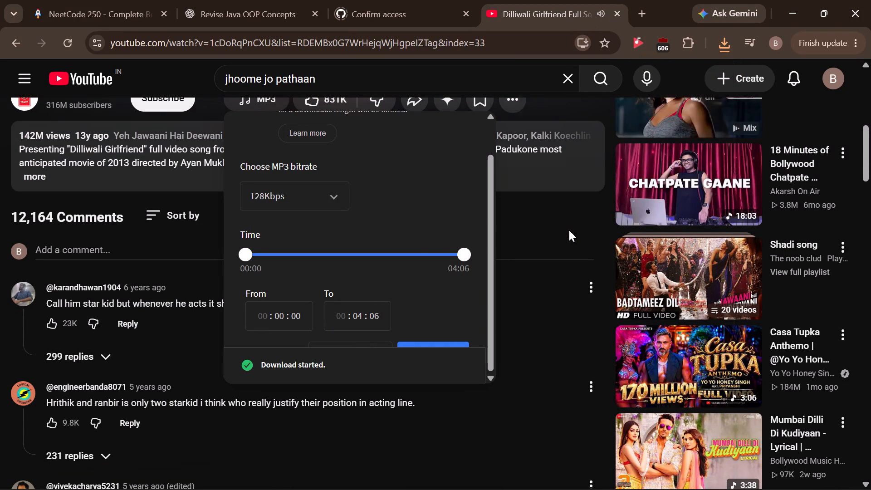
{"action": "scroll", "coordinate": [569, 230], "scroll_direction": "up", "scroll_amount": 6}
{"action": "left_click", "coordinate": [497, 438]}
{"action": "scroll", "coordinate": [364, 221], "scroll_direction": "up", "scroll_amount": 6}
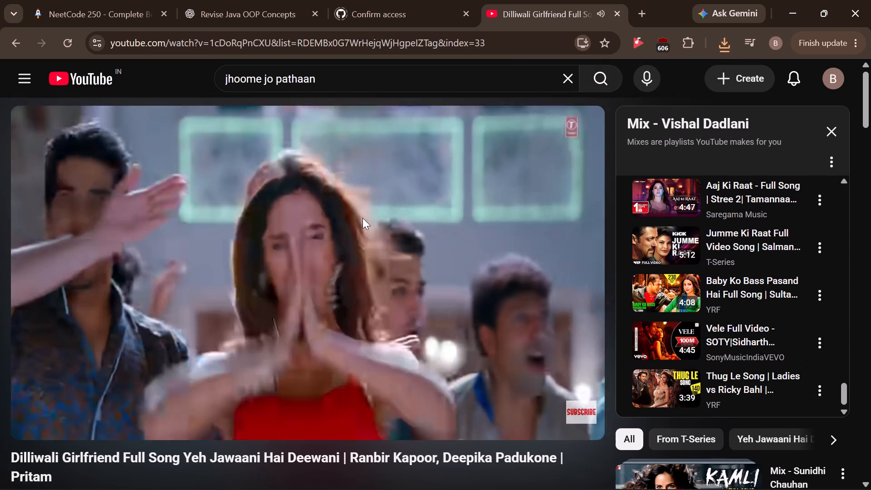
Pause the 'Dilliwali Girlfriend' video and switch to the KLumina project in FL Studio.
{"action": "left_click", "coordinate": [367, 197]}
{"action": "left_click", "coordinate": [793, 6]}
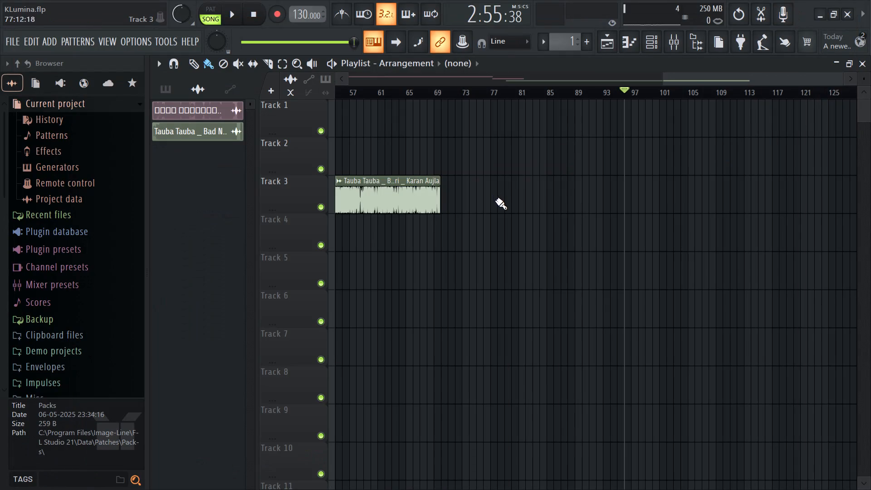
Play the playlist arrangement from around bar 24, just before the Track 2 clip, and save the project.
{"action": "scroll", "coordinate": [509, 208], "scroll_direction": "down", "scroll_amount": 13, "text": "ctrl"}
{"action": "key", "text": "space"}
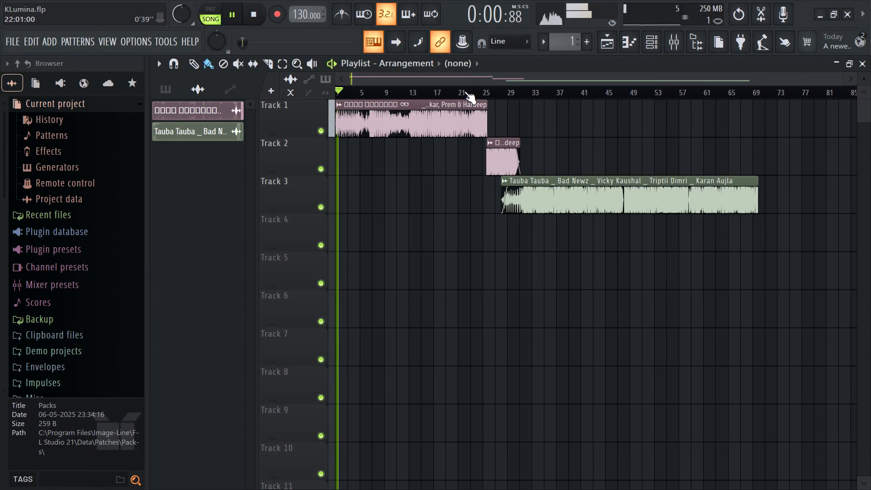
{"action": "left_click", "coordinate": [464, 91]}
{"action": "left_click", "coordinate": [478, 89]}
{"action": "key", "text": "ctrl+s"}
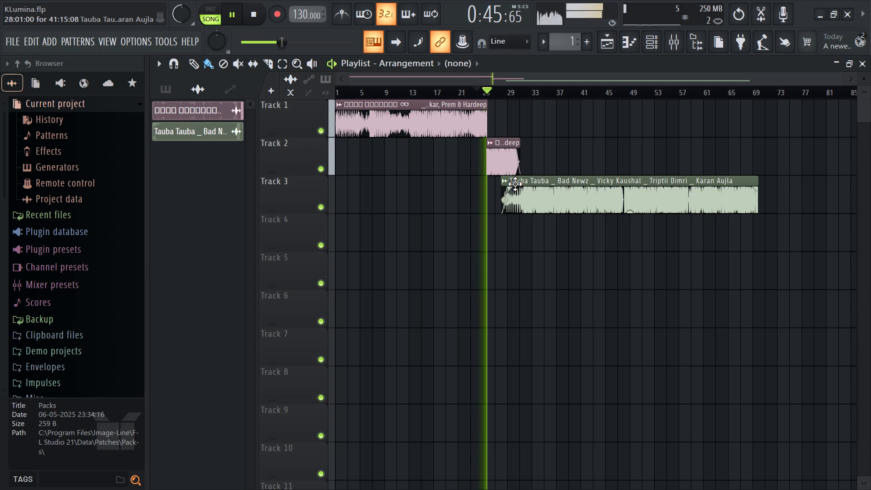
Examine the transition from the 'Baar Baar Dekho' clip on Track 2 to 'Tauba Tauba' on Track 3 during playback.
{"action": "scroll", "coordinate": [491, 165], "scroll_direction": "up", "scroll_amount": 19, "text": "ctrl"}
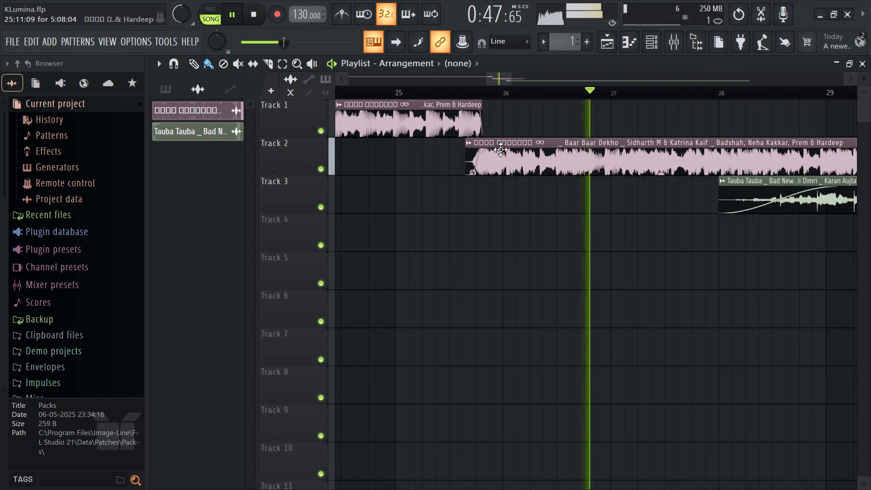
{"action": "scroll", "coordinate": [427, 182], "scroll_direction": "down", "scroll_amount": 3, "text": "ctrl"}
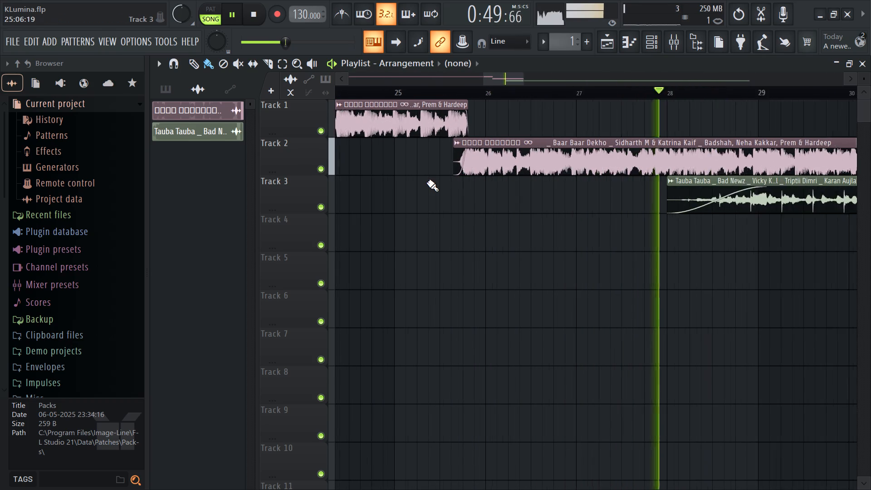
{"action": "scroll", "coordinate": [427, 182], "scroll_direction": "down", "scroll_amount": 3, "text": "ctrl"}
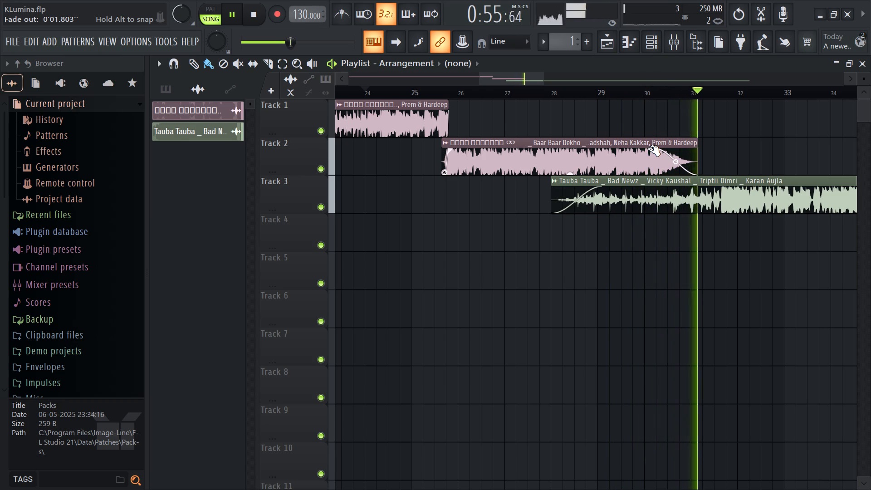
{"action": "scroll", "coordinate": [497, 258], "scroll_direction": "down", "scroll_amount": 12, "text": "ctrl"}
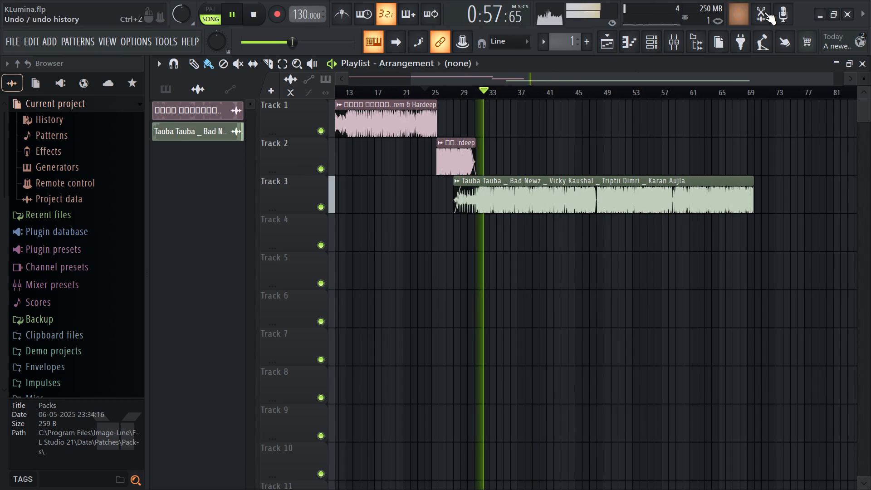
Import the downloaded song MP3s, starting from 'Tu Meri', from the Downloads folder into the FL Studio project's audio clip list.
{"action": "key", "text": "alt+Tab"}
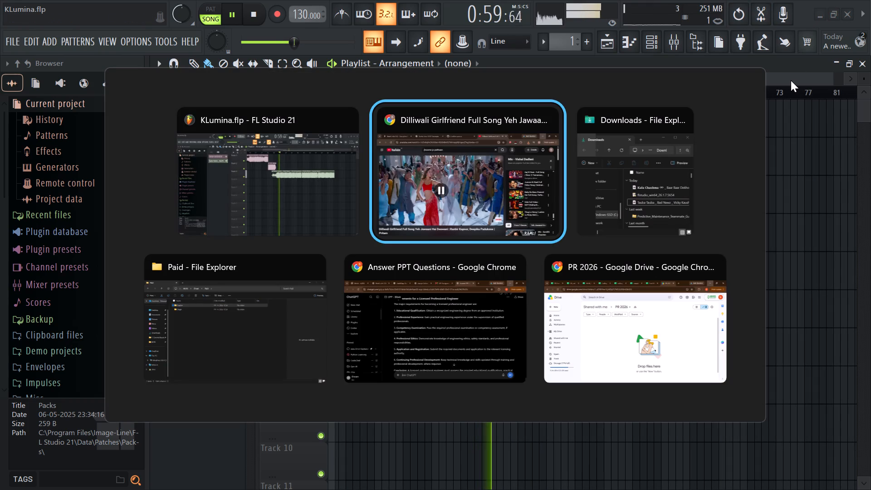
{"action": "key", "text": "alt+Tab"}
{"action": "scroll", "coordinate": [135, 304], "scroll_direction": "down", "scroll_amount": 1}
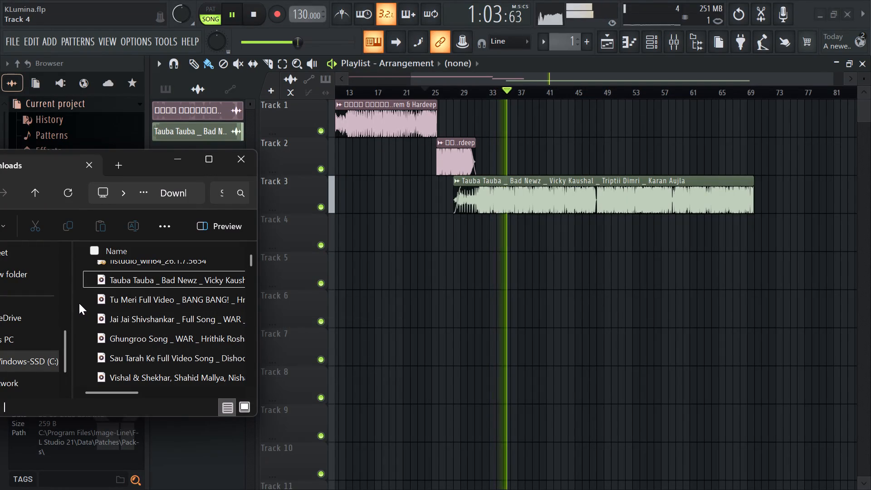
{"action": "left_click_drag", "start_coordinate": [83, 302], "coordinate": [121, 392]}
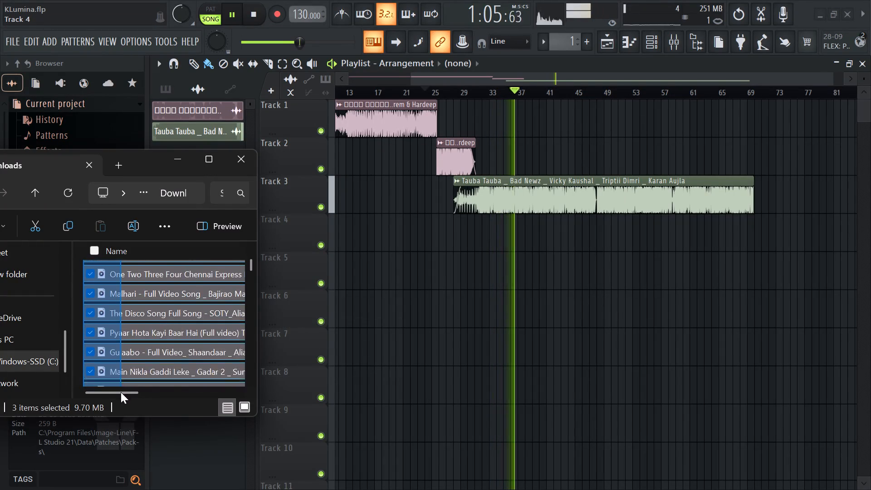
{"action": "left_click_drag", "start_coordinate": [121, 392], "coordinate": [125, 295]}
{"action": "left_click_drag", "start_coordinate": [137, 291], "coordinate": [206, 450]}
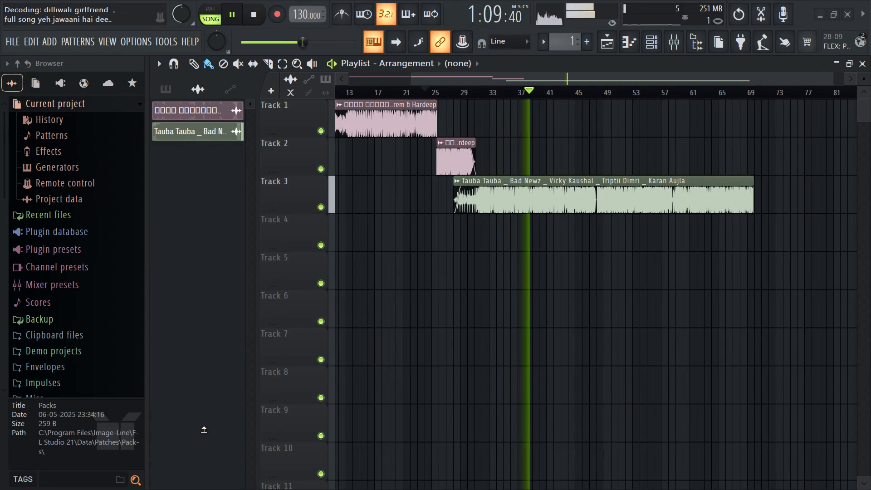
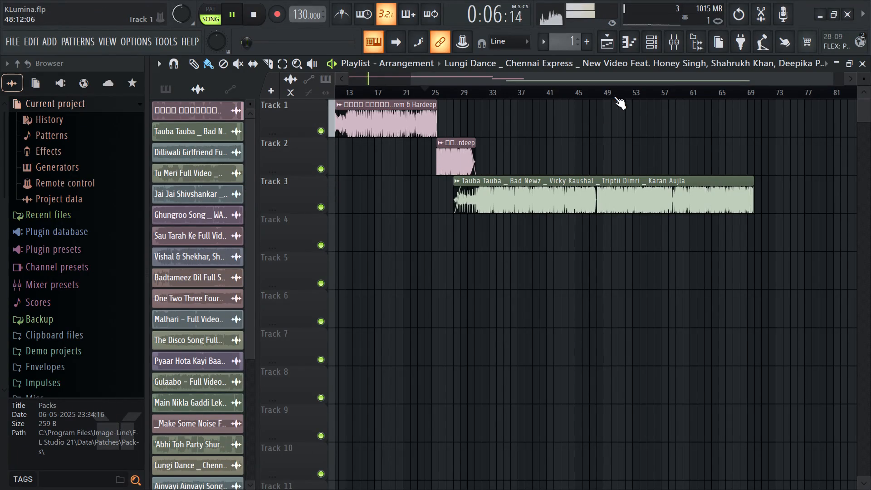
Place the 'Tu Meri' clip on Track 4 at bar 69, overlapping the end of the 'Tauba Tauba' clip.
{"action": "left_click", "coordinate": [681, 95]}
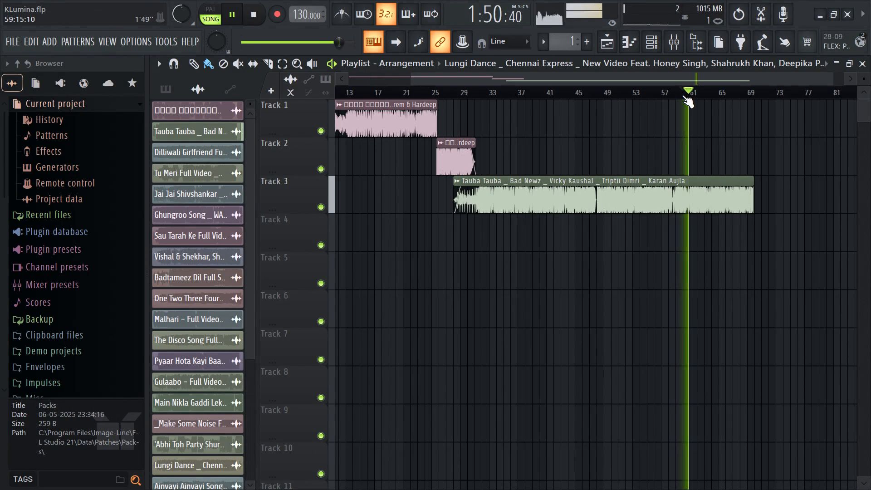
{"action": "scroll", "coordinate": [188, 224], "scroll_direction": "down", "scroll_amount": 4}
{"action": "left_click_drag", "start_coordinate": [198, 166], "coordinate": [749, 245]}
Delete the 'Tauba Tauba' audio clip from the project and stop playback.
{"action": "left_click", "coordinate": [624, 201]}
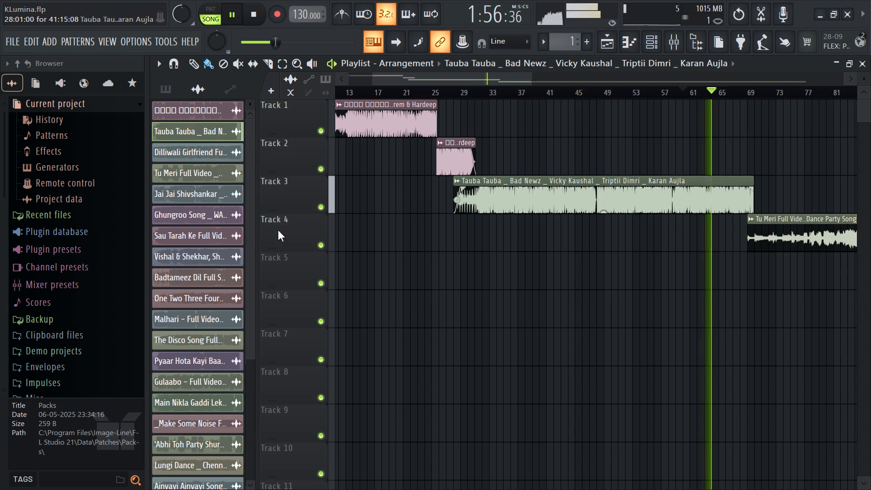
{"action": "right_click", "coordinate": [214, 132]}
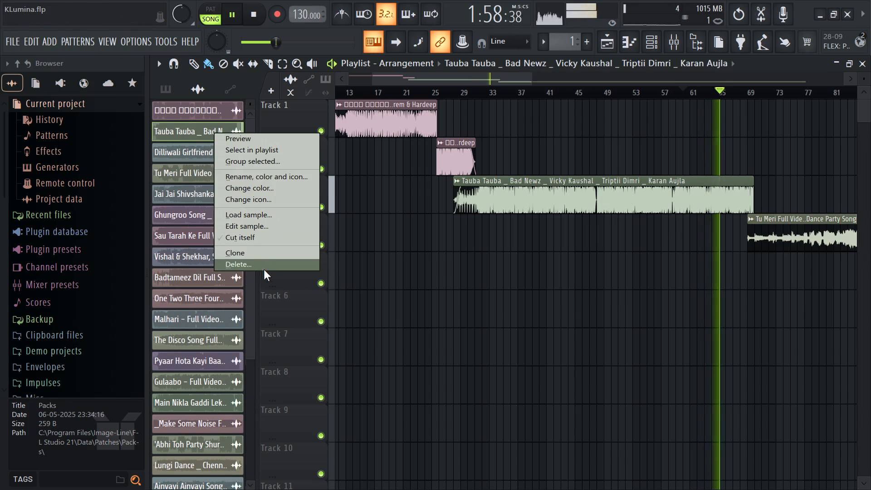
{"action": "left_click", "coordinate": [263, 264]}
{"action": "key", "text": "space"}
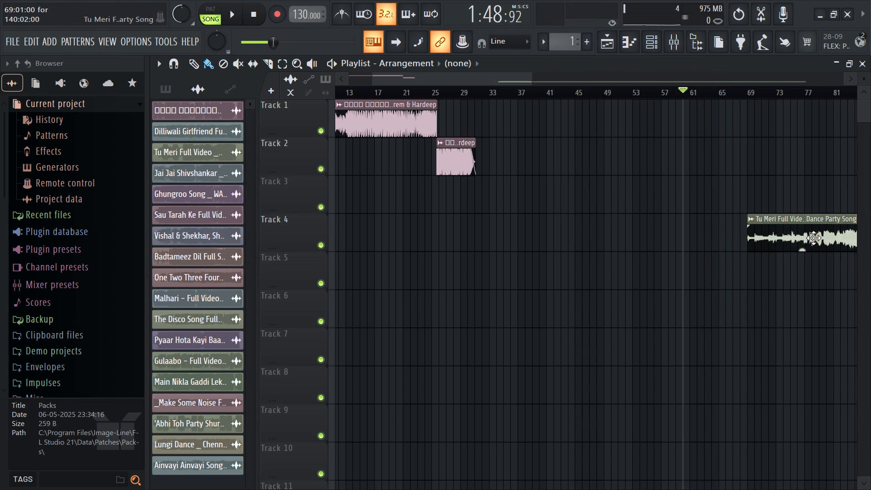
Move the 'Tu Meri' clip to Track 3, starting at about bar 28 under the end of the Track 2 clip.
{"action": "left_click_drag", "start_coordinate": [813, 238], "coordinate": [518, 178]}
Play the transition from the Track 2 clip into 'Tu Meri' on Track 3, starting around bar 25.
{"action": "key", "text": "space"}
{"action": "left_click", "coordinate": [438, 88]}
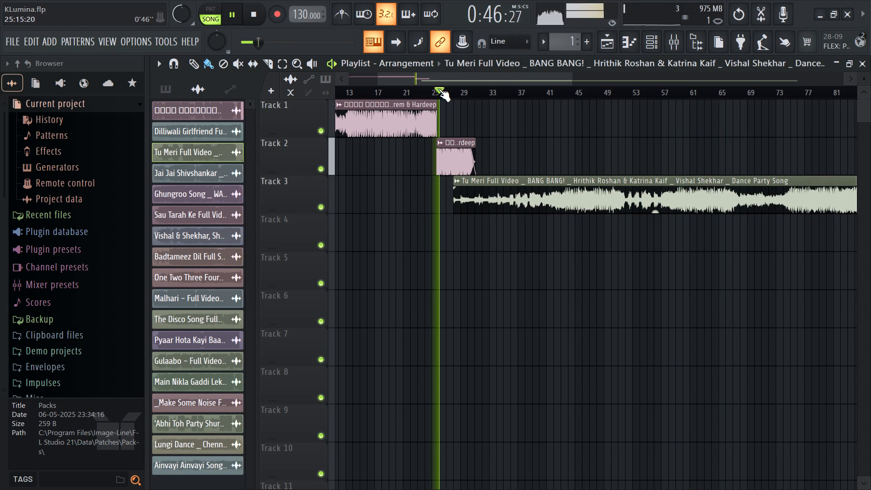
{"action": "left_click", "coordinate": [458, 93]}
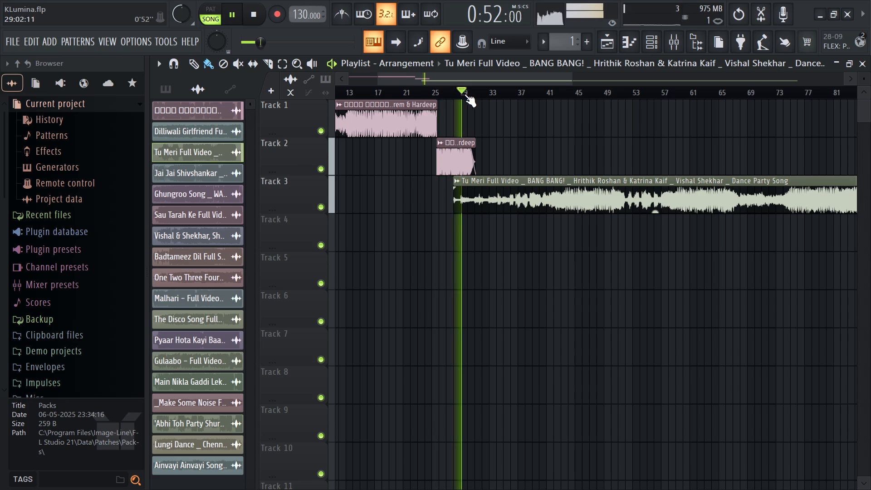
{"action": "scroll", "coordinate": [468, 254], "scroll_direction": "up", "scroll_amount": 12, "text": "ctrl"}
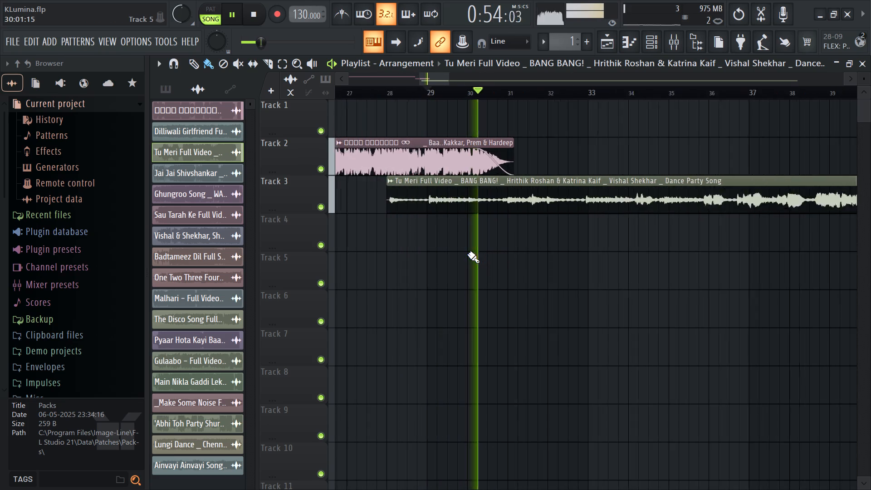
{"action": "scroll", "coordinate": [487, 250], "scroll_direction": "down", "scroll_amount": 10, "text": "ctrl"}
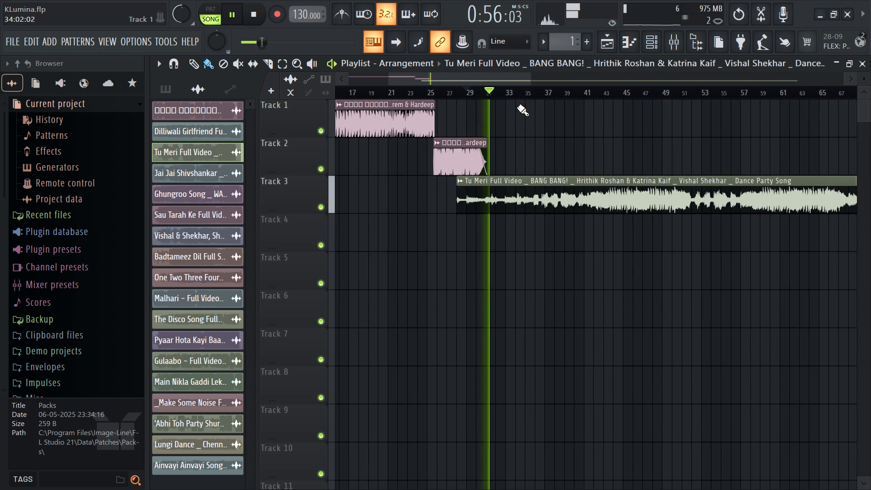
{"action": "scroll", "coordinate": [551, 200], "scroll_direction": "down", "scroll_amount": 6, "text": "ctrl"}
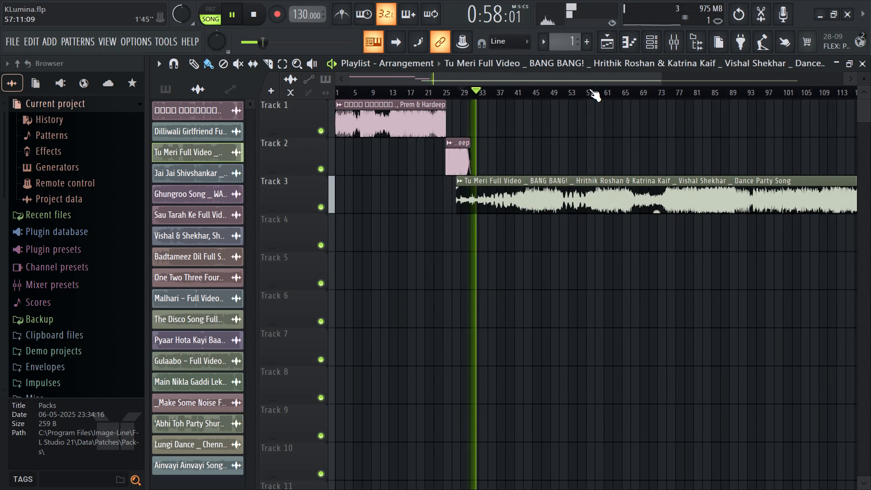
Audition successive sections of the 'Tu Meri' clip on Track 3 between about bars 57 and 132.
{"action": "left_click", "coordinate": [589, 88]}
{"action": "scroll", "coordinate": [522, 199], "scroll_direction": "down", "scroll_amount": 6, "text": "ctrl"}
{"action": "left_click", "coordinate": [549, 83]}
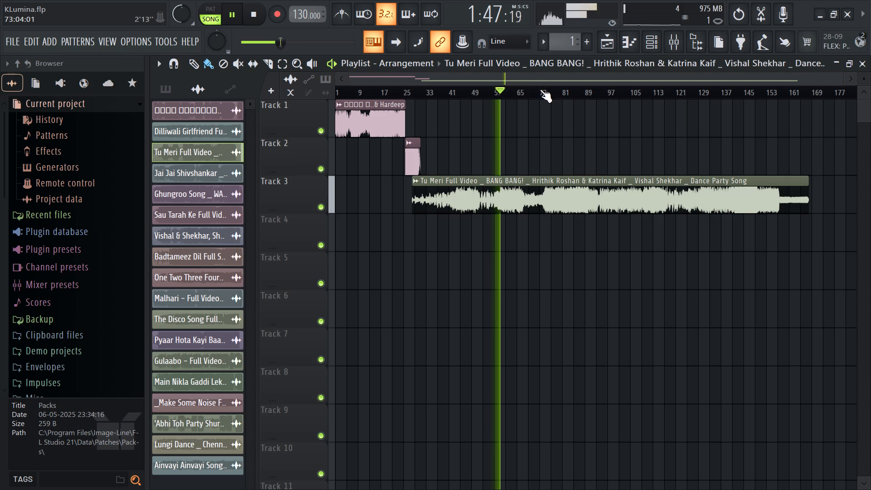
{"action": "left_click", "coordinate": [541, 91]}
{"action": "left_click", "coordinate": [567, 94]}
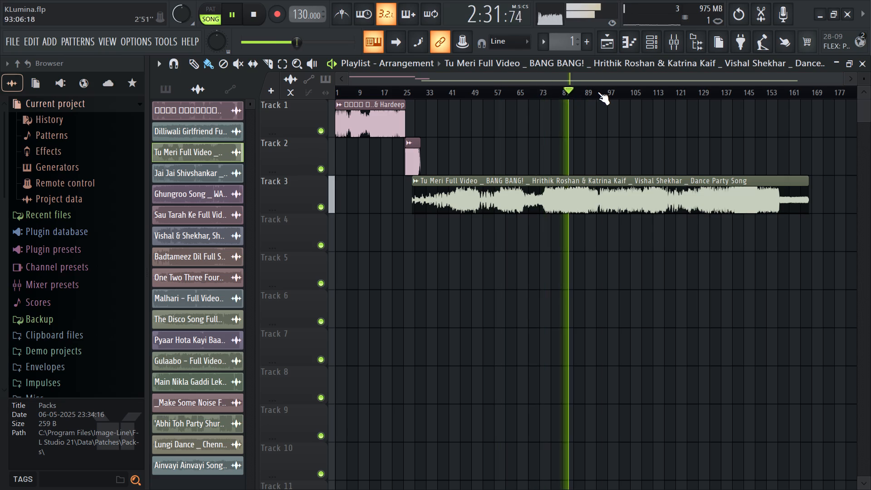
{"action": "left_click", "coordinate": [598, 92]}
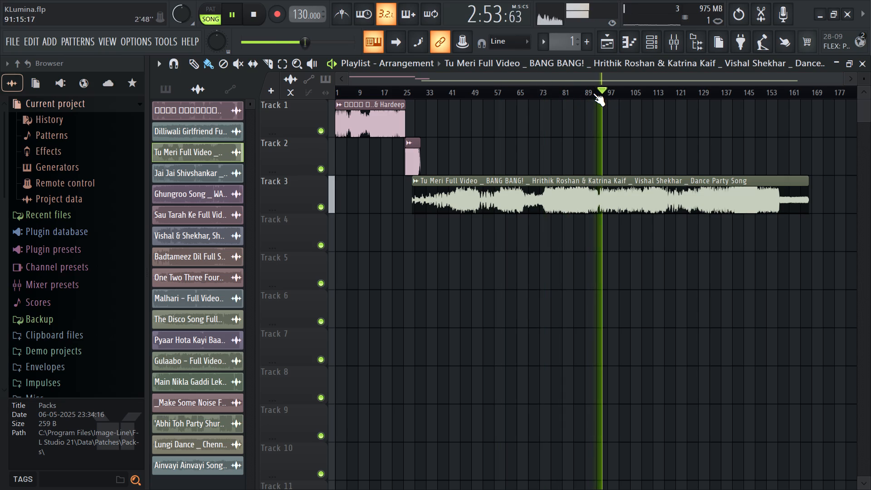
{"action": "left_click", "coordinate": [481, 93]}
{"action": "left_click", "coordinate": [511, 88]}
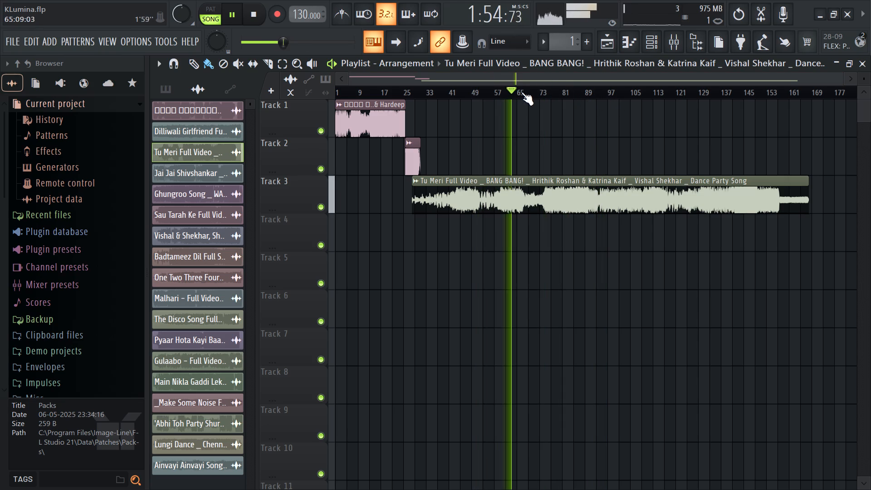
{"action": "left_click", "coordinate": [531, 93]}
{"action": "left_click", "coordinate": [559, 101]}
{"action": "right_click", "coordinate": [602, 127]}
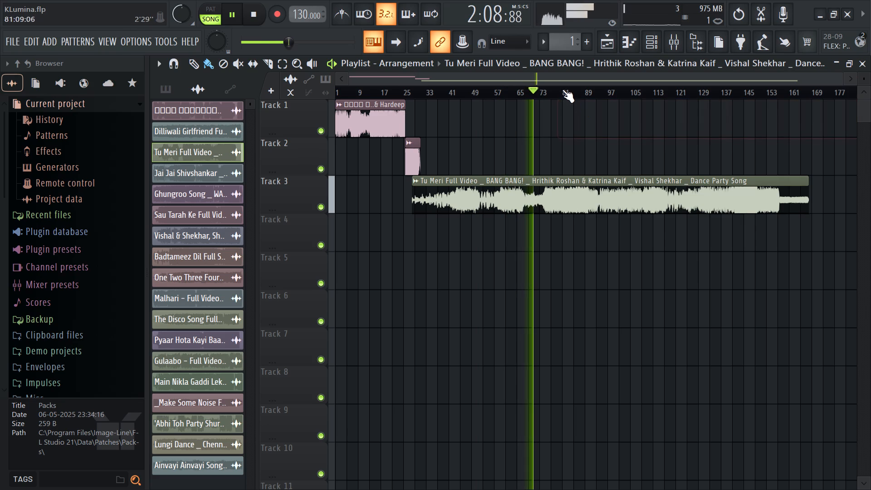
{"action": "left_click", "coordinate": [560, 89]}
{"action": "left_click", "coordinate": [579, 97]}
{"action": "left_click", "coordinate": [601, 100]}
{"action": "right_click", "coordinate": [626, 119]}
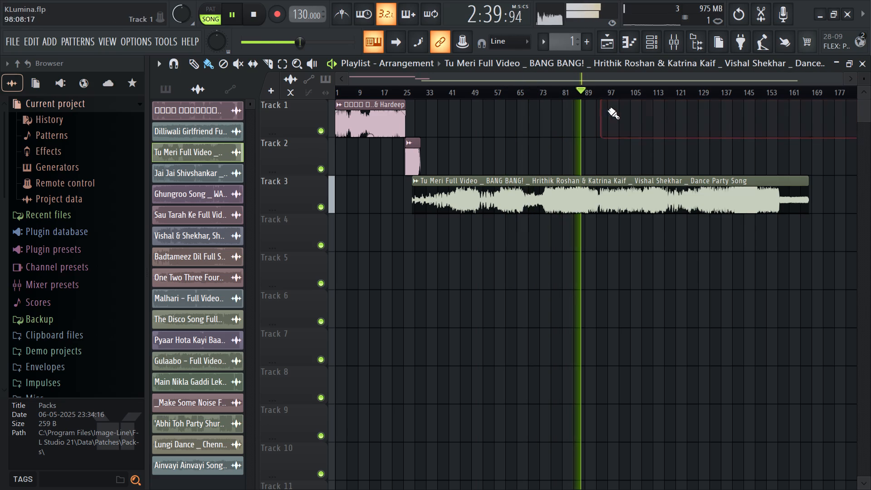
{"action": "left_click", "coordinate": [593, 91]}
{"action": "left_click", "coordinate": [603, 93]}
{"action": "left_click", "coordinate": [620, 96]}
{"action": "left_click", "coordinate": [641, 98]}
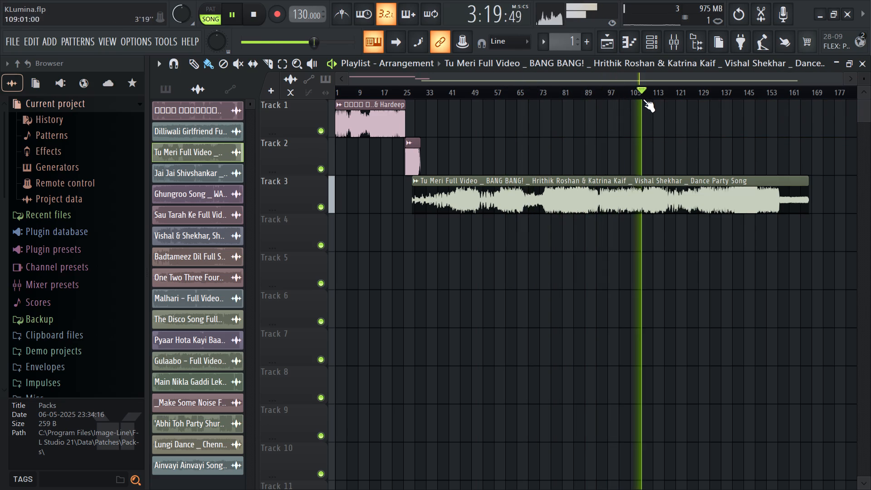
{"action": "left_click", "coordinate": [665, 98]}
{"action": "left_click", "coordinate": [684, 93]}
{"action": "left_click", "coordinate": [708, 96]}
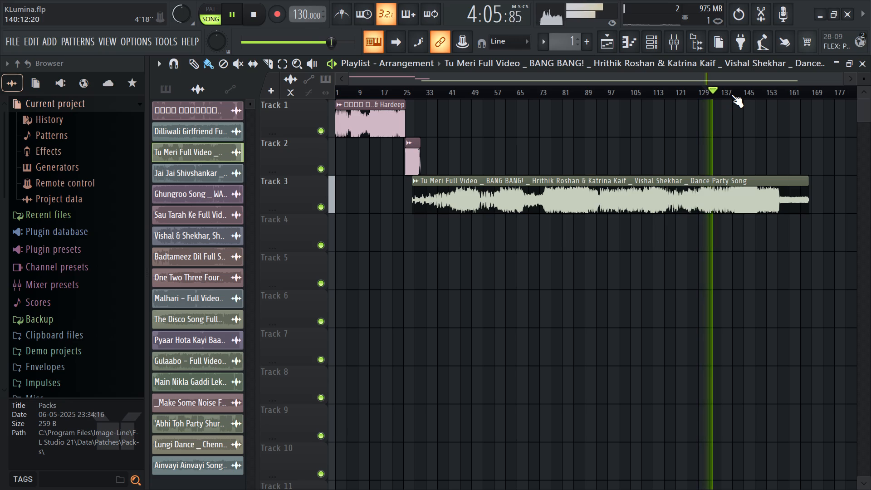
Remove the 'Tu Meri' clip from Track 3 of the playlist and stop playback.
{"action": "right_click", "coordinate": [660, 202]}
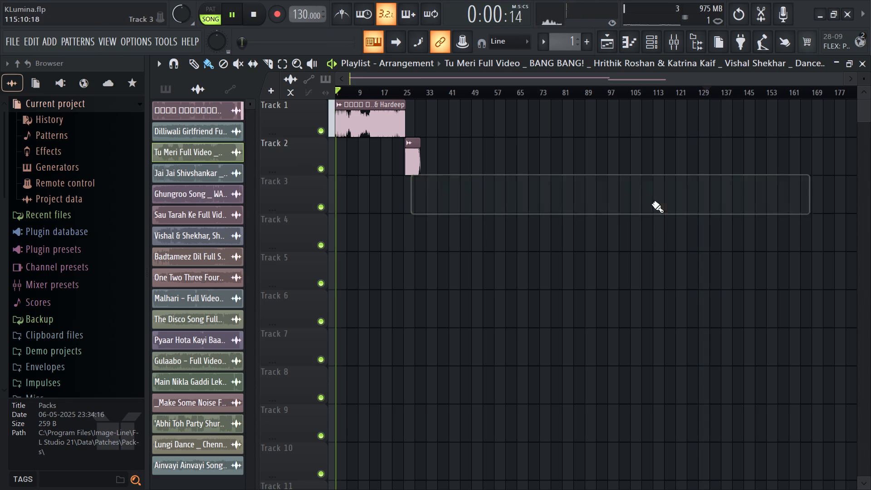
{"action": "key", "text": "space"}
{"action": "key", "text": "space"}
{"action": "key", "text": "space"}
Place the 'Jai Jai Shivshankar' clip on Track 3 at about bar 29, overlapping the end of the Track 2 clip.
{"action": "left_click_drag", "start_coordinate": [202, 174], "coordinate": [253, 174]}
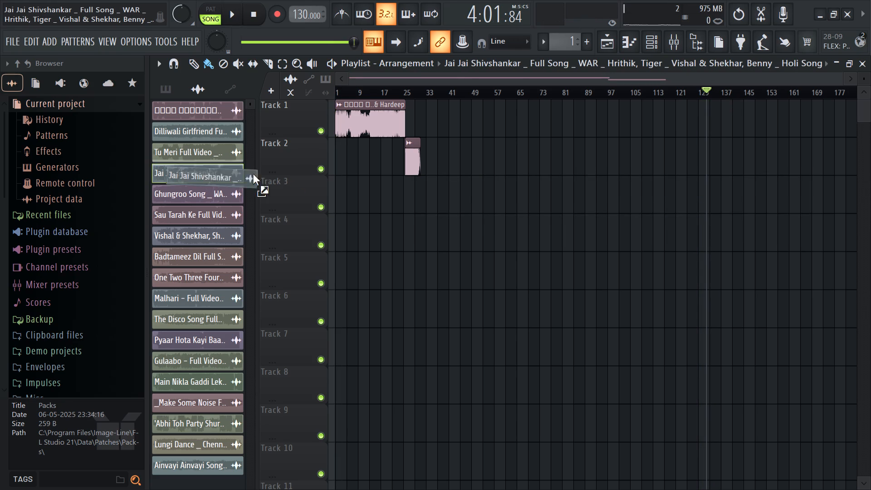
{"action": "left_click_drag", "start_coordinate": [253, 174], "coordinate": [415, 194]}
Start playback from bar 28 and save the project.
{"action": "left_click", "coordinate": [412, 94]}
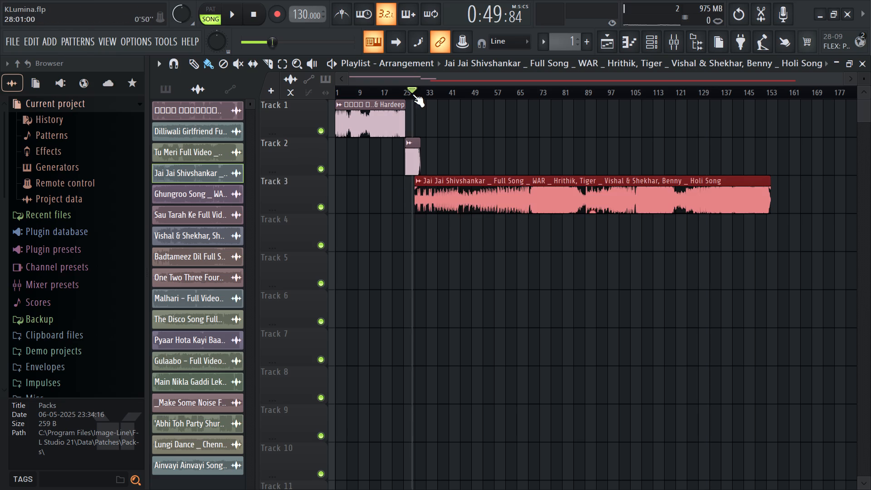
{"action": "key", "text": "space"}
{"action": "key", "text": "ctrl+s"}
Audition 'Jai Jai Shivshankar' on Track 3 from its transition with the Track 2 clip to around bar 70.
{"action": "scroll", "coordinate": [427, 222], "scroll_direction": "up", "scroll_amount": 10, "text": "ctrl"}
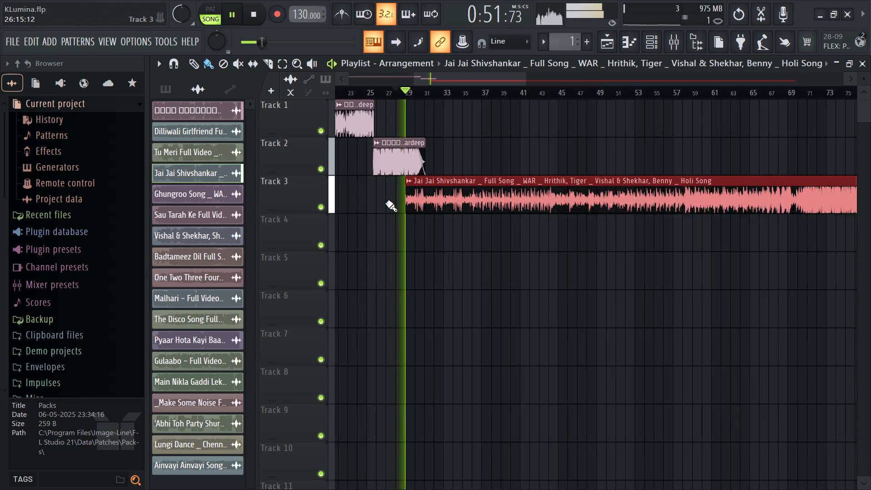
{"action": "scroll", "coordinate": [399, 211], "scroll_direction": "up", "scroll_amount": 6, "text": "ctrl"}
{"action": "scroll", "coordinate": [411, 237], "scroll_direction": "down", "scroll_amount": 7, "text": "ctrl"}
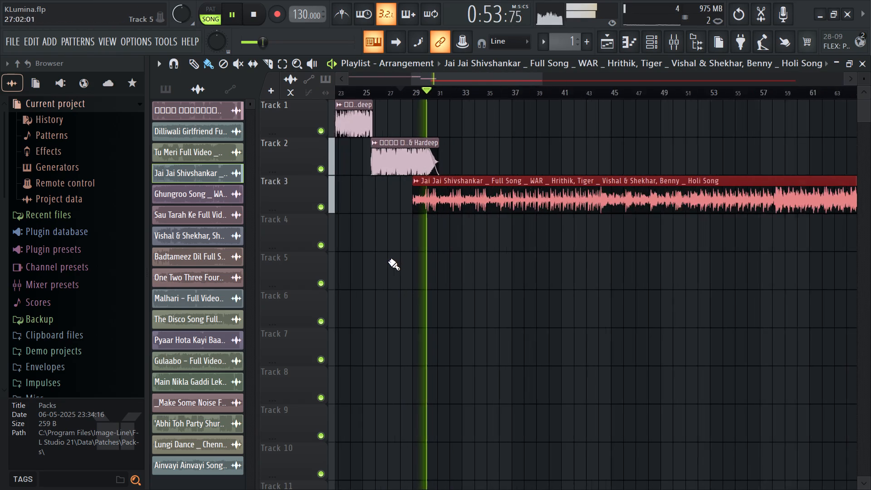
{"action": "scroll", "coordinate": [399, 250], "scroll_direction": "down", "scroll_amount": 5, "text": "ctrl"}
{"action": "left_click", "coordinate": [487, 95]}
{"action": "left_click", "coordinate": [565, 91]}
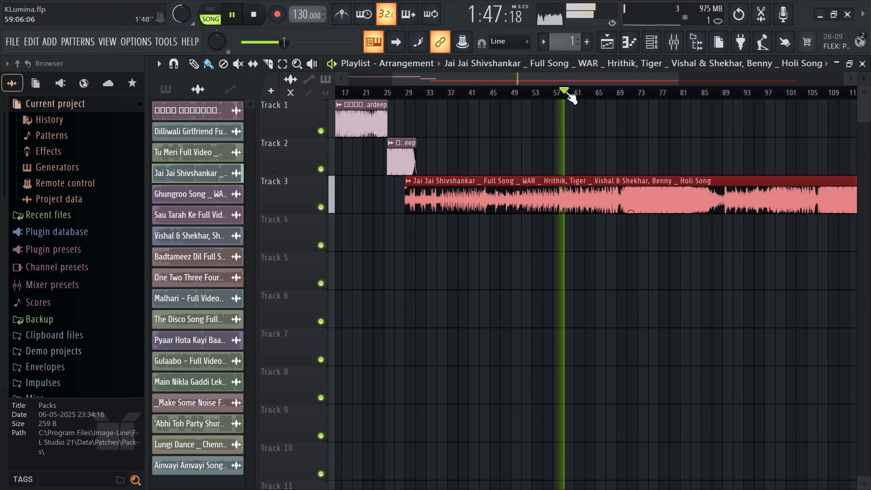
{"action": "left_click", "coordinate": [624, 90]}
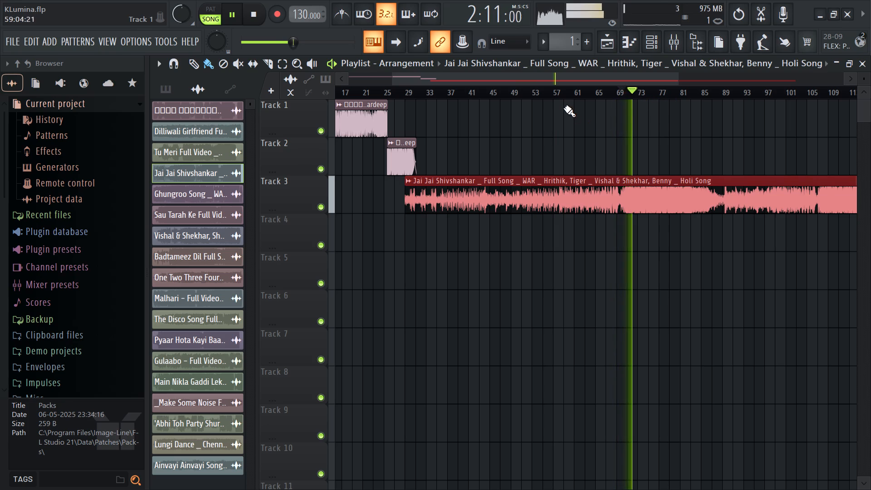
{"action": "key", "text": "space"}
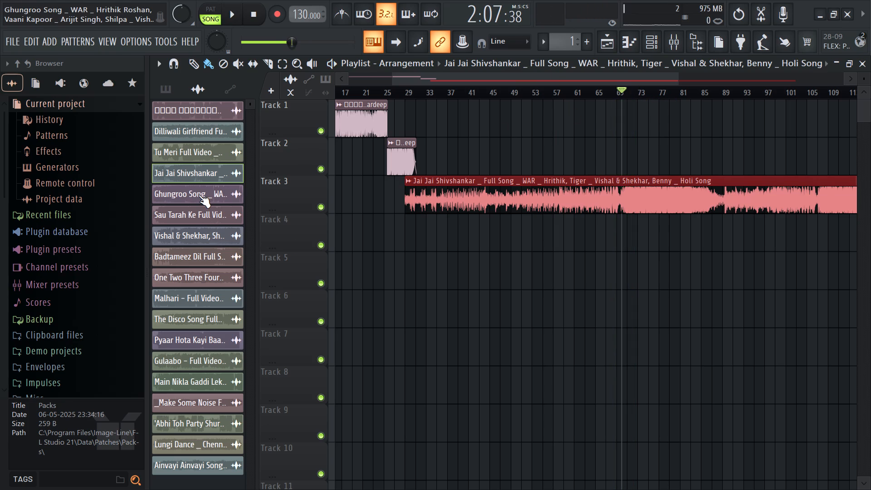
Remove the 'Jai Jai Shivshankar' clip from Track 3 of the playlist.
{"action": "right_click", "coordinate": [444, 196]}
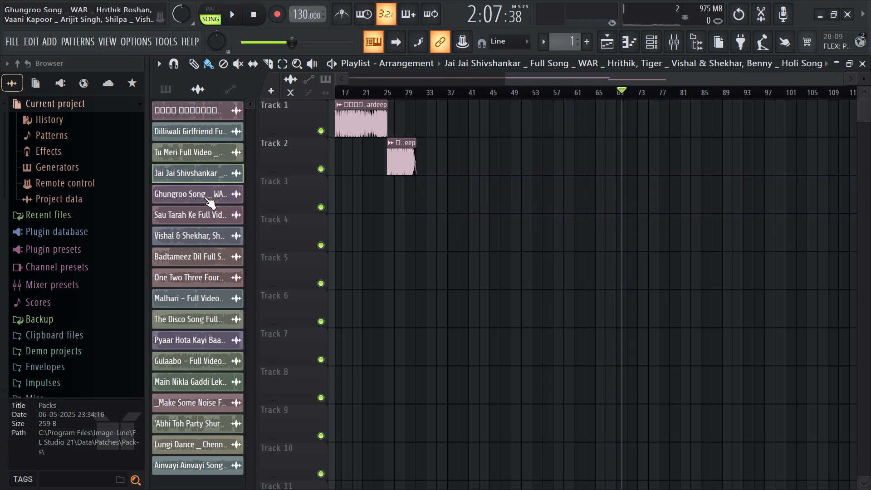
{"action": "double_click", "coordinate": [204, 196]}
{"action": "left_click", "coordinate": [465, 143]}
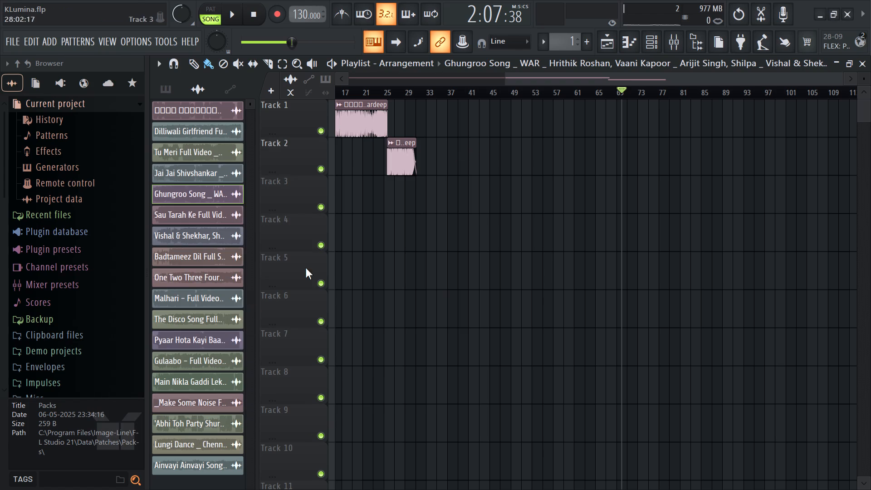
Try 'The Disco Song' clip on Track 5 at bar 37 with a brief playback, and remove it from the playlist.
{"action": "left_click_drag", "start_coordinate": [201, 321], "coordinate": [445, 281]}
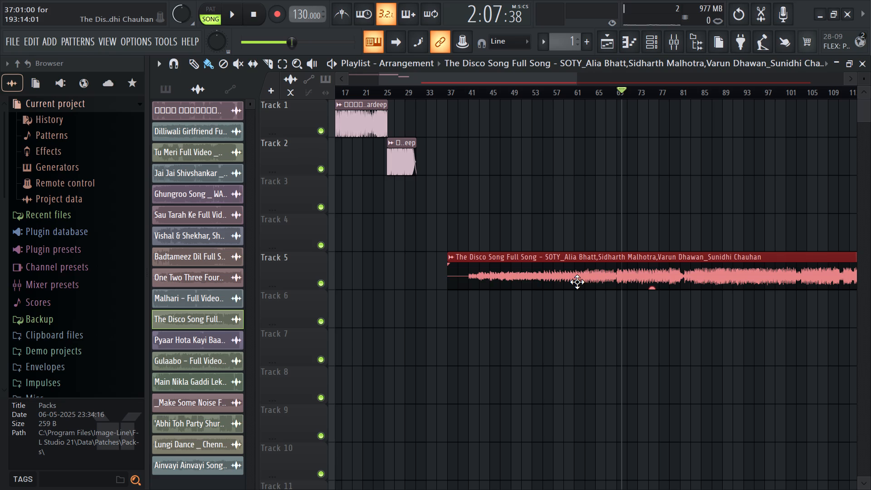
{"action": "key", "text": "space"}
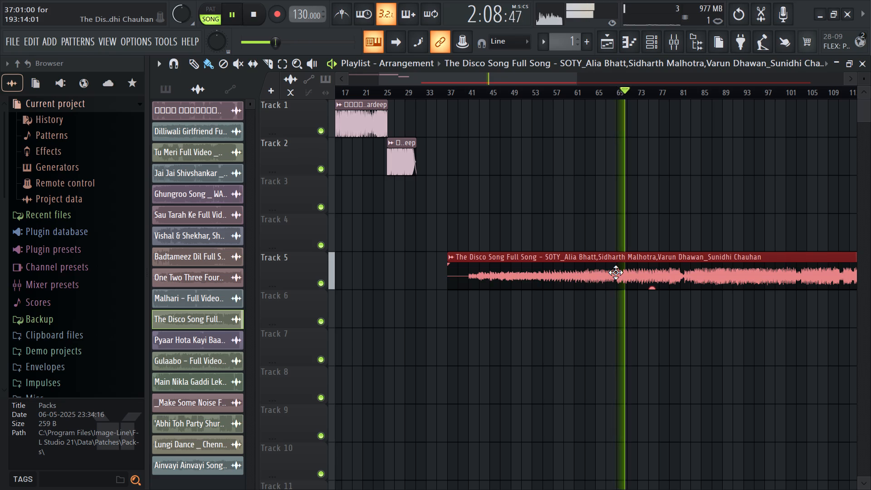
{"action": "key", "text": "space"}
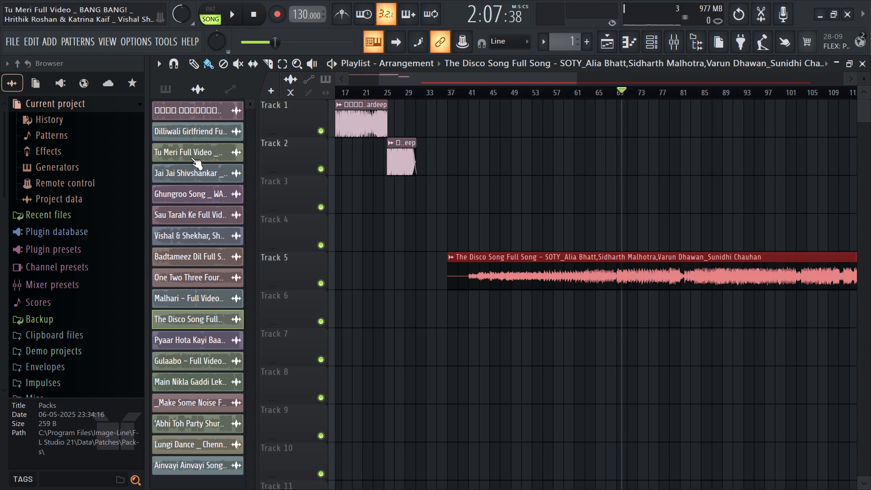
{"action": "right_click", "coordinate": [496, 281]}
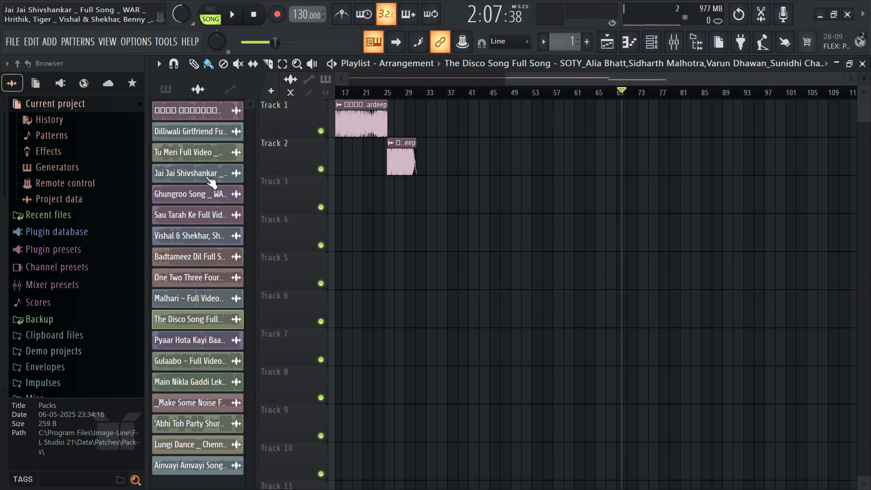
Delete the 'Jai Jai Shivshankar' audio clip from the project.
{"action": "left_click", "coordinate": [205, 176]}
{"action": "right_click", "coordinate": [205, 176]}
{"action": "left_click", "coordinate": [242, 304]}
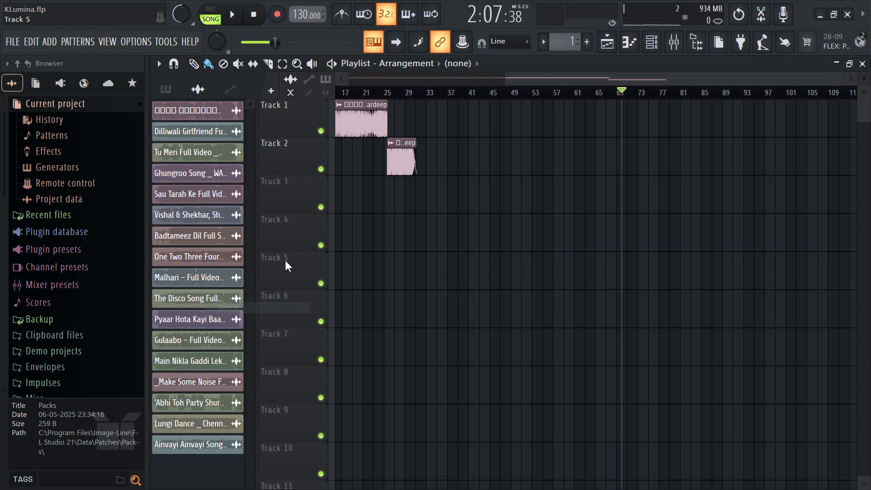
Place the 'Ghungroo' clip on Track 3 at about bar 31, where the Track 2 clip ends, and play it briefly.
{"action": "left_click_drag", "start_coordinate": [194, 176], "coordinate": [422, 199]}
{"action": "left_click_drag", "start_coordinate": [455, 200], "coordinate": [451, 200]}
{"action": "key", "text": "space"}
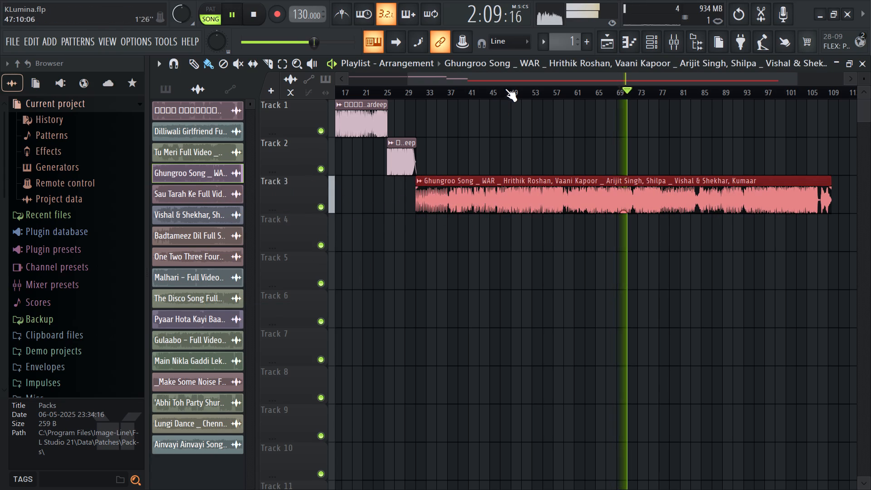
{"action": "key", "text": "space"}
Delete the 'Ghungroo' audio clip from the project.
{"action": "right_click", "coordinate": [205, 169]}
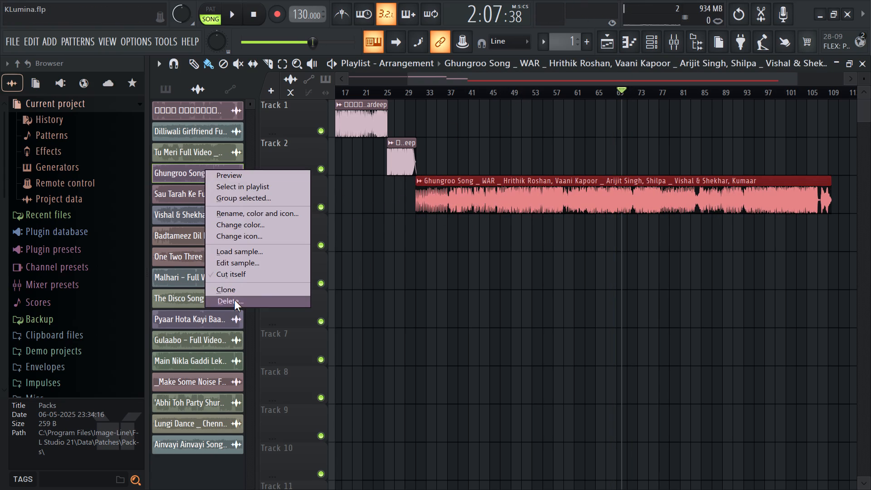
{"action": "left_click", "coordinate": [234, 300]}
Place the 'Sau Tarah Ke' clip on Track 3 at about bar 31, where the Track 2 clip ends.
{"action": "left_click_drag", "start_coordinate": [201, 175], "coordinate": [413, 197]}
Audition the 'Sau Tarah Ke' clip at several points between about bar 30 and bar 101.
{"action": "key", "text": "space"}
{"action": "left_click", "coordinate": [463, 89]}
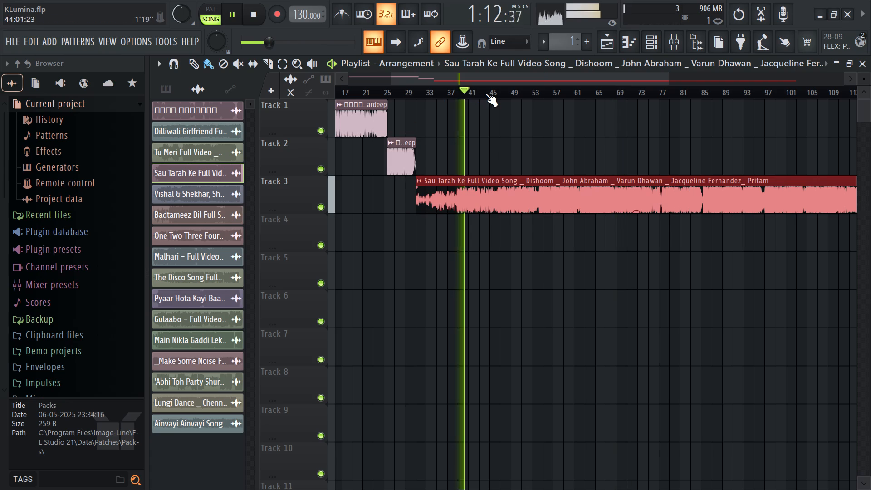
{"action": "left_click", "coordinate": [412, 93]}
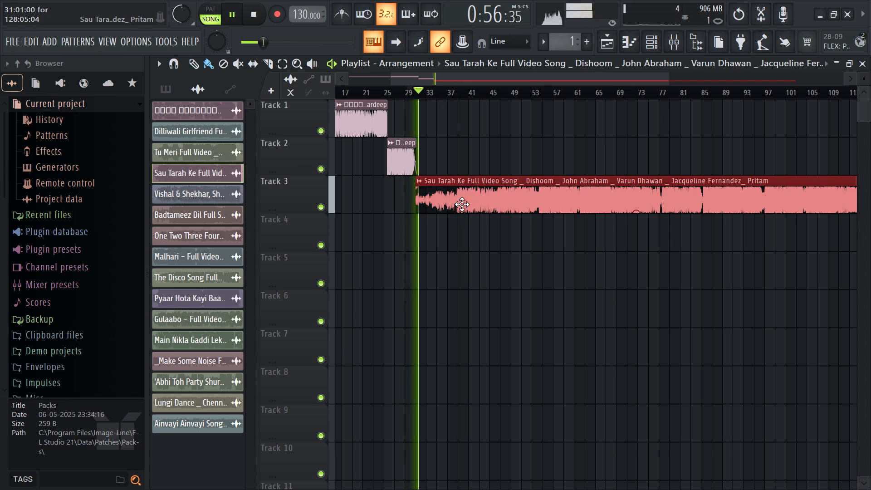
{"action": "left_click", "coordinate": [580, 87]}
{"action": "left_click", "coordinate": [634, 93]}
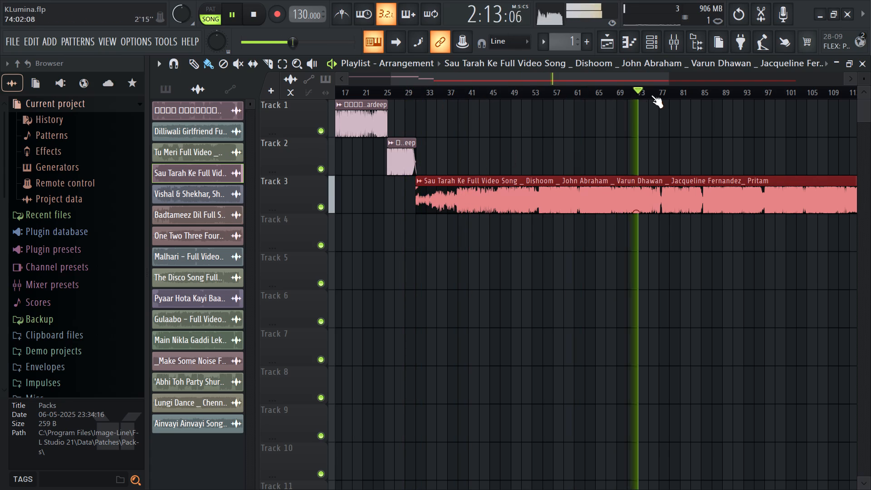
{"action": "left_click", "coordinate": [661, 90]}
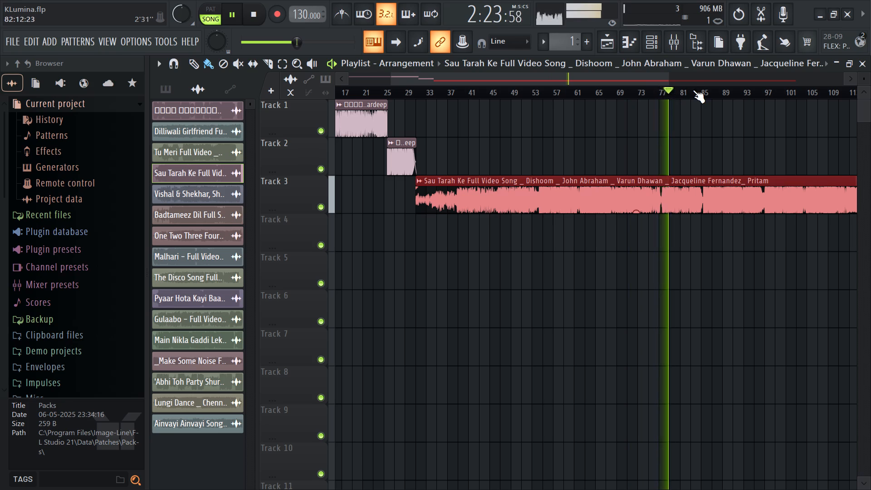
{"action": "left_click", "coordinate": [693, 90]}
{"action": "left_click", "coordinate": [704, 91]}
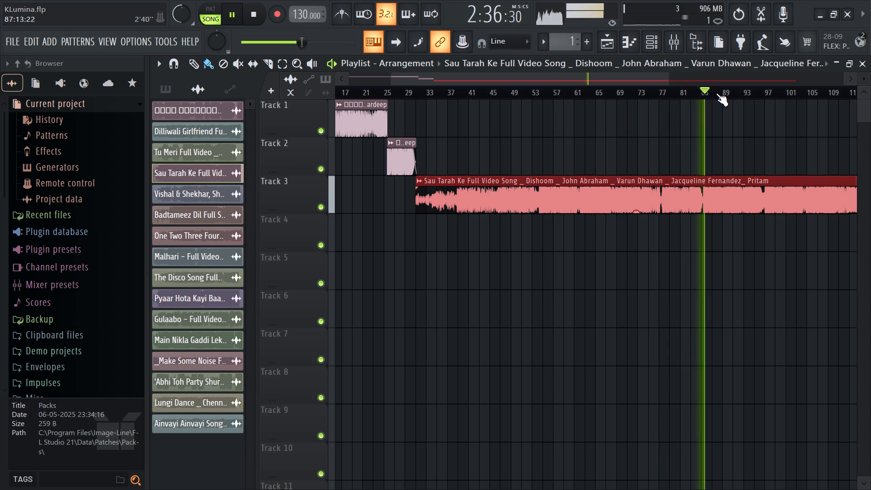
{"action": "left_click", "coordinate": [726, 92]}
{"action": "left_click", "coordinate": [754, 92]}
{"action": "left_click", "coordinate": [768, 94]}
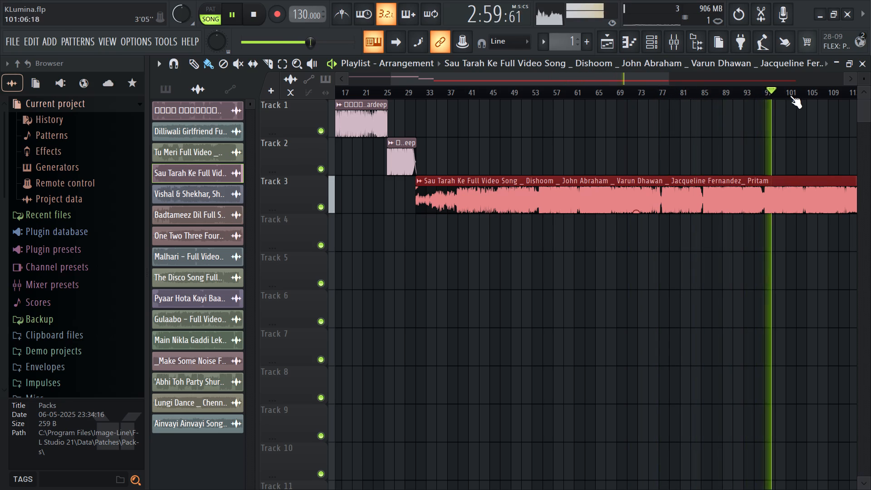
{"action": "left_click", "coordinate": [791, 95]}
{"action": "key", "text": "space"}
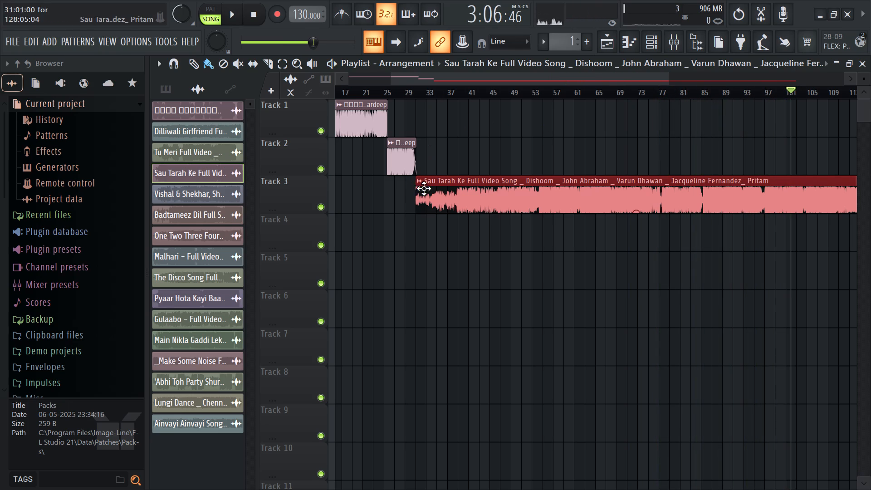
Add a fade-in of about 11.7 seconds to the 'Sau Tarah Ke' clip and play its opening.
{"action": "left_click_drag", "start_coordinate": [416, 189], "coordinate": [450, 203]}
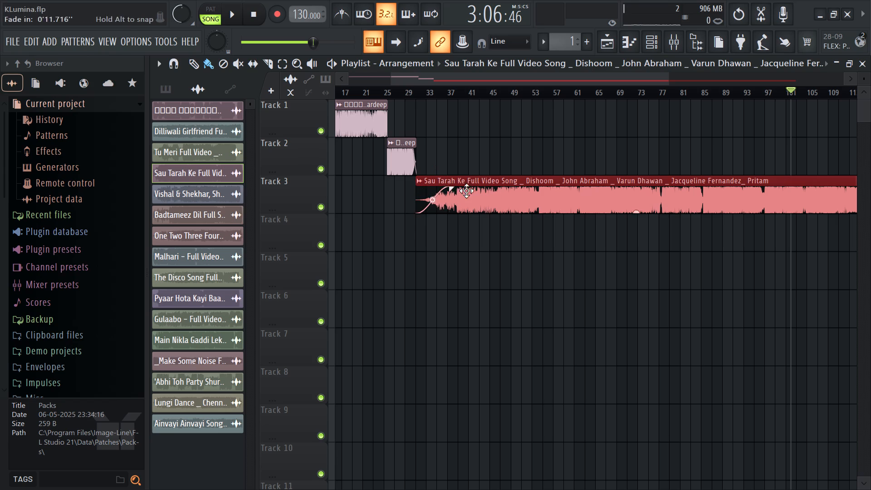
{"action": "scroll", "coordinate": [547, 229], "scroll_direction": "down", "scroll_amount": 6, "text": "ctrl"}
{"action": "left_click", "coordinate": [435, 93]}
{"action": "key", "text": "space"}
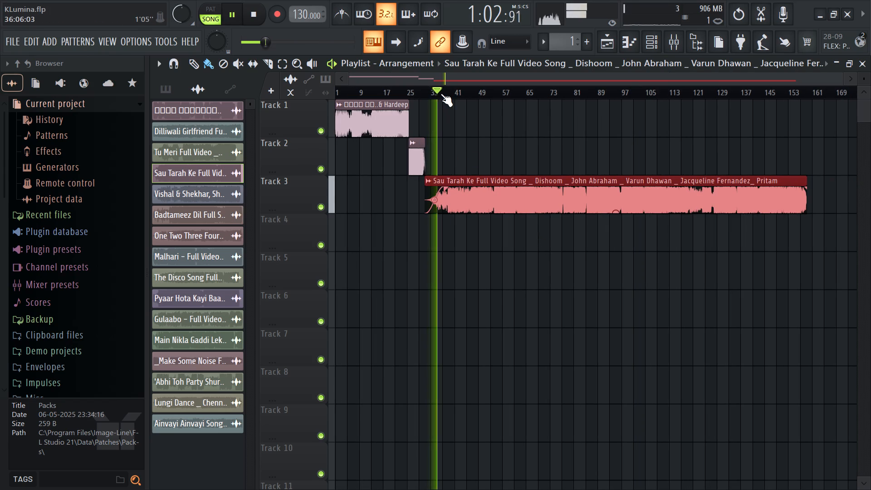
Audition 'Sau Tarah Ke' near bar 38 and trim the start of the clip to bar 38.
{"action": "left_click", "coordinate": [447, 92]}
{"action": "scroll", "coordinate": [427, 250], "scroll_direction": "up", "scroll_amount": 6, "text": "ctrl"}
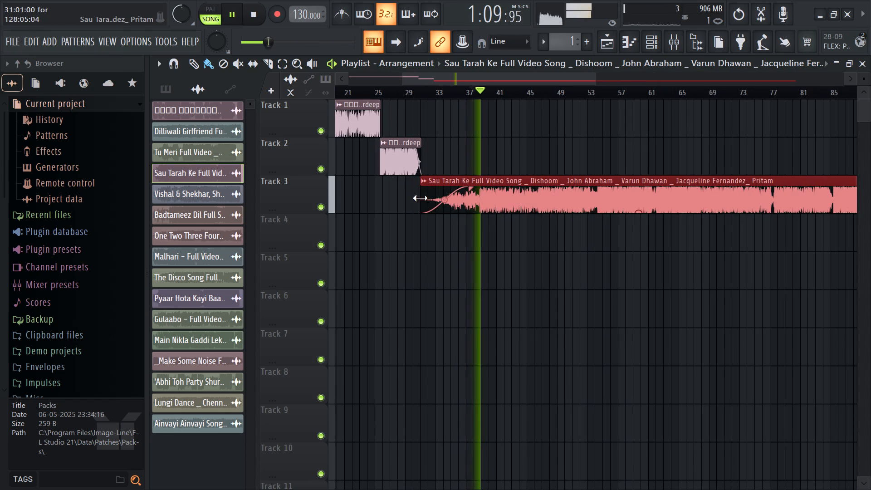
{"action": "left_click_drag", "start_coordinate": [423, 195], "coordinate": [474, 210]}
{"action": "key", "text": "space"}
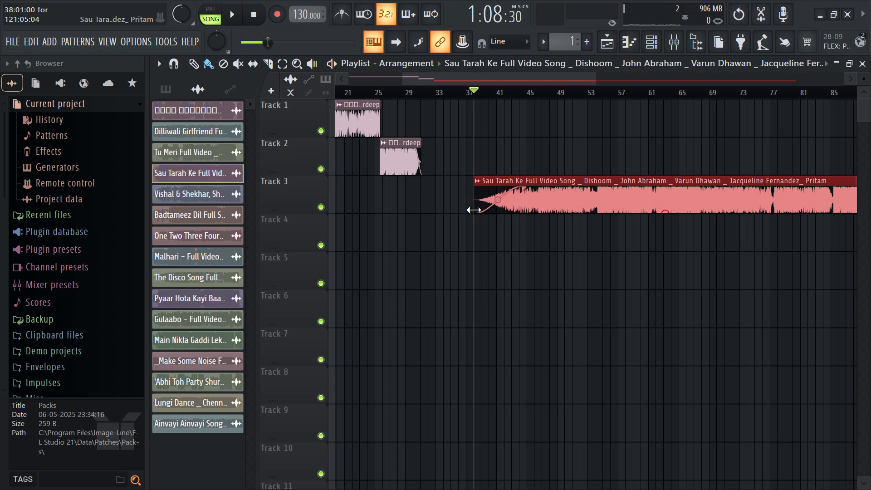
{"action": "left_click_drag", "start_coordinate": [474, 210], "coordinate": [476, 210]}
Replace the long fade-in on 'Sau Tarah Ke' with one just under a bar long, with the clip starting at bar 38.
{"action": "left_click_drag", "start_coordinate": [520, 189], "coordinate": [369, 188]}
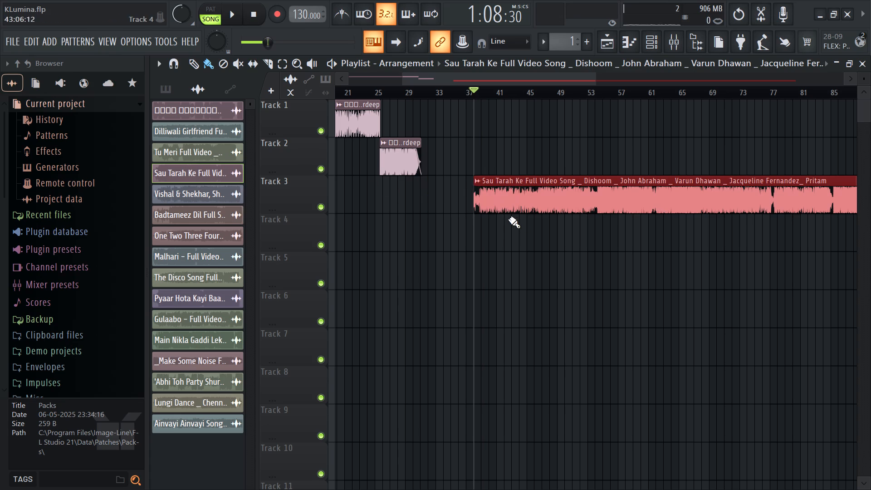
{"action": "left_click_drag", "start_coordinate": [474, 202], "coordinate": [480, 203]}
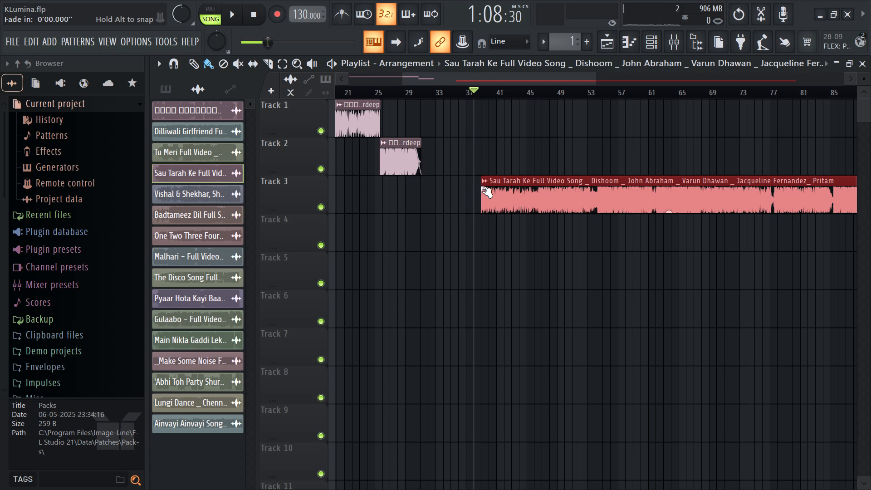
{"action": "left_click_drag", "start_coordinate": [483, 190], "coordinate": [490, 190]}
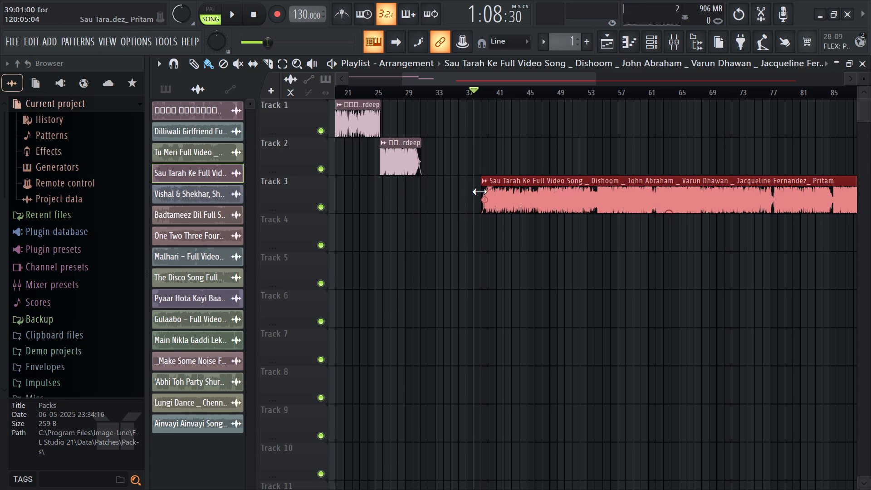
{"action": "left_click_drag", "start_coordinate": [480, 191], "coordinate": [472, 194]}
Move the trimmed 'Sau Tarah Ke' clip on Track 3 to 30:05:00, play the transition from Track 2, and save the project.
{"action": "left_click_drag", "start_coordinate": [492, 196], "coordinate": [436, 204]}
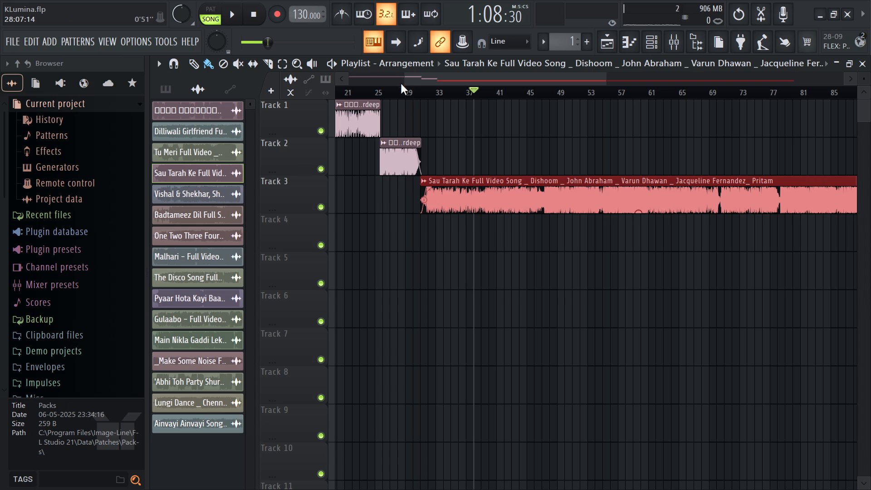
{"action": "left_click", "coordinate": [411, 91]}
{"action": "key", "text": "space"}
{"action": "scroll", "coordinate": [393, 253], "scroll_direction": "up", "scroll_amount": 12, "text": "ctrl"}
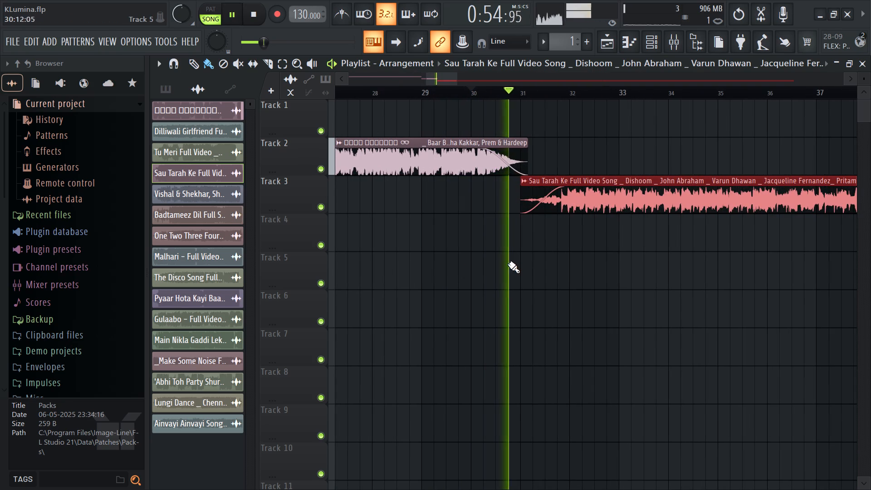
{"action": "key", "text": "space"}
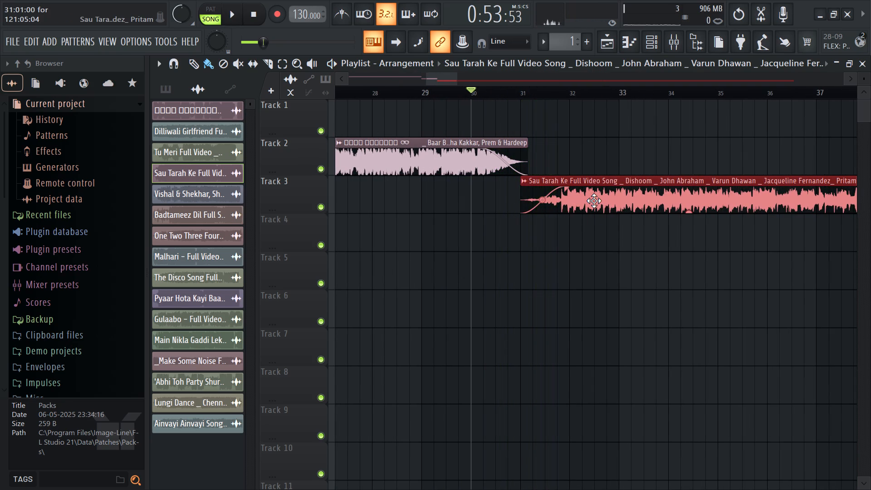
{"action": "left_click_drag", "start_coordinate": [593, 201], "coordinate": [551, 207]}
{"action": "key", "text": "space"}
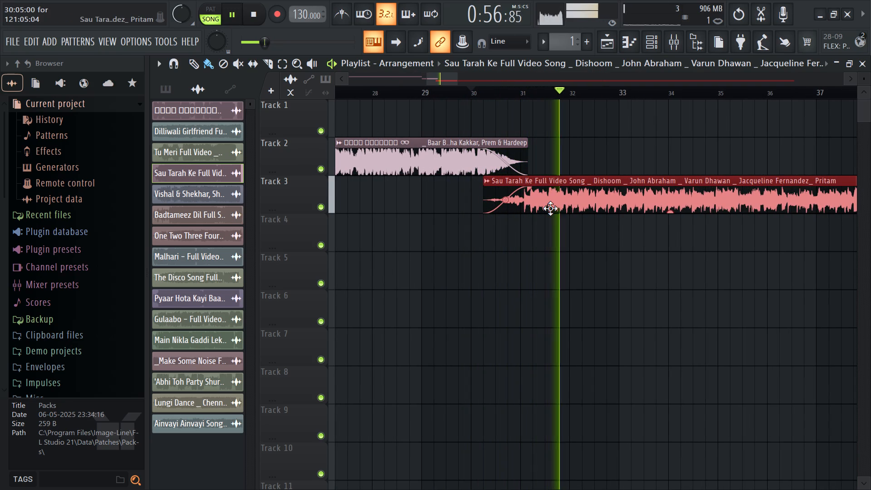
{"action": "key", "text": "ctrl+s"}
{"action": "key", "text": "space"}
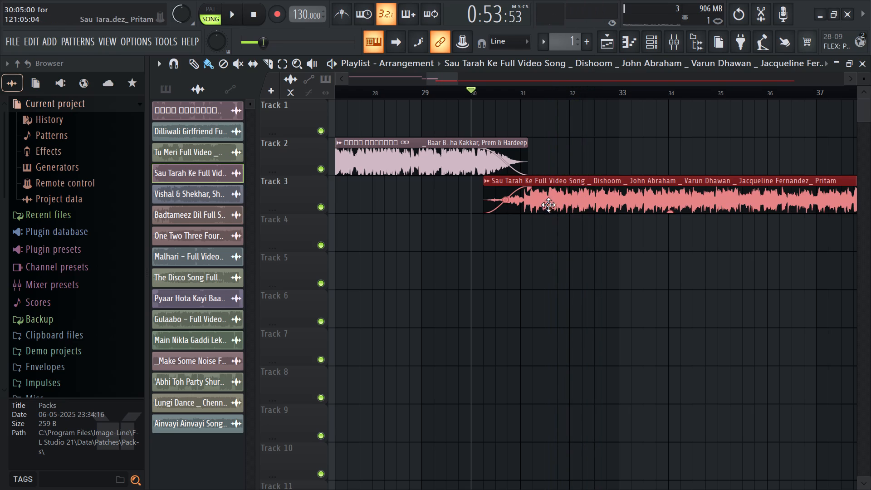
Shift the 'Sau Tarah Ke' clip earlier to 29:13:00 so it overlaps the Track 2 fade-out, and save the project.
{"action": "left_click_drag", "start_coordinate": [549, 205], "coordinate": [536, 207]}
{"action": "key", "text": "space"}
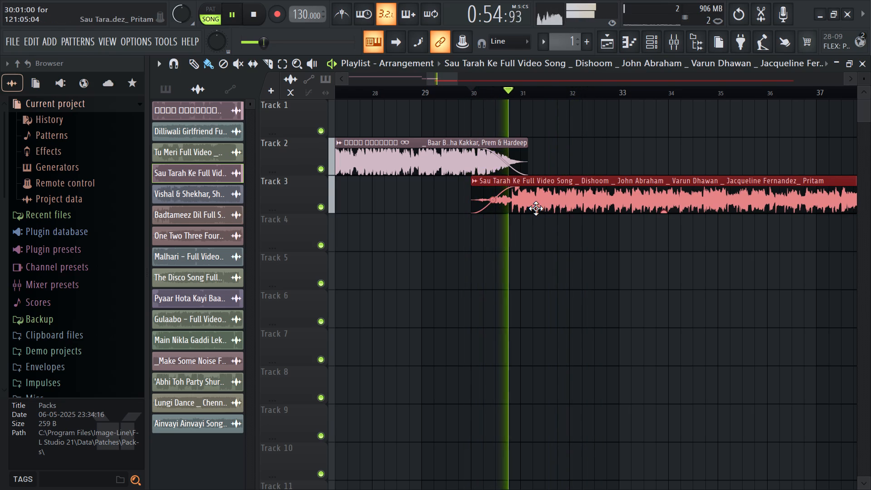
{"action": "scroll", "coordinate": [467, 223], "scroll_direction": "up", "scroll_amount": 7, "text": "ctrl"}
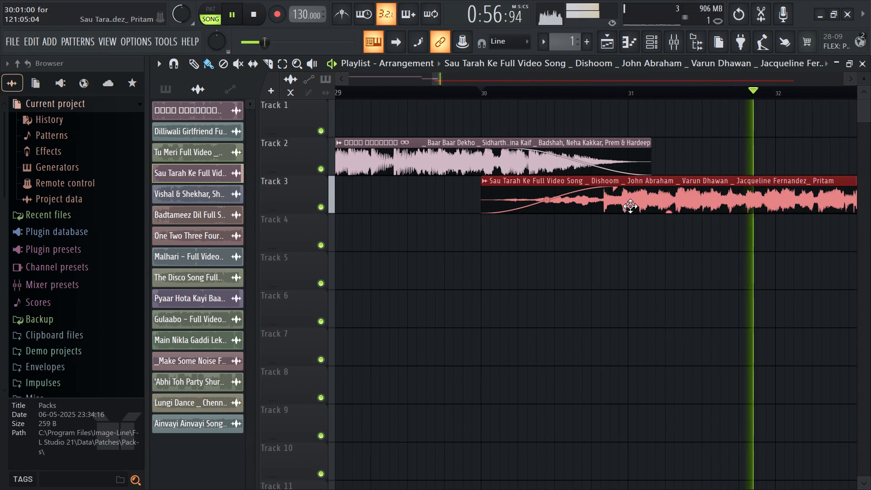
{"action": "left_click_drag", "start_coordinate": [627, 203], "coordinate": [587, 213]}
{"action": "key", "text": "space"}
{"action": "key", "text": "space"}
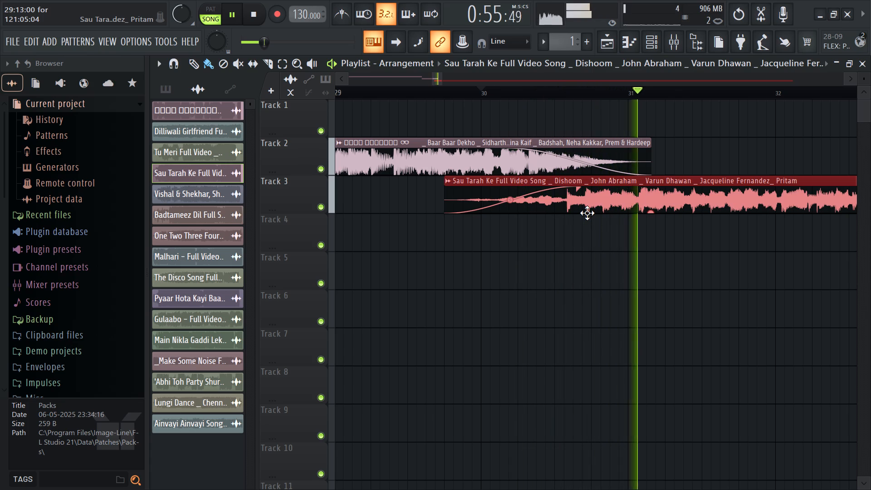
{"action": "key", "text": "ctrl+s"}
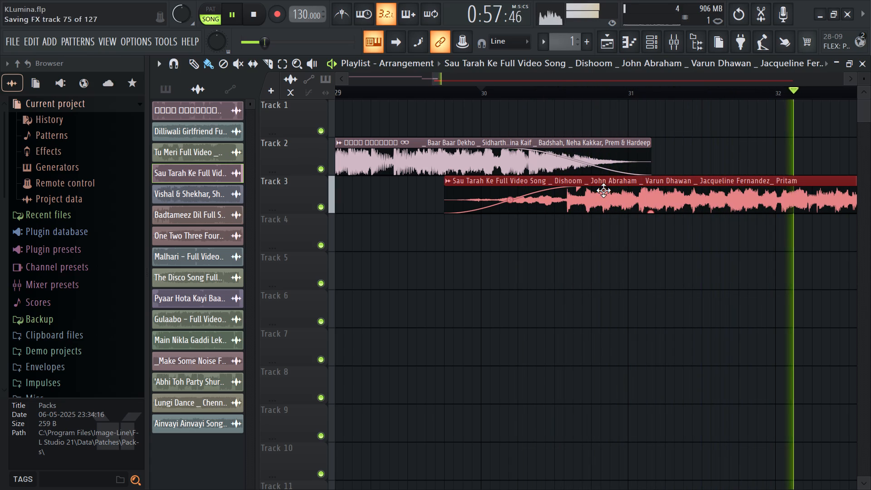
Listen to 'Sau Tarah Ke' from the Track 2 transition to about bar 38 while reviewing the whole arrangement.
{"action": "scroll", "coordinate": [537, 250], "scroll_direction": "down", "scroll_amount": 7, "text": "ctrl"}
{"action": "scroll", "coordinate": [493, 275], "scroll_direction": "down", "scroll_amount": 13, "text": "ctrl"}
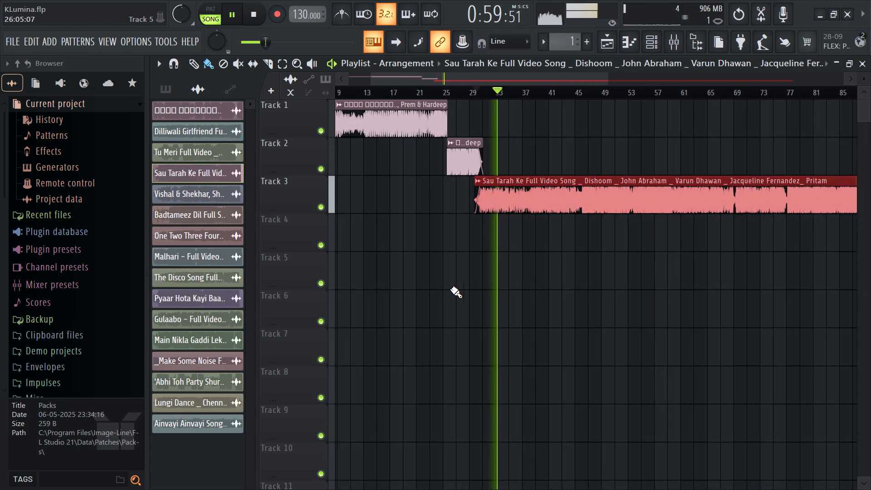
{"action": "scroll", "coordinate": [450, 289], "scroll_direction": "down", "scroll_amount": 12, "text": "ctrl"}
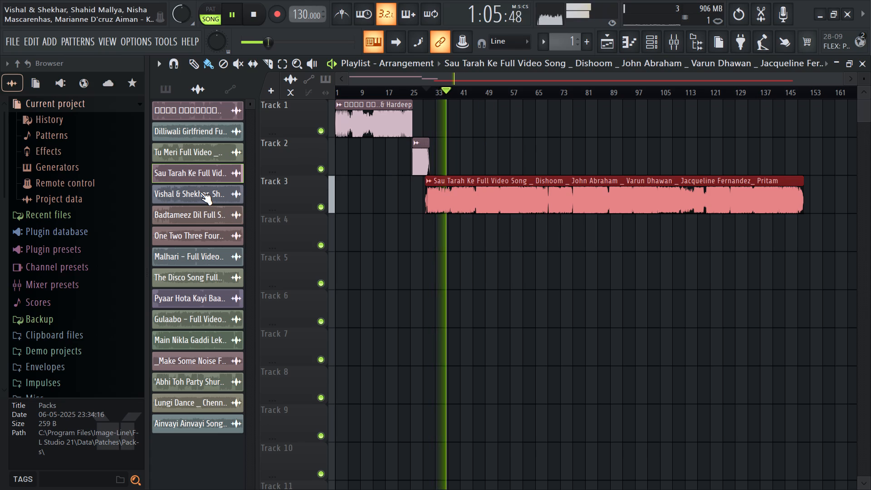
{"action": "scroll", "coordinate": [418, 257], "scroll_direction": "up", "scroll_amount": 7, "text": "ctrl"}
{"action": "scroll", "coordinate": [428, 211], "scroll_direction": "up", "scroll_amount": 3, "text": "ctrl"}
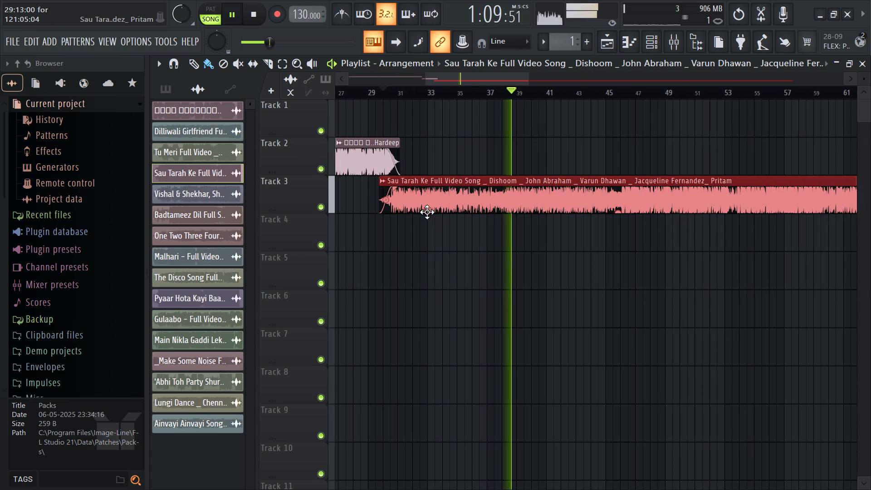
{"action": "key", "text": "space"}
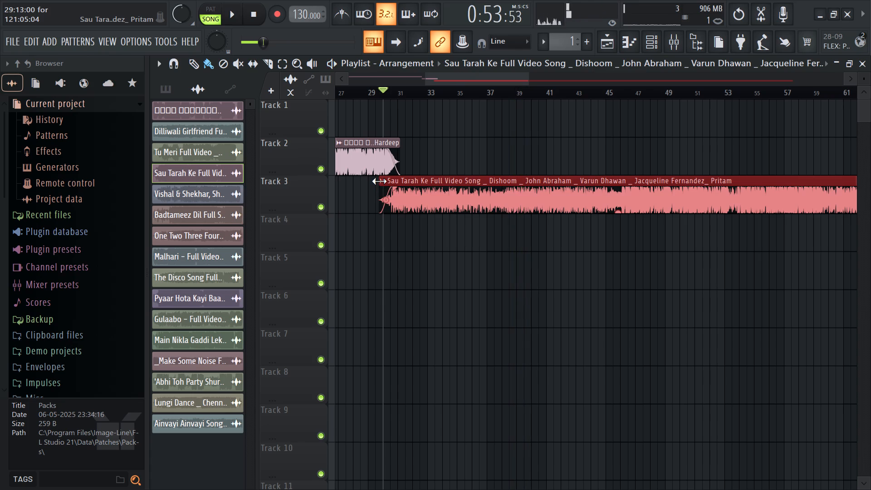
Play 'Sau Tarah Ke' from about bar 38 and trim the clip's start on Track 3 to just before that bar.
{"action": "key", "text": "space"}
{"action": "left_click", "coordinate": [498, 93]}
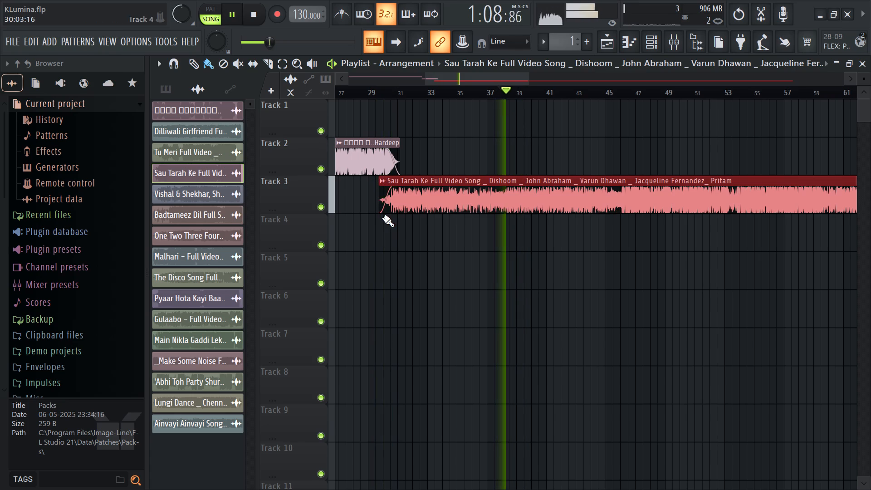
{"action": "key", "text": "space"}
{"action": "left_click_drag", "start_coordinate": [377, 180], "coordinate": [392, 182]}
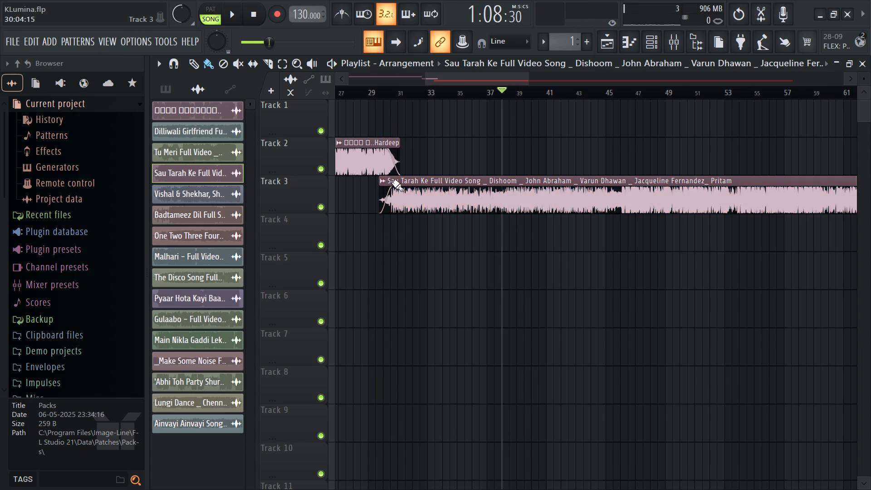
{"action": "left_click_drag", "start_coordinate": [392, 182], "coordinate": [444, 200]}
{"action": "left_click_drag", "start_coordinate": [378, 180], "coordinate": [403, 182]}
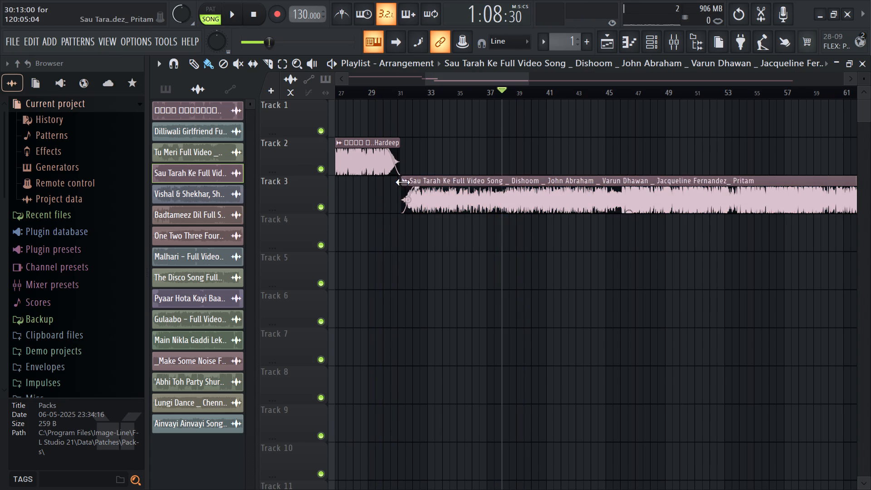
{"action": "left_click_drag", "start_coordinate": [403, 182], "coordinate": [497, 193]}
Move the shortened 'Sau Tarah Ke' clip back to 30:13:00 on Track 3 and play the transition from Track 2.
{"action": "left_click_drag", "start_coordinate": [533, 204], "coordinate": [427, 206]}
{"action": "key", "text": "space"}
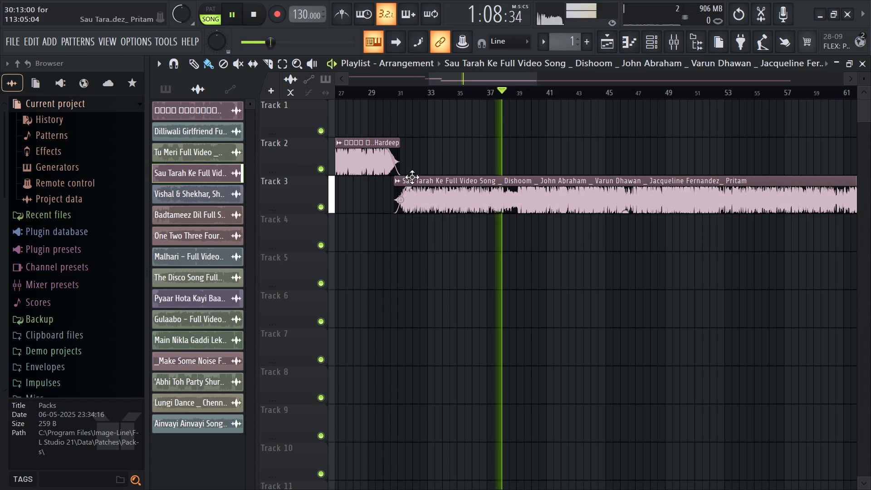
{"action": "left_click", "coordinate": [391, 97]}
{"action": "key", "text": "space"}
{"action": "key", "text": "space"}
{"action": "scroll", "coordinate": [389, 234], "scroll_direction": "up", "scroll_amount": 8, "text": "ctrl"}
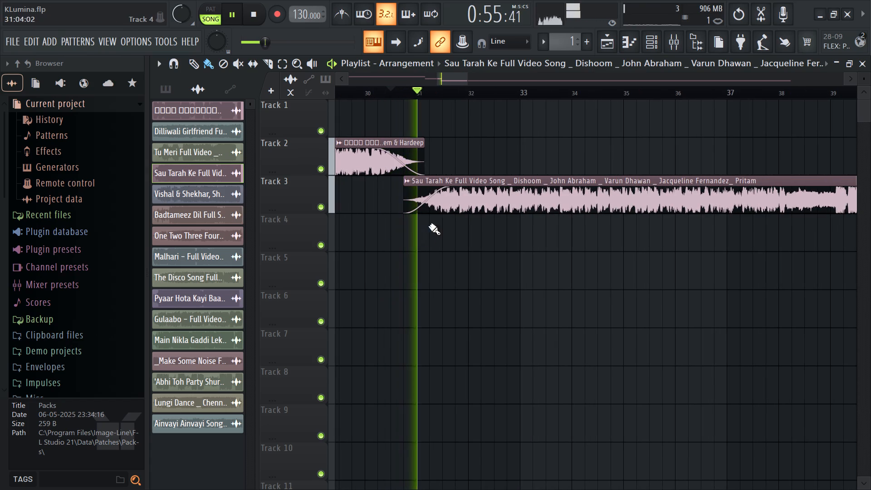
Nudge the 'Sau Tarah Ke' clip earlier to the start of bar 30 and replay its crossfade with the Track 2 clip.
{"action": "left_click_drag", "start_coordinate": [475, 206], "coordinate": [457, 207]}
{"action": "key", "text": "space"}
{"action": "key", "text": "space"}
{"action": "key", "text": "space"}
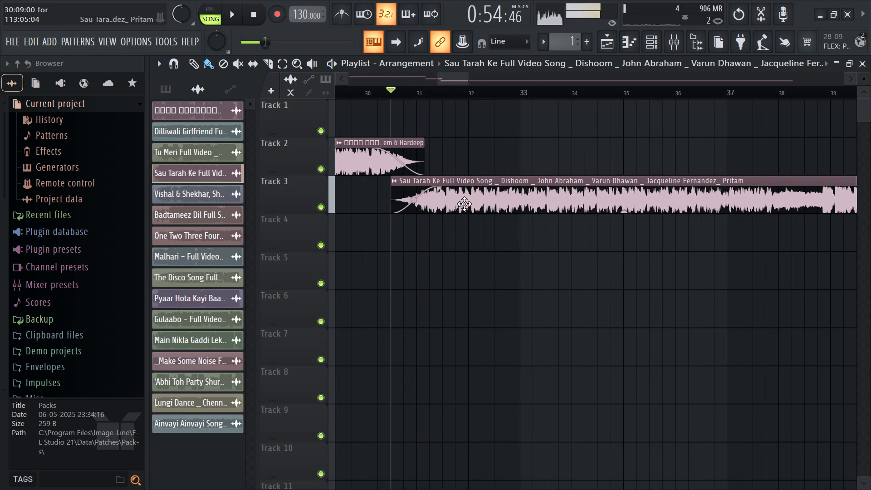
{"action": "left_click_drag", "start_coordinate": [465, 204], "coordinate": [445, 208]}
{"action": "key", "text": "space"}
{"action": "key", "text": "space"}
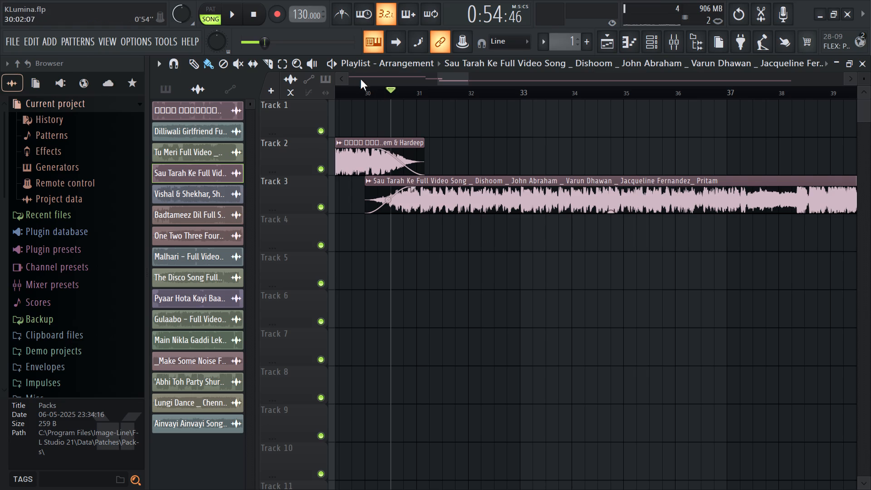
{"action": "left_click", "coordinate": [350, 95]}
{"action": "key", "text": "space"}
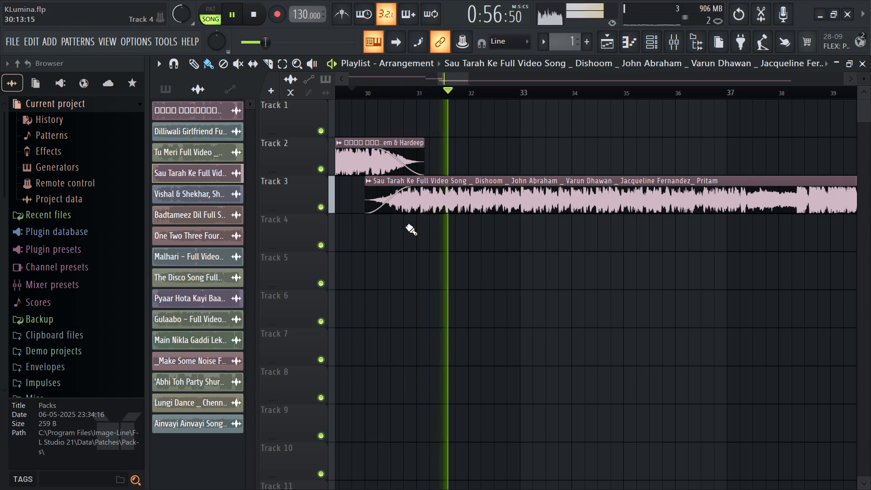
Save the project.
{"action": "key", "text": "ctrl+s"}
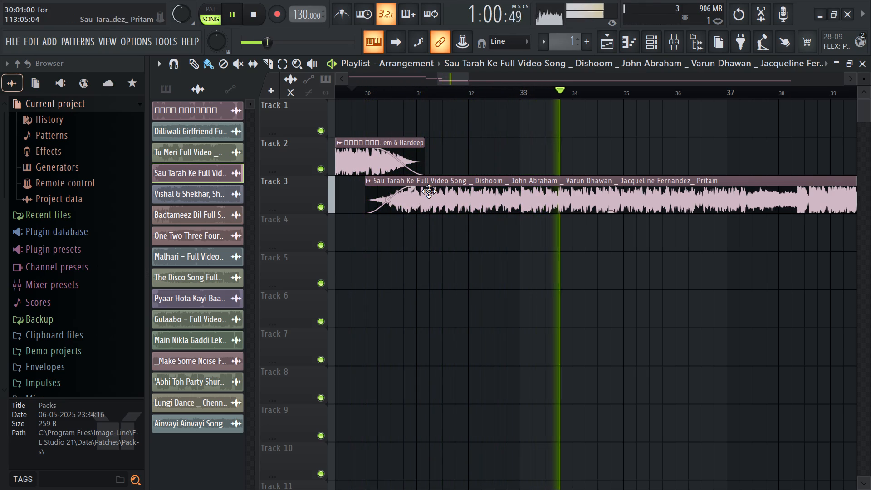
Shorten the end of the 'Sau Tarah Ke' clip on Track 3 to about bar 61 and save the project.
{"action": "scroll", "coordinate": [466, 314], "scroll_direction": "down", "scroll_amount": 9, "text": "ctrl"}
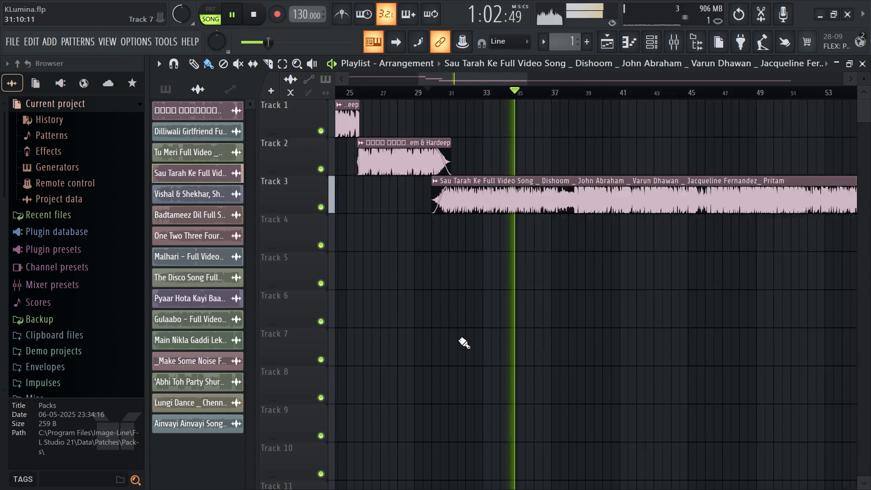
{"action": "scroll", "coordinate": [459, 339], "scroll_direction": "down", "scroll_amount": 12, "text": "ctrl"}
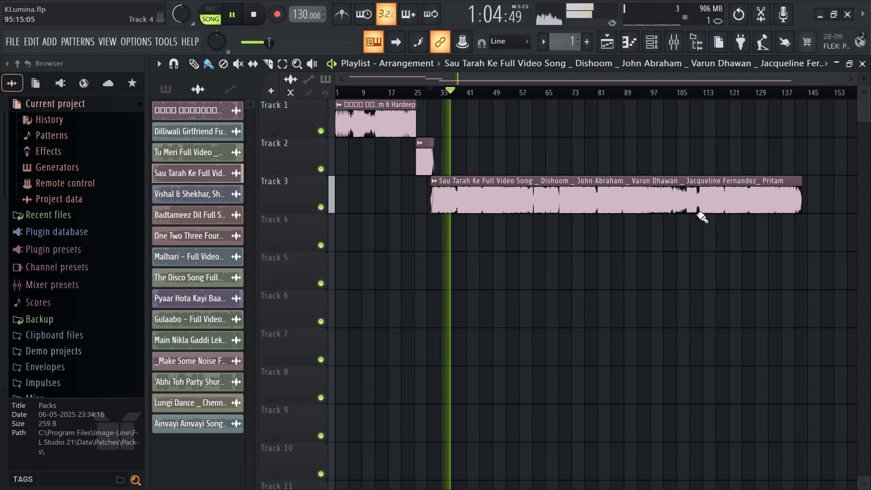
{"action": "scroll", "coordinate": [722, 203], "scroll_direction": "down", "scroll_amount": 3, "text": "ctrl"}
{"action": "left_click_drag", "start_coordinate": [802, 180], "coordinate": [633, 277]}
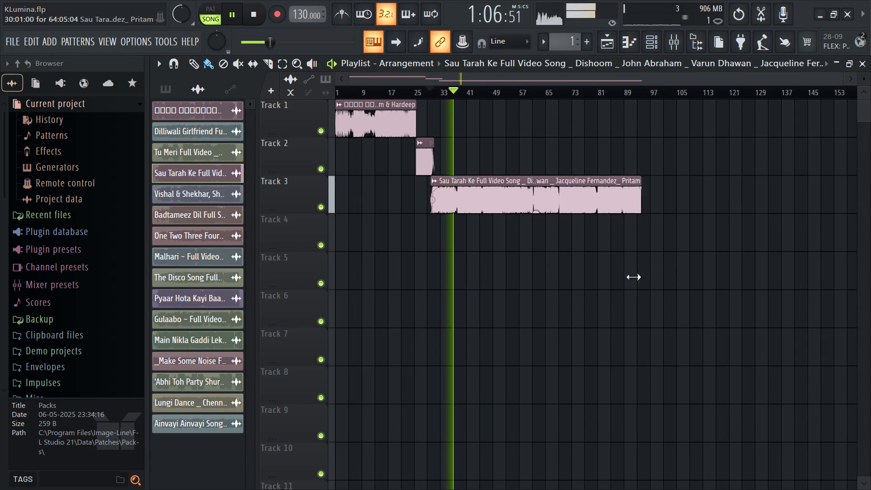
{"action": "left_click_drag", "start_coordinate": [633, 277], "coordinate": [594, 295]}
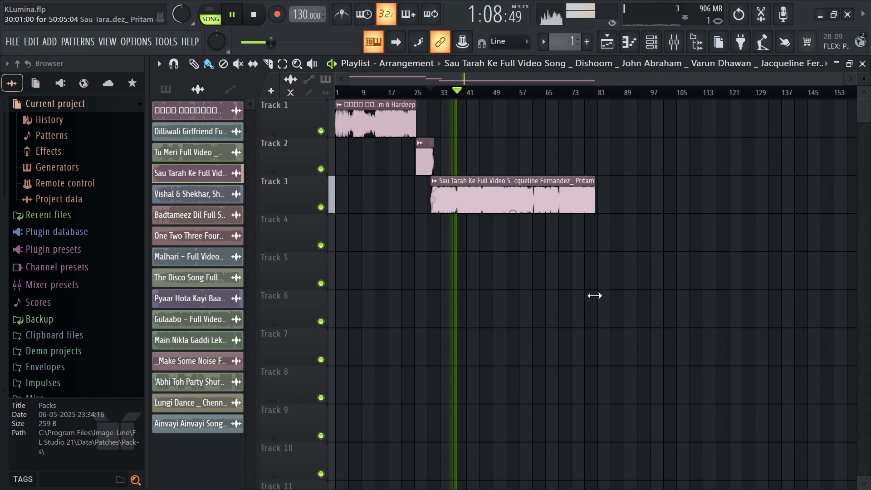
{"action": "left_click_drag", "start_coordinate": [594, 295], "coordinate": [539, 337]}
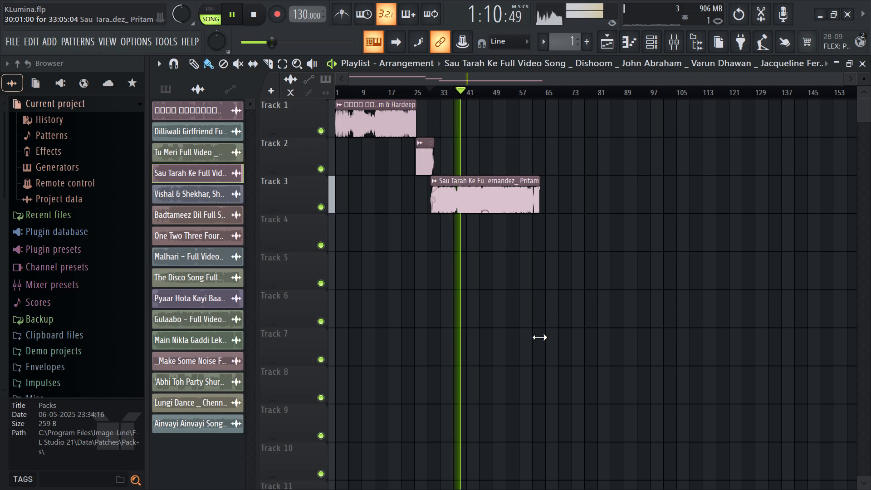
{"action": "left_click_drag", "start_coordinate": [539, 337], "coordinate": [538, 338]}
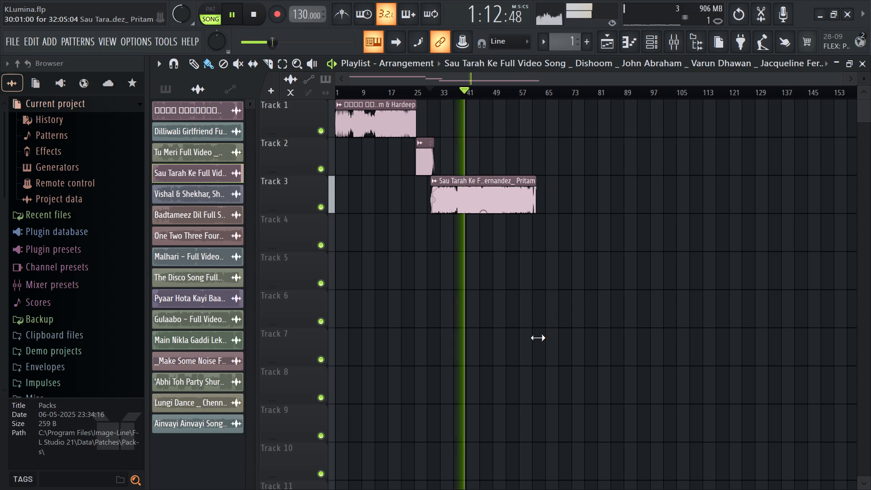
{"action": "left_click_drag", "start_coordinate": [538, 338], "coordinate": [533, 336]}
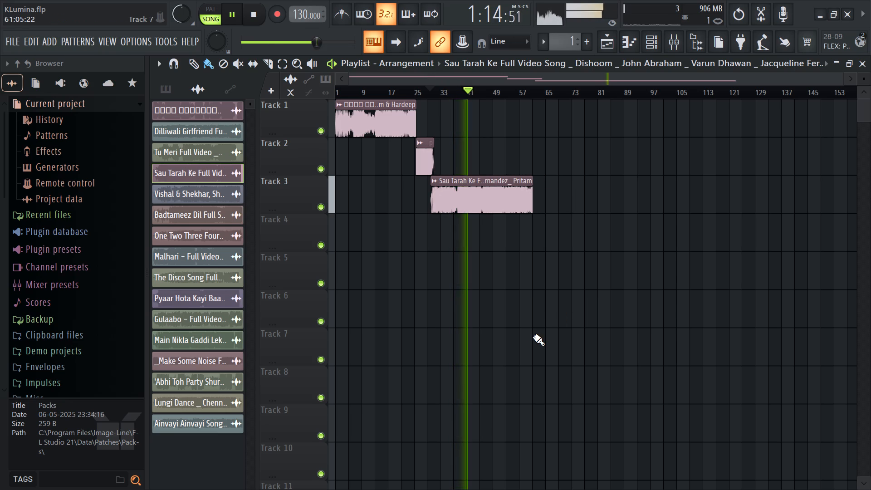
{"action": "key", "text": "ctrl+s"}
{"action": "key", "text": "ctrl+s"}
{"action": "key", "text": "ctrl+s"}
{"action": "key", "text": "ctrl+s"}
{"action": "key", "text": "ctrl+s"}
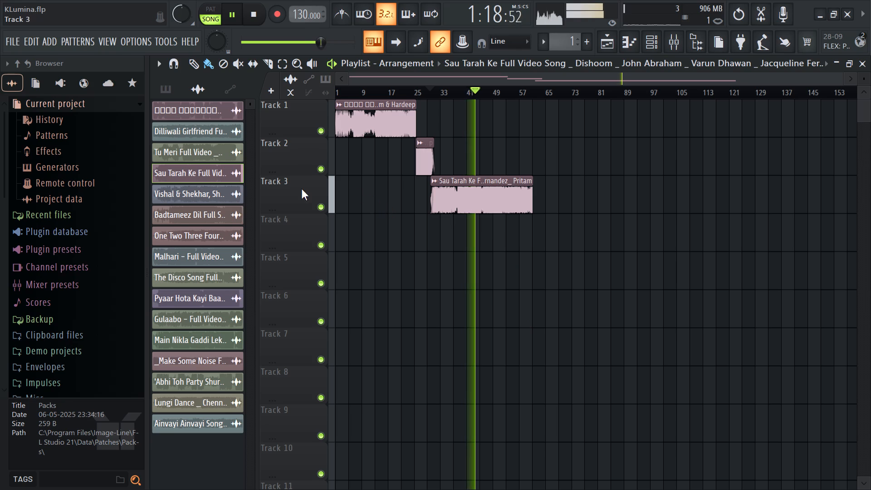
Delete the unused 'Tu Meri' audio clip from the project and save.
{"action": "left_click", "coordinate": [194, 149]}
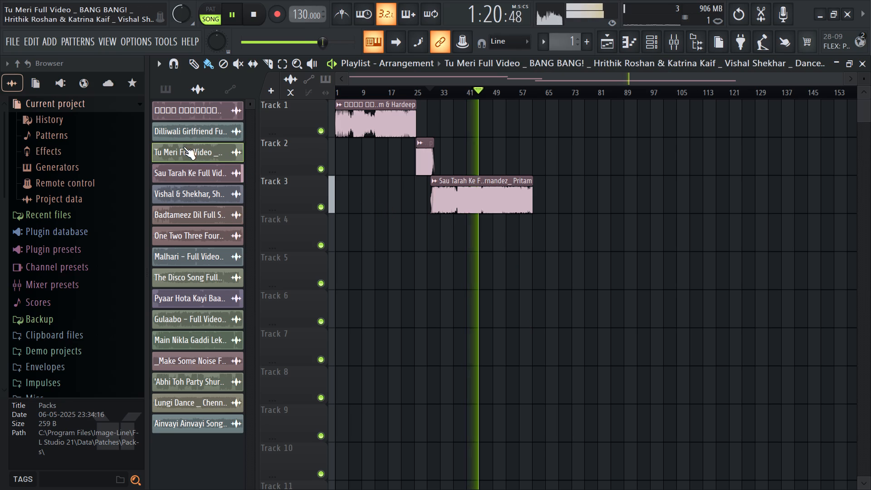
{"action": "right_click", "coordinate": [194, 154]}
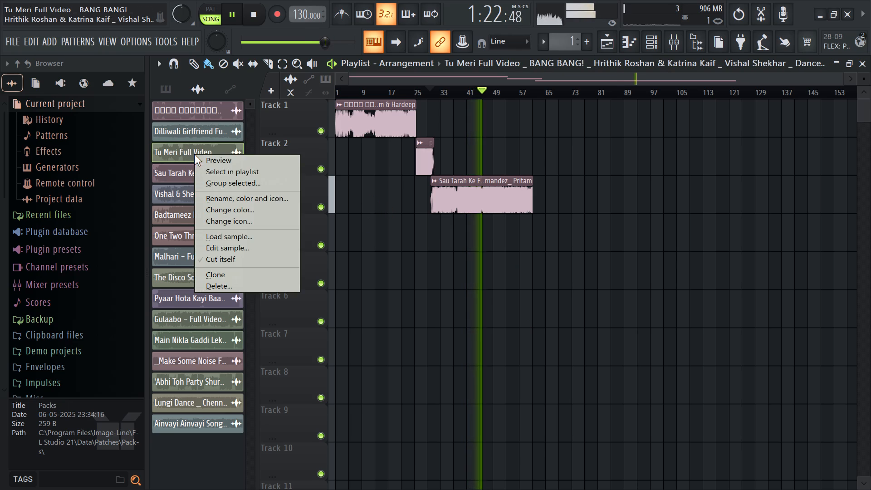
{"action": "left_click", "coordinate": [235, 283]}
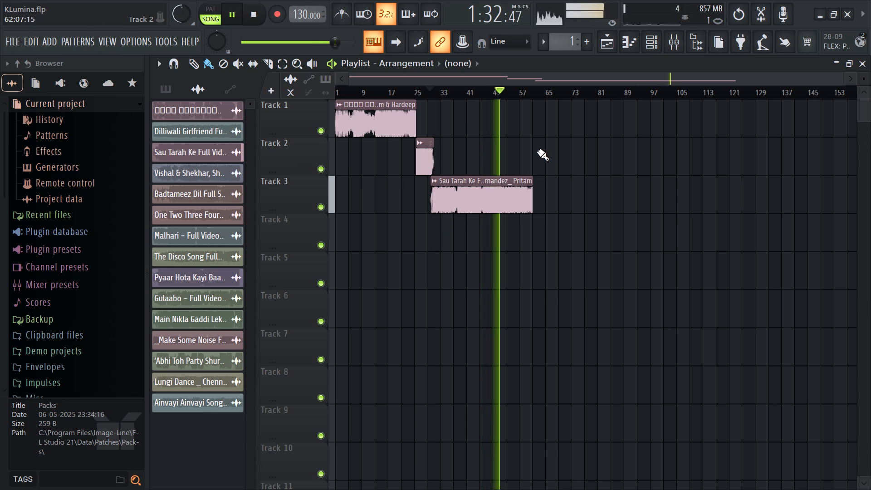
{"action": "key", "text": "ctrl+s"}
{"action": "key", "text": "ctrl+s"}
{"action": "key", "text": "ctrl+s"}
{"action": "key", "text": "ctrl+s"}
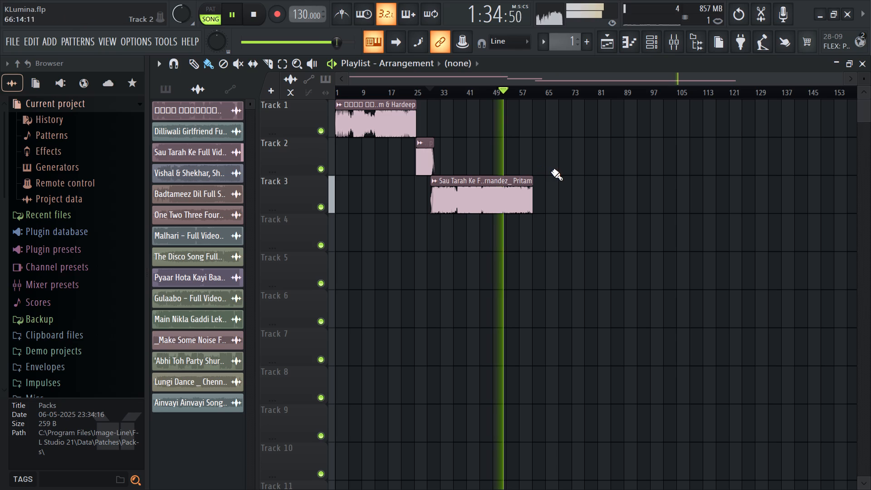
Trim the end of the 'Sau Tarah Ke' clip back to about bar 54 and play it from about bar 52.
{"action": "scroll", "coordinate": [511, 213], "scroll_direction": "up", "scroll_amount": 7, "text": "ctrl"}
{"action": "scroll", "coordinate": [457, 244], "scroll_direction": "down", "scroll_amount": 6, "text": "ctrl"}
{"action": "scroll", "coordinate": [795, 229], "scroll_direction": "up", "scroll_amount": 2, "text": "ctrl"}
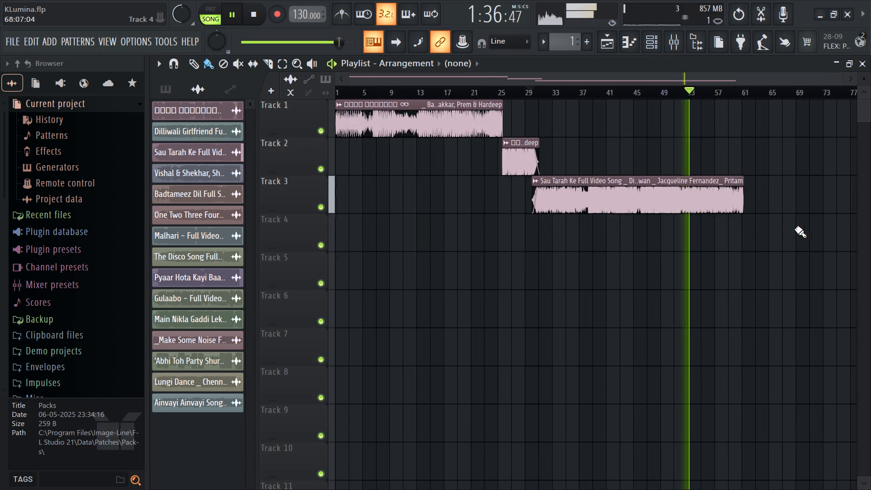
{"action": "scroll", "coordinate": [795, 228], "scroll_direction": "up", "scroll_amount": 4, "text": "ctrl"}
{"action": "key", "text": "space"}
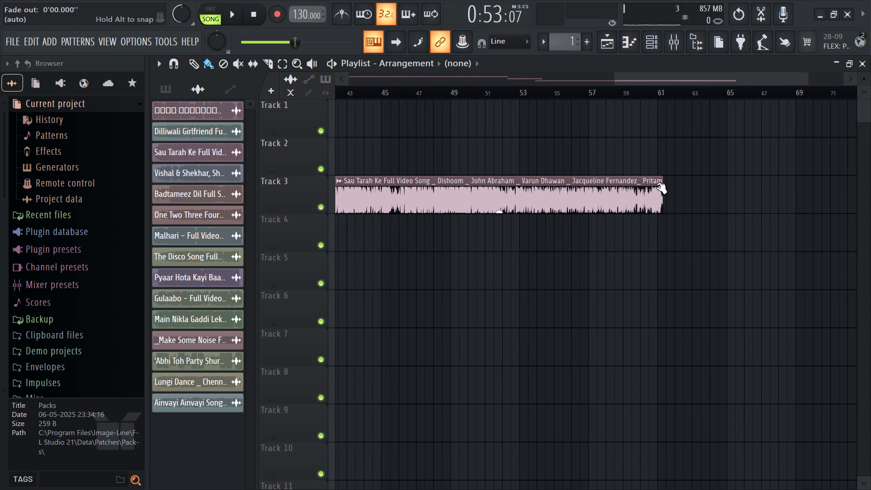
{"action": "left_click_drag", "start_coordinate": [658, 184], "coordinate": [533, 213]}
{"action": "key", "text": "space"}
{"action": "left_click", "coordinate": [506, 98]}
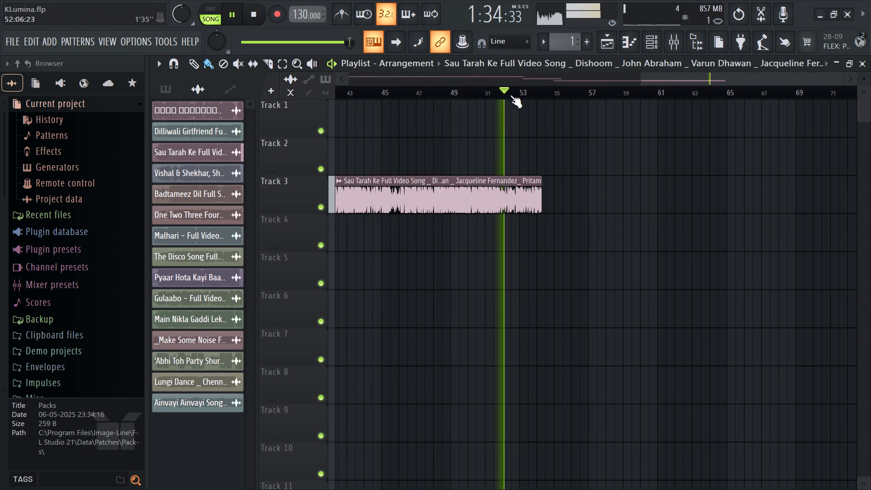
Trim 'Sau Tarah Ke' to a length of 24:01:04, give its end a short fade-out, and save the project.
{"action": "scroll", "coordinate": [542, 235], "scroll_direction": "up", "scroll_amount": 12, "text": "ctrl"}
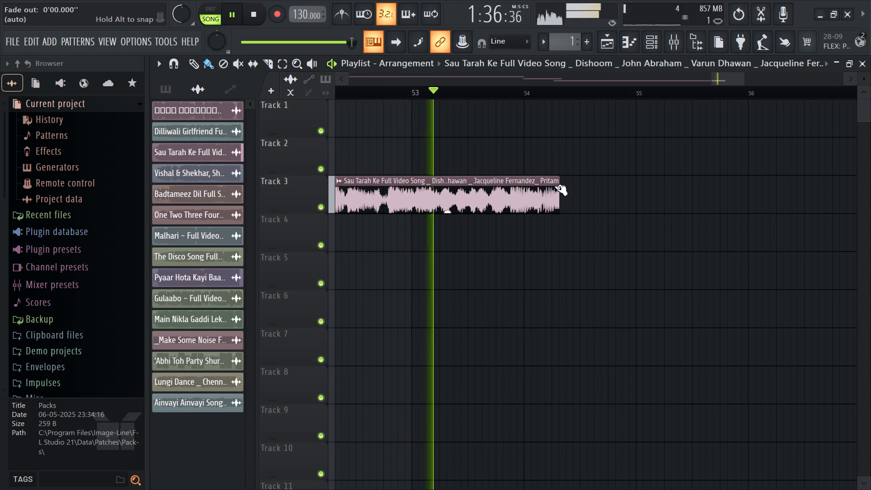
{"action": "key", "text": "space"}
{"action": "left_click_drag", "start_coordinate": [558, 188], "coordinate": [531, 199]}
{"action": "left_click_drag", "start_coordinate": [557, 184], "coordinate": [526, 191]}
{"action": "key", "text": "space"}
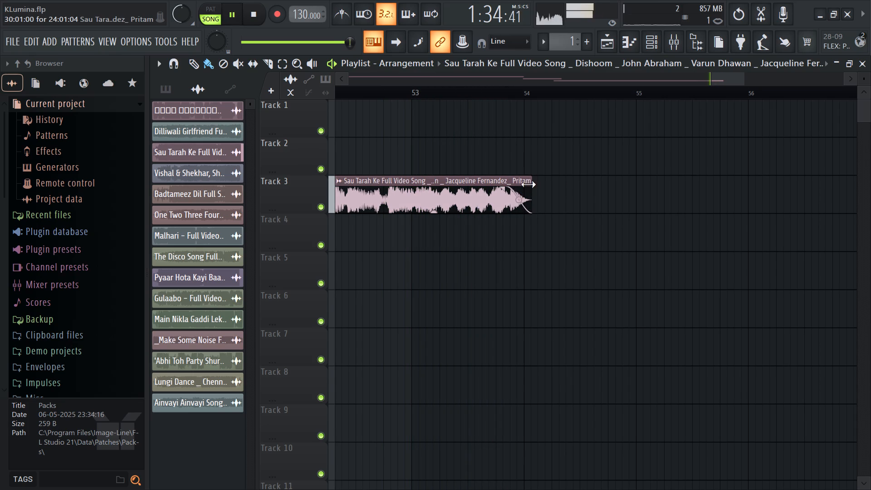
{"action": "key", "text": "ctrl+s"}
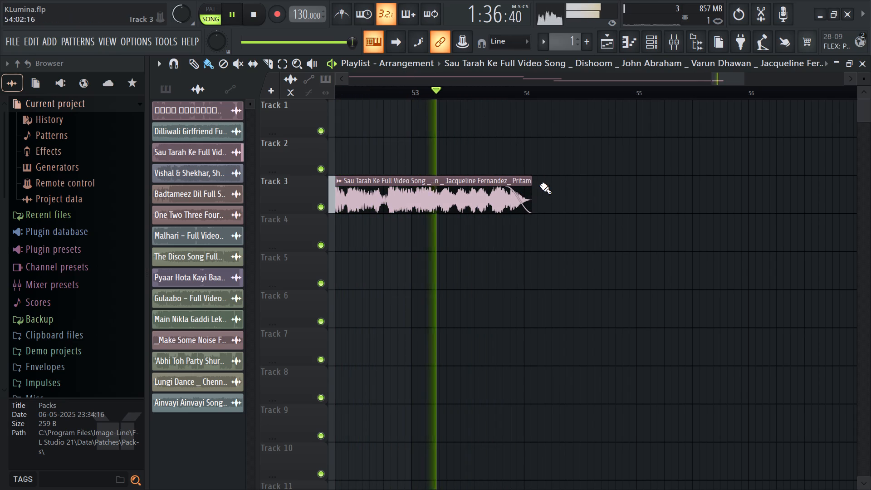
{"action": "key", "text": "space"}
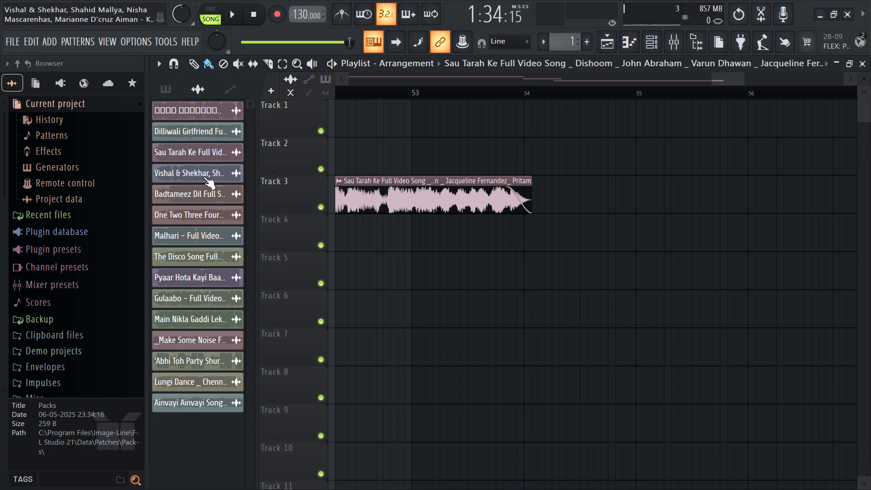
Place the Vishal & Shekhar 'Kukkad' clip on Track 4 at 53:09:00, overlapping the end of 'Sau Tarah Ke'.
{"action": "left_click", "coordinate": [374, 201]}
{"action": "left_click_drag", "start_coordinate": [203, 172], "coordinate": [465, 233]}
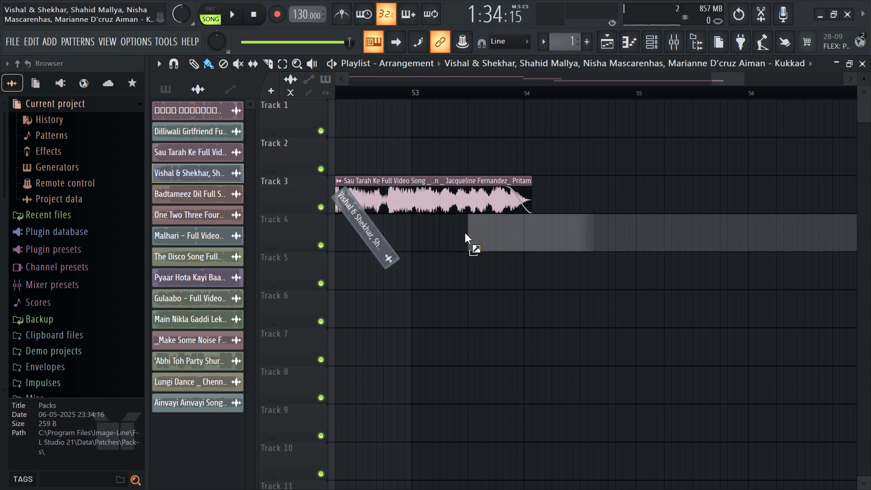
{"action": "left_click_drag", "start_coordinate": [465, 233], "coordinate": [465, 234]}
Listen to 'Kukkad' from about bars 55, 74 and 79 to choose where the song should come in.
{"action": "left_click", "coordinate": [617, 94]}
{"action": "key", "text": "space"}
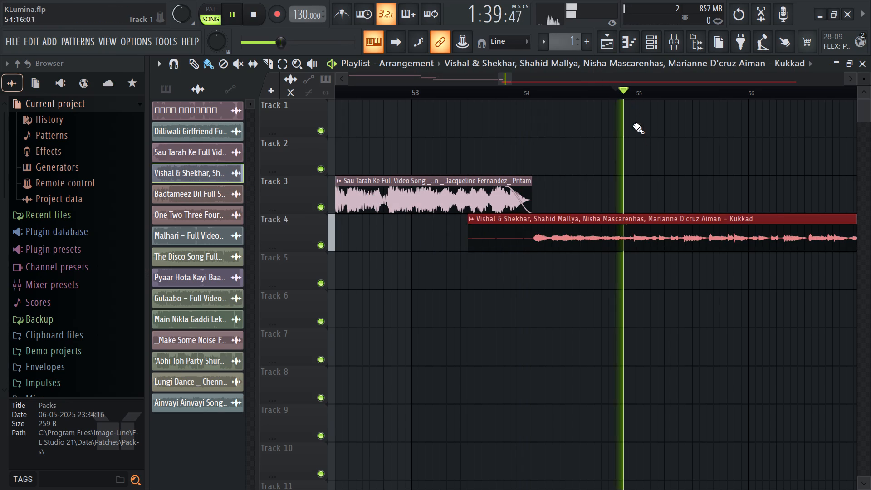
{"action": "scroll", "coordinate": [551, 249], "scroll_direction": "down", "scroll_amount": 6, "text": "ctrl"}
{"action": "scroll", "coordinate": [495, 266], "scroll_direction": "down", "scroll_amount": 12, "text": "ctrl"}
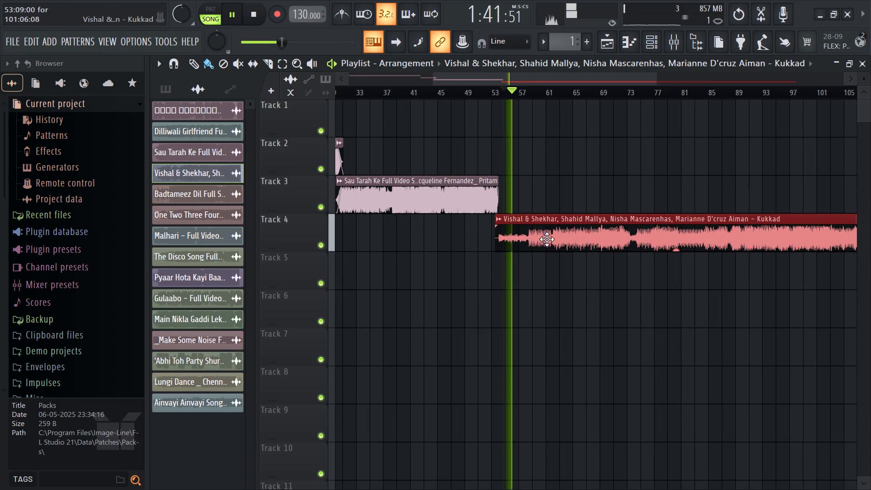
{"action": "left_click", "coordinate": [639, 96]}
{"action": "left_click", "coordinate": [673, 90]}
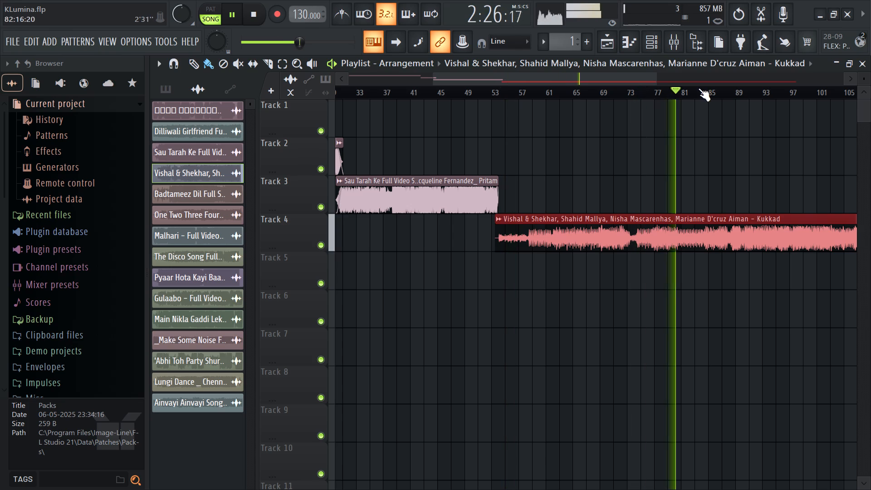
{"action": "left_click", "coordinate": [635, 91]}
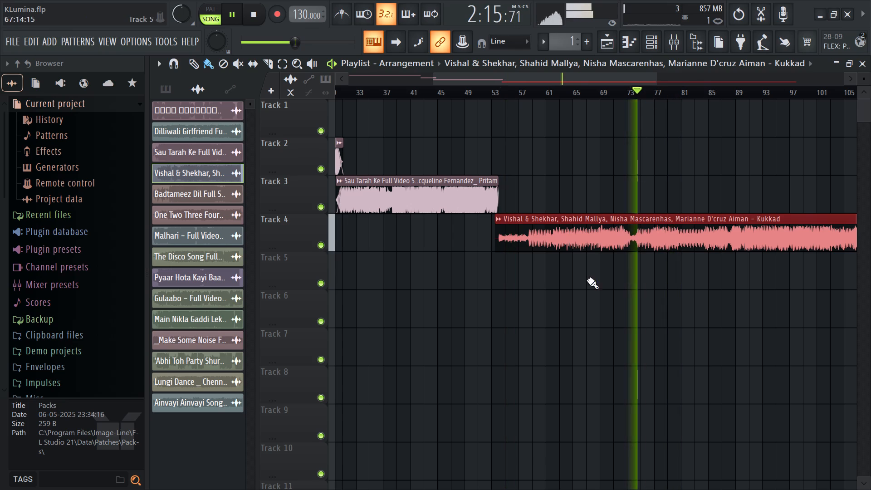
{"action": "key", "text": "space"}
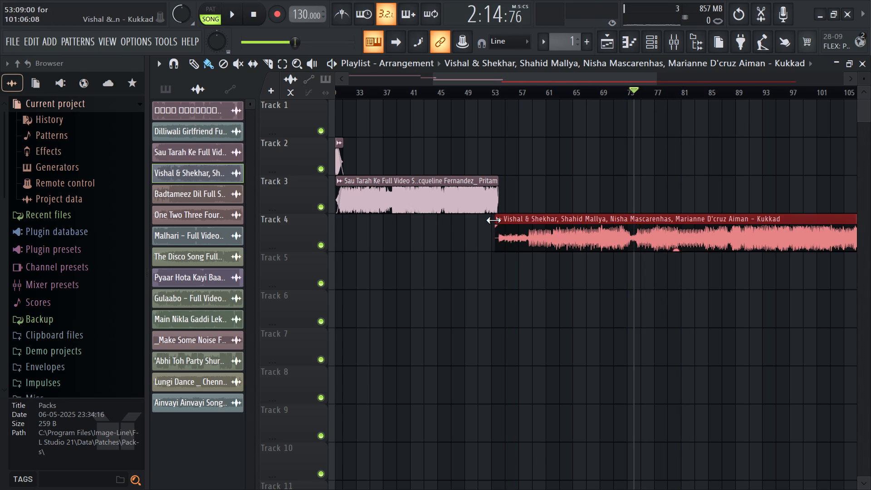
Trim the start of 'Kukkad' to 74:09:00 and move the shortened clip back to 53:09:00 on Track 4.
{"action": "left_click_drag", "start_coordinate": [494, 220], "coordinate": [636, 265]}
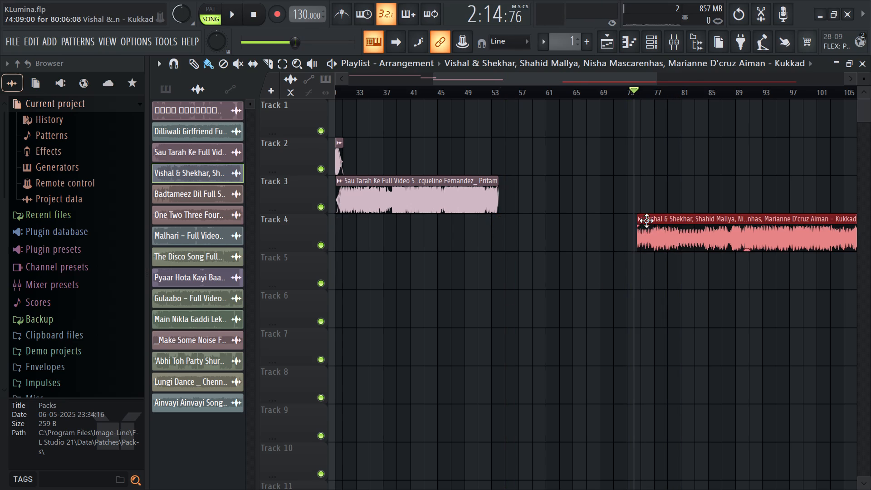
{"action": "left_click_drag", "start_coordinate": [666, 234], "coordinate": [525, 250]}
Shift 'Kukkad' later to about bar 54 and extend its start back to about 53:10 under the 'Sau Tarah Ke' fade-out.
{"action": "scroll", "coordinate": [493, 222], "scroll_direction": "up", "scroll_amount": 19, "text": "ctrl"}
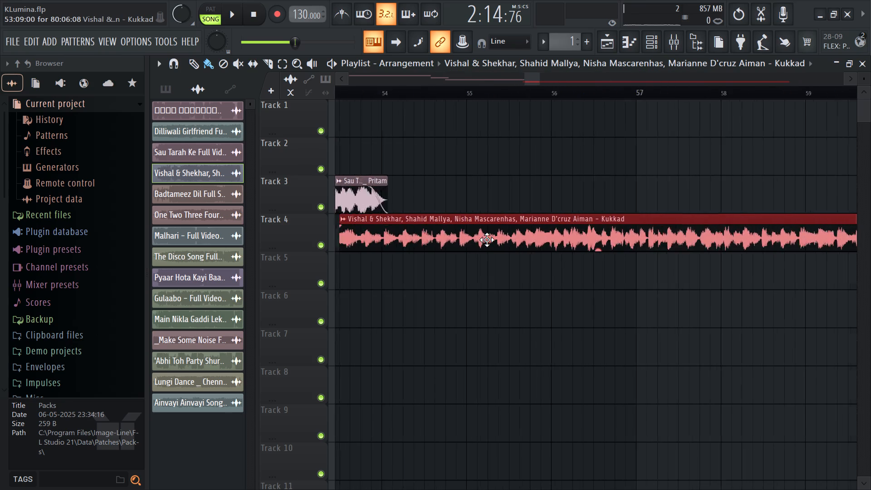
{"action": "scroll", "coordinate": [491, 335], "scroll_direction": "down", "scroll_amount": 7, "text": "ctrl"}
{"action": "scroll", "coordinate": [453, 303], "scroll_direction": "up", "scroll_amount": 14, "text": "ctrl"}
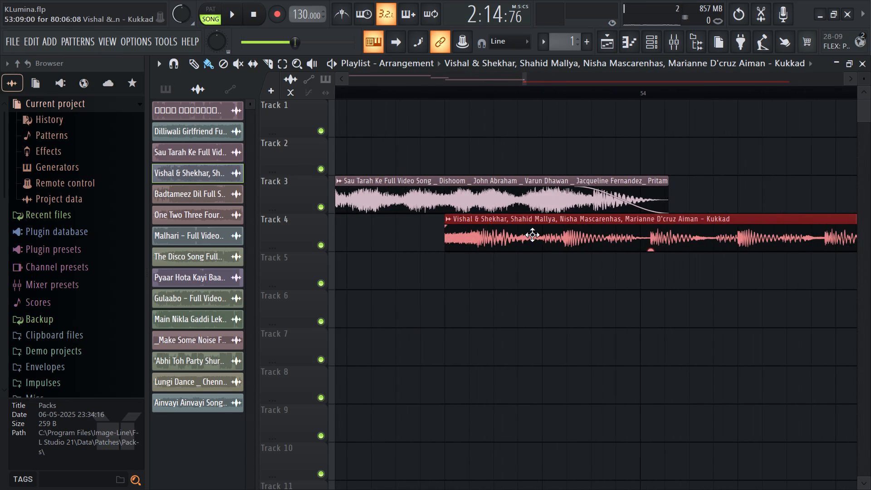
{"action": "left_click_drag", "start_coordinate": [532, 235], "coordinate": [729, 248]}
{"action": "left_click_drag", "start_coordinate": [640, 218], "coordinate": [542, 234]}
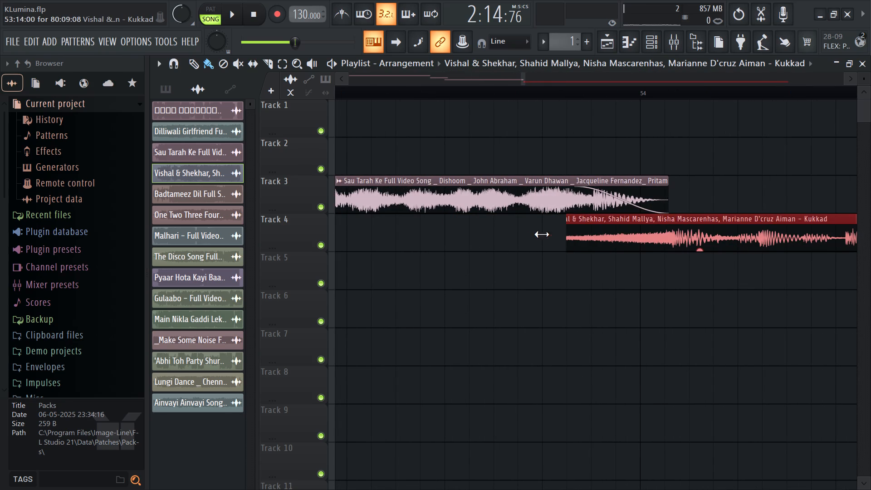
{"action": "left_click_drag", "start_coordinate": [542, 234], "coordinate": [473, 245]}
Add a fade-in to the start of 'Kukkad' and play the transition from about bar 53.
{"action": "left_click_drag", "start_coordinate": [472, 228], "coordinate": [564, 232]}
{"action": "key", "text": "space"}
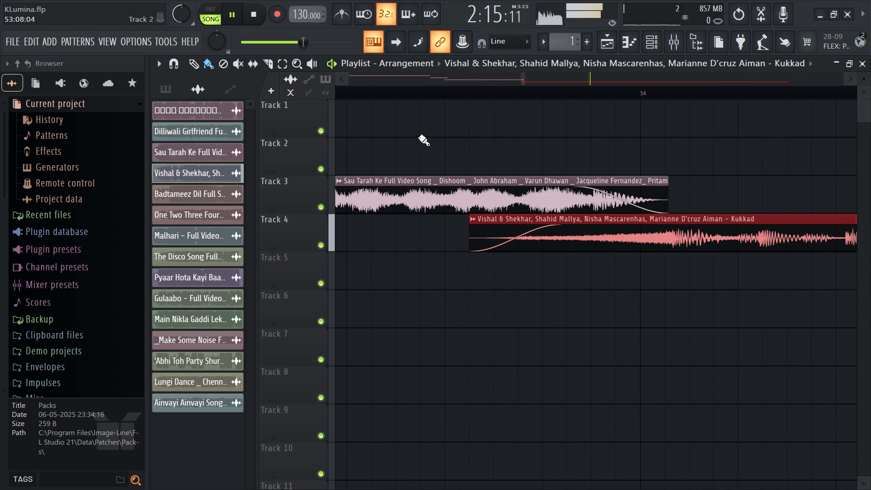
{"action": "key", "text": "space"}
{"action": "left_click", "coordinate": [354, 93]}
{"action": "key", "text": "space"}
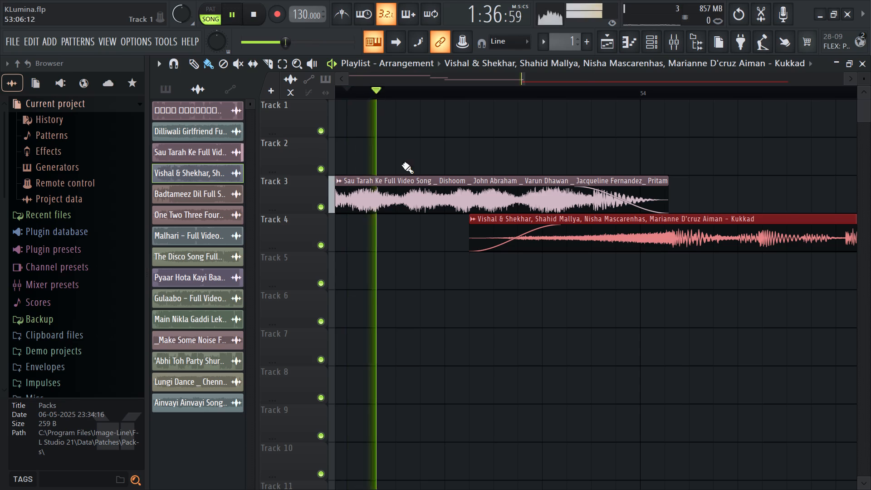
{"action": "scroll", "coordinate": [542, 307], "scroll_direction": "down", "scroll_amount": 7, "text": "ctrl"}
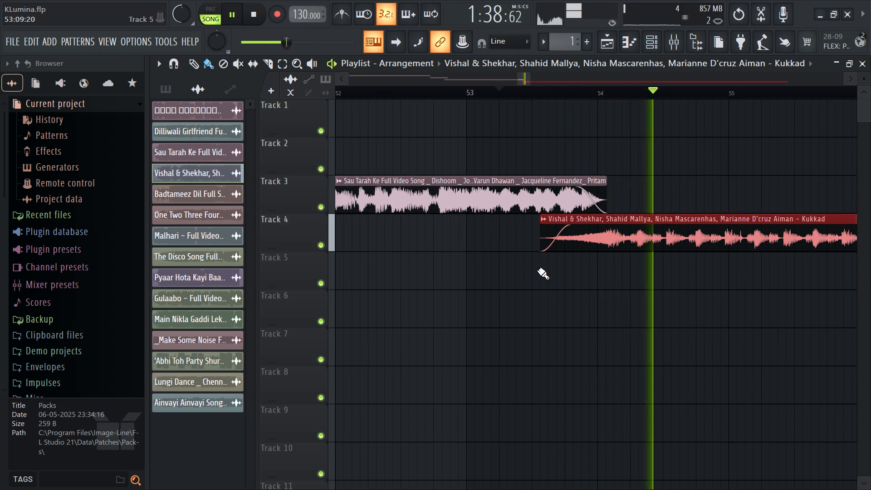
Nudge the 'Kukkad' clip earlier to 53:08:00, save the project, and replay the crossfade from 'Sau Tarah Ke'.
{"action": "scroll", "coordinate": [528, 270], "scroll_direction": "up", "scroll_amount": 7, "text": "ctrl"}
{"action": "scroll", "coordinate": [583, 279], "scroll_direction": "up", "scroll_amount": 5, "text": "ctrl"}
{"action": "left_click_drag", "start_coordinate": [781, 239], "coordinate": [690, 248]}
{"action": "key", "text": "space"}
{"action": "key", "text": "space"}
{"action": "key", "text": "ctrl+s"}
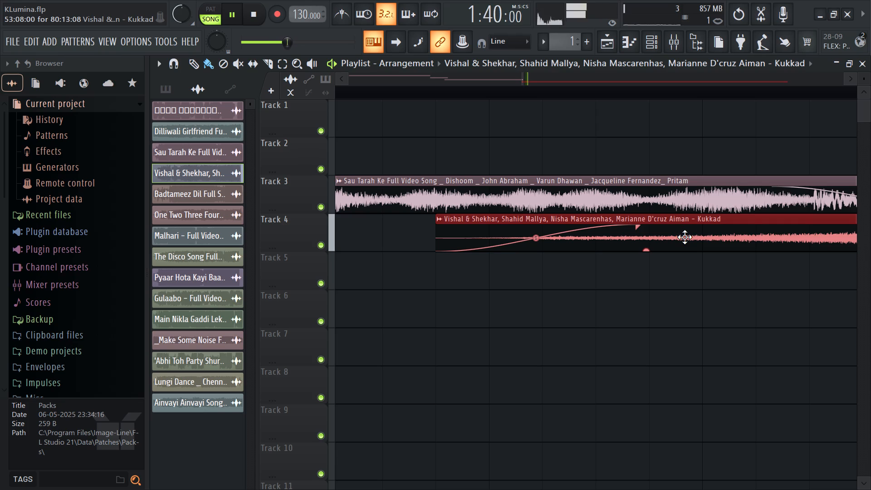
{"action": "key", "text": "space"}
{"action": "key", "text": "space"}
{"action": "scroll", "coordinate": [558, 356], "scroll_direction": "down", "scroll_amount": 7, "text": "ctrl"}
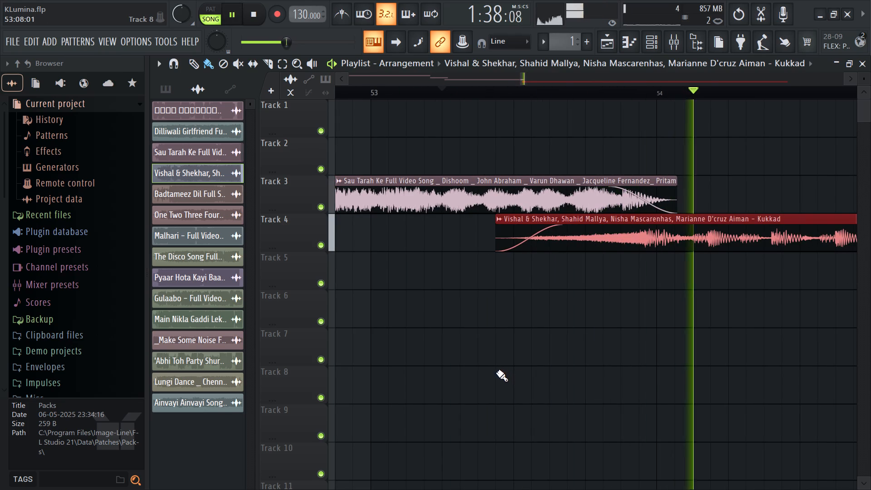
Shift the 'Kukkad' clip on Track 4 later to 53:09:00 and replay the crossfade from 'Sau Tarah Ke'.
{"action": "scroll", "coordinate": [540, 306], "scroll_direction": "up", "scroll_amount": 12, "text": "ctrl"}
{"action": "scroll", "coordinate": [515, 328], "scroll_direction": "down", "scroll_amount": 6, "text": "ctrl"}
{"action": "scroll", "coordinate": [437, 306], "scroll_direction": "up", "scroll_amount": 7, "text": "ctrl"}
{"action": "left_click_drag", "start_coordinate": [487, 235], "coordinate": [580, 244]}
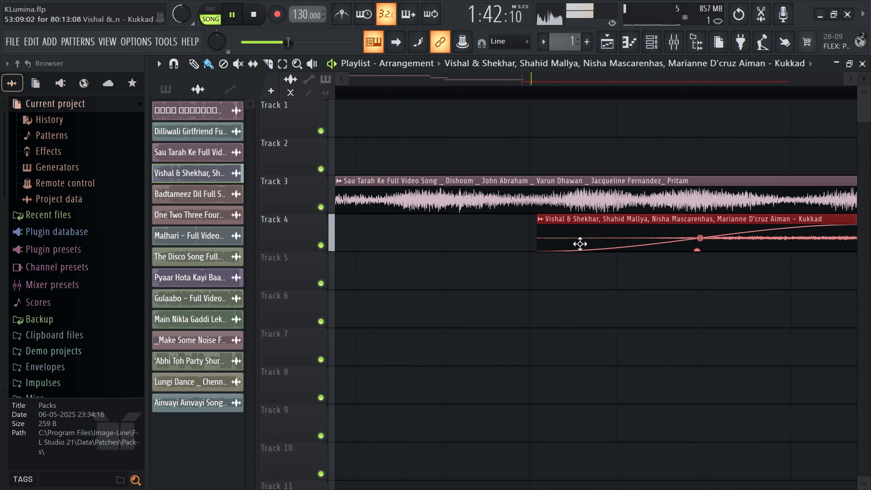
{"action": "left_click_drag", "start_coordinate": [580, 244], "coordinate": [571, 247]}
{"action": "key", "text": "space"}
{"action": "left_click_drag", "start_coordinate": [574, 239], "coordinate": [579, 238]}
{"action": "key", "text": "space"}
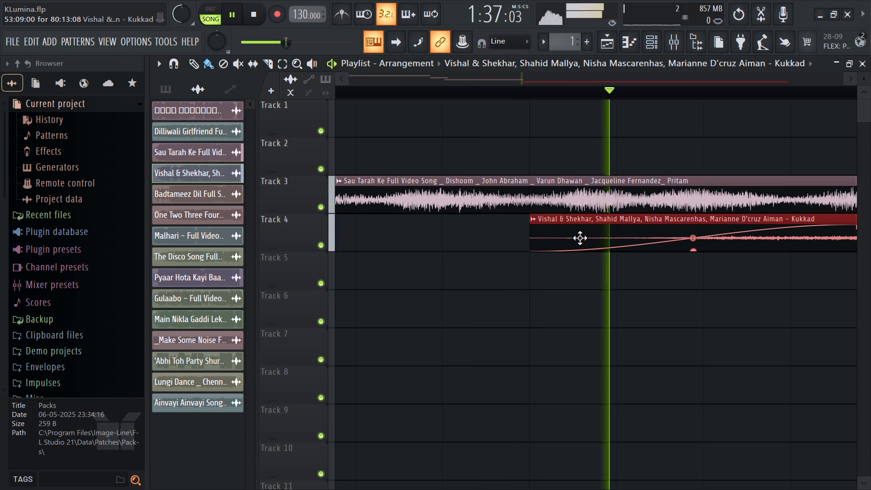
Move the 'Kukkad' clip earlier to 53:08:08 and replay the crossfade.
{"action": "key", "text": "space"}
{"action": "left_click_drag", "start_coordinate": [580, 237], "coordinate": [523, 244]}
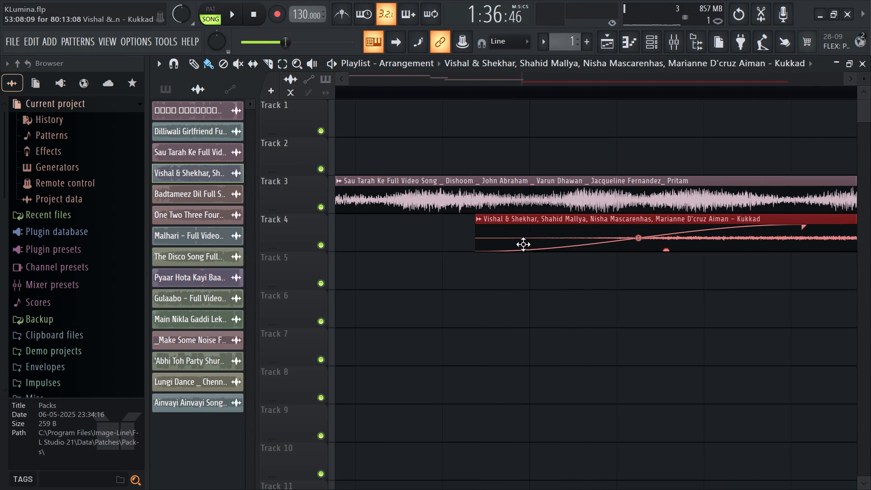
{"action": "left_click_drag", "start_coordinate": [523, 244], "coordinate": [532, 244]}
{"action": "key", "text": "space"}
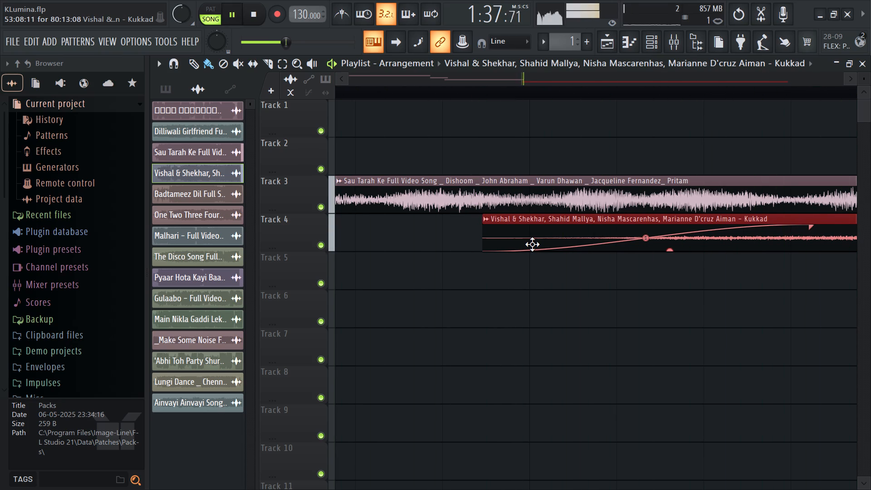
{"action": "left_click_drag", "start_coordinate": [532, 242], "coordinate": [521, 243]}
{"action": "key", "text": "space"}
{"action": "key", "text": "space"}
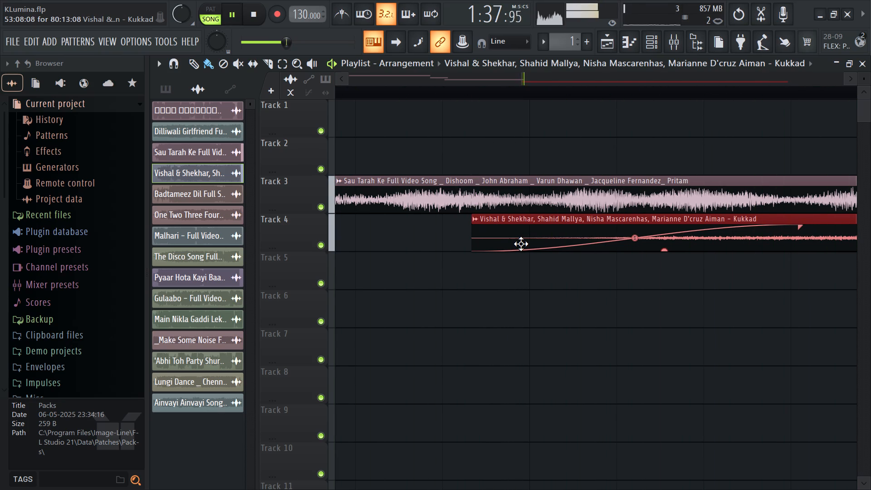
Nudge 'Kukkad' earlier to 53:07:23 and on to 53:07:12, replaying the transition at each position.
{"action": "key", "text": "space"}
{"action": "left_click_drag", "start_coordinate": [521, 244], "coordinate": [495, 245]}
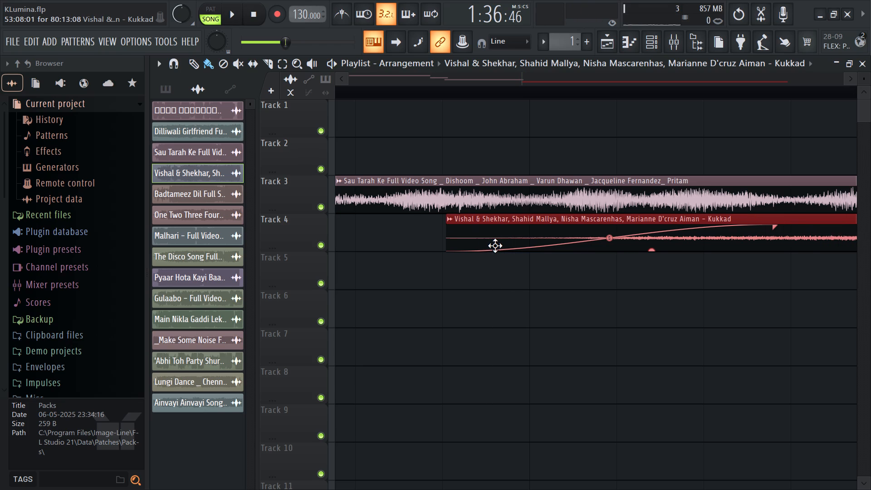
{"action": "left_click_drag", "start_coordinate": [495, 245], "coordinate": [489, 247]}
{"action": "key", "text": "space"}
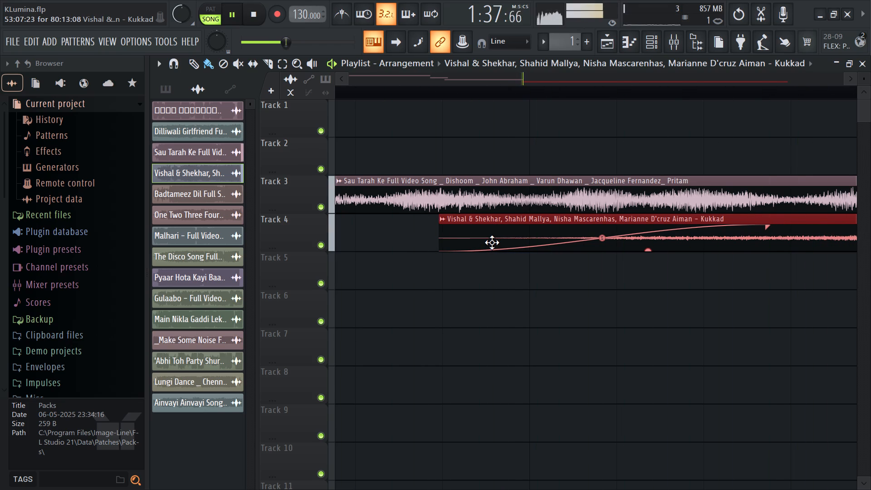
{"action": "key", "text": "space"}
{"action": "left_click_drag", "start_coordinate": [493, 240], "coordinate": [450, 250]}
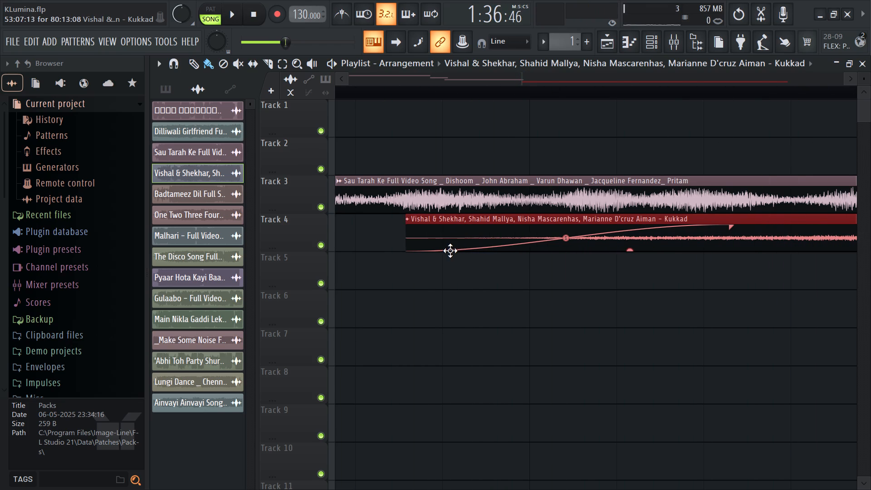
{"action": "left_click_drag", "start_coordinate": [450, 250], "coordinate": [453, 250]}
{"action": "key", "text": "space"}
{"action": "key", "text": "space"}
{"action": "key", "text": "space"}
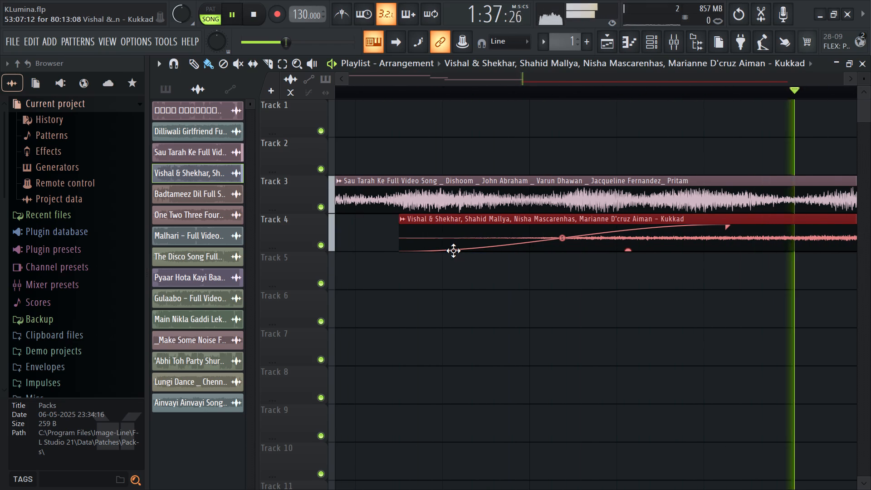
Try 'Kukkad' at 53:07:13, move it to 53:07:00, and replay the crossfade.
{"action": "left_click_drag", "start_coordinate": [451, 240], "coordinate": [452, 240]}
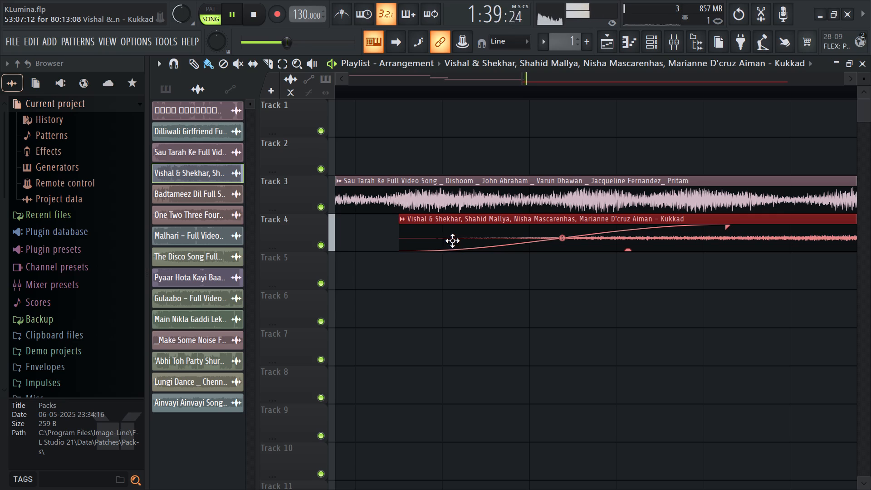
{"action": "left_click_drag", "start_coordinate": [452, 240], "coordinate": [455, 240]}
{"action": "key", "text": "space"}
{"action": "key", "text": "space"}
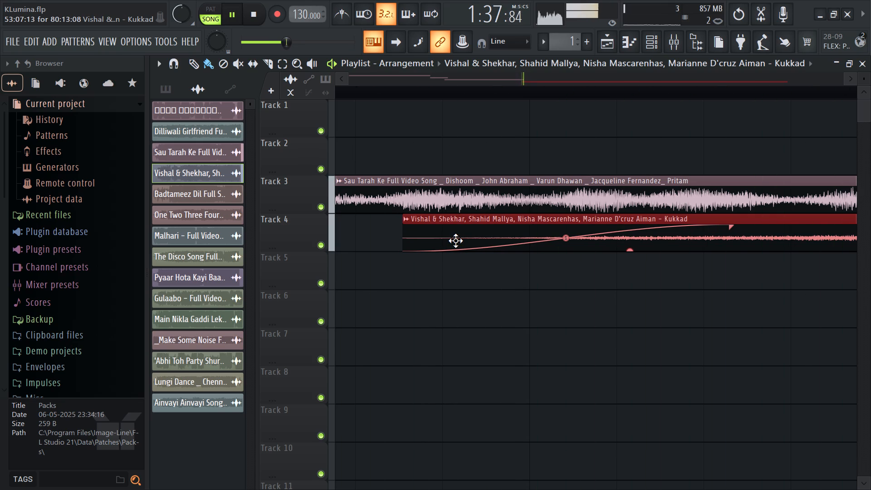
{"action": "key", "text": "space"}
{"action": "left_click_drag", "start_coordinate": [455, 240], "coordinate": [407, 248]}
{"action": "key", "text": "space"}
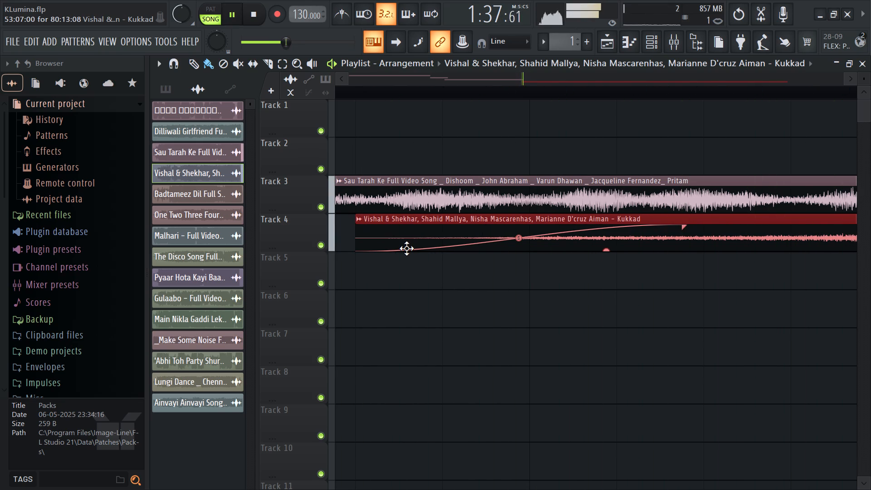
Let the transition play on while showing the whole arrangement, and save the project.
{"action": "scroll", "coordinate": [406, 248], "scroll_direction": "down", "scroll_amount": 13, "text": "ctrl"}
{"action": "scroll", "coordinate": [450, 353], "scroll_direction": "down", "scroll_amount": 8, "text": "ctrl"}
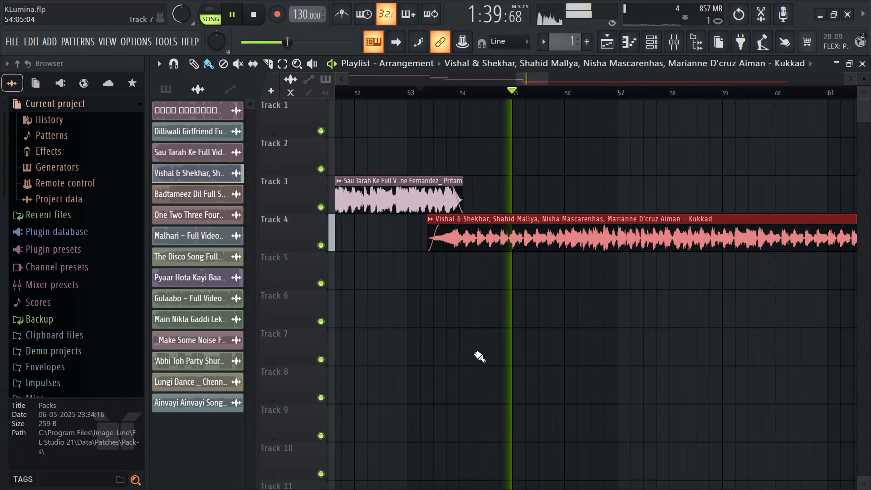
{"action": "scroll", "coordinate": [476, 352], "scroll_direction": "down", "scroll_amount": 7, "text": "ctrl"}
{"action": "scroll", "coordinate": [444, 324], "scroll_direction": "down", "scroll_amount": 6, "text": "ctrl"}
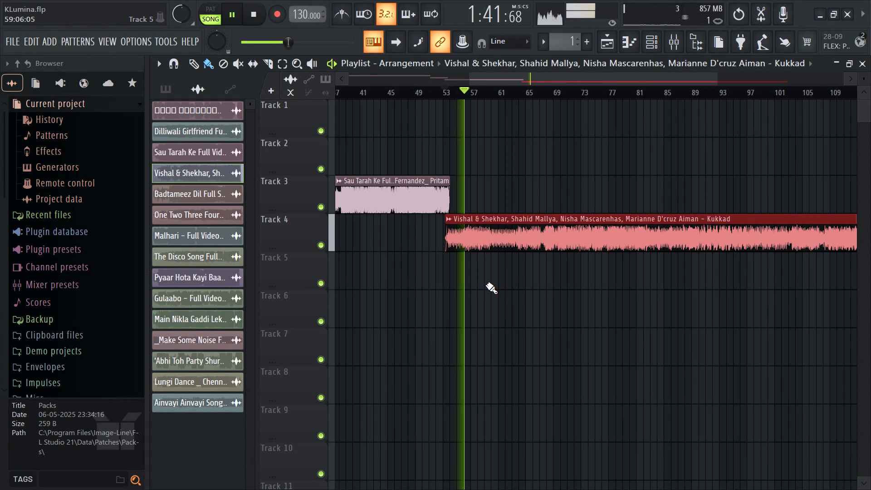
{"action": "scroll", "coordinate": [427, 283], "scroll_direction": "down", "scroll_amount": 6, "text": "ctrl"}
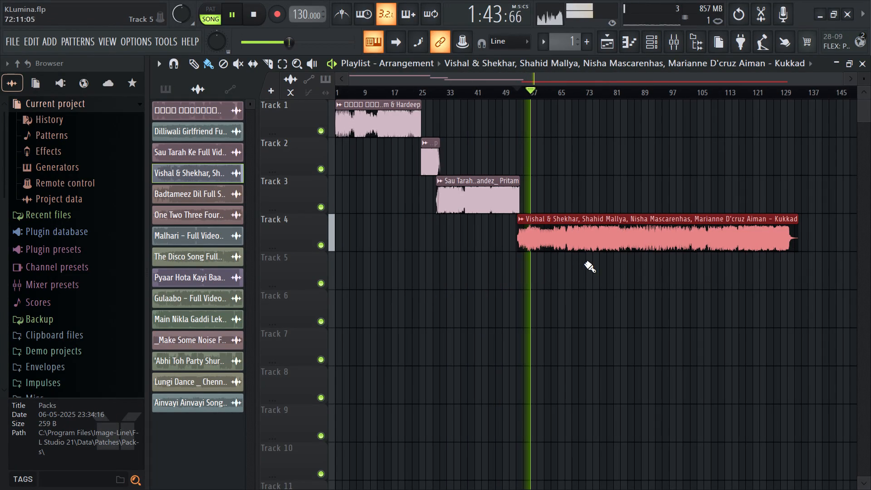
{"action": "scroll", "coordinate": [564, 266], "scroll_direction": "down", "scroll_amount": 3, "text": "ctrl"}
{"action": "key", "text": "ctrl+s"}
{"action": "key", "text": "ctrl+s"}
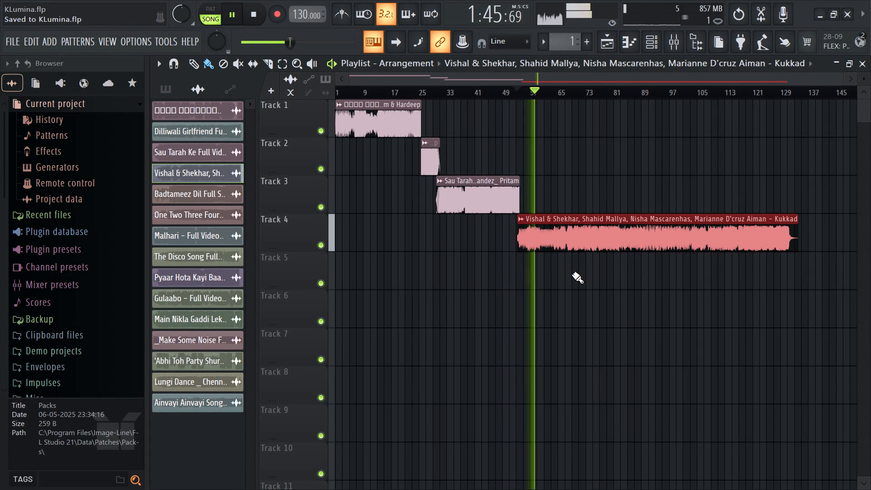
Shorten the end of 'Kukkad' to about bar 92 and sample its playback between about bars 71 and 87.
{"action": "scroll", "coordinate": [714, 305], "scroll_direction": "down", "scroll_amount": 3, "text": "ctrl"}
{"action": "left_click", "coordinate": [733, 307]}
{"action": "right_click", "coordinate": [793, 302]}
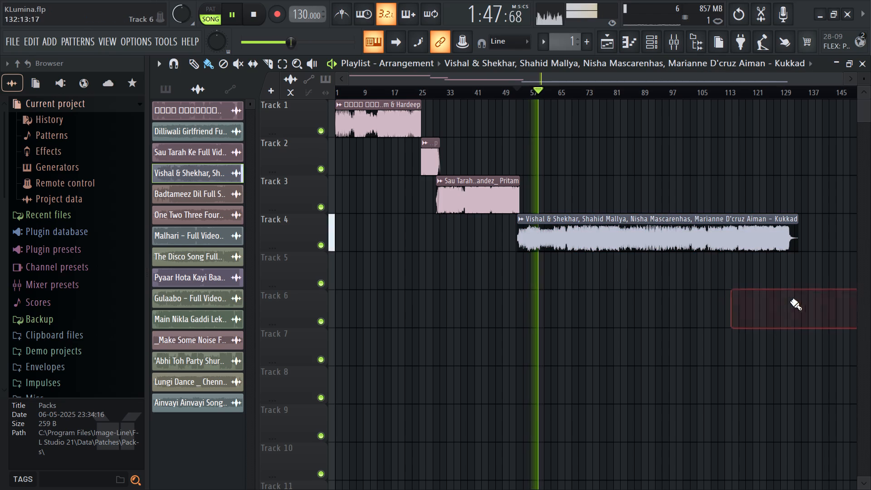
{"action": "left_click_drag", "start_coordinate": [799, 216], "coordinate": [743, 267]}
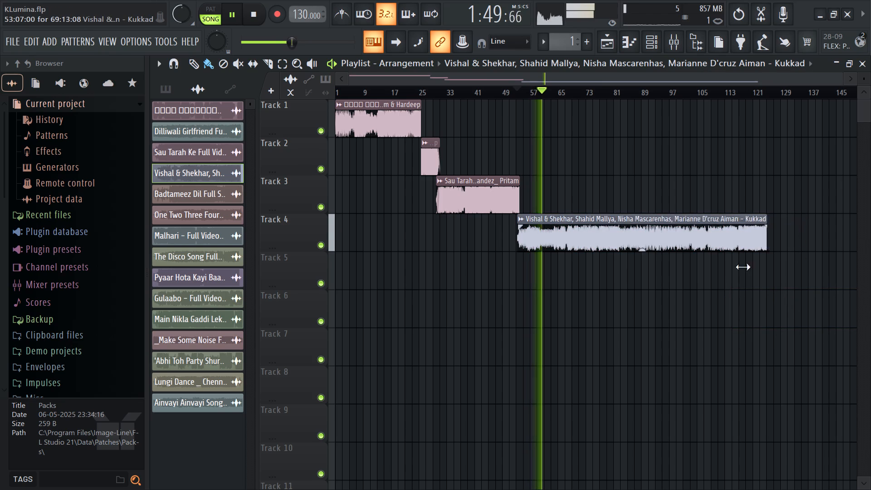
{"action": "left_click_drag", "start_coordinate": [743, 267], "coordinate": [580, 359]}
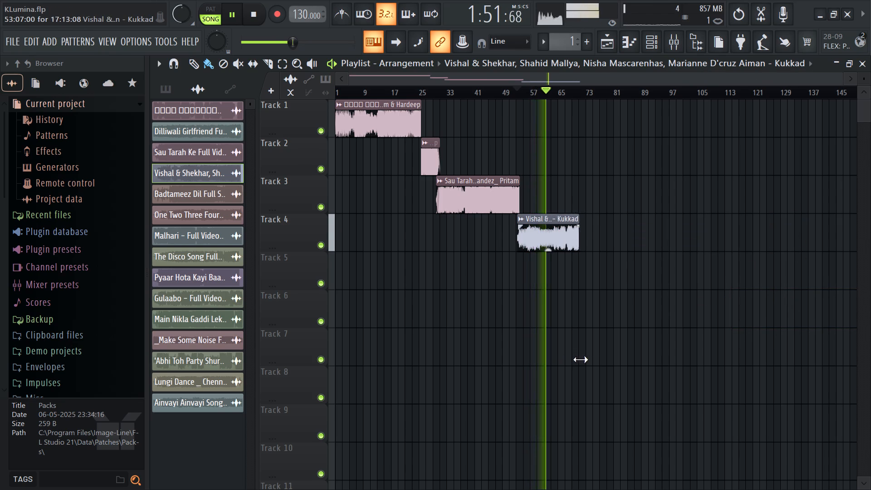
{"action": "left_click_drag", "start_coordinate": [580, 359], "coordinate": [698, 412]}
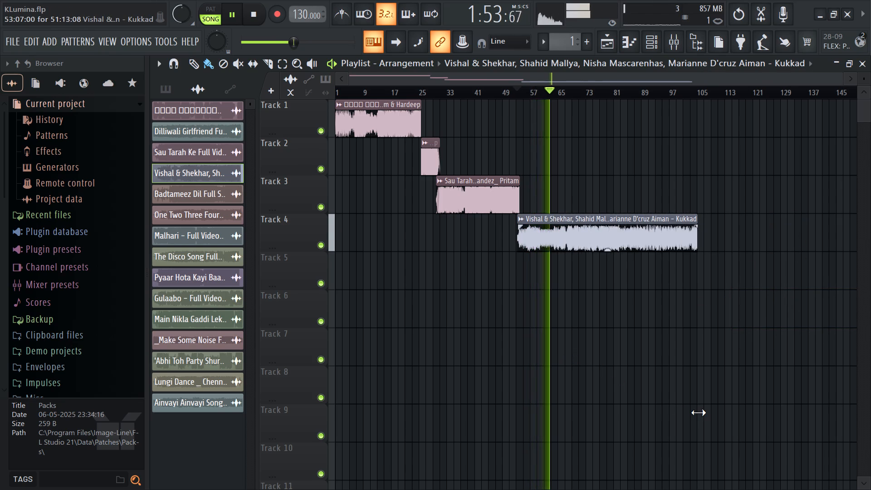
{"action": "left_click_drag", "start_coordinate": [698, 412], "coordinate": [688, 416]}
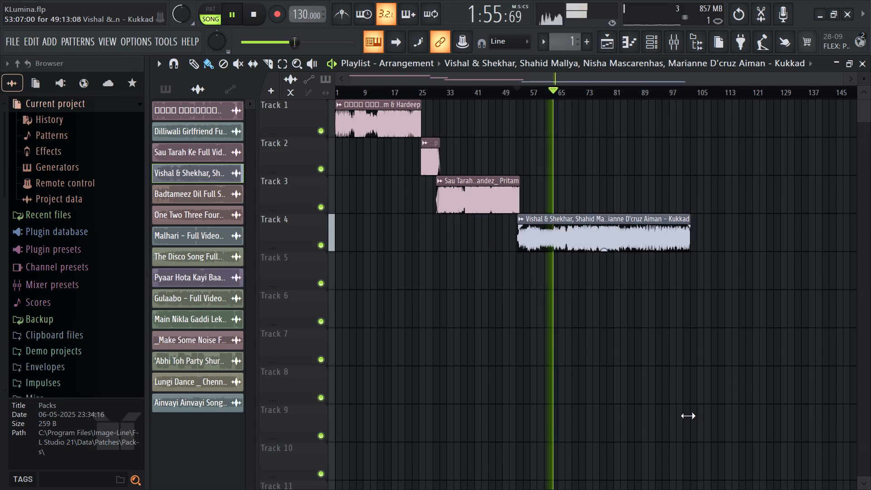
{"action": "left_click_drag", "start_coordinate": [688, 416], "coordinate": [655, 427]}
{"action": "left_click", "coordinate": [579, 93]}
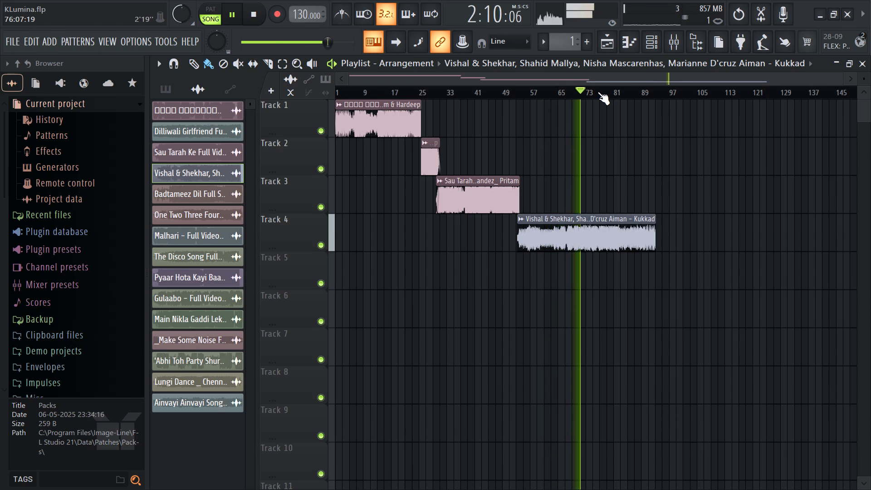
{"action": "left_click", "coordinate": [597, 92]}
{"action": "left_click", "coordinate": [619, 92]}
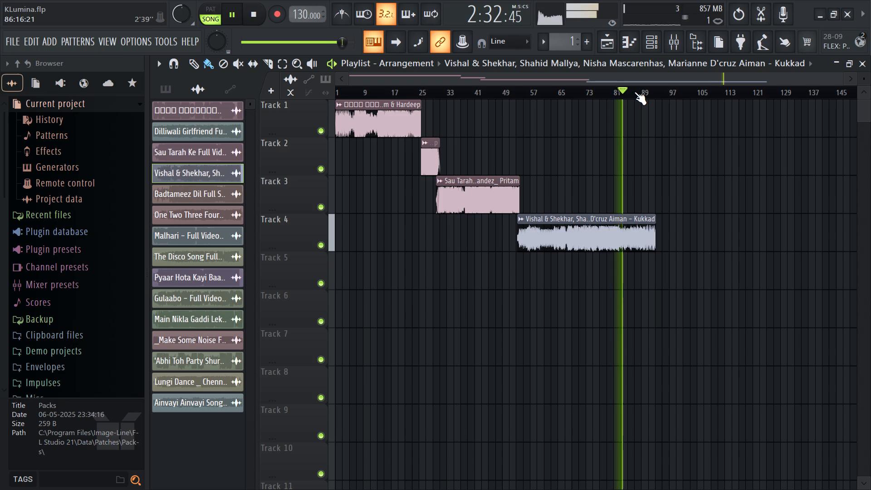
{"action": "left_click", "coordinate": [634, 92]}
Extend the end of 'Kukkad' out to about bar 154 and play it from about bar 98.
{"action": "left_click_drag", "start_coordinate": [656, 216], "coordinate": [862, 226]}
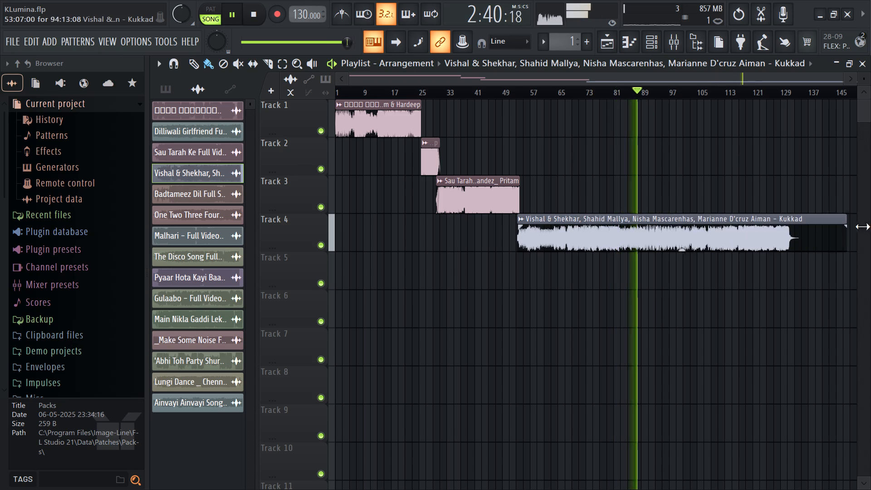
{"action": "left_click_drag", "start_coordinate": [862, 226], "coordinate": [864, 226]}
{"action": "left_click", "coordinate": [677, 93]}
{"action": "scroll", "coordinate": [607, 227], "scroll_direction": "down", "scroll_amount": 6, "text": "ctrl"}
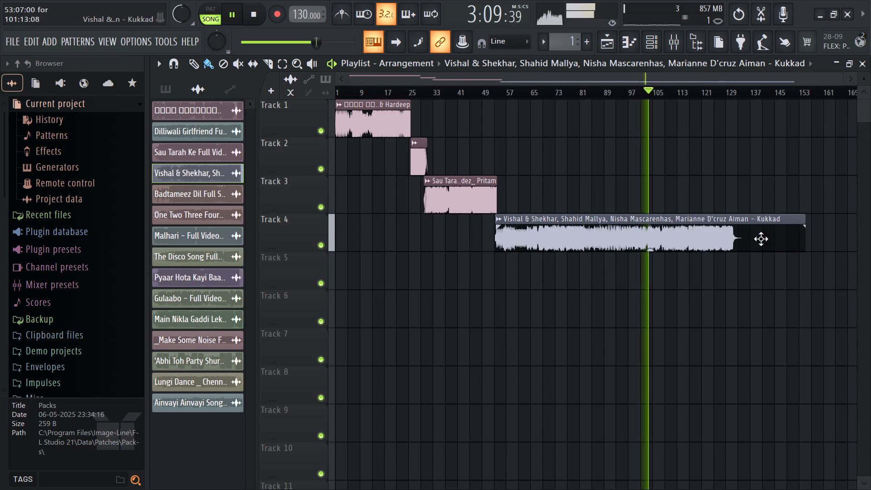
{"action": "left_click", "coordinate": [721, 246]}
Delete the 'Kukkad' audio clip from the project and stop playback.
{"action": "right_click", "coordinate": [202, 174]}
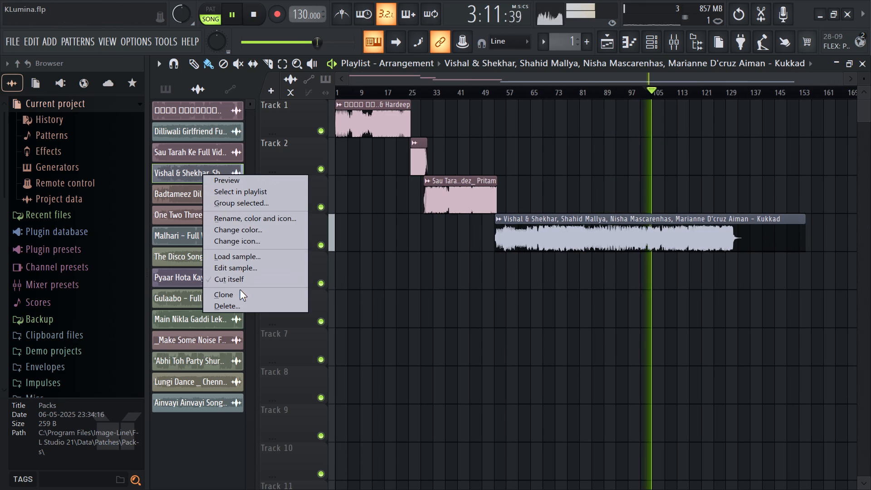
{"action": "left_click", "coordinate": [235, 304]}
{"action": "key", "text": "space"}
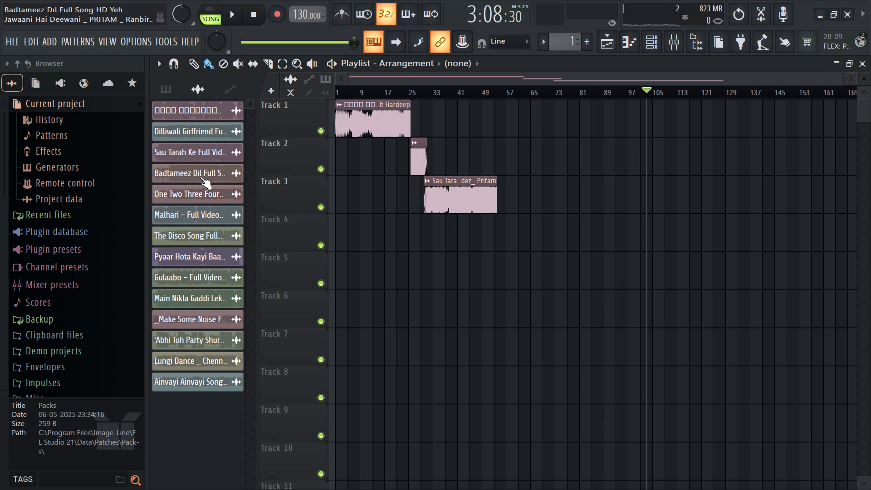
Place the 'One Two Three Four' audio clip on Track 4 starting at bar 51, under the end of 'Sau Tarah Ke'.
{"action": "left_click_drag", "start_coordinate": [212, 195], "coordinate": [531, 232]}
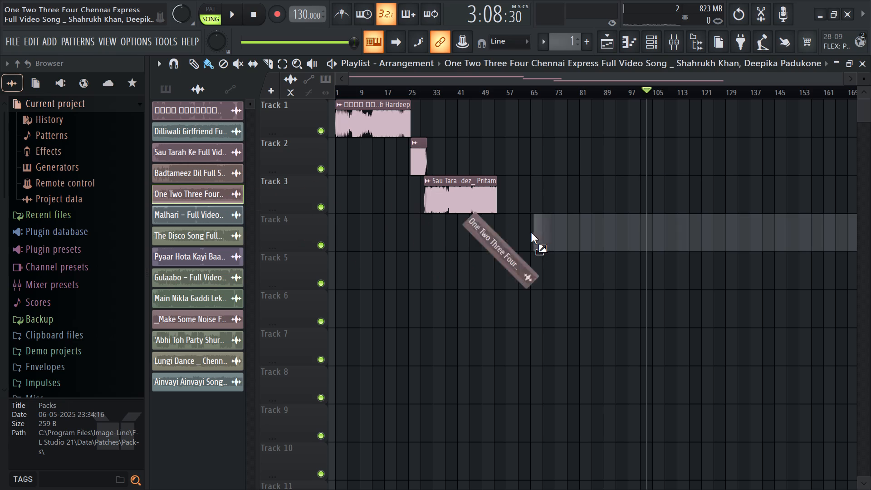
{"action": "left_click_drag", "start_coordinate": [531, 232], "coordinate": [487, 236]}
Listen to 'One Two Three Four' at several points between about bar 51 and bar 97.
{"action": "left_click", "coordinate": [490, 85]}
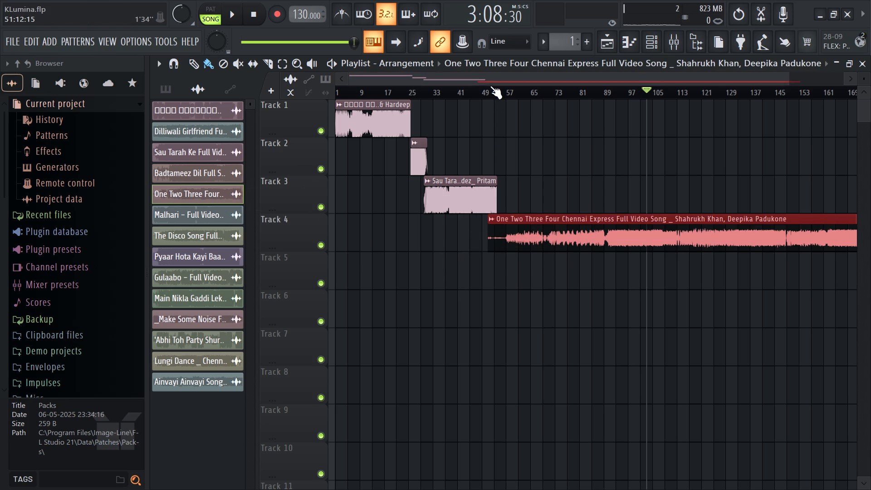
{"action": "left_click", "coordinate": [492, 90]}
{"action": "key", "text": "space"}
{"action": "left_click", "coordinate": [509, 88]}
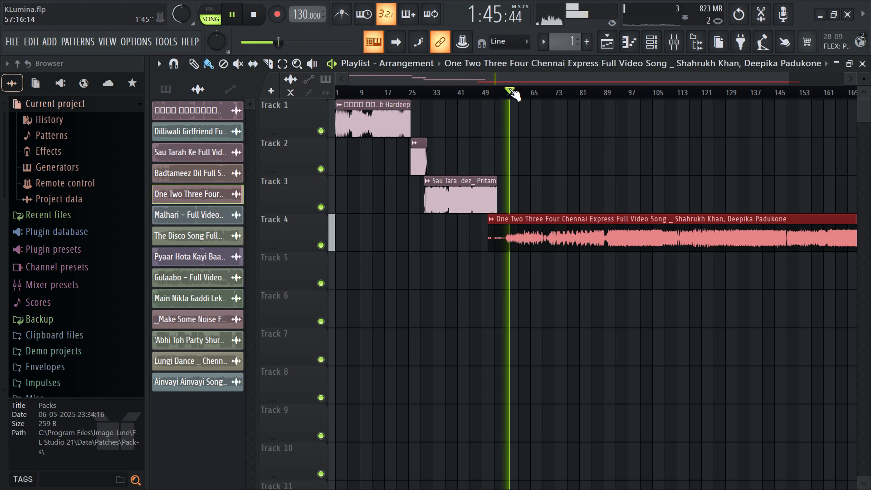
{"action": "left_click", "coordinate": [545, 93]}
{"action": "left_click", "coordinate": [595, 91]}
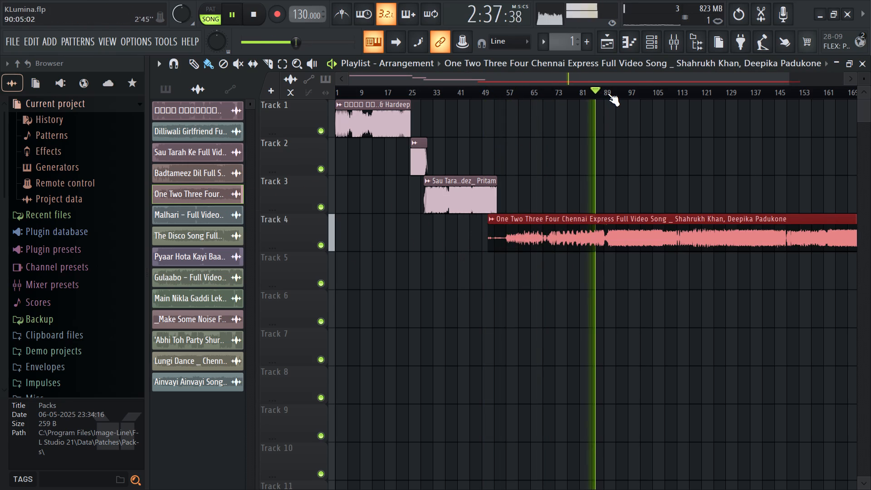
{"action": "left_click", "coordinate": [607, 93]}
{"action": "left_click", "coordinate": [632, 92]}
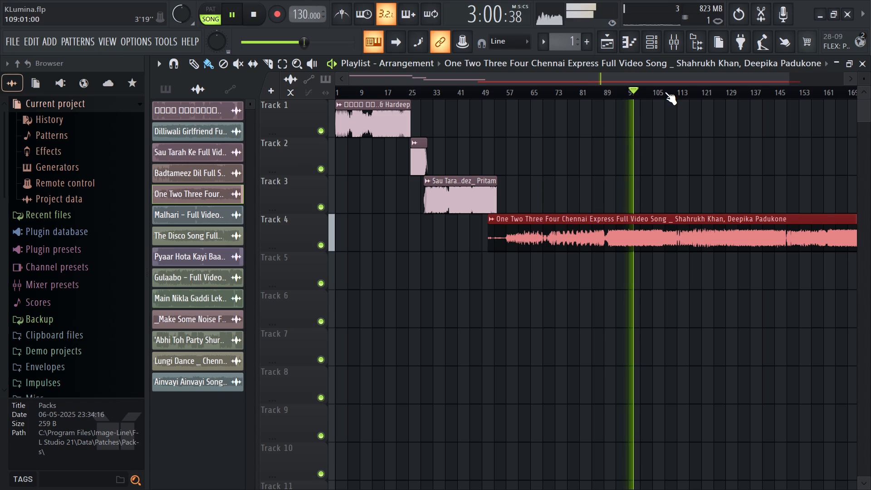
Listen to the end of 'Sau Tarah Ke' and to 'One Two Three Four' at several points between about bar 48 and bar 125.
{"action": "left_click", "coordinate": [484, 100]}
{"action": "right_click", "coordinate": [518, 111]}
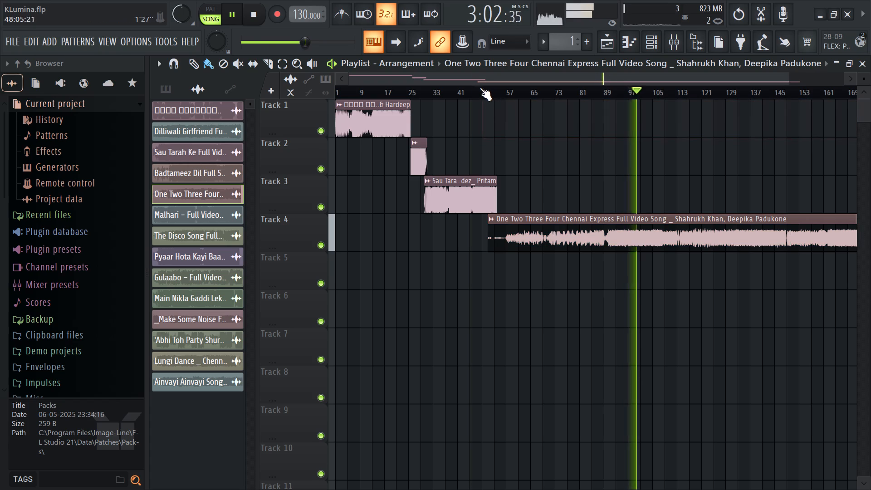
{"action": "left_click", "coordinate": [480, 88]}
{"action": "scroll", "coordinate": [502, 233], "scroll_direction": "up", "scroll_amount": 6, "text": "ctrl"}
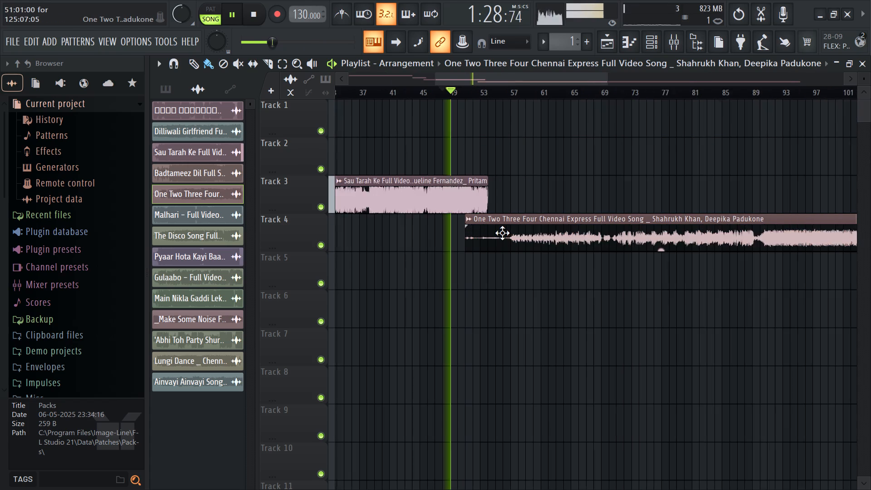
{"action": "scroll", "coordinate": [500, 234], "scroll_direction": "up", "scroll_amount": 1, "text": "ctrl"}
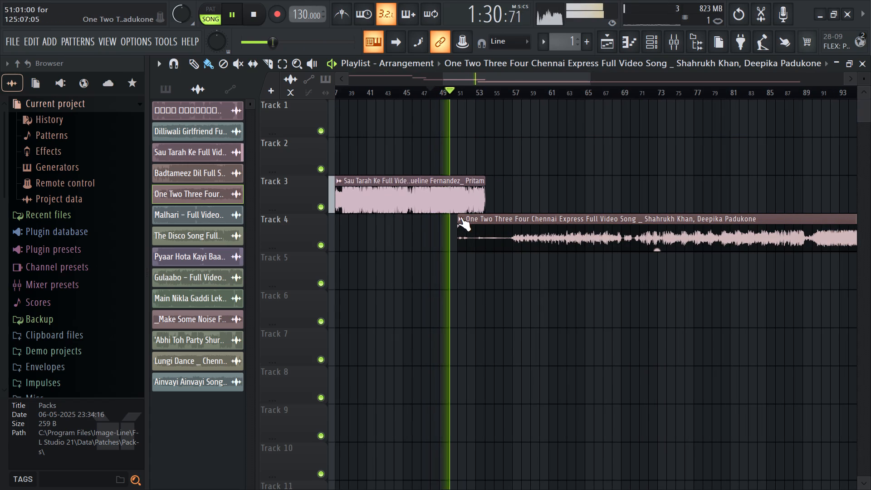
{"action": "left_click", "coordinate": [540, 89]}
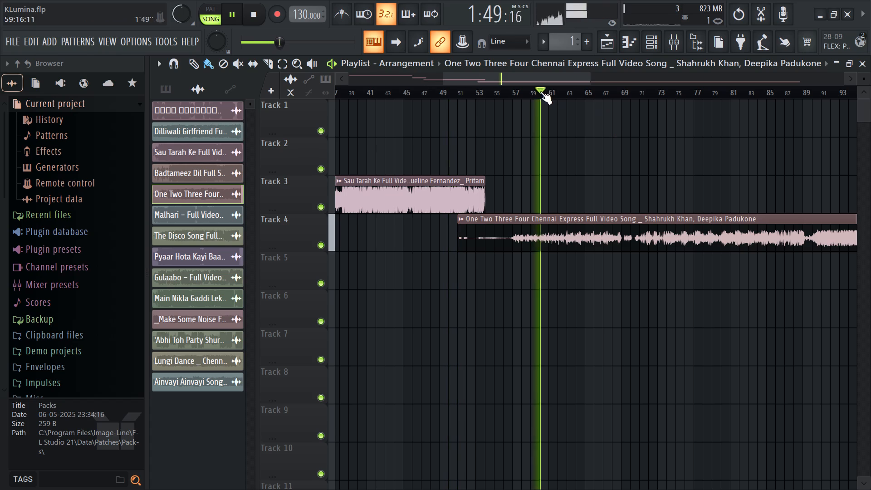
{"action": "left_click", "coordinate": [594, 95]}
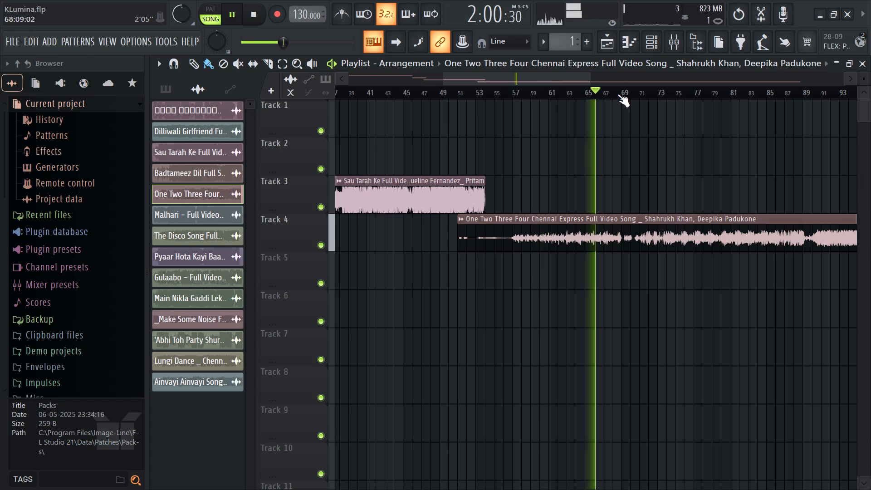
{"action": "left_click", "coordinate": [623, 93]}
{"action": "left_click", "coordinate": [668, 94]}
{"action": "scroll", "coordinate": [632, 185], "scroll_direction": "down", "scroll_amount": 12, "text": "ctrl"}
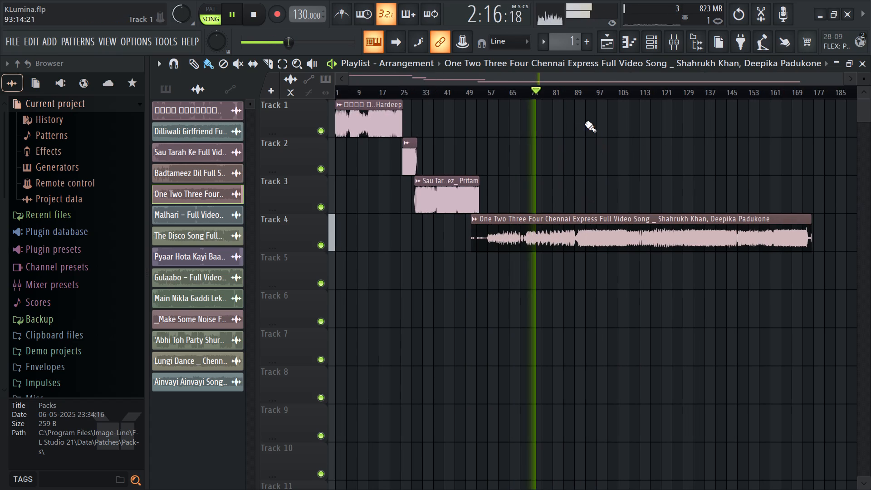
{"action": "left_click", "coordinate": [572, 90]}
{"action": "left_click", "coordinate": [591, 89]}
{"action": "left_click", "coordinate": [623, 88]}
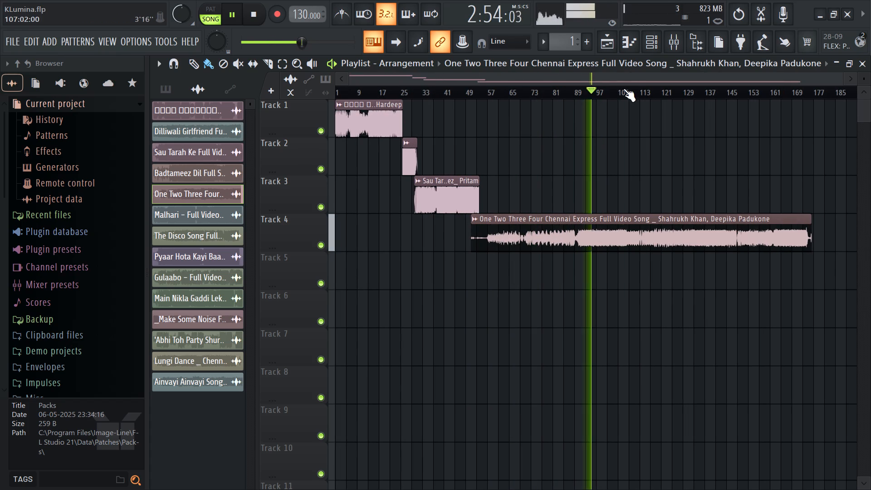
{"action": "left_click", "coordinate": [648, 88]}
{"action": "left_click", "coordinate": [670, 93]}
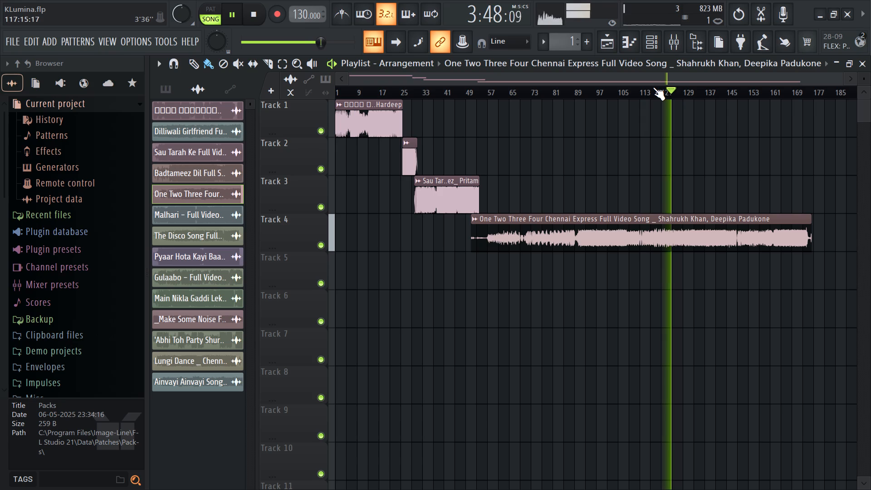
{"action": "left_click", "coordinate": [651, 90]}
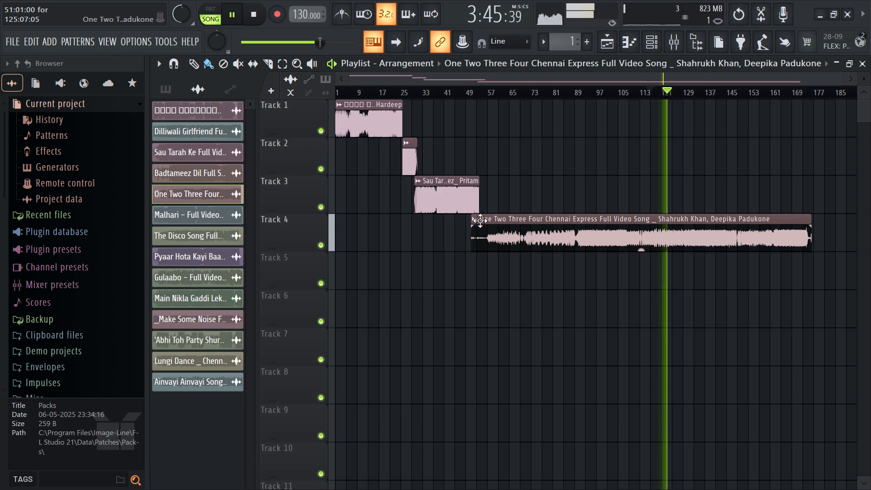
Trim the start of the 'One Two Three Four' clip to bar 117 and play from there to check the cut.
{"action": "key", "text": "space"}
{"action": "left_click_drag", "start_coordinate": [470, 218], "coordinate": [648, 268]}
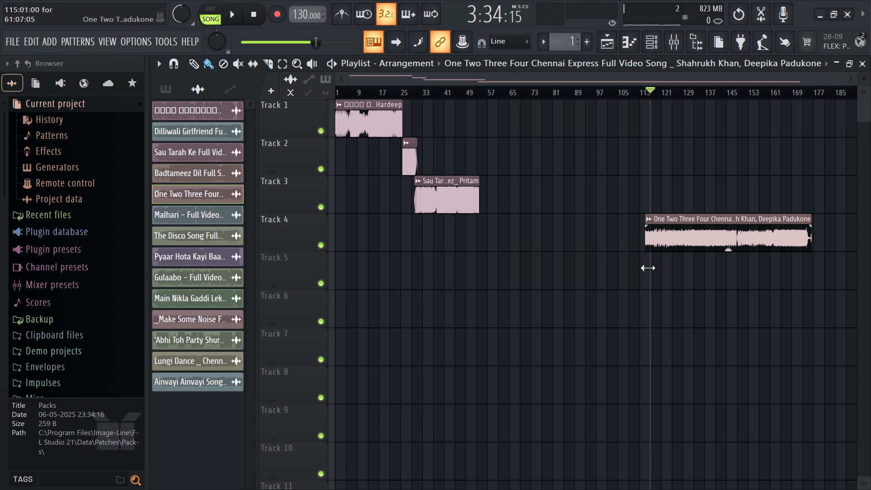
{"action": "left_click_drag", "start_coordinate": [648, 268], "coordinate": [650, 268]}
{"action": "key", "text": "space"}
{"action": "scroll", "coordinate": [662, 257], "scroll_direction": "up", "scroll_amount": 12, "text": "ctrl"}
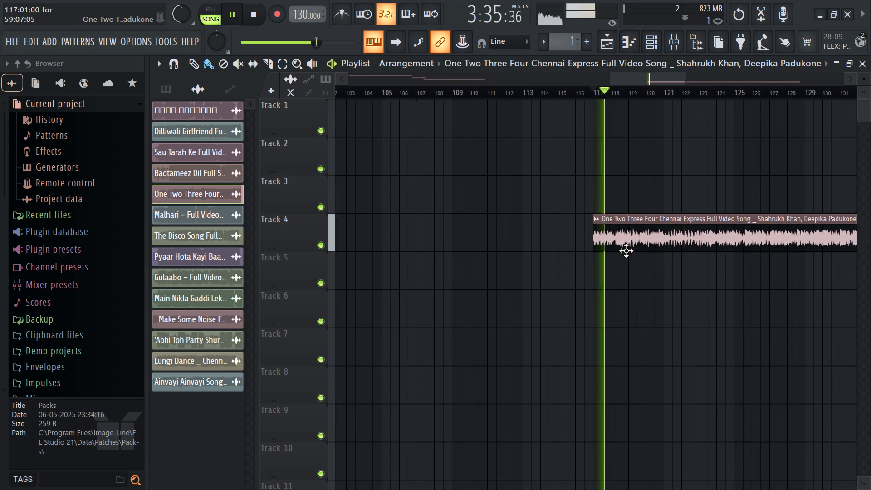
{"action": "key", "text": "space"}
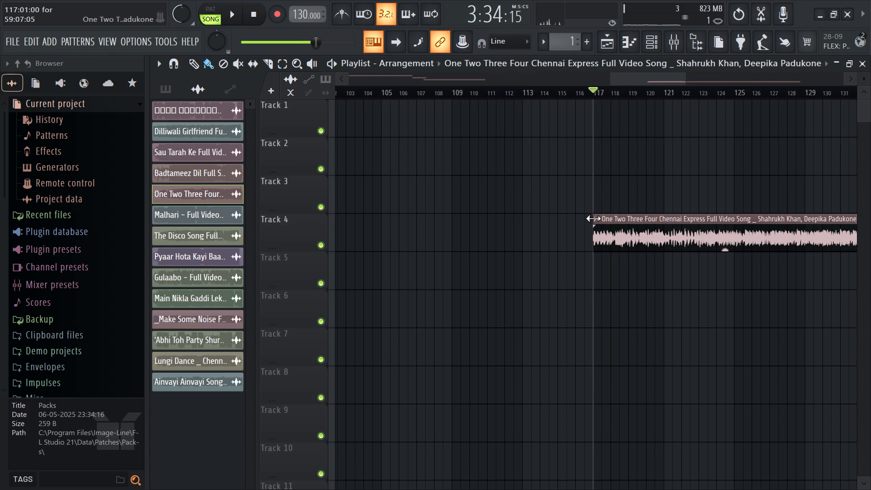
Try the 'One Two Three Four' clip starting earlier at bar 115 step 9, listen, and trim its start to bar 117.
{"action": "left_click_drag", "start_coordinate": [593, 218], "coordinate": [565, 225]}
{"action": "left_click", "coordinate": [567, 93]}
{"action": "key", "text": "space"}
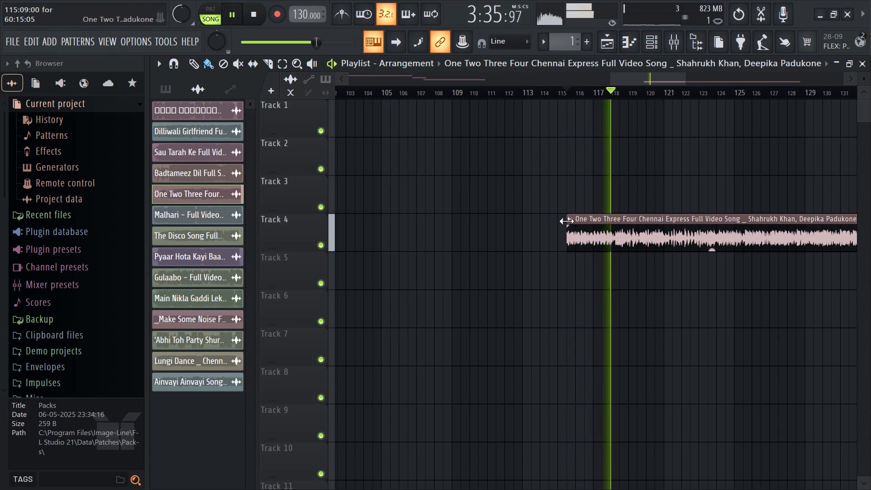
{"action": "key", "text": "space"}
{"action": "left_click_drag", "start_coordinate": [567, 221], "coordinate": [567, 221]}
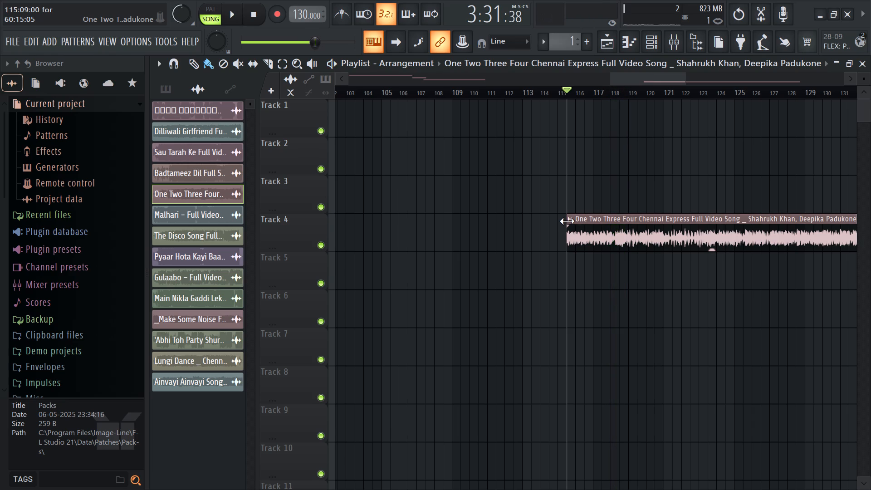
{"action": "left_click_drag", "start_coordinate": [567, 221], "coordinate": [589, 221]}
Fine-tune the start of the 'One Two Three Four' clip to bar 116 step 13, checking the cut by ear.
{"action": "key", "text": "space"}
{"action": "scroll", "coordinate": [625, 239], "scroll_direction": "up", "scroll_amount": 7, "text": "ctrl"}
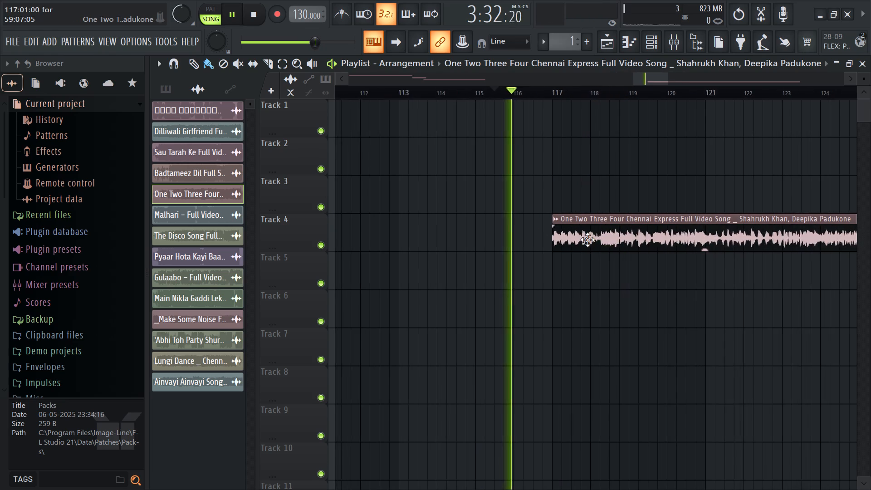
{"action": "scroll", "coordinate": [587, 240], "scroll_direction": "up", "scroll_amount": 3, "text": "ctrl"}
{"action": "left_click", "coordinate": [505, 94]}
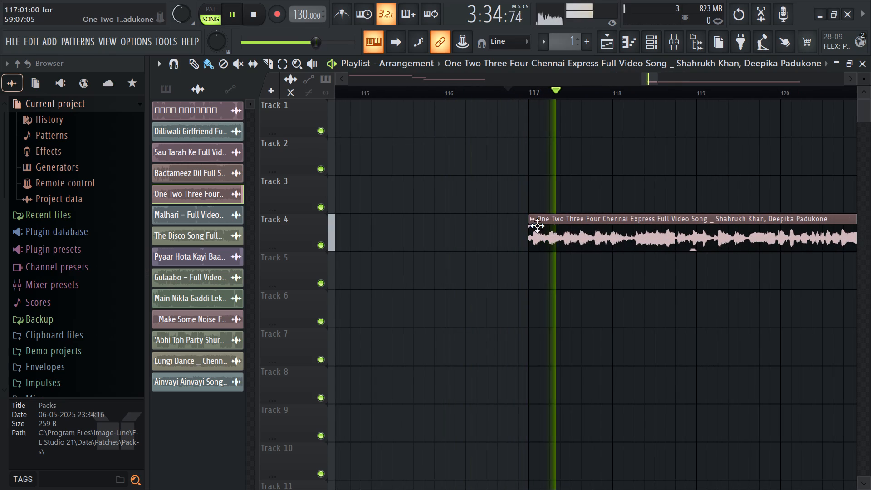
{"action": "key", "text": "space"}
{"action": "left_click_drag", "start_coordinate": [528, 218], "coordinate": [510, 223]}
{"action": "key", "text": "space"}
{"action": "key", "text": "space"}
Move the trimmed 'One Two Three Four' clip to bar 53 under the end of 'Sau Tarah Ke', play the transition, and save.
{"action": "scroll", "coordinate": [597, 361], "scroll_direction": "down", "scroll_amount": 20, "text": "ctrl"}
{"action": "scroll", "coordinate": [597, 361], "scroll_direction": "down", "scroll_amount": 4, "text": "ctrl"}
{"action": "left_click_drag", "start_coordinate": [683, 234], "coordinate": [678, 236]}
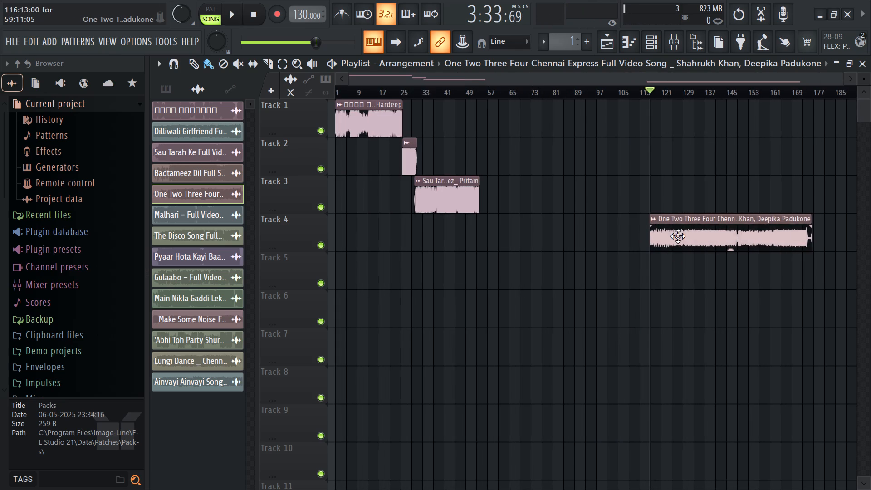
{"action": "left_click_drag", "start_coordinate": [678, 236], "coordinate": [506, 261]}
{"action": "scroll", "coordinate": [462, 205], "scroll_direction": "up", "scroll_amount": 19}
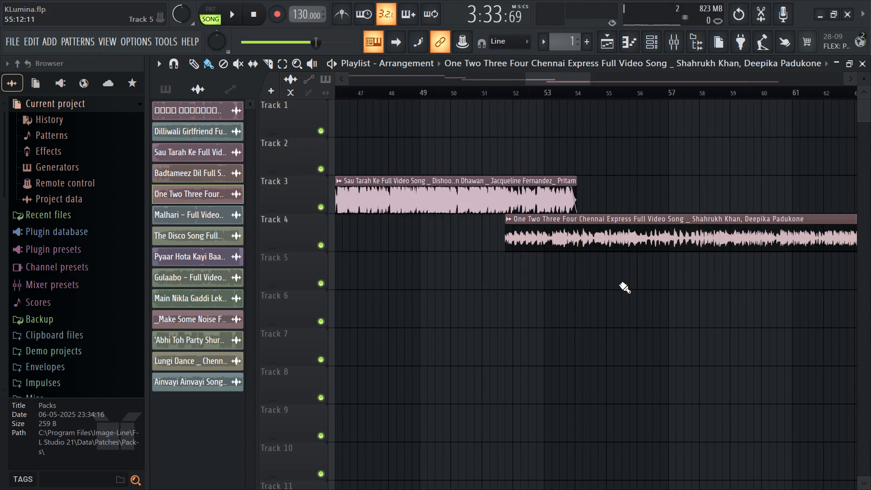
{"action": "scroll", "coordinate": [619, 284], "scroll_direction": "up", "scroll_amount": 5}
{"action": "left_click_drag", "start_coordinate": [489, 240], "coordinate": [610, 240]}
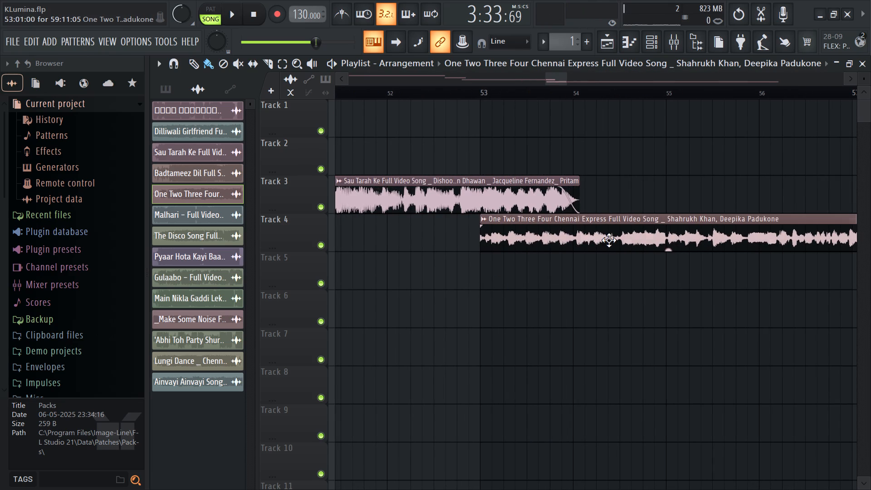
{"action": "key", "text": "space"}
{"action": "left_click", "coordinate": [422, 92]}
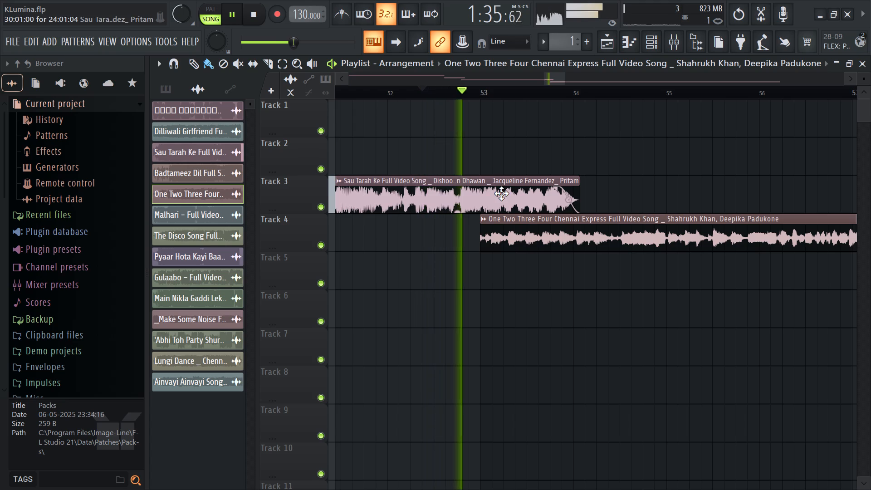
{"action": "key", "text": "ctrl+s"}
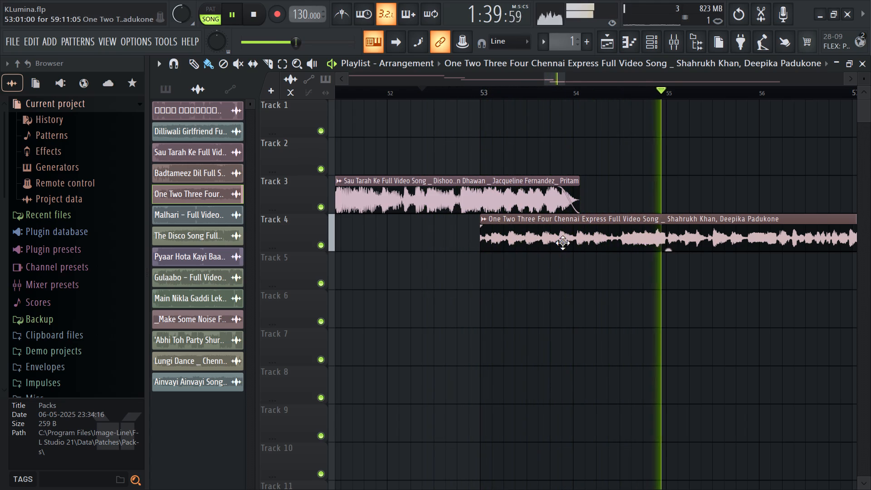
Shift 'One Two Three Four' slightly earlier, to between bars 52 and 53, and add a fade-in about one bar long.
{"action": "key", "text": "space"}
{"action": "left_click_drag", "start_coordinate": [571, 237], "coordinate": [540, 245]}
{"action": "key", "text": "space"}
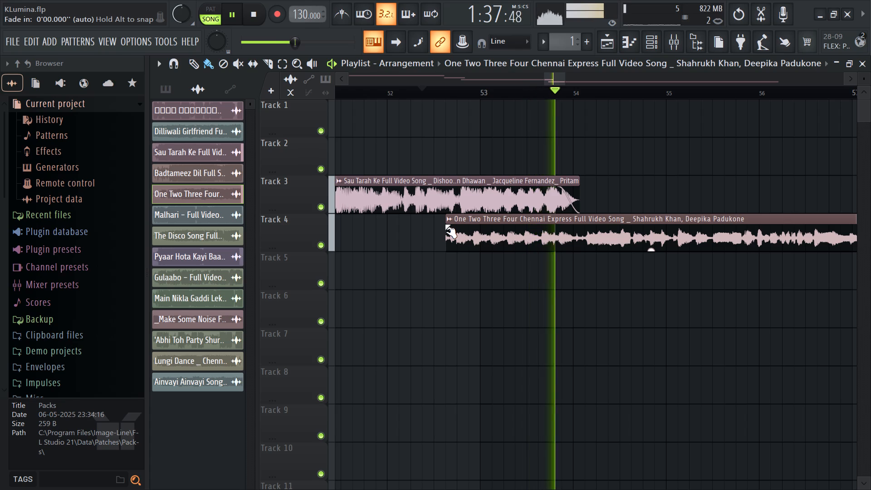
{"action": "left_click_drag", "start_coordinate": [447, 230], "coordinate": [546, 234]}
Move the faded-in 'One Two Three Four' clip to start at bar 52, play the crossfade, and save the project.
{"action": "left_click_drag", "start_coordinate": [569, 239], "coordinate": [511, 245]}
{"action": "key", "text": "space"}
{"action": "key", "text": "space"}
{"action": "key", "text": "ctrl+s"}
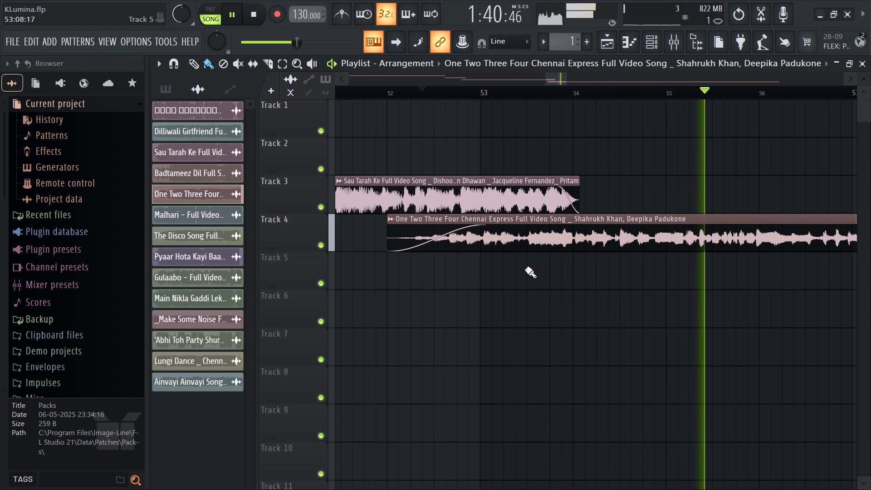
Audition passages of 'One Two Three Four' between about bars 65 and 105 to find where to cut the song.
{"action": "scroll", "coordinate": [526, 271], "scroll_direction": "down", "scroll_amount": 12, "text": "ctrl"}
{"action": "scroll", "coordinate": [522, 321], "scroll_direction": "down", "scroll_amount": 6, "text": "ctrl"}
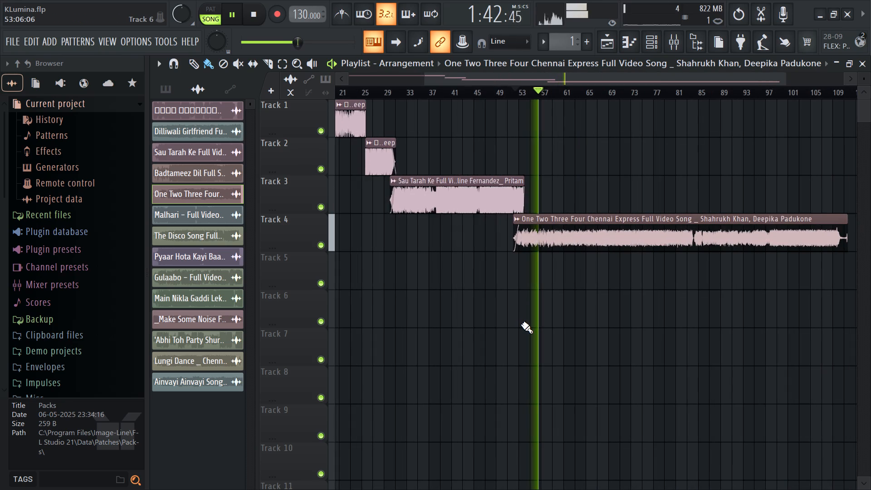
{"action": "scroll", "coordinate": [521, 324], "scroll_direction": "down", "scroll_amount": 4, "text": "ctrl"}
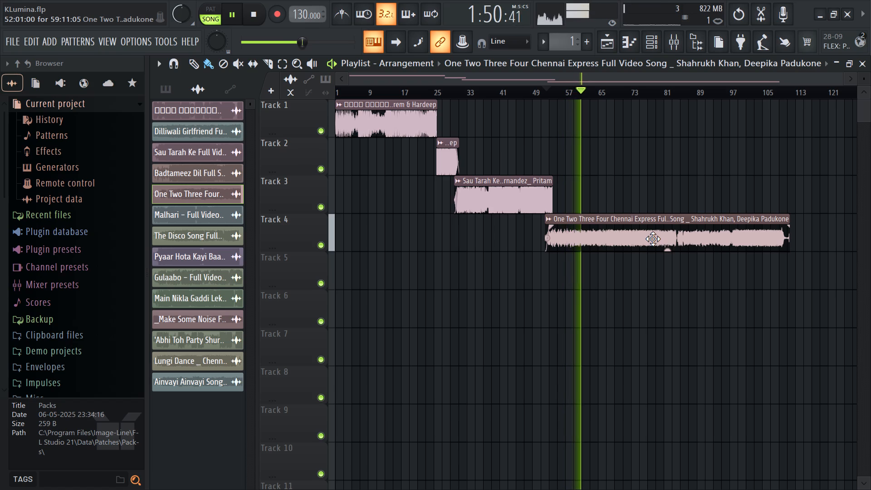
{"action": "left_click", "coordinate": [617, 85]}
{"action": "left_click", "coordinate": [631, 86]}
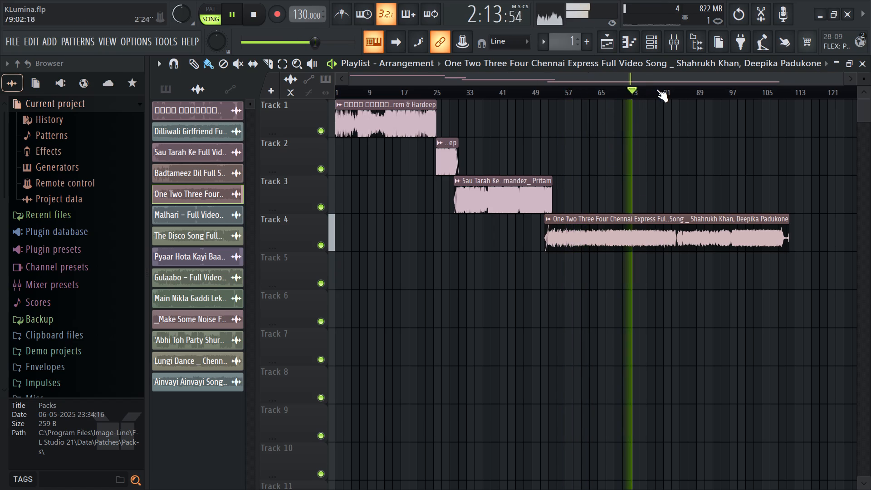
{"action": "left_click", "coordinate": [661, 89]}
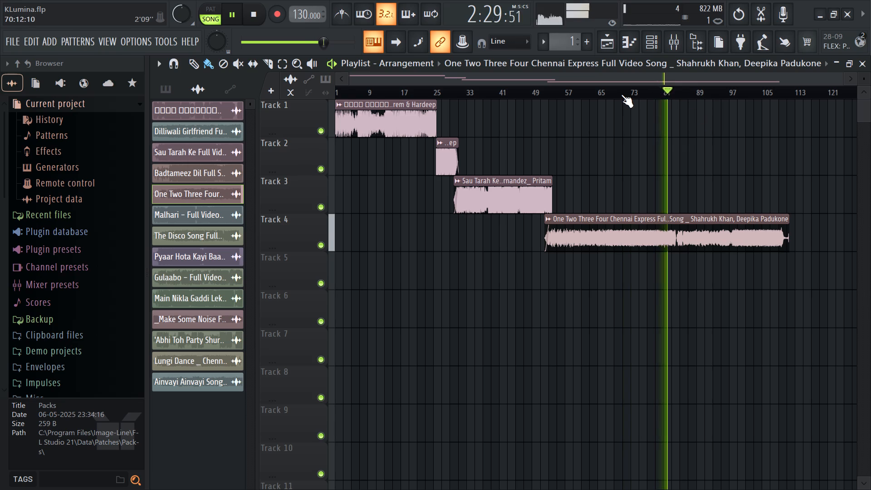
{"action": "left_click", "coordinate": [613, 94]}
{"action": "left_click", "coordinate": [631, 91]}
{"action": "left_click", "coordinate": [649, 93]}
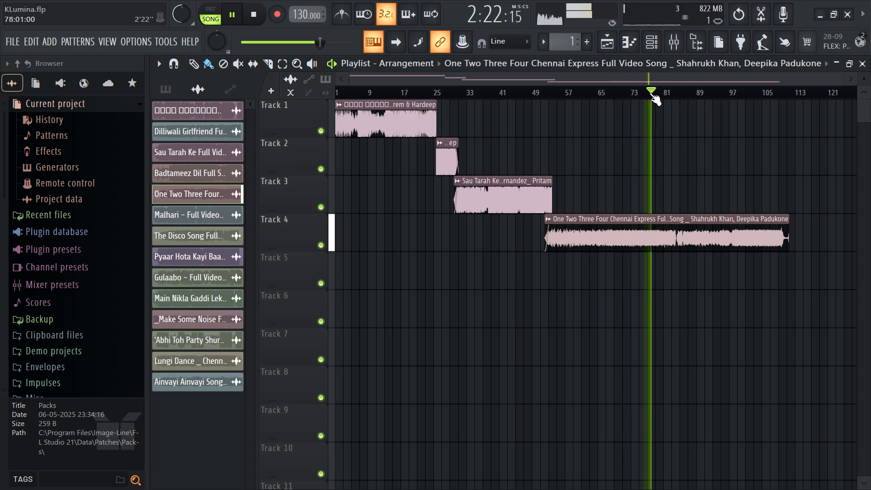
{"action": "left_click", "coordinate": [662, 92]}
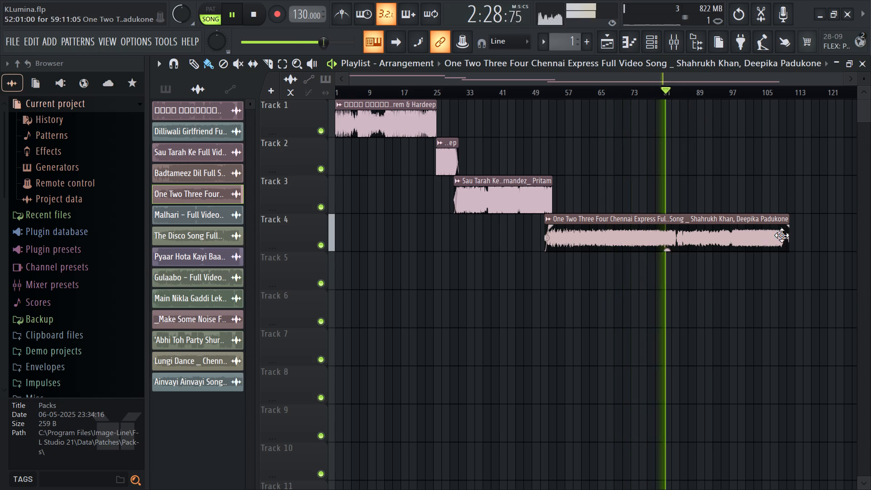
{"action": "left_click", "coordinate": [690, 95]}
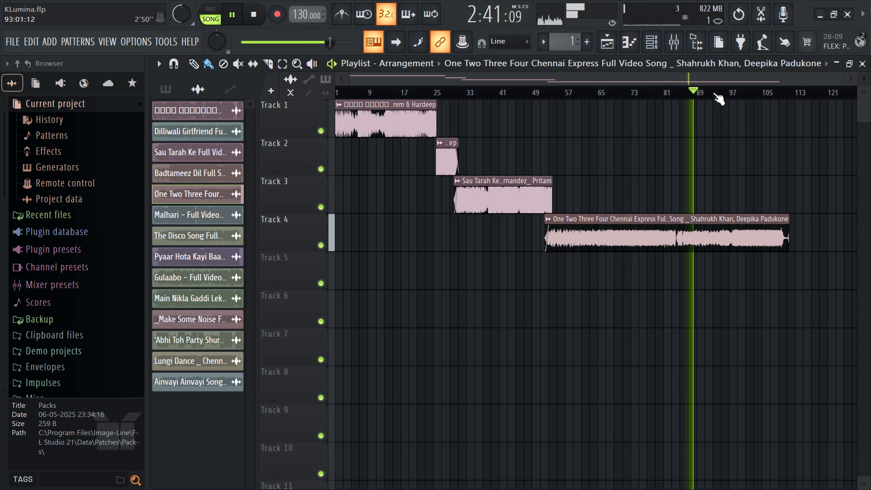
{"action": "left_click", "coordinate": [714, 92]}
{"action": "left_click", "coordinate": [742, 91]}
{"action": "left_click", "coordinate": [766, 90]}
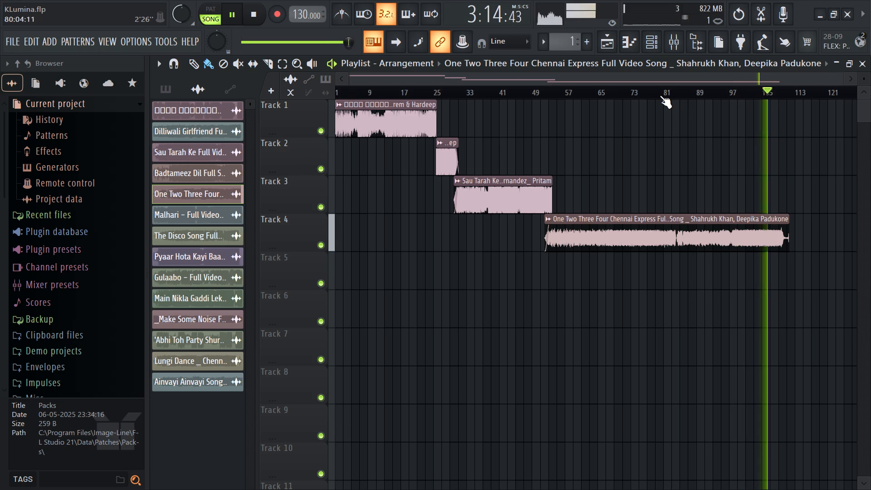
{"action": "left_click", "coordinate": [718, 88]}
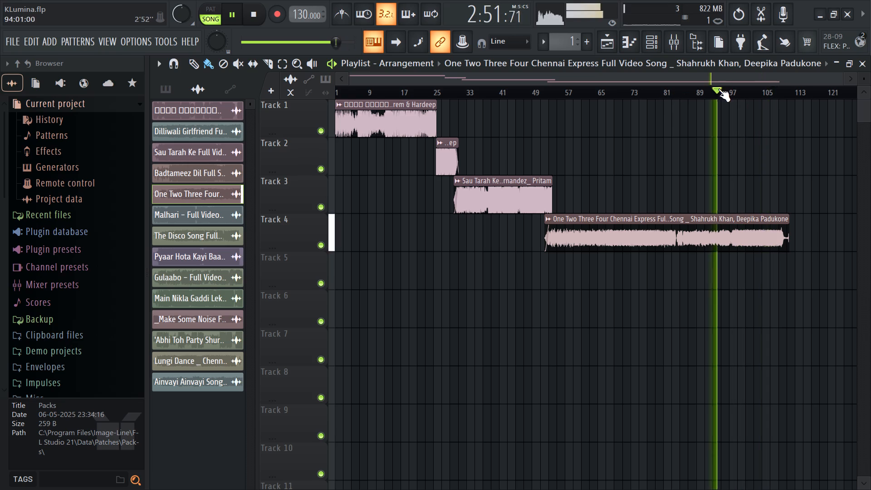
{"action": "left_click", "coordinate": [744, 89]}
{"action": "left_click", "coordinate": [731, 92]}
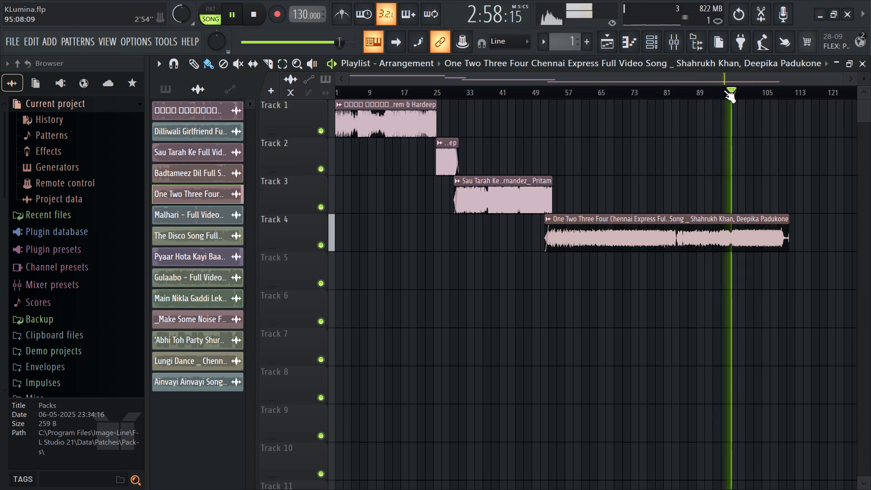
{"action": "left_click", "coordinate": [636, 91]}
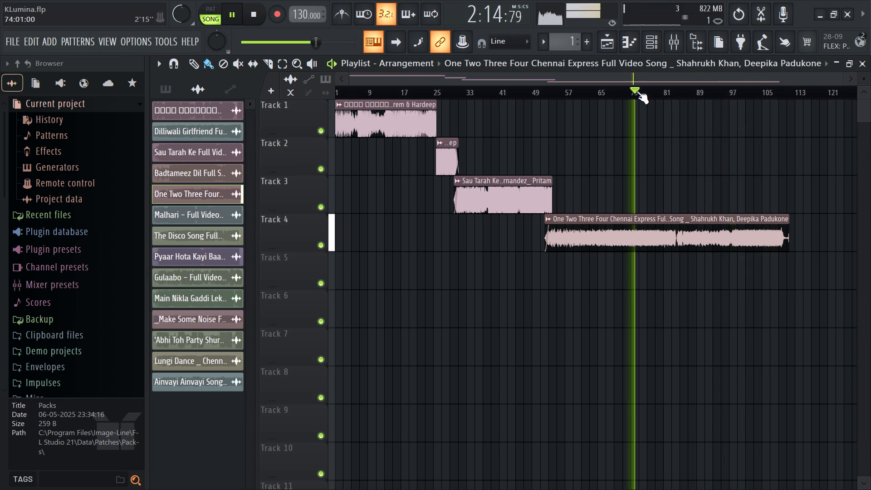
{"action": "left_click", "coordinate": [621, 94]}
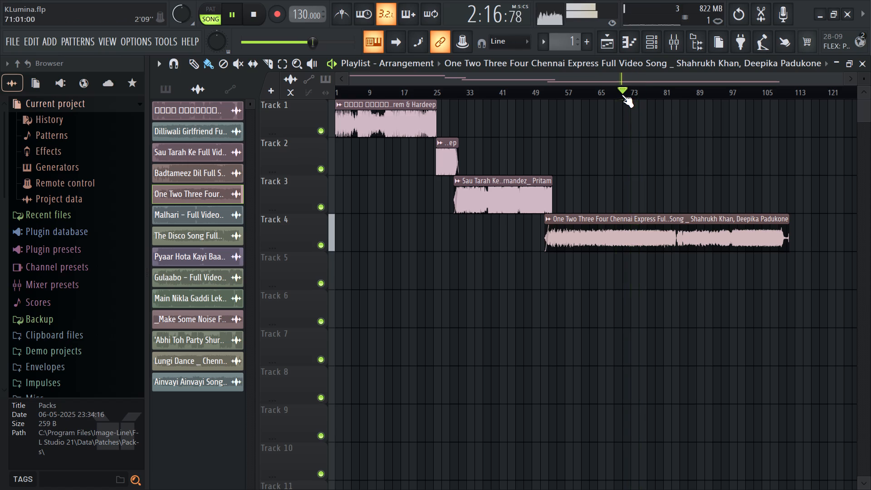
{"action": "left_click", "coordinate": [597, 95]}
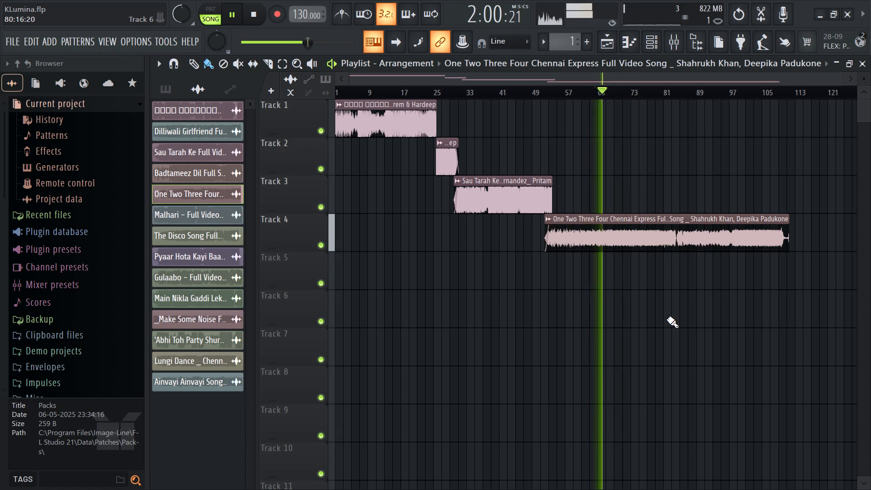
Shorten the 'One Two Three Four' clip on Track 4 so it ends at about bar 68, and stop playback.
{"action": "scroll", "coordinate": [670, 319], "scroll_direction": "up", "scroll_amount": 6, "text": "ctrl"}
{"action": "scroll", "coordinate": [549, 262], "scroll_direction": "down", "scroll_amount": 5, "text": "ctrl"}
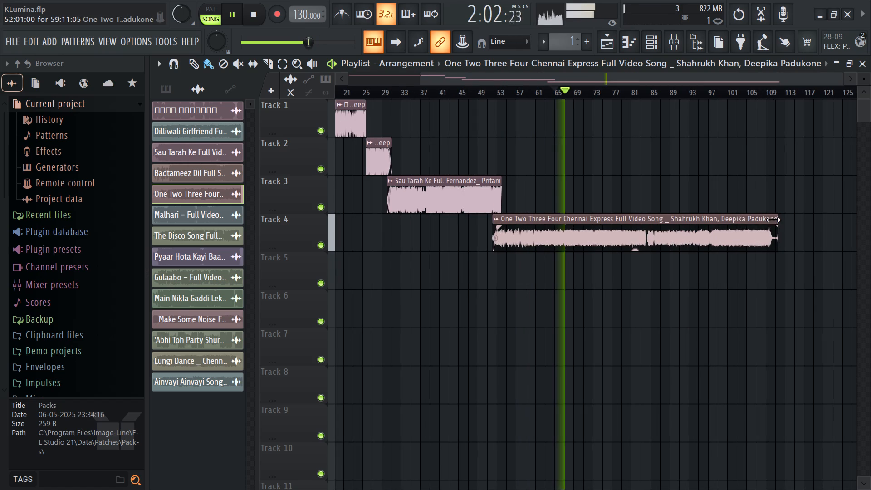
{"action": "left_click_drag", "start_coordinate": [776, 219], "coordinate": [568, 279]}
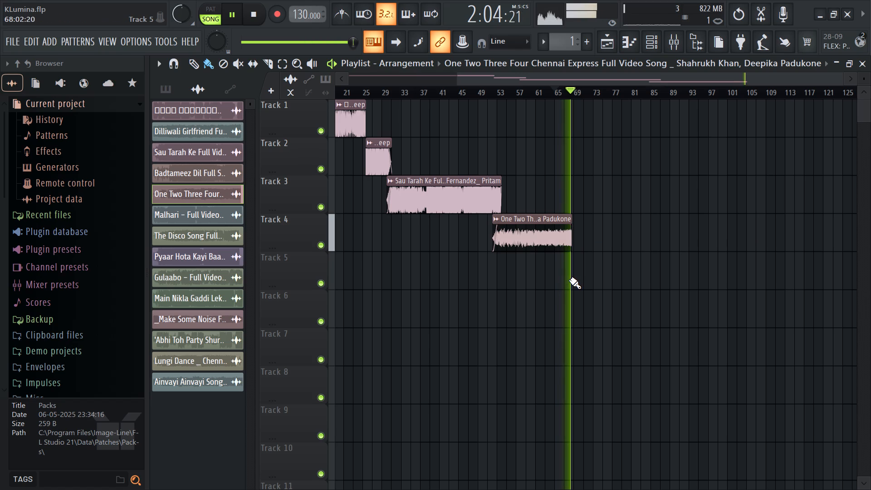
{"action": "key", "text": "space"}
Place a copy of the shortened 'One Two Three Four' clip at bar 70 on Track 5 and extend its end to the song's ending.
{"action": "left_click", "coordinate": [558, 240]}
{"action": "left_click", "coordinate": [579, 262]}
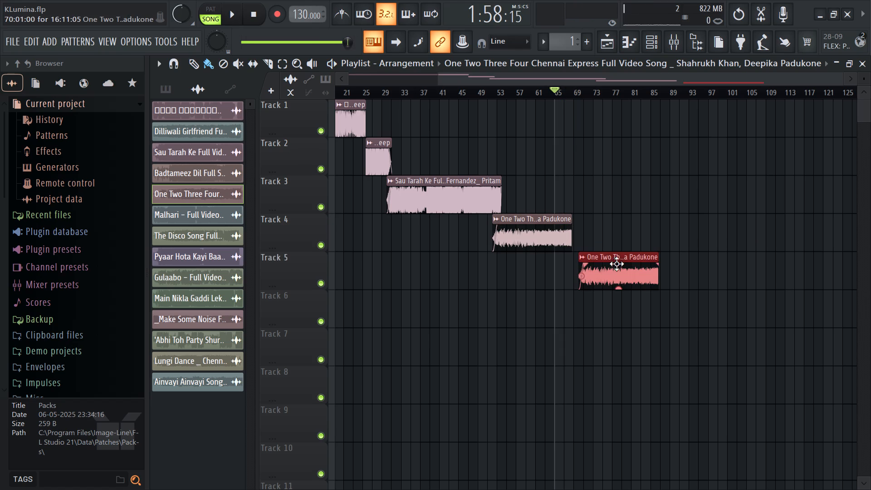
{"action": "left_click_drag", "start_coordinate": [654, 257], "coordinate": [770, 308]}
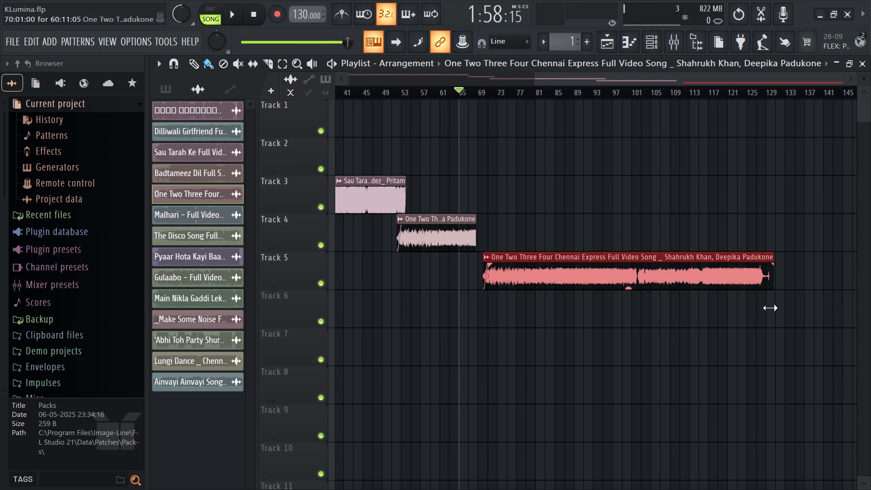
{"action": "left_click_drag", "start_coordinate": [770, 308], "coordinate": [765, 309]}
Trim the start of the Track 5 copy to about bar 105, then move the remaining section to bar 75.
{"action": "left_click_drag", "start_coordinate": [481, 256], "coordinate": [532, 265]}
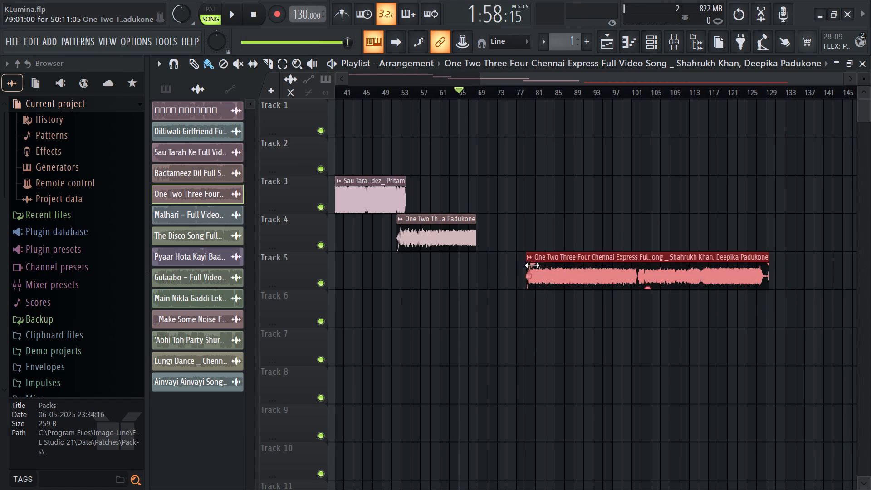
{"action": "left_click_drag", "start_coordinate": [532, 265], "coordinate": [649, 312]}
{"action": "left_click_drag", "start_coordinate": [688, 275], "coordinate": [544, 279]}
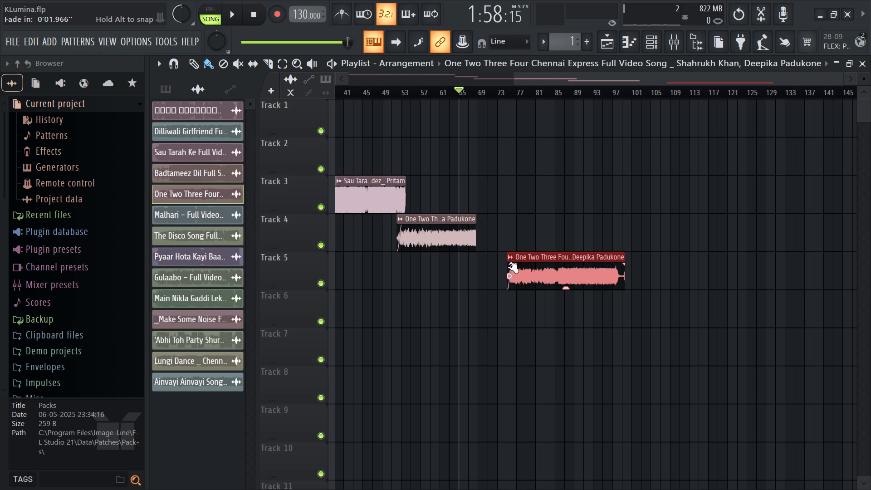
Remove the fade-in from the 'One Two Three Four' clip on Track 5.
{"action": "left_click_drag", "start_coordinate": [515, 265], "coordinate": [465, 269]}
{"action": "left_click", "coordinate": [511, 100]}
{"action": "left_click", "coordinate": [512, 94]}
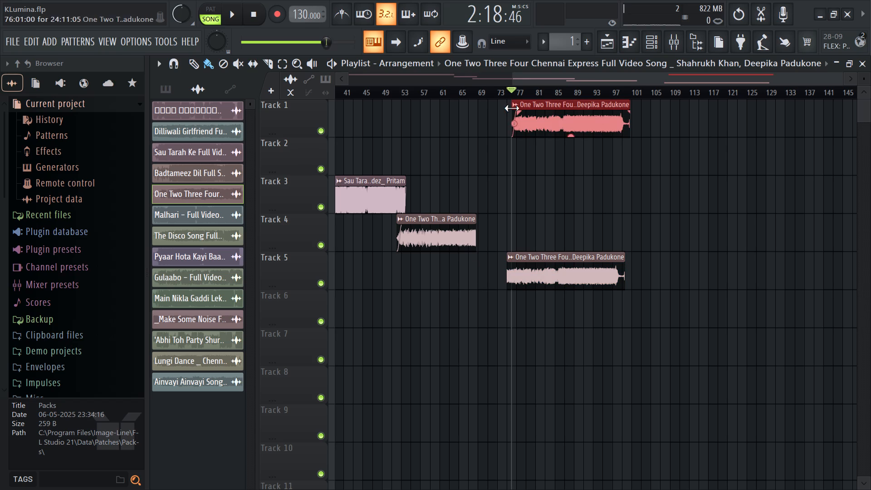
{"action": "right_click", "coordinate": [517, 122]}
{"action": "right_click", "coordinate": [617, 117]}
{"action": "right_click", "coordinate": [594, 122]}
Play the Track 5 clip from bar 76 and around bar 85, then trim its start to bar 85.
{"action": "key", "text": "space"}
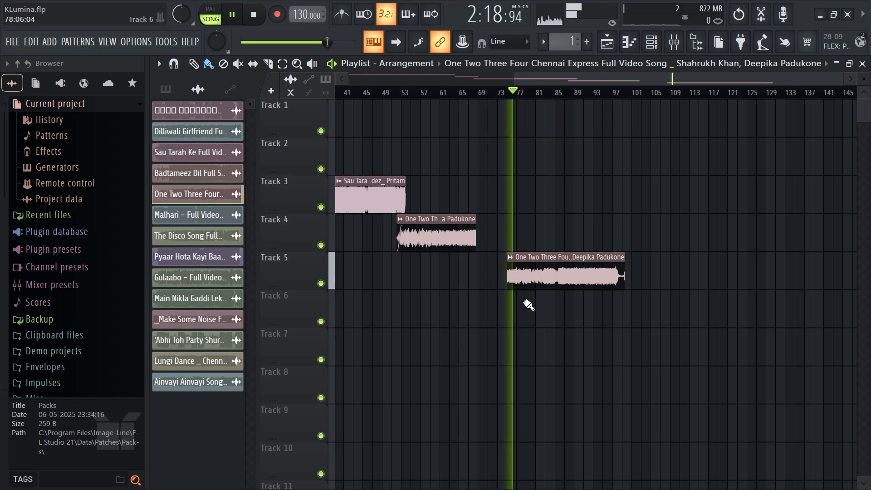
{"action": "scroll", "coordinate": [543, 315], "scroll_direction": "up", "scroll_amount": 6, "text": "ctrl"}
{"action": "scroll", "coordinate": [480, 263], "scroll_direction": "down", "scroll_amount": 6, "text": "ctrl"}
{"action": "left_click", "coordinate": [708, 91]}
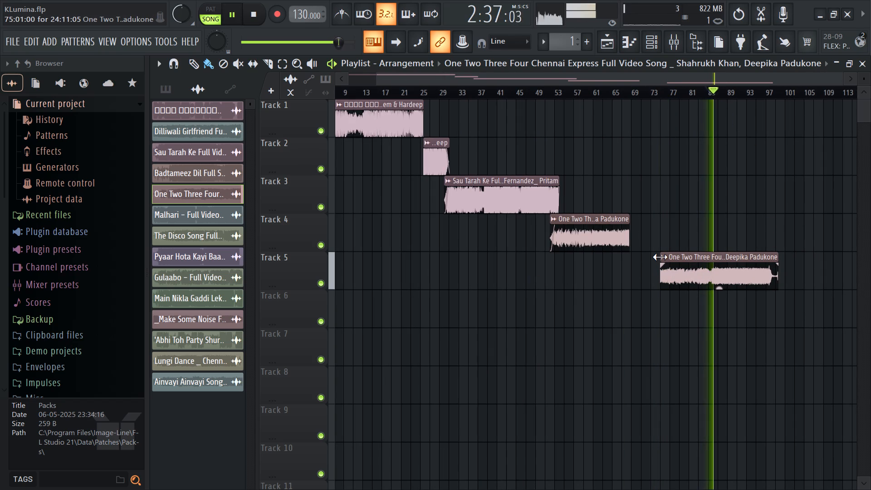
{"action": "key", "text": "space"}
{"action": "left_click_drag", "start_coordinate": [660, 257], "coordinate": [708, 289]}
{"action": "key", "text": "space"}
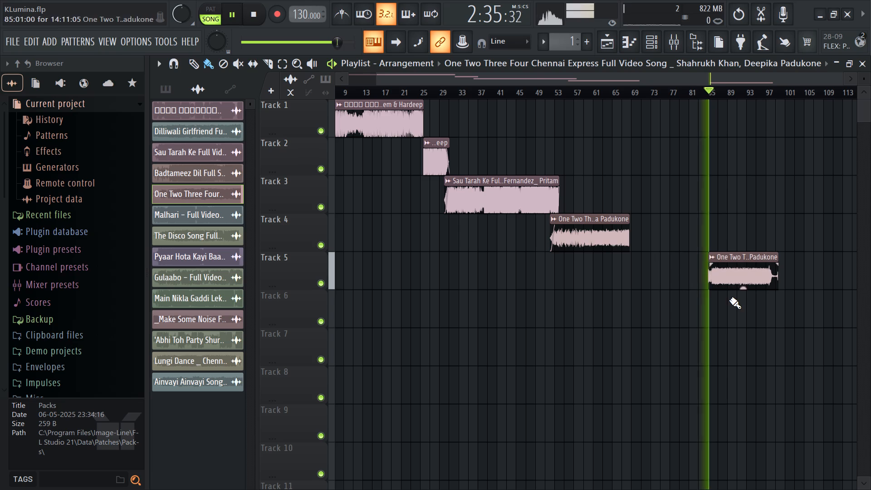
Fine-trim the start of the Track 5 clip to bar 85 step 11 and check the cut by ear.
{"action": "scroll", "coordinate": [729, 299], "scroll_direction": "up", "scroll_amount": 19, "text": "ctrl"}
{"action": "key", "text": "ctrl+space"}
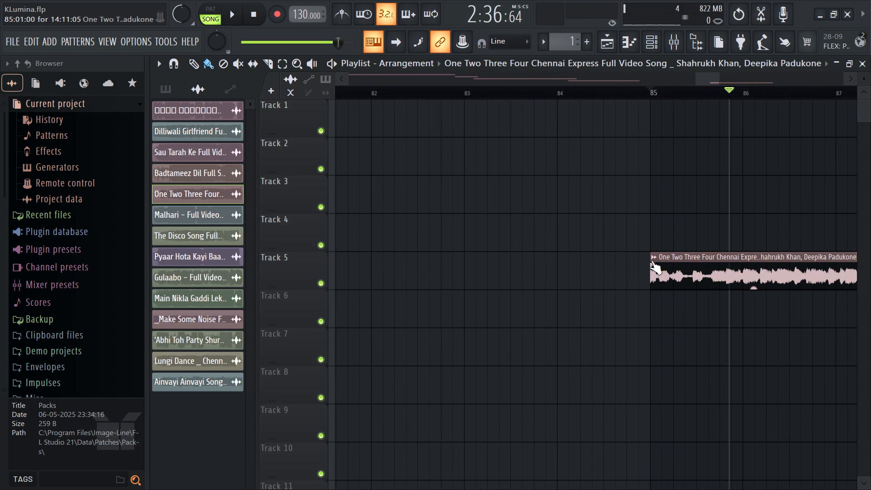
{"action": "left_click_drag", "start_coordinate": [650, 257], "coordinate": [710, 291]}
{"action": "key", "text": "space"}
{"action": "key", "text": "space"}
{"action": "key", "text": "space"}
{"action": "left_click", "coordinate": [699, 96]}
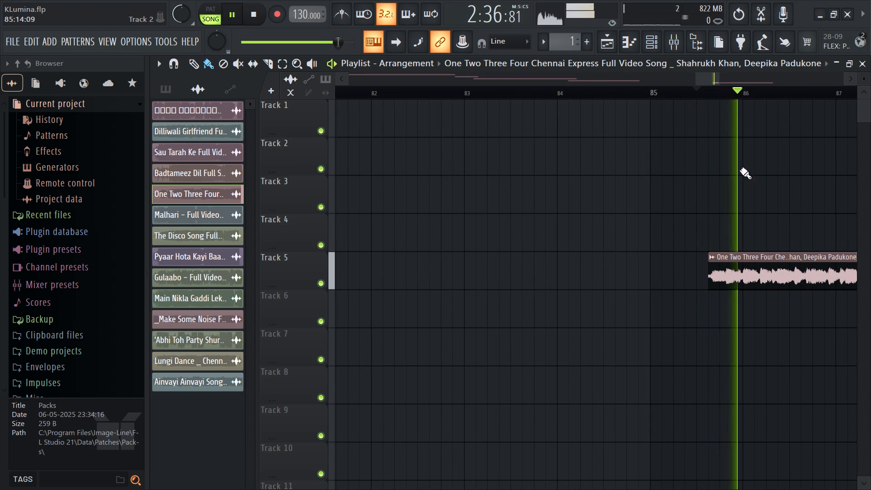
Move the trimmed Track 5 clip to bar 67 step 11, overlapping the end of the Track 4 clip, and play the join.
{"action": "scroll", "coordinate": [697, 414], "scroll_direction": "down", "scroll_amount": 18, "text": "ctrl"}
{"action": "left_click_drag", "start_coordinate": [732, 272], "coordinate": [657, 270]}
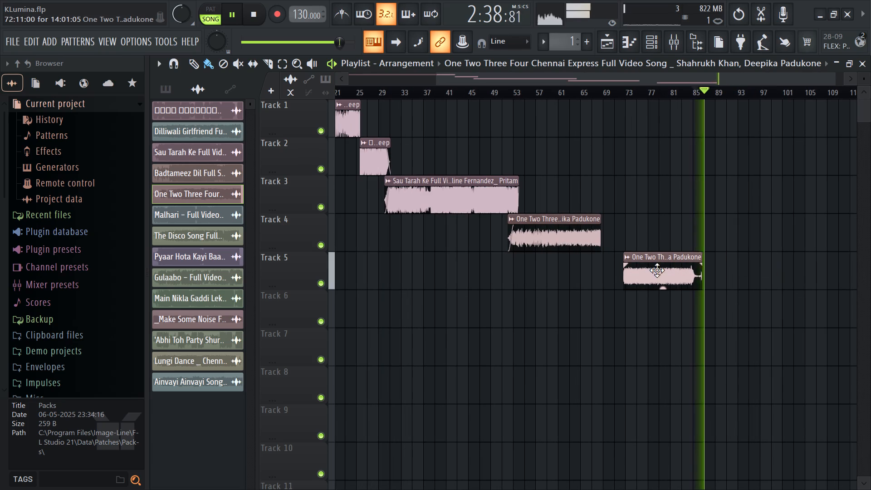
{"action": "left_click_drag", "start_coordinate": [657, 270], "coordinate": [634, 273]}
{"action": "key", "text": "space"}
{"action": "key", "text": "space"}
{"action": "left_click", "coordinate": [588, 90]}
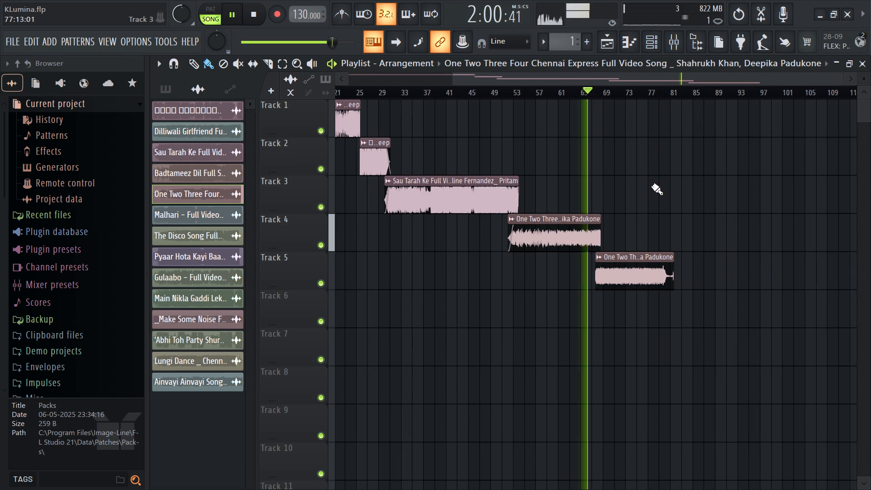
Shift the Track 5 clip to bar 68 step 9 and replay the join with the Track 4 clip.
{"action": "scroll", "coordinate": [567, 311], "scroll_direction": "up", "scroll_amount": 6, "text": "ctrl"}
{"action": "scroll", "coordinate": [670, 334], "scroll_direction": "up", "scroll_amount": 5, "text": "ctrl"}
{"action": "scroll", "coordinate": [632, 349], "scroll_direction": "down", "scroll_amount": 5, "text": "ctrl"}
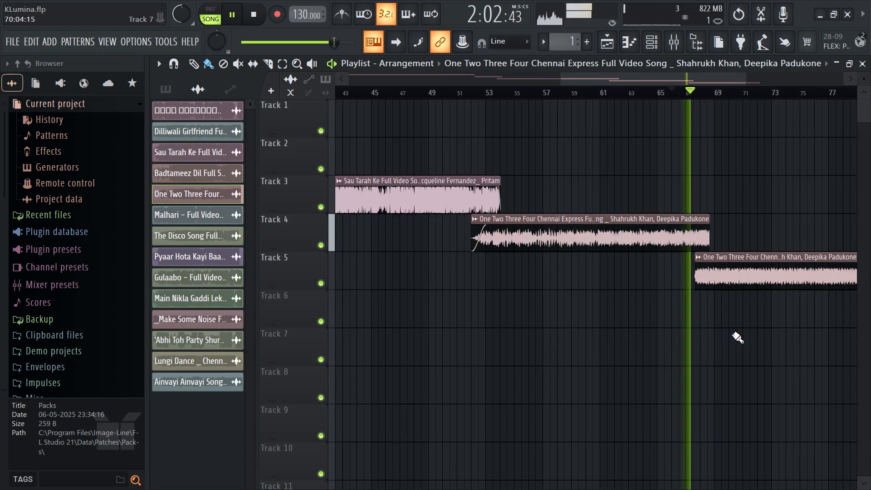
{"action": "scroll", "coordinate": [732, 333], "scroll_direction": "up", "scroll_amount": 12, "text": "ctrl"}
{"action": "left_click_drag", "start_coordinate": [620, 268], "coordinate": [687, 269]}
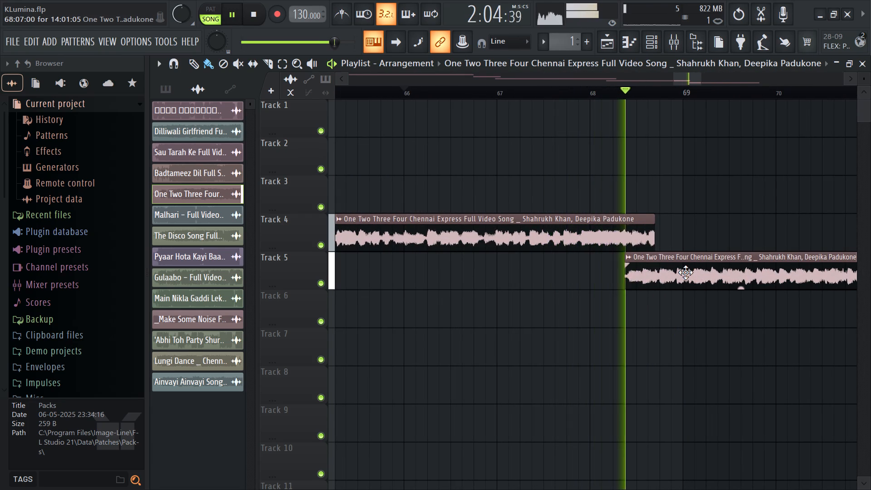
{"action": "key", "text": "space"}
{"action": "left_click_drag", "start_coordinate": [646, 272], "coordinate": [657, 273]}
{"action": "key", "text": "space"}
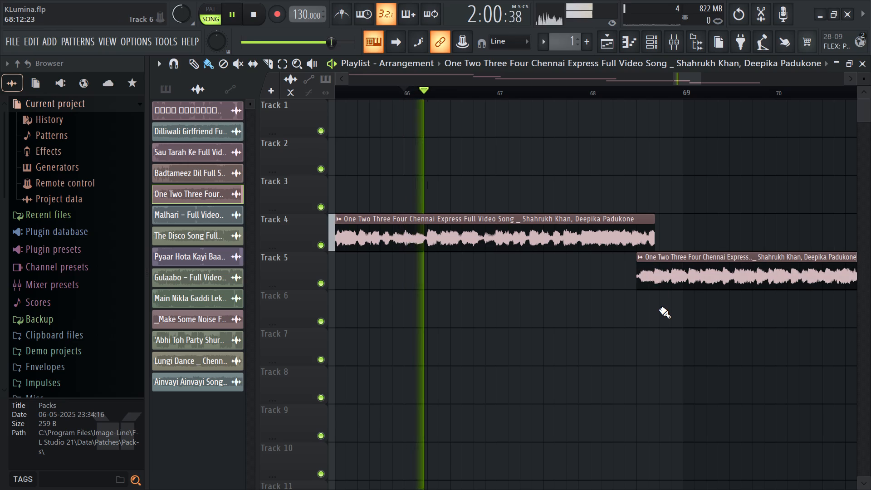
Add a very short fade-out at the end of the 'One Two Three Four' clip on Track 4.
{"action": "left_click_drag", "start_coordinate": [652, 226], "coordinate": [650, 238]}
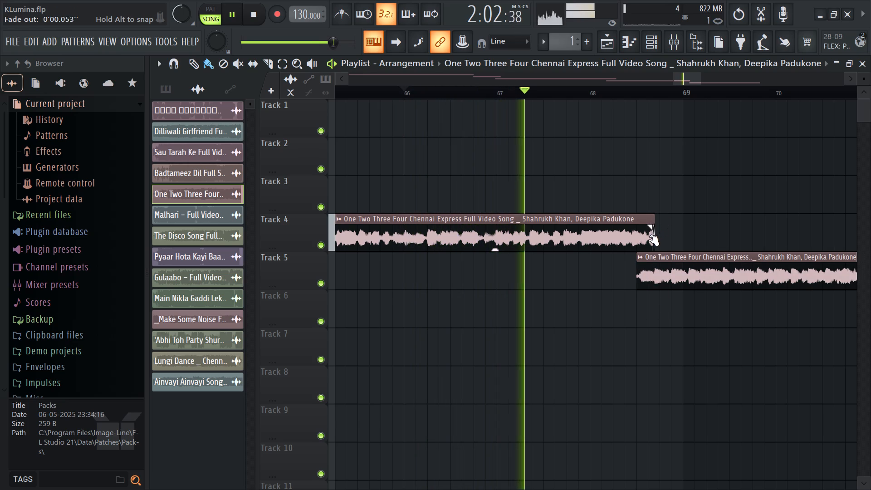
{"action": "left_click_drag", "start_coordinate": [650, 238], "coordinate": [647, 260]}
Nudge the Track 5 clip slightly earlier to bar 68 step 8, checking its timing against the Track 4 clip by ear.
{"action": "scroll", "coordinate": [679, 285], "scroll_direction": "up", "scroll_amount": 7, "text": "ctrl"}
{"action": "scroll", "coordinate": [590, 333], "scroll_direction": "up", "scroll_amount": 6, "text": "ctrl"}
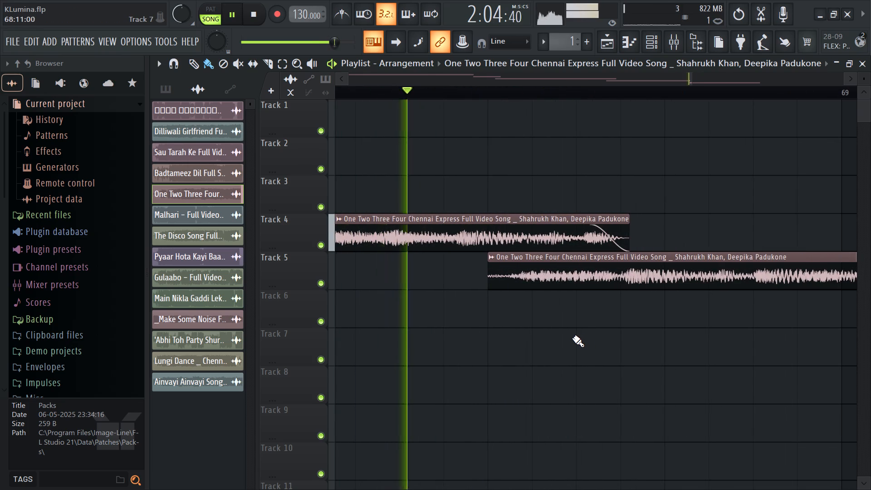
{"action": "key", "text": "space"}
{"action": "left_click_drag", "start_coordinate": [572, 284], "coordinate": [498, 292]}
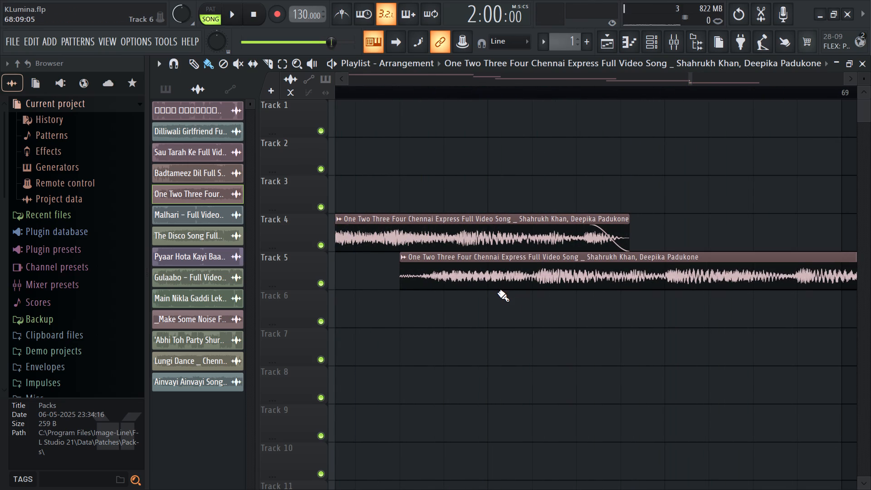
{"action": "key", "text": "space"}
{"action": "left_click_drag", "start_coordinate": [536, 283], "coordinate": [557, 286]}
{"action": "left_click_drag", "start_coordinate": [557, 286], "coordinate": [581, 286]}
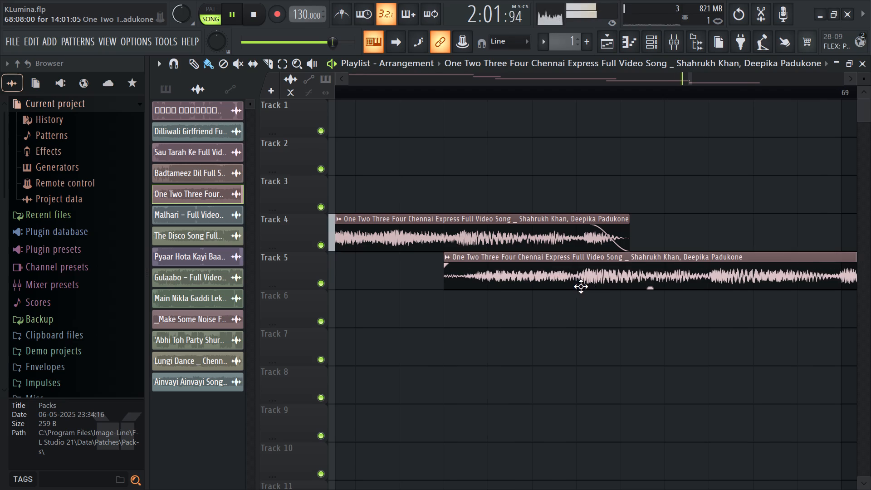
{"action": "left_click_drag", "start_coordinate": [581, 286], "coordinate": [591, 284]}
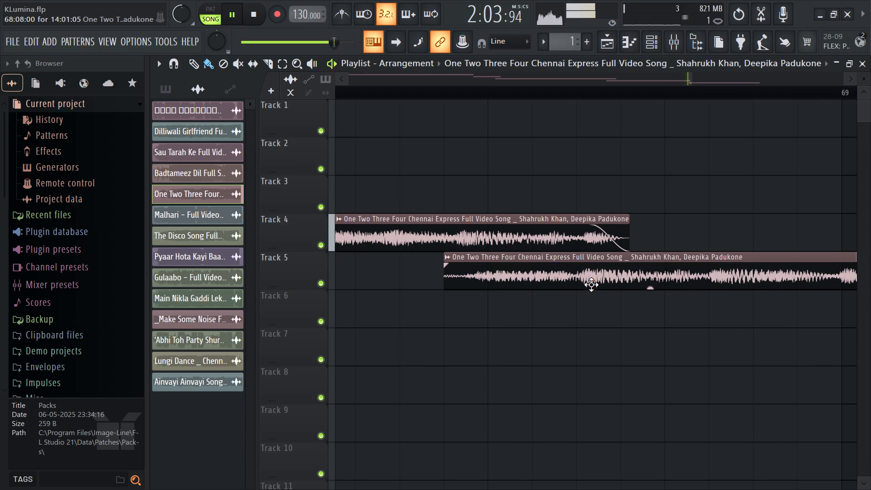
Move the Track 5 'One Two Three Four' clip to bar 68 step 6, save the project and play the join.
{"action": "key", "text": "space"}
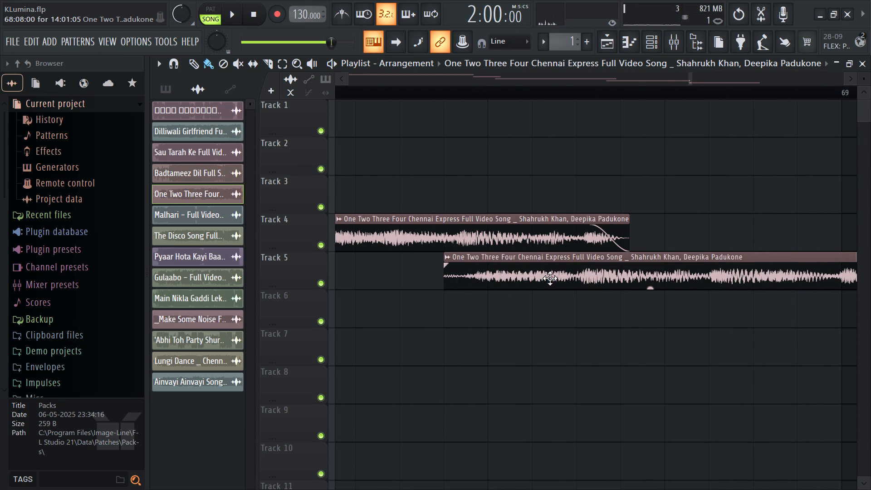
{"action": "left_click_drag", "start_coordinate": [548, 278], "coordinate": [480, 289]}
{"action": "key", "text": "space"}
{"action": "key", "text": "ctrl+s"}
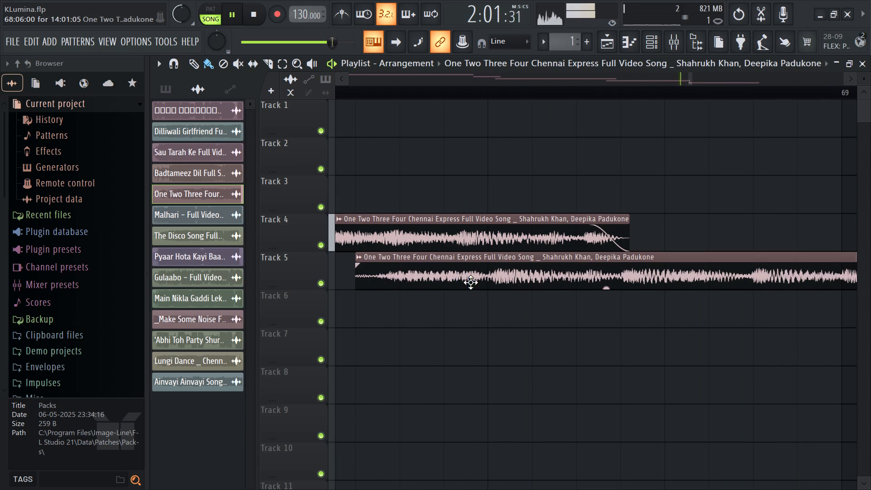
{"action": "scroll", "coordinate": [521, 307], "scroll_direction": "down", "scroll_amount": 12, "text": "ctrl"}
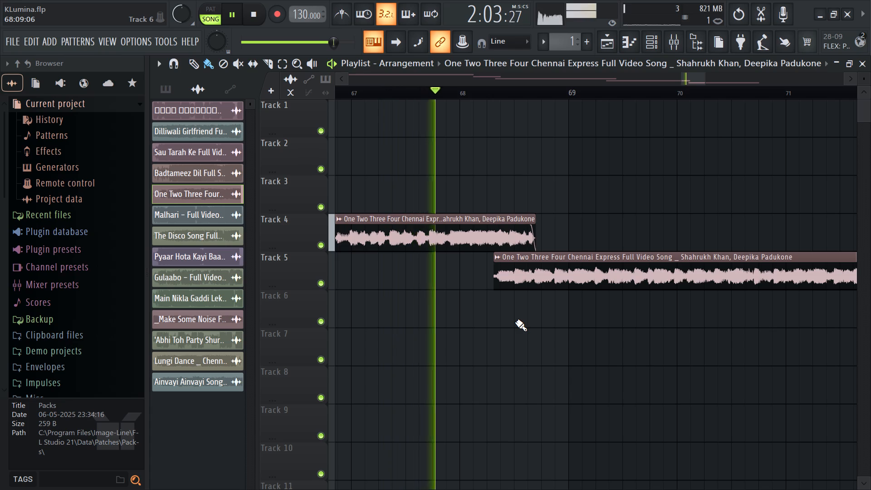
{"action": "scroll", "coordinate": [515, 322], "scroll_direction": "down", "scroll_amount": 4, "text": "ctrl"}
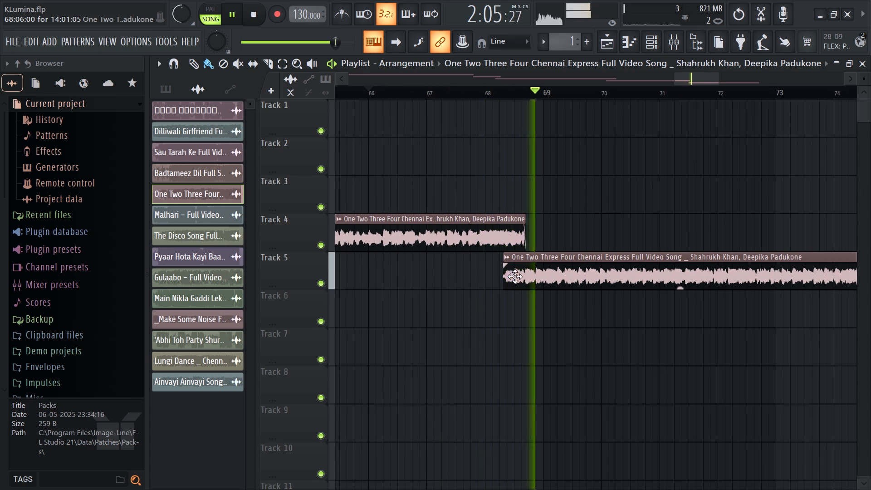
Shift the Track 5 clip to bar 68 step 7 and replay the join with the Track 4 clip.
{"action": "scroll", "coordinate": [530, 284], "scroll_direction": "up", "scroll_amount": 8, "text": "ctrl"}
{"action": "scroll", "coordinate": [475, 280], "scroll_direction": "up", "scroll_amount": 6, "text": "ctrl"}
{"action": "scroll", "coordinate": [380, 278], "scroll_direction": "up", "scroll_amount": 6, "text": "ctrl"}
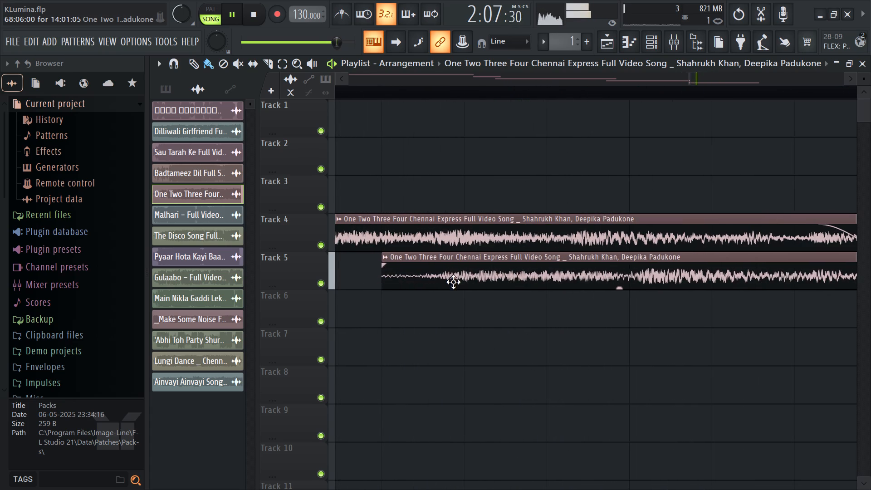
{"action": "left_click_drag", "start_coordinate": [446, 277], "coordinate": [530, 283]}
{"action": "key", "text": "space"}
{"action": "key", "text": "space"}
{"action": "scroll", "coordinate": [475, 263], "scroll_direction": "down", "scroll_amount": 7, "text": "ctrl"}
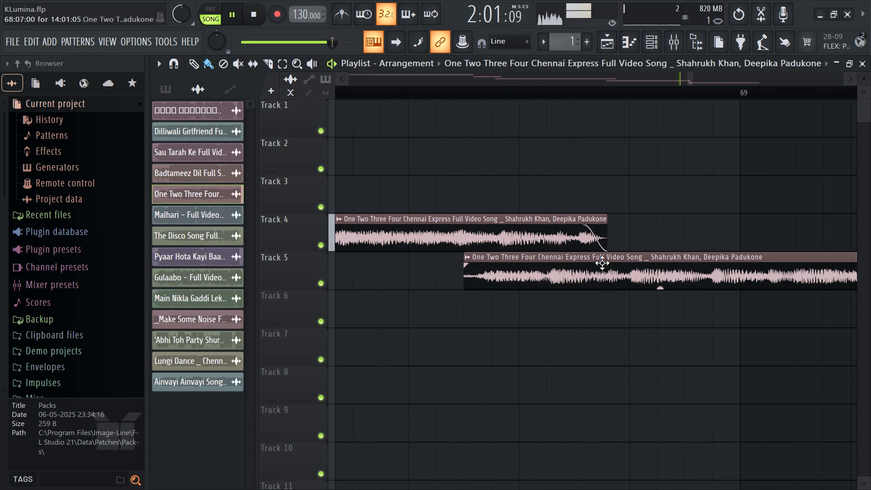
Lengthen the Track 4 clip's fade-out to about 0.37 s and add a short fade-in to the Track 5 clip.
{"action": "left_click_drag", "start_coordinate": [581, 228], "coordinate": [519, 245]}
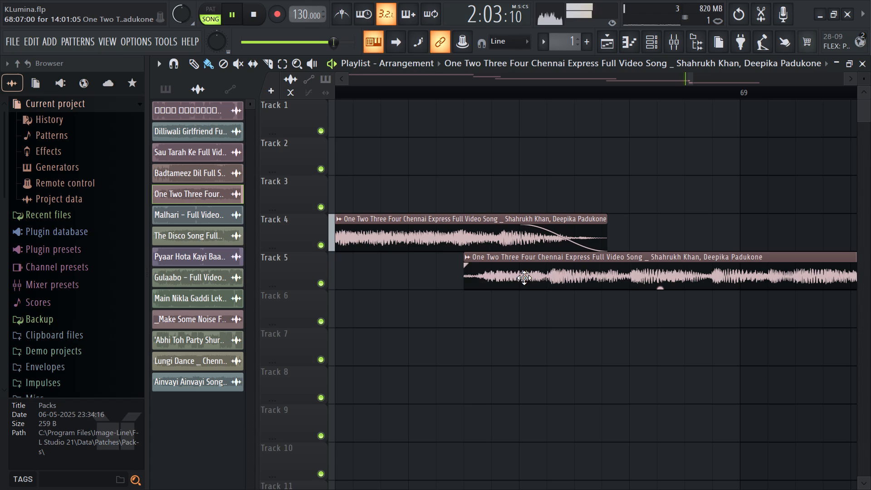
{"action": "left_click_drag", "start_coordinate": [468, 268], "coordinate": [494, 274]}
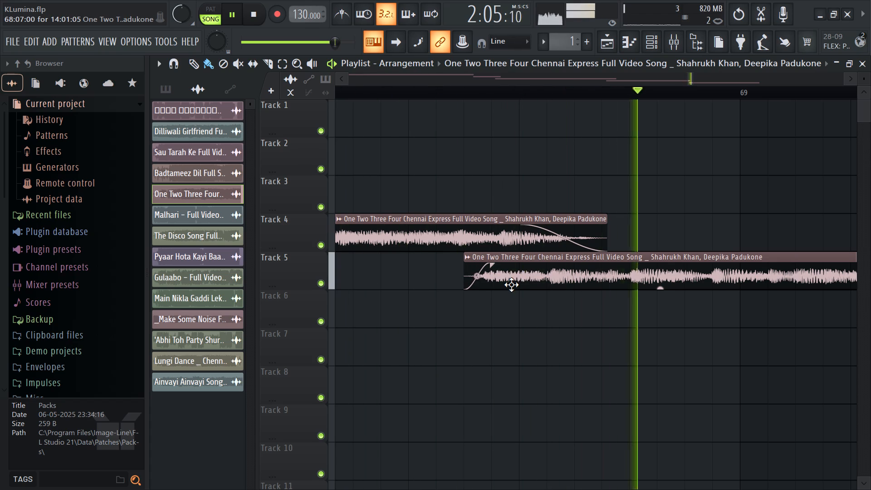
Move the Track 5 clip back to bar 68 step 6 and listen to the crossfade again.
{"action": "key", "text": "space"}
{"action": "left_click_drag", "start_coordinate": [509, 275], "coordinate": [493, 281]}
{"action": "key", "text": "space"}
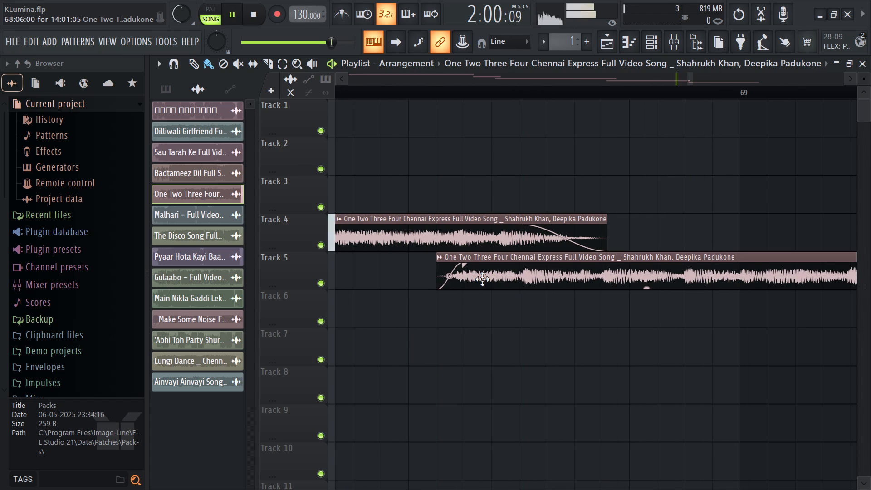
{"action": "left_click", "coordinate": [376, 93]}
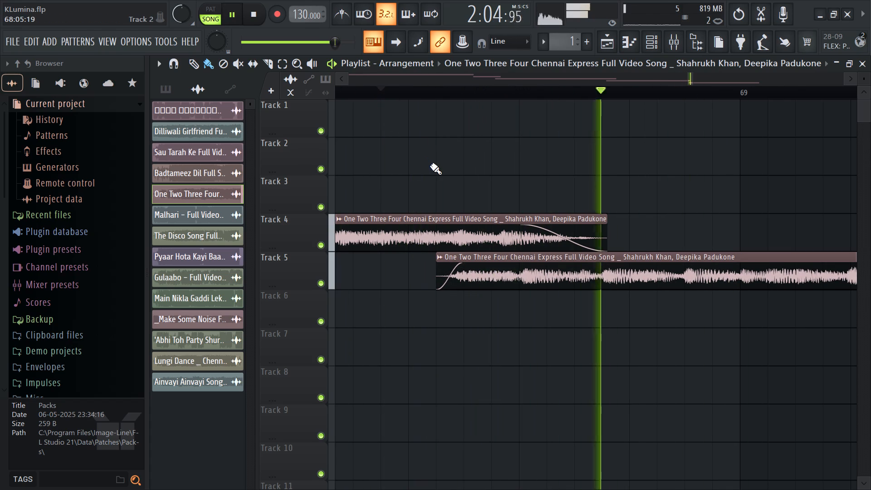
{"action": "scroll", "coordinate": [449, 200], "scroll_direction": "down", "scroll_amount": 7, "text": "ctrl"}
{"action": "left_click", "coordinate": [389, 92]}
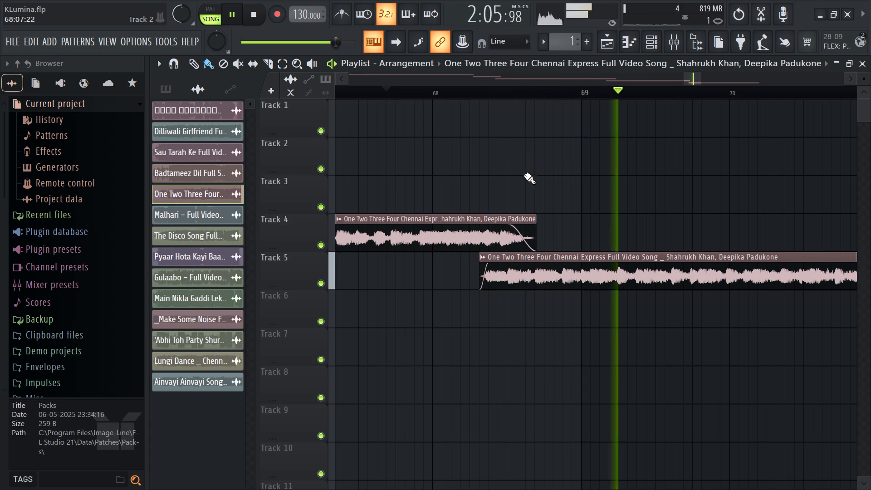
Delete the 'One Two Three Four' clip from Track 5.
{"action": "key", "text": "space"}
{"action": "right_click", "coordinate": [547, 269]}
Extend the end of the Track 4 'One Two Three Four' clip to a length of 26:04:05 while playing from about bar 69.
{"action": "left_click_drag", "start_coordinate": [536, 221], "coordinate": [804, 233]}
{"action": "key", "text": "space"}
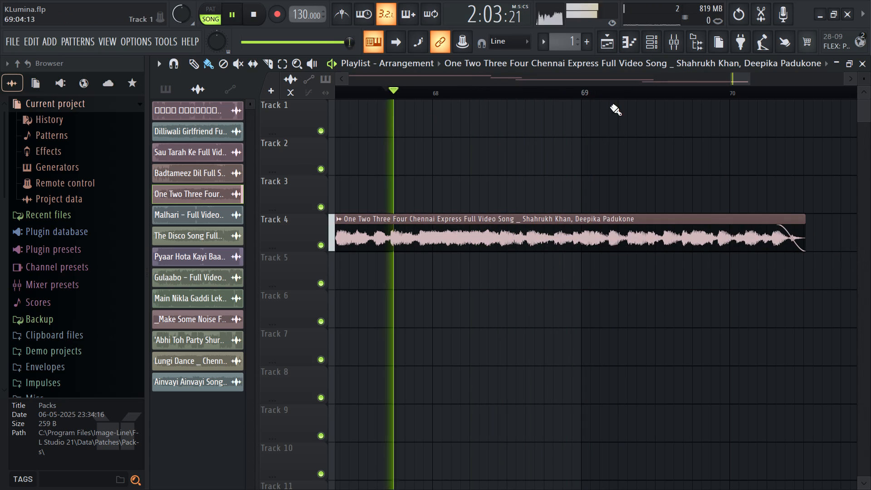
{"action": "left_click", "coordinate": [581, 91]}
{"action": "scroll", "coordinate": [627, 182], "scroll_direction": "down", "scroll_amount": 7, "text": "ctrl"}
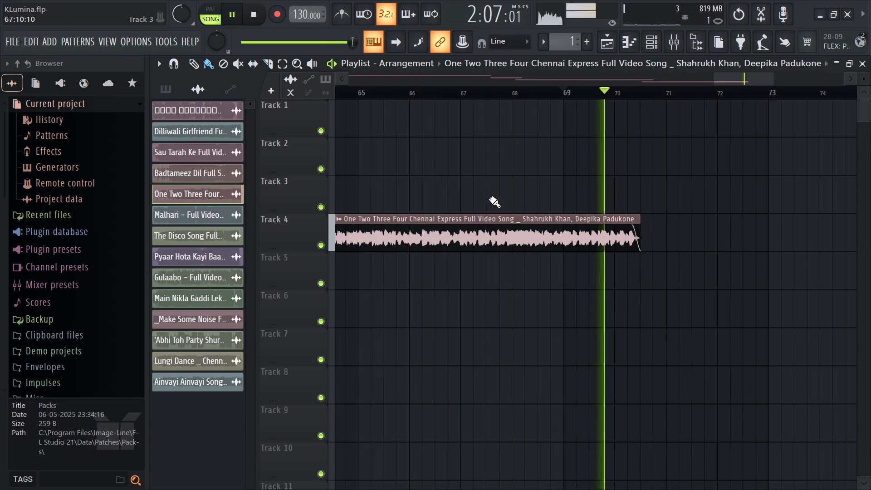
{"action": "left_click_drag", "start_coordinate": [635, 220], "coordinate": [764, 228]}
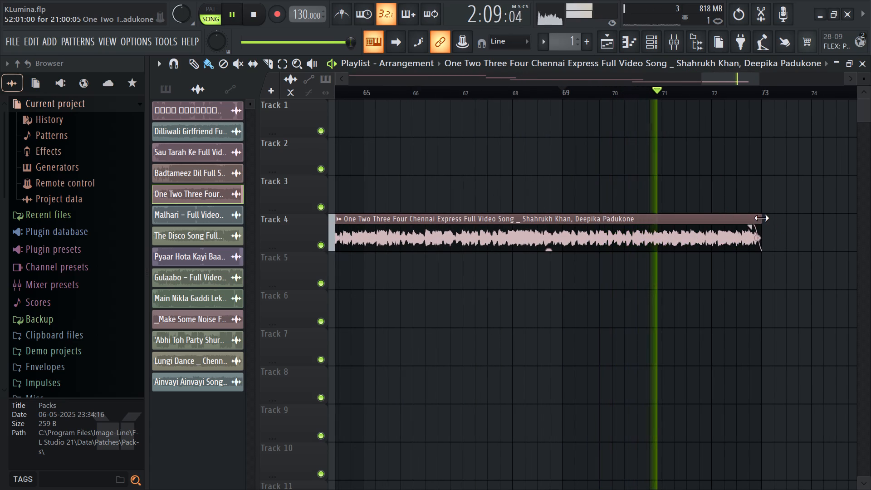
{"action": "left_click_drag", "start_coordinate": [761, 218], "coordinate": [804, 244]}
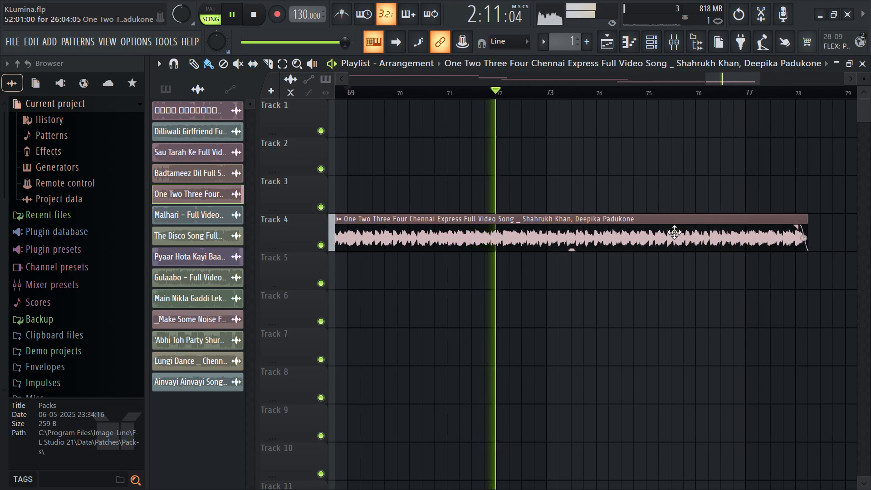
{"action": "scroll", "coordinate": [662, 232], "scroll_direction": "down", "scroll_amount": 8, "text": "ctrl"}
{"action": "scroll", "coordinate": [714, 231], "scroll_direction": "up", "scroll_amount": 7, "text": "ctrl"}
{"action": "scroll", "coordinate": [649, 232], "scroll_direction": "up", "scroll_amount": 3, "text": "ctrl"}
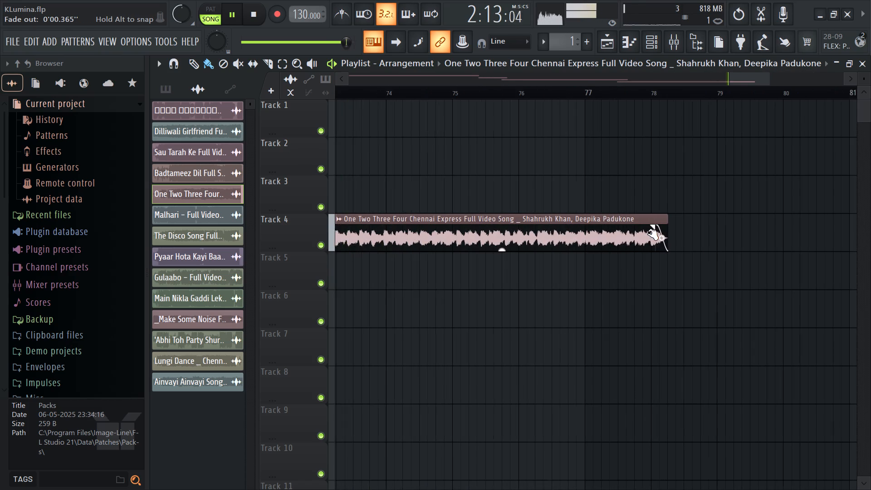
Trim the end of the Track 4 clip back to a length of 22:08:05, checking its ending by ear, and save the project.
{"action": "left_click_drag", "start_coordinate": [664, 219], "coordinate": [495, 255]}
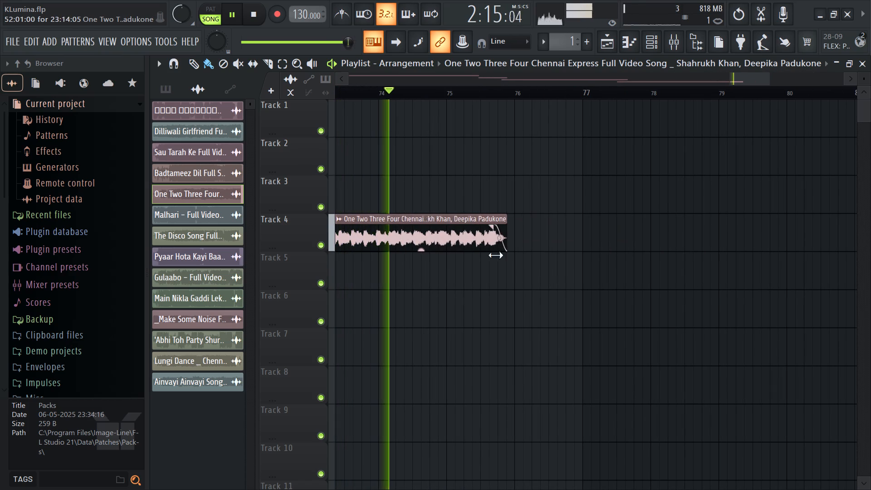
{"action": "left_click_drag", "start_coordinate": [495, 255], "coordinate": [444, 259]}
{"action": "key", "text": "space"}
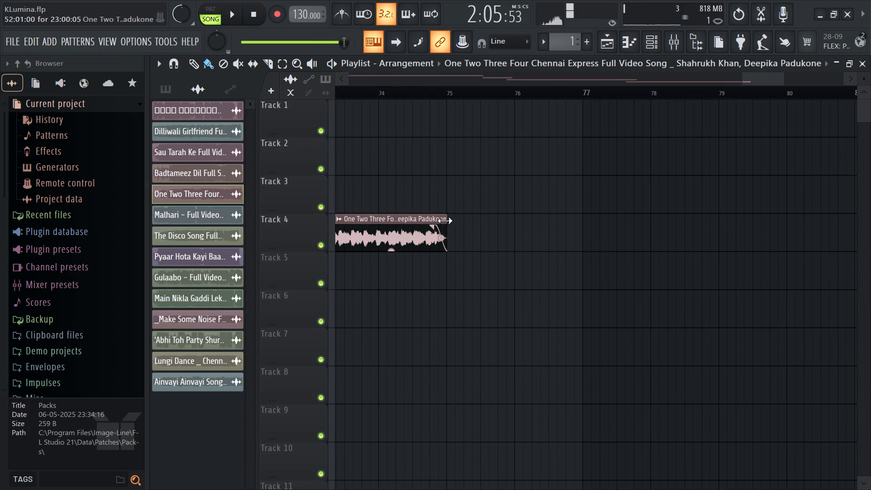
{"action": "key", "text": "space"}
{"action": "left_click", "coordinate": [340, 93]}
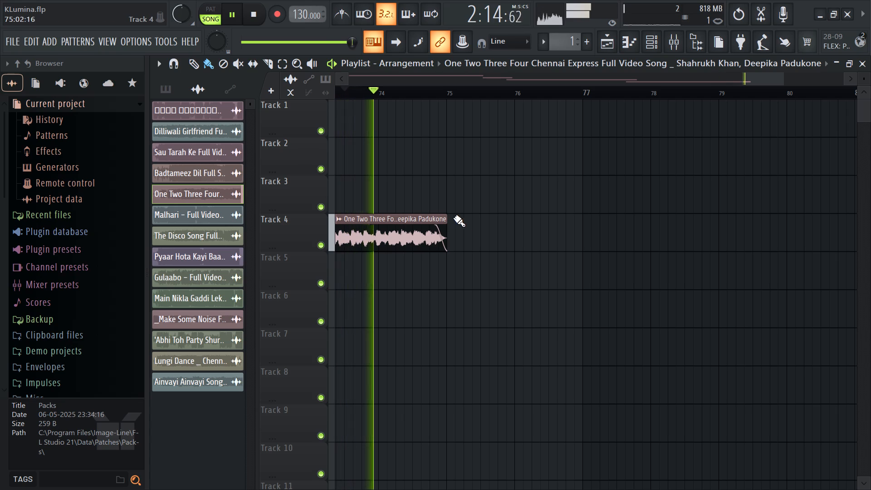
{"action": "key", "text": "space"}
{"action": "left_click_drag", "start_coordinate": [445, 217], "coordinate": [413, 236]}
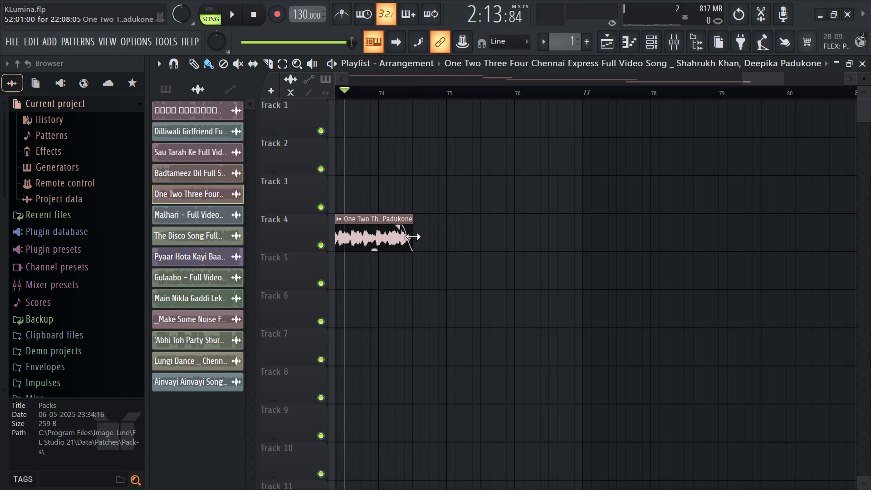
{"action": "left_click_drag", "start_coordinate": [413, 236], "coordinate": [412, 236]}
{"action": "key", "text": "space"}
{"action": "key", "text": "ctrl+s"}
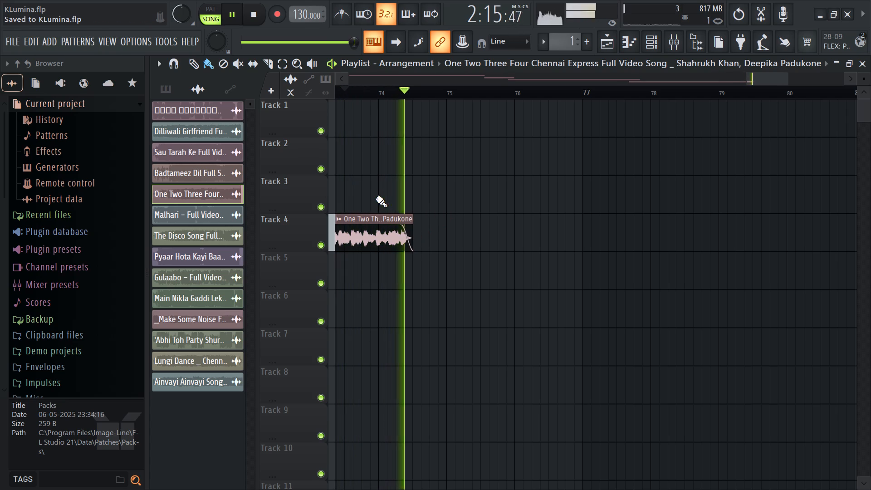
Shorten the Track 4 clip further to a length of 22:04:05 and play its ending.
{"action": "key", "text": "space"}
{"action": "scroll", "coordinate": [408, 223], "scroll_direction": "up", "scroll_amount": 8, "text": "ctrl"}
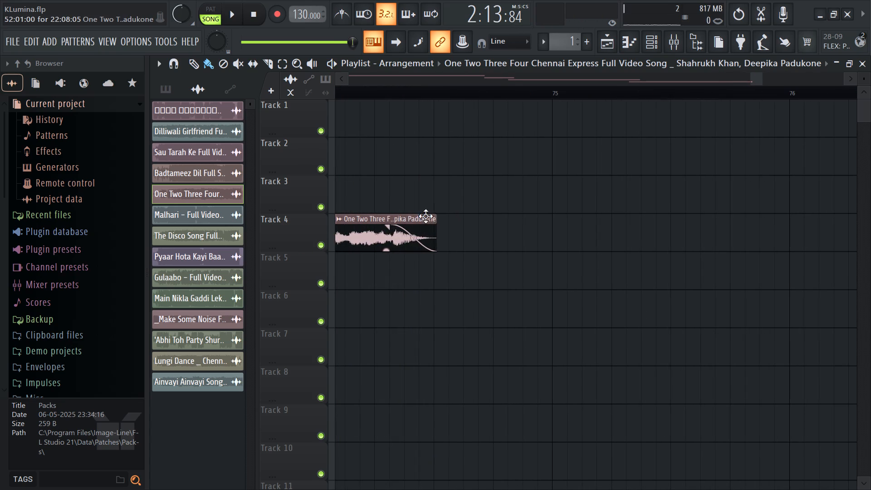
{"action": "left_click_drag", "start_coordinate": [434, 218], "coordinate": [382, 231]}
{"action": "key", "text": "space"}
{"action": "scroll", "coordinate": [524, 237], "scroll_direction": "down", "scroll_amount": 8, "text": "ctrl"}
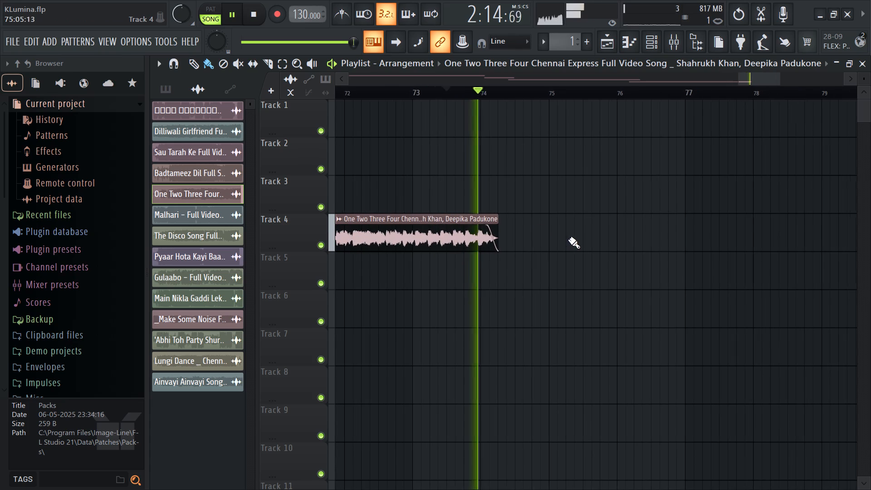
Set the Track 4 clip's length to 22:06:05 and play its ending.
{"action": "key", "text": "space"}
{"action": "left_click_drag", "start_coordinate": [494, 220], "coordinate": [497, 220]}
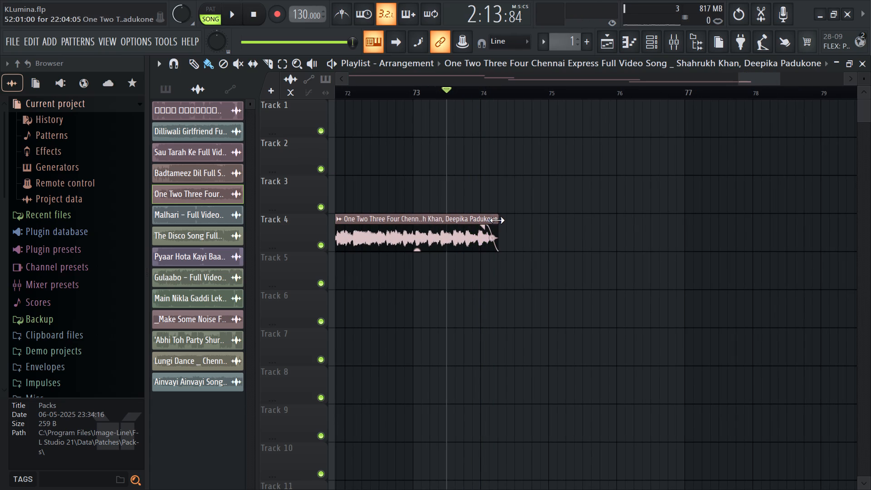
{"action": "left_click_drag", "start_coordinate": [497, 220], "coordinate": [500, 220]}
{"action": "key", "text": "space"}
{"action": "scroll", "coordinate": [529, 239], "scroll_direction": "up", "scroll_amount": 7, "text": "ctrl"}
{"action": "scroll", "coordinate": [456, 237], "scroll_direction": "up", "scroll_amount": 1, "text": "ctrl"}
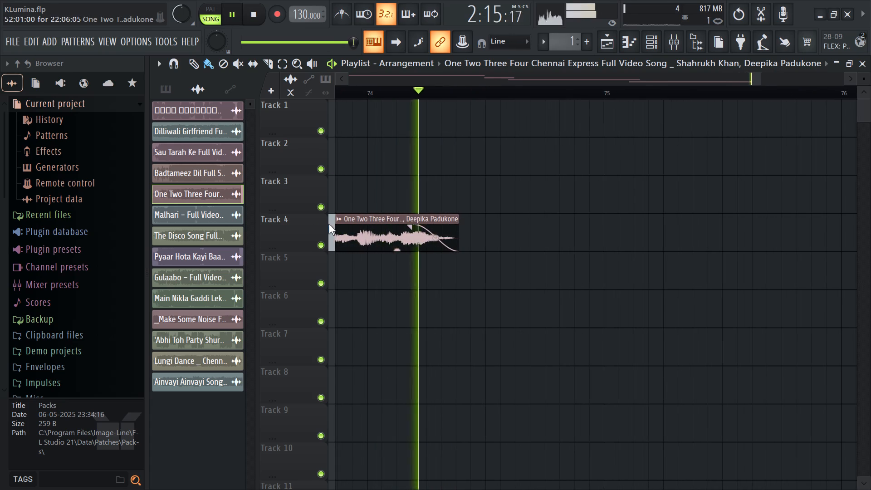
{"action": "key", "text": "space"}
Place the 'Malhari' song on Track 5 at bar 74, overlapping the end of the Track 4 clip, and play it.
{"action": "left_click_drag", "start_coordinate": [212, 218], "coordinate": [387, 263]}
{"action": "key", "text": "space"}
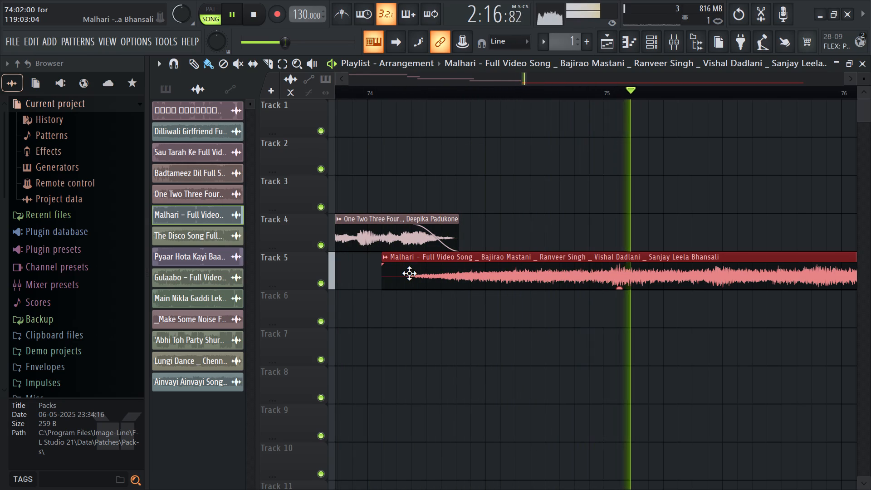
{"action": "left_click_drag", "start_coordinate": [409, 273], "coordinate": [394, 277]}
{"action": "scroll", "coordinate": [395, 276], "scroll_direction": "down", "scroll_amount": 14, "text": "ctrl"}
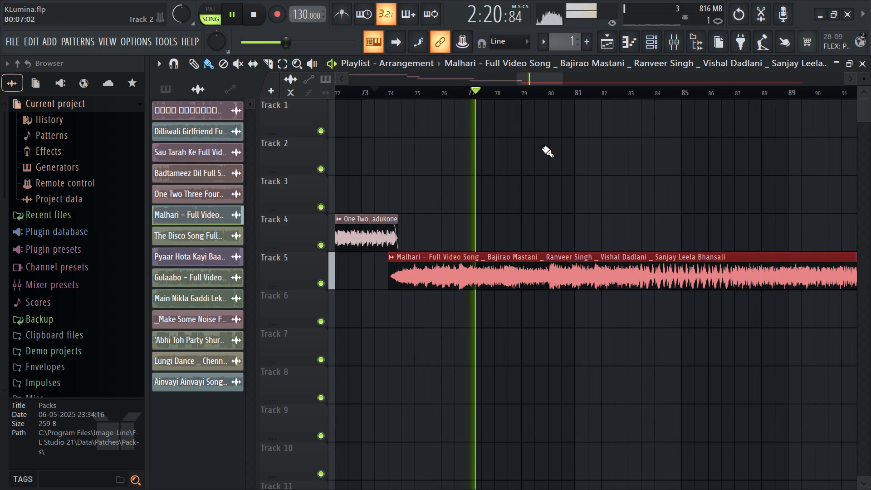
Listen to the 'Malhari' clip from successive points between about bar 79 and bar 130 to find a section to use.
{"action": "left_click", "coordinate": [535, 93]}
{"action": "scroll", "coordinate": [456, 171], "scroll_direction": "down", "scroll_amount": 8, "text": "ctrl"}
{"action": "left_click", "coordinate": [534, 88]}
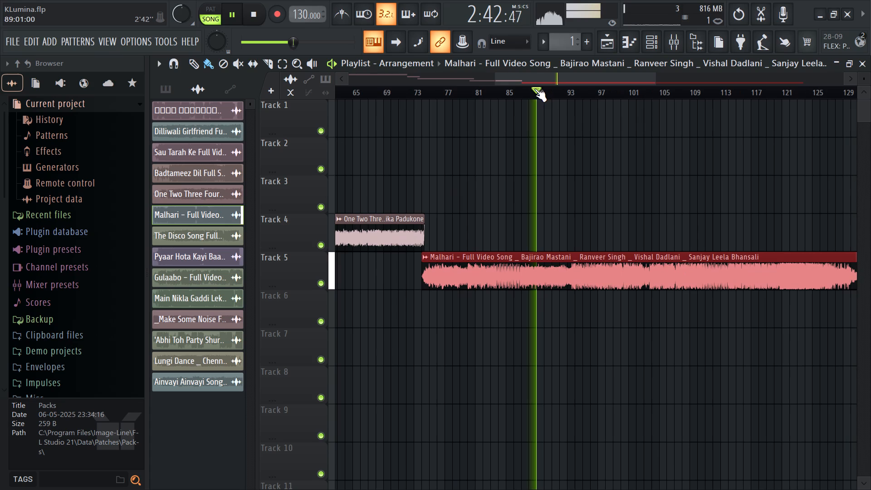
{"action": "left_click", "coordinate": [557, 98]}
{"action": "left_click", "coordinate": [585, 96]}
{"action": "left_click", "coordinate": [618, 91]}
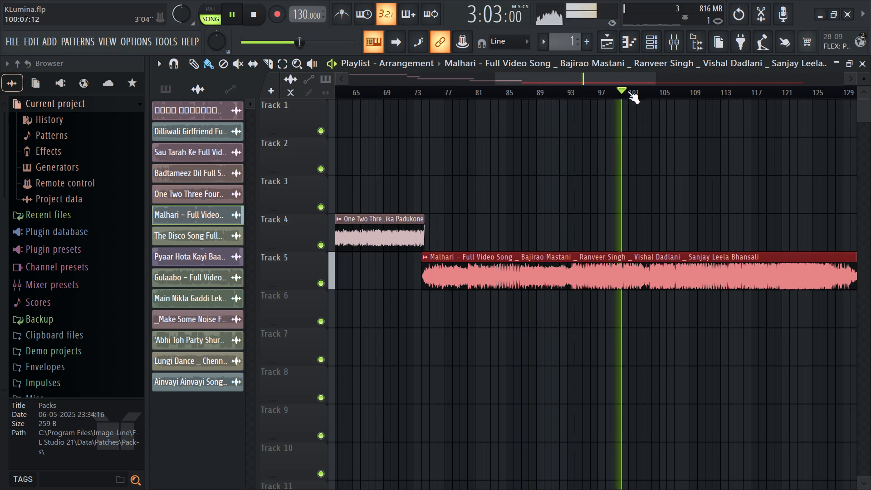
{"action": "left_click", "coordinate": [642, 95]}
{"action": "left_click", "coordinate": [657, 95]}
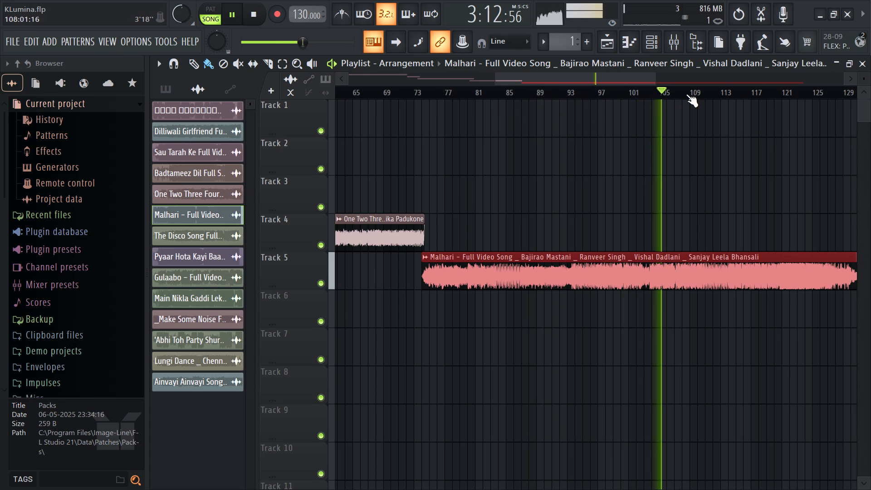
{"action": "left_click", "coordinate": [689, 92]}
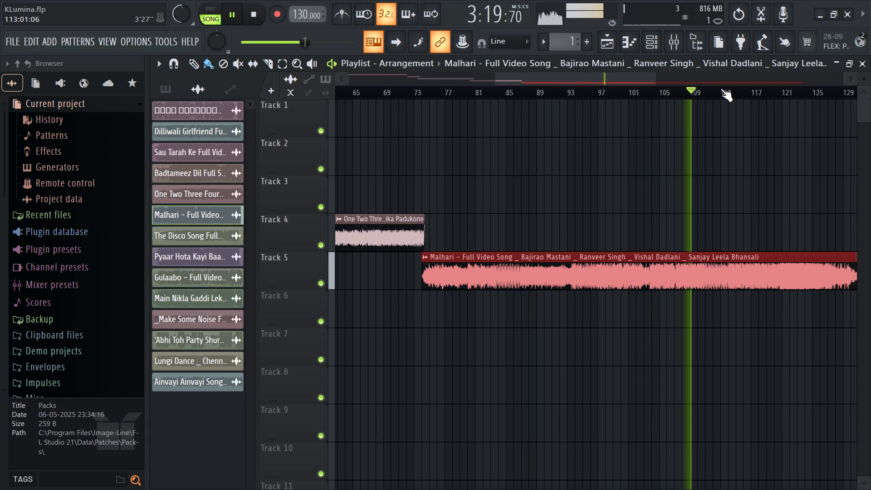
{"action": "left_click", "coordinate": [721, 88]}
{"action": "left_click", "coordinate": [751, 91]}
{"action": "left_click", "coordinate": [784, 89]}
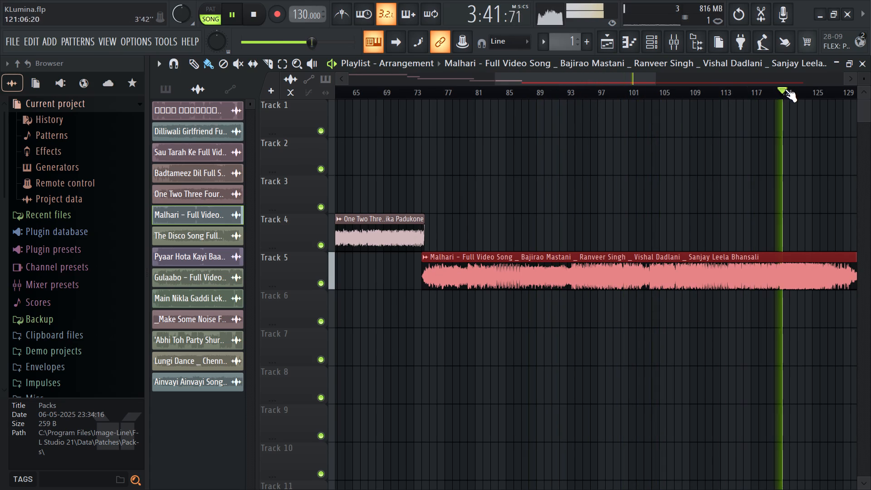
{"action": "left_click", "coordinate": [814, 89]}
{"action": "scroll", "coordinate": [628, 184], "scroll_direction": "down", "scroll_amount": 5, "text": "ctrl"}
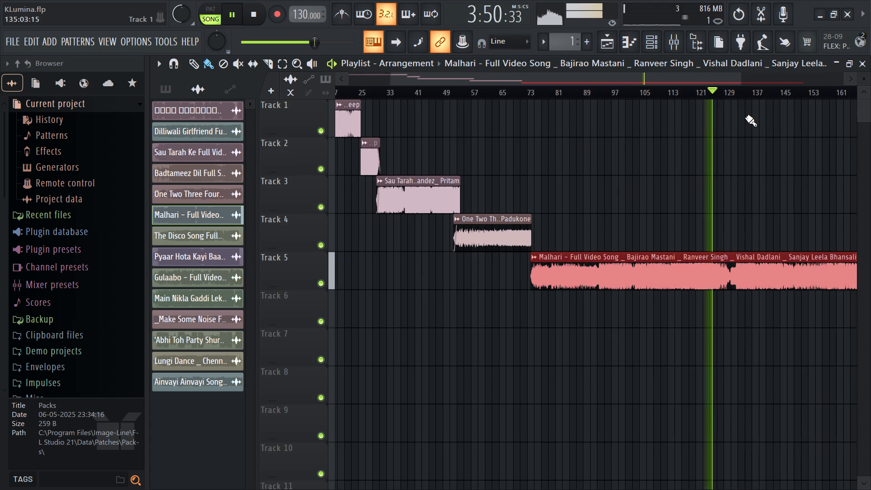
{"action": "left_click", "coordinate": [734, 91]}
{"action": "scroll", "coordinate": [576, 174], "scroll_direction": "down", "scroll_amount": 5, "text": "ctrl"}
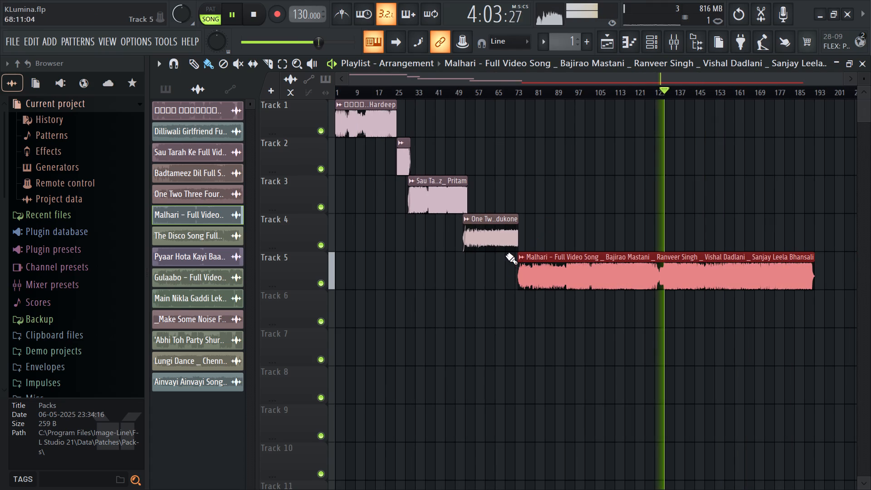
Trim the start of the 'Malhari' clip on Track 5 to bar 130.
{"action": "left_click_drag", "start_coordinate": [518, 254], "coordinate": [657, 308]}
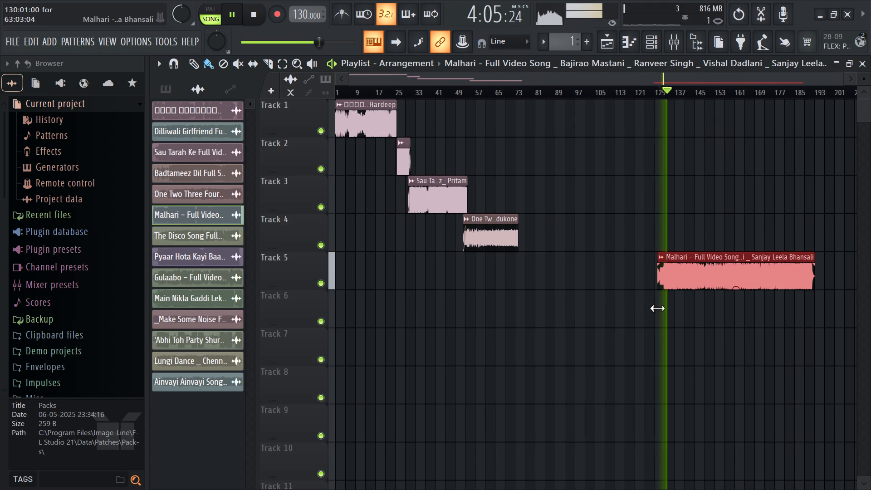
Move the trimmed 'Malhari' clip on Track 5 to bar 73, overlapping the Track 4 clip's end, and play the transition.
{"action": "left_click_drag", "start_coordinate": [657, 308], "coordinate": [658, 308]}
{"action": "left_click_drag", "start_coordinate": [677, 281], "coordinate": [534, 289]}
{"action": "key", "text": "space"}
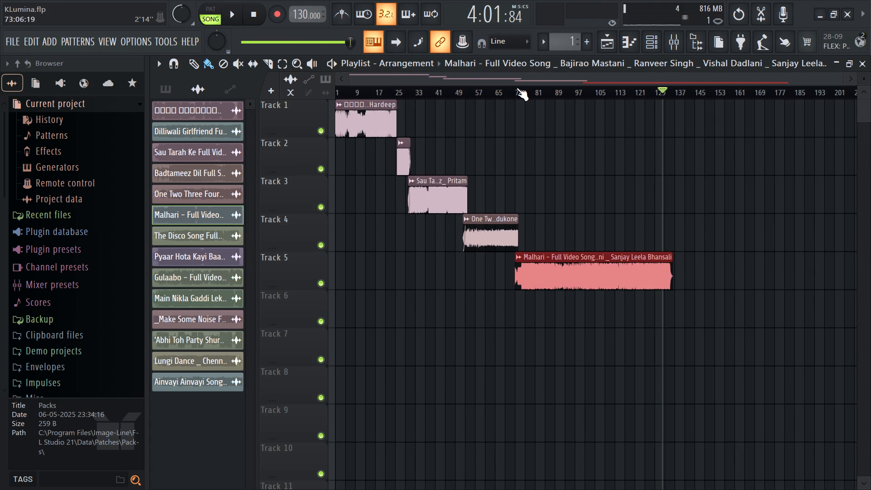
{"action": "left_click", "coordinate": [518, 86]}
{"action": "key", "text": "space"}
{"action": "scroll", "coordinate": [508, 269], "scroll_direction": "up", "scroll_amount": 8, "text": "ctrl"}
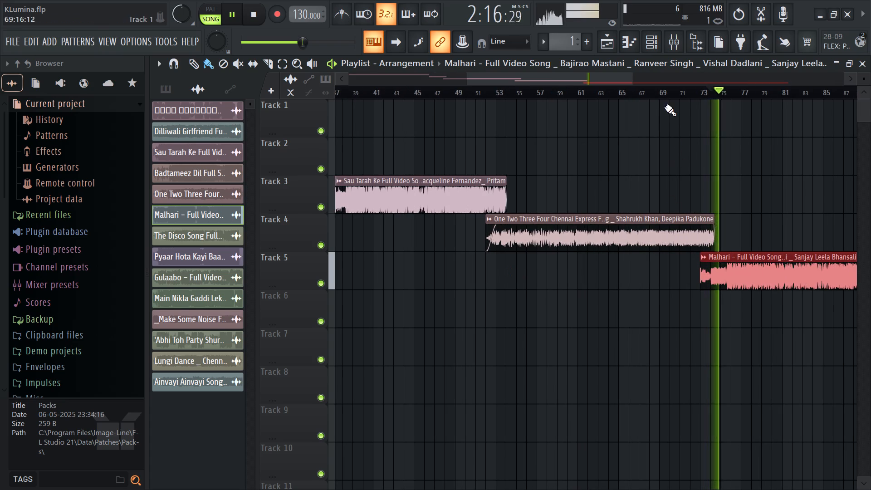
{"action": "left_click", "coordinate": [657, 93]}
Add a fade-in about one bar long to the Track 5 'Malhari' clip and shift the clip to about a third of a bar after bar 73.
{"action": "scroll", "coordinate": [728, 272], "scroll_direction": "up", "scroll_amount": 7, "text": "ctrl"}
{"action": "scroll", "coordinate": [658, 299], "scroll_direction": "up", "scroll_amount": 5, "text": "ctrl"}
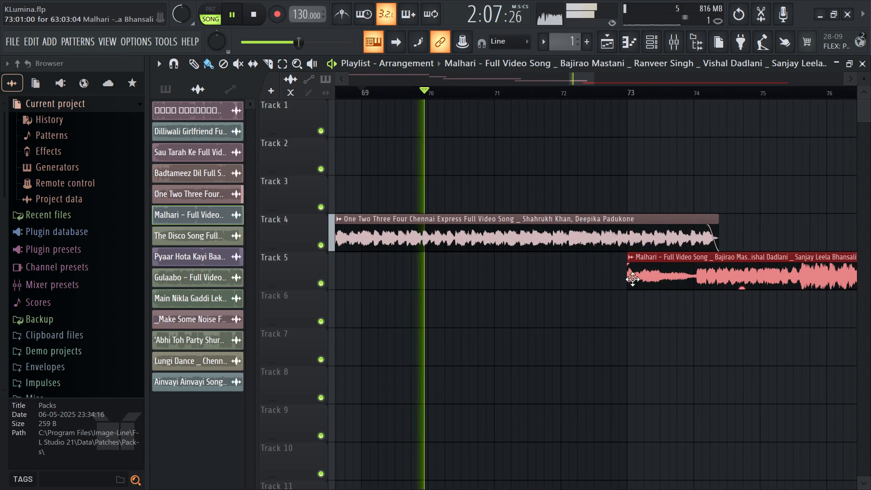
{"action": "left_click_drag", "start_coordinate": [630, 269], "coordinate": [702, 280]}
{"action": "left_click_drag", "start_coordinate": [728, 278], "coordinate": [734, 276]}
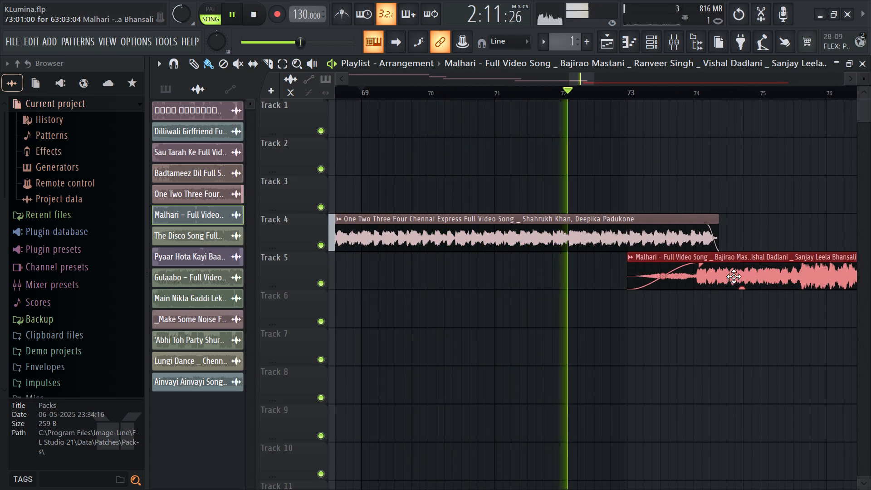
{"action": "left_click_drag", "start_coordinate": [734, 276], "coordinate": [751, 274]}
Save the project.
{"action": "key", "text": "ctrl+s"}
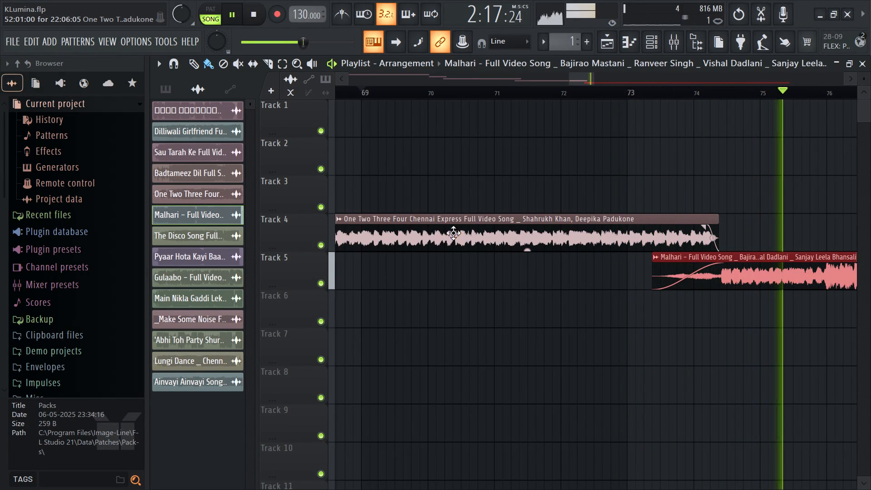
{"action": "key", "text": "ctrl+s"}
{"action": "key", "text": "ctrl+s"}
Listen to the Track 5 'Malhari' clip from several points between about bar 76 and bar 94 to find where to end it.
{"action": "scroll", "coordinate": [316, 230], "scroll_direction": "down", "scroll_amount": 7, "text": "ctrl"}
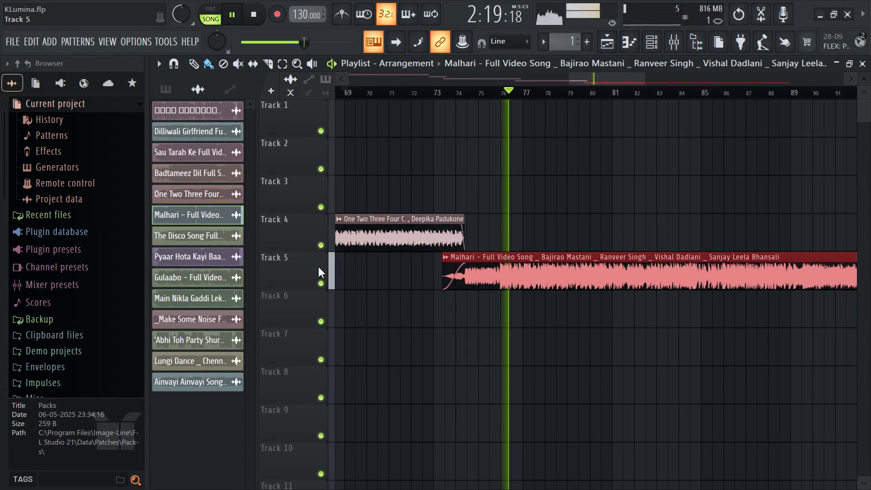
{"action": "scroll", "coordinate": [477, 279], "scroll_direction": "down", "scroll_amount": 7, "text": "ctrl"}
{"action": "scroll", "coordinate": [440, 284], "scroll_direction": "down", "scroll_amount": 8, "text": "ctrl"}
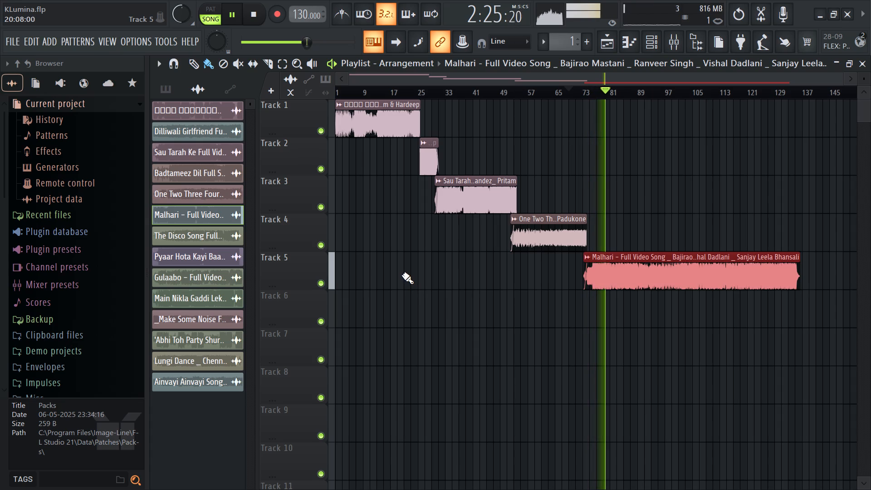
{"action": "left_click", "coordinate": [656, 93]}
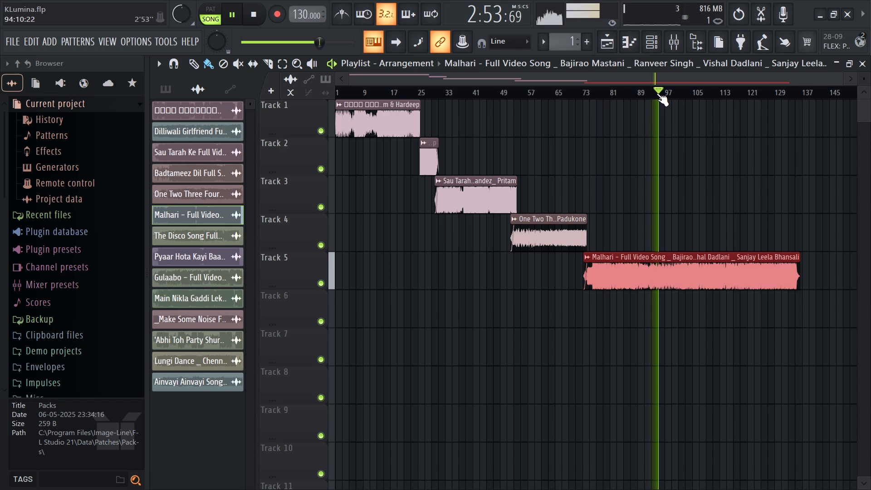
{"action": "left_click", "coordinate": [628, 96]}
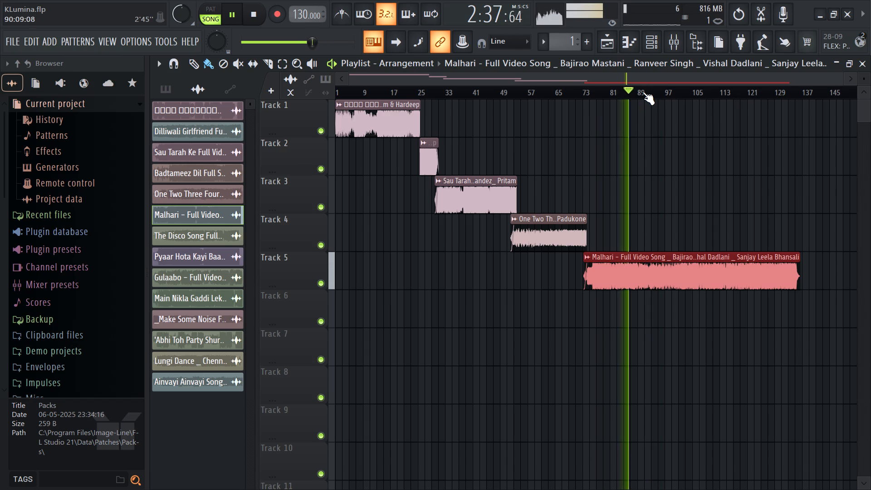
{"action": "left_click", "coordinate": [642, 92]}
{"action": "left_click", "coordinate": [632, 93]}
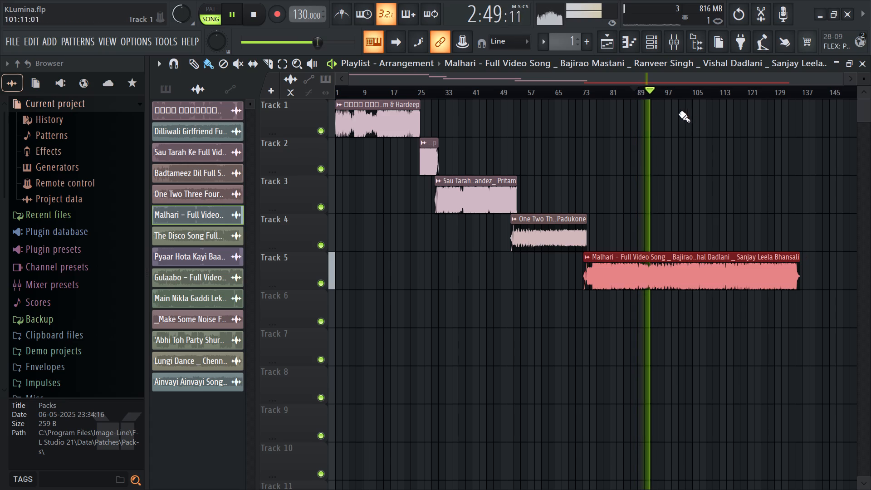
{"action": "key", "text": "space"}
{"action": "key", "text": "space"}
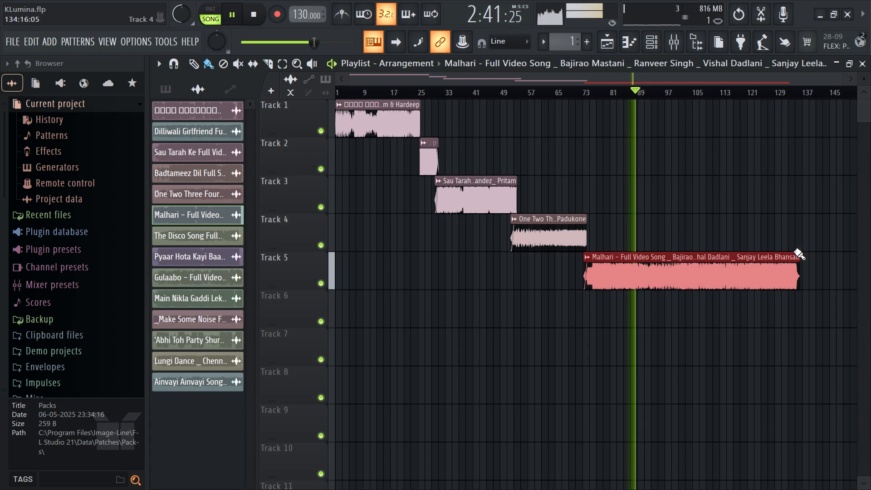
Trim the end of the Track 5 'Malhari' clip so its length is 17:03:04.
{"action": "left_click_drag", "start_coordinate": [798, 256], "coordinate": [640, 319]}
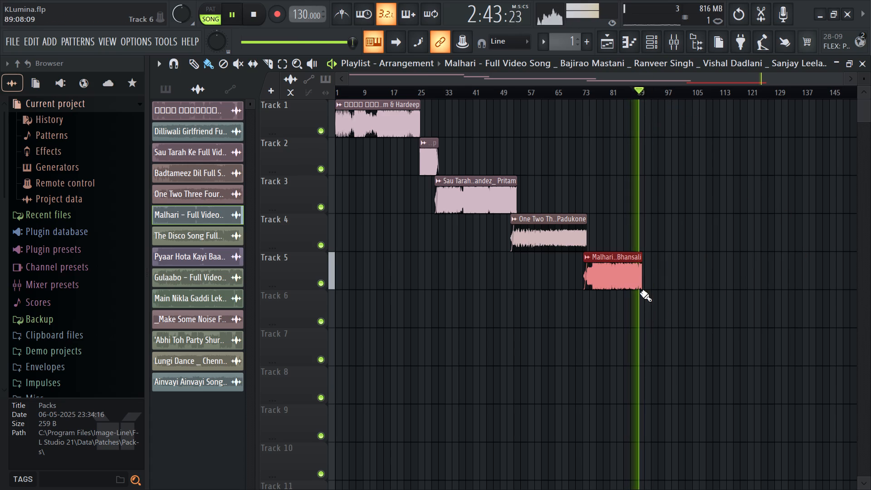
{"action": "key", "text": "space"}
Add a second 'Malhari' clip on Track 6 exposing the song's earlier part, with length 56:03:04, and position it at bar 99.
{"action": "left_click", "coordinate": [623, 276]}
{"action": "left_click", "coordinate": [646, 309]}
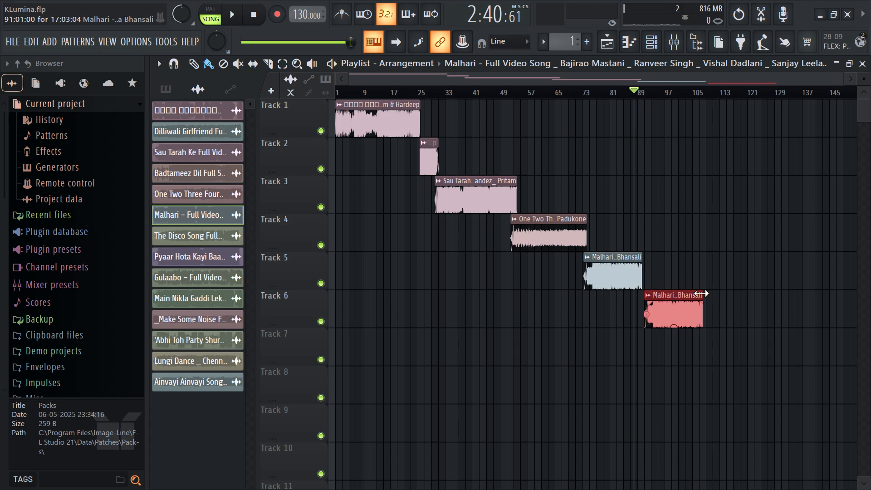
{"action": "left_click_drag", "start_coordinate": [644, 292], "coordinate": [251, 310]}
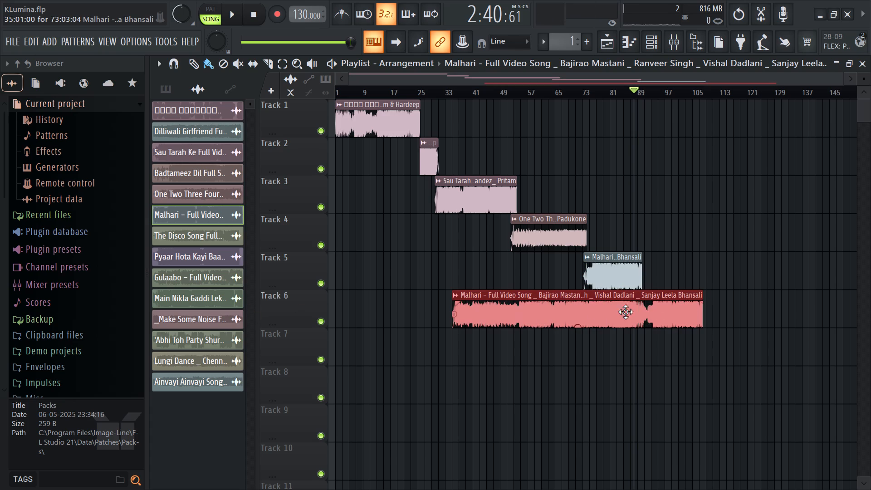
{"action": "left_click_drag", "start_coordinate": [704, 296], "coordinate": [644, 325]}
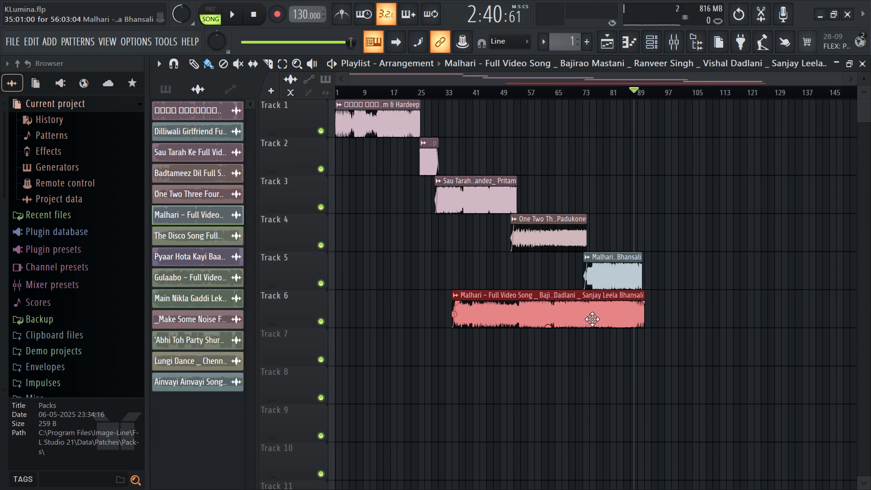
{"action": "left_click_drag", "start_coordinate": [586, 319], "coordinate": [745, 317]}
{"action": "key", "text": "space"}
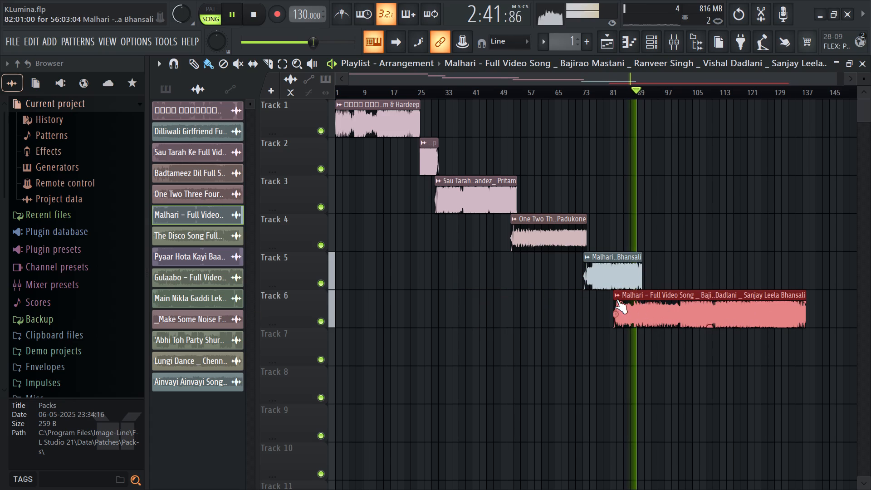
{"action": "left_click_drag", "start_coordinate": [669, 309], "coordinate": [726, 310]}
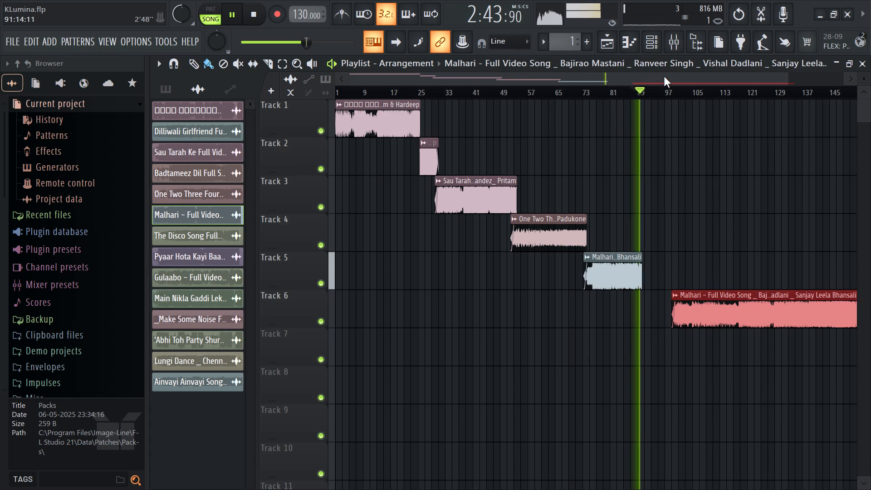
Listen to the Track 6 'Malhari' clip from successive points between about bar 99 and bar 129 to find a section to use.
{"action": "key", "text": "space"}
{"action": "left_click", "coordinate": [680, 97]}
{"action": "key", "text": "space"}
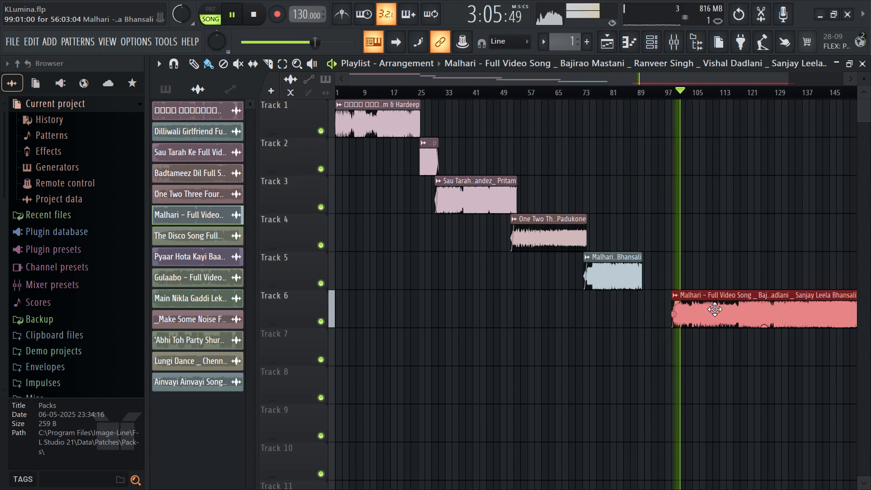
{"action": "left_click", "coordinate": [710, 94]}
{"action": "left_click", "coordinate": [740, 94]}
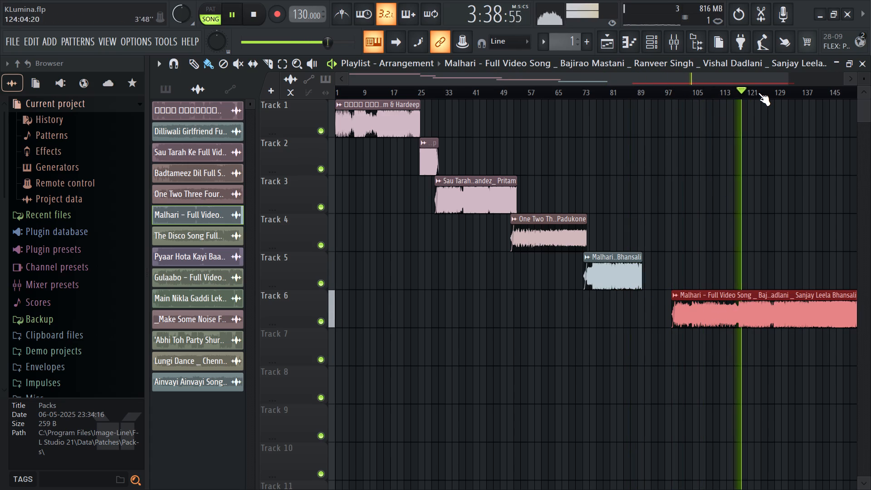
{"action": "left_click", "coordinate": [758, 93]}
{"action": "left_click", "coordinate": [778, 94]}
{"action": "left_click", "coordinate": [770, 93]}
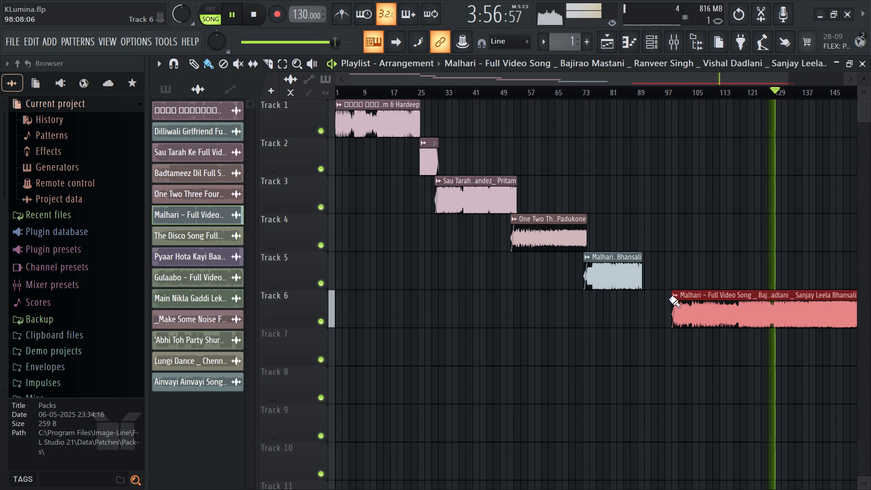
Trim the start of the Track 6 'Malhari' clip so its length is 28:03:04.
{"action": "left_click_drag", "start_coordinate": [672, 294], "coordinate": [768, 333]}
{"action": "key", "text": "space"}
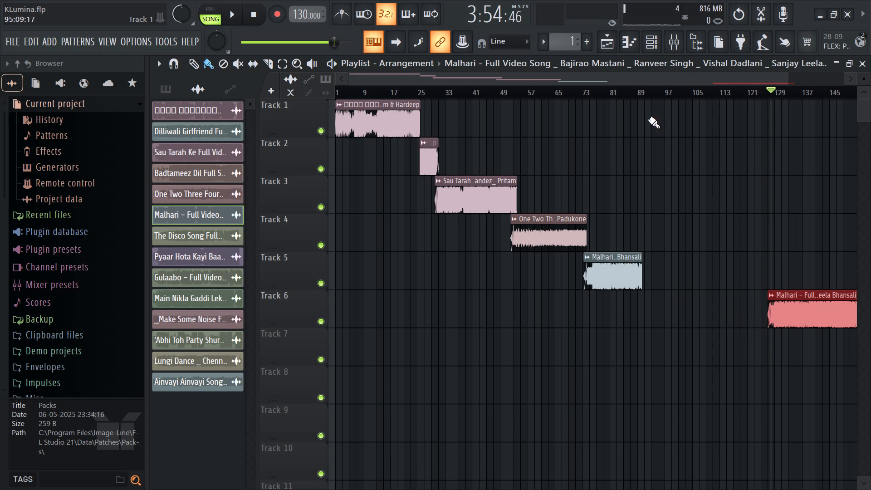
Move the Track 6 'Malhari' clip back to bar 89, overlapping the end of the Track 5 clip, while playing from about bar 81.
{"action": "left_click", "coordinate": [610, 92]}
{"action": "key", "text": "space"}
{"action": "left_click_drag", "start_coordinate": [813, 318], "coordinate": [693, 317]}
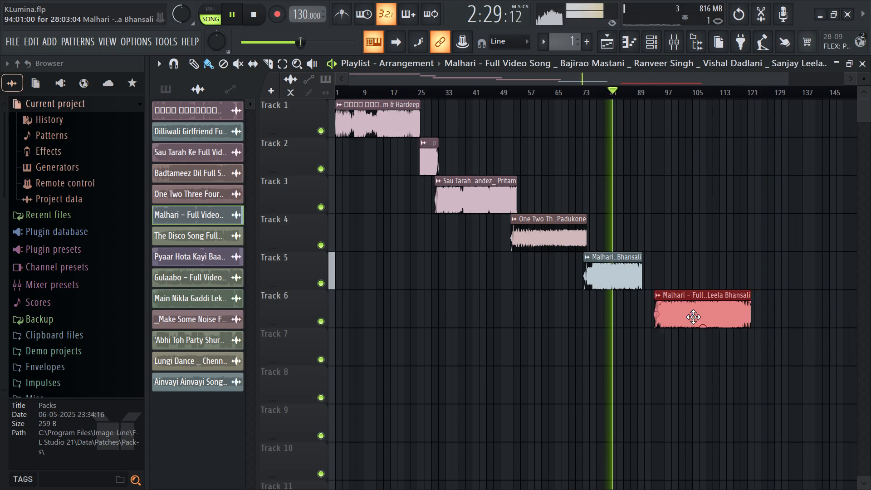
{"action": "left_click_drag", "start_coordinate": [693, 317], "coordinate": [684, 319]}
Trim the end of the Track 5 clip to just after bar 90 and nudge the Track 6 clip to 89:02:00.
{"action": "scroll", "coordinate": [646, 298], "scroll_direction": "up", "scroll_amount": 7, "text": "ctrl"}
{"action": "scroll", "coordinate": [714, 318], "scroll_direction": "up", "scroll_amount": 13, "text": "ctrl"}
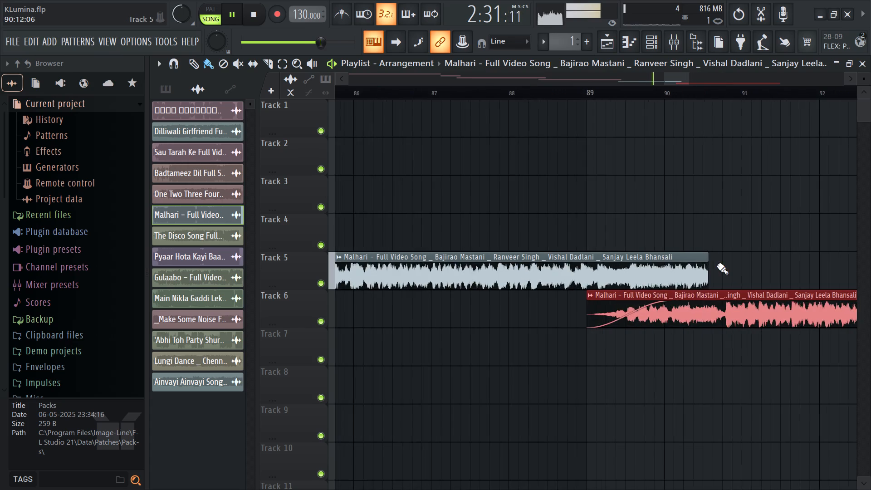
{"action": "scroll", "coordinate": [710, 260], "scroll_direction": "up", "scroll_amount": 4, "text": "ctrl"}
{"action": "left_click_drag", "start_coordinate": [703, 258], "coordinate": [650, 280]}
{"action": "left_click_drag", "start_coordinate": [657, 319], "coordinate": [664, 317]}
Play the Track 5 to Track 6 transition from about bar 86 and save the project.
{"action": "scroll", "coordinate": [535, 309], "scroll_direction": "down", "scroll_amount": 7, "text": "ctrl"}
{"action": "left_click", "coordinate": [422, 95]}
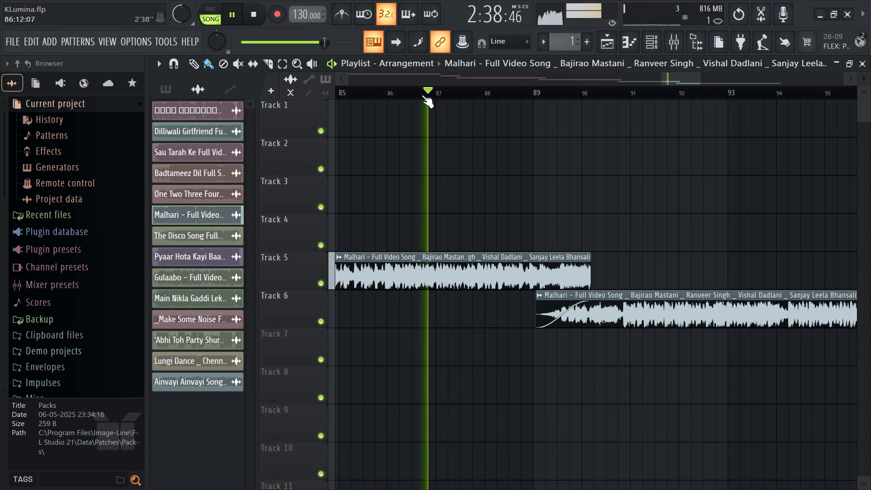
{"action": "key", "text": "ctrl+s"}
{"action": "key", "text": "ctrl+s"}
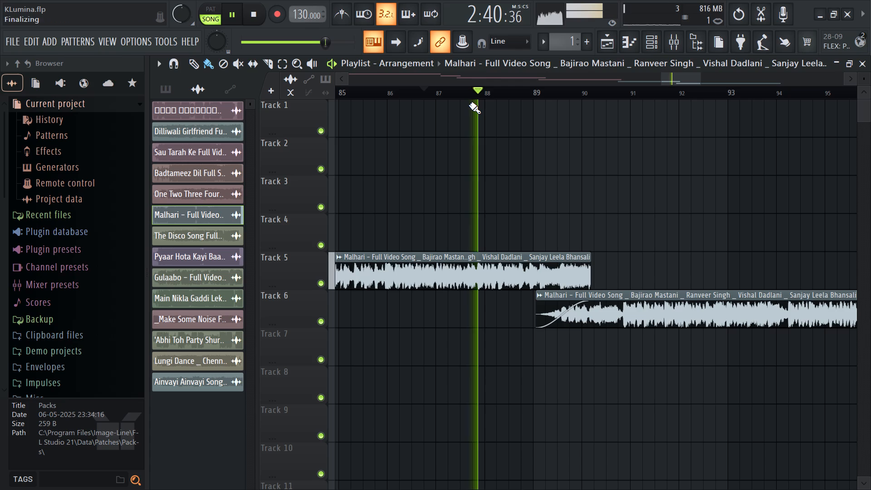
{"action": "key", "text": "ctrl+s"}
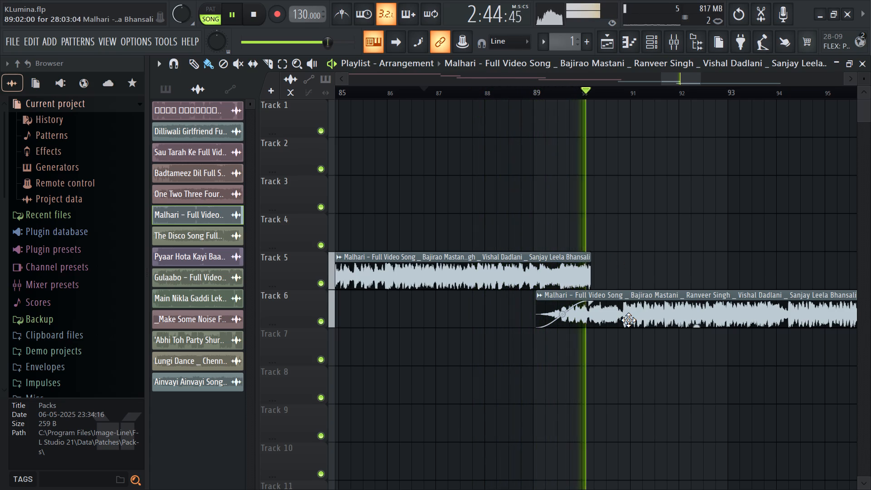
Align the Track 6 'Malhari' clip by ear, moving it to 88:02:00, 87:08:00 and finally 87:12:00, replaying the transition each time.
{"action": "key", "text": "space"}
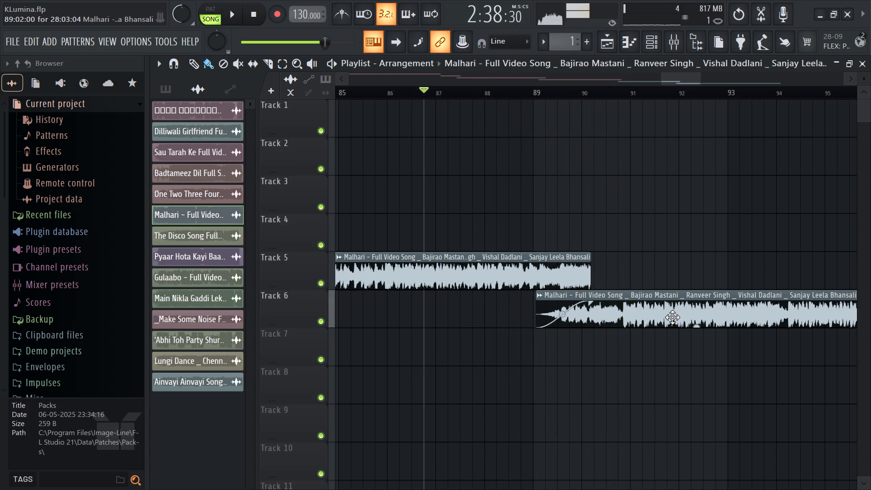
{"action": "left_click_drag", "start_coordinate": [672, 317], "coordinate": [621, 323]}
{"action": "key", "text": "space"}
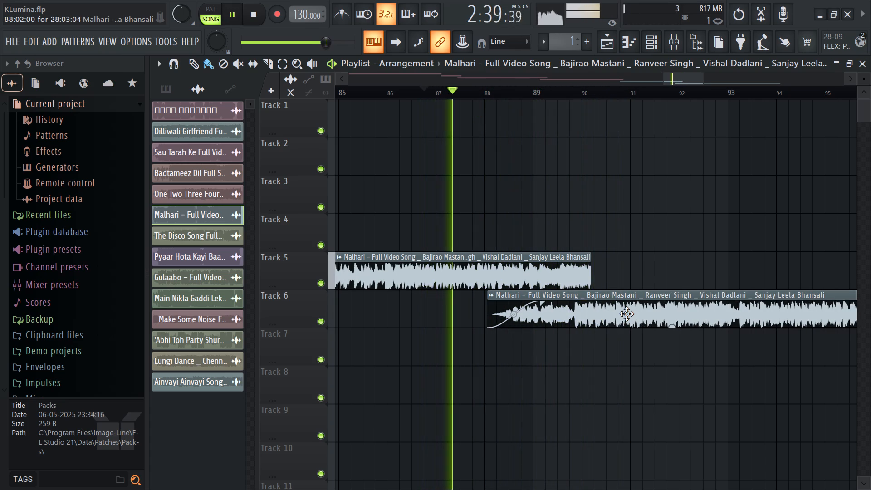
{"action": "left_click_drag", "start_coordinate": [626, 314], "coordinate": [621, 314]}
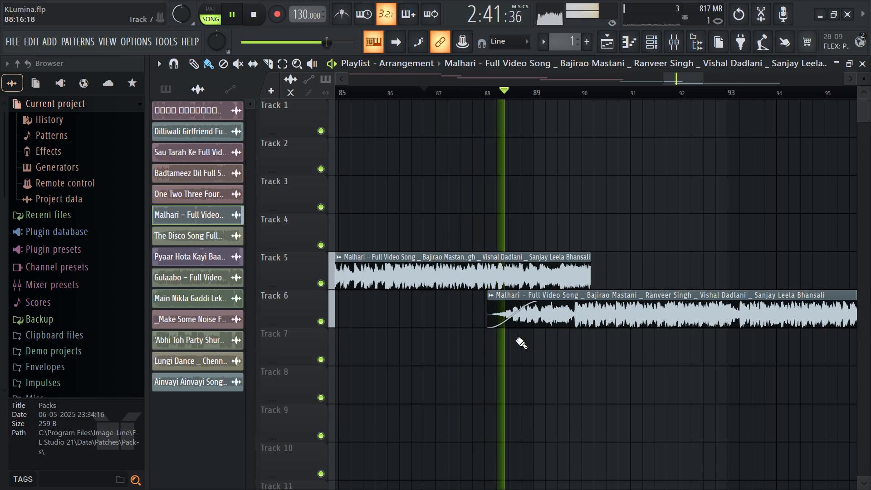
{"action": "scroll", "coordinate": [488, 335], "scroll_direction": "up", "scroll_amount": 5, "text": "ctrl"}
{"action": "key", "text": "space"}
{"action": "left_click_drag", "start_coordinate": [684, 316], "coordinate": [619, 324]}
{"action": "key", "text": "space"}
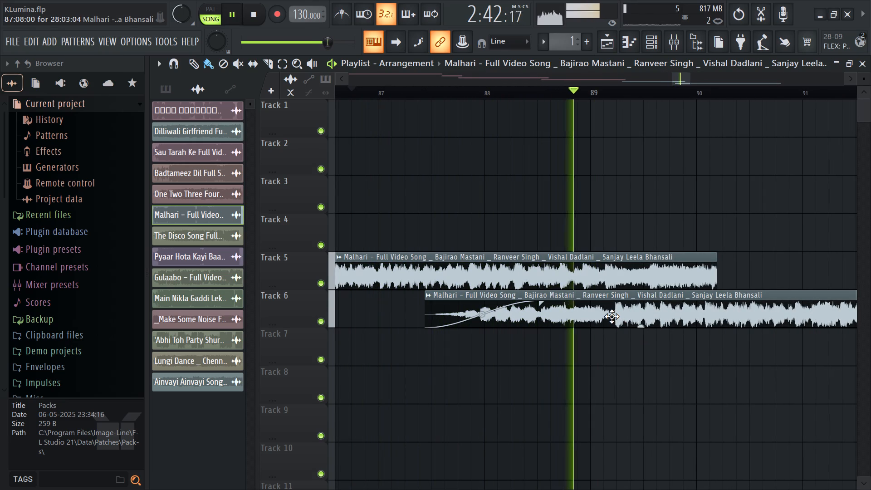
{"action": "key", "text": "space"}
{"action": "left_click_drag", "start_coordinate": [596, 317], "coordinate": [622, 319]}
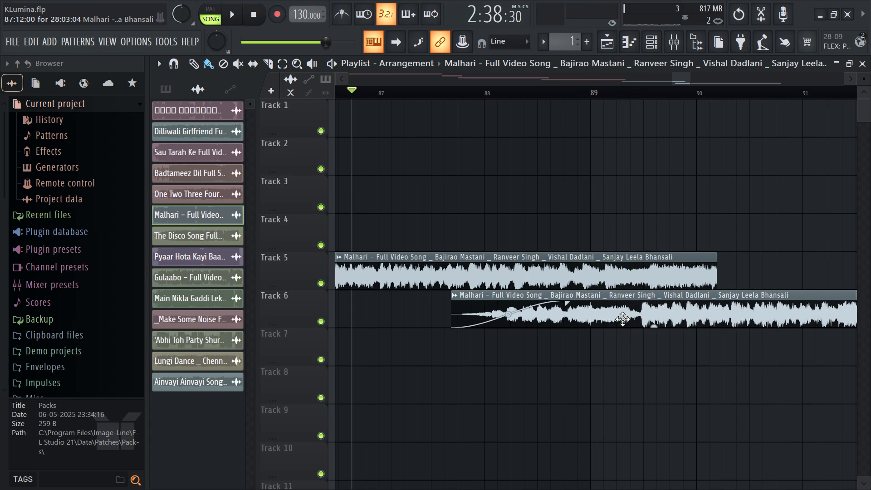
{"action": "left_click_drag", "start_coordinate": [622, 319], "coordinate": [626, 320]}
{"action": "key", "text": "space"}
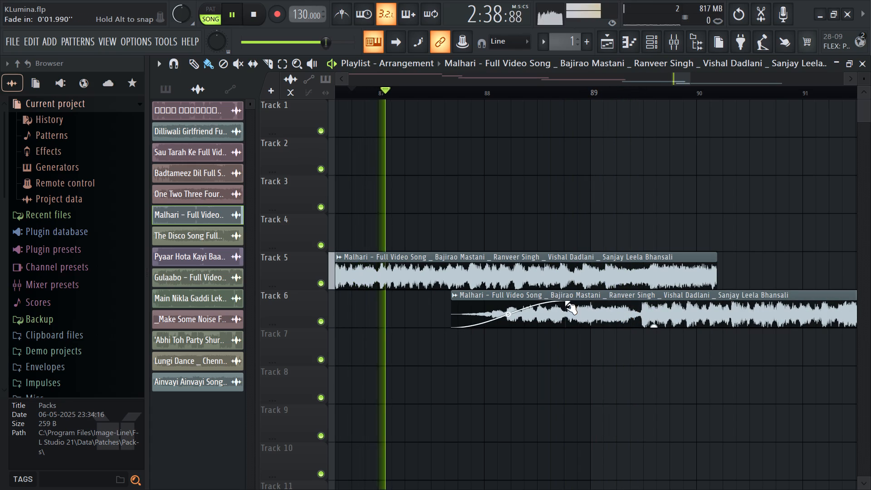
Remove the fade-in from the start of the Track 6 'Malhari' clip.
{"action": "left_click_drag", "start_coordinate": [567, 306], "coordinate": [418, 306]}
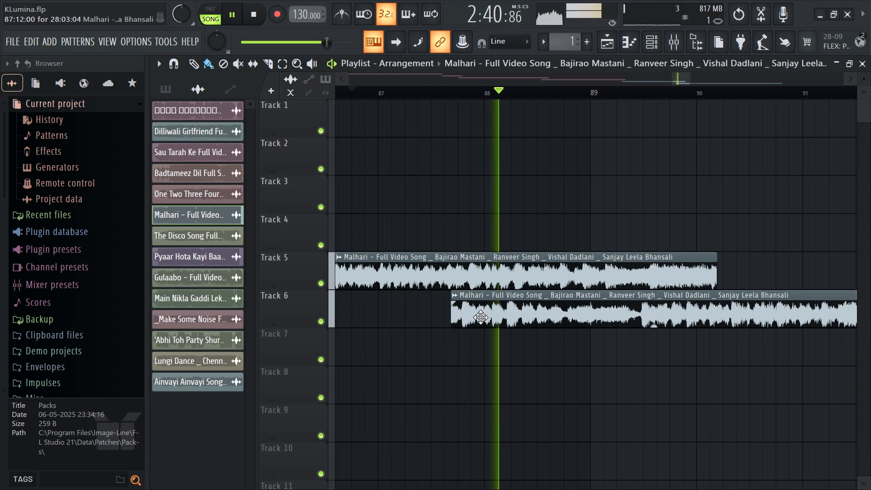
Move the Track 6 'Malhari' clip to 87:14:00 and replay the transition, checking the waveforms up close.
{"action": "key", "text": "space"}
{"action": "left_click_drag", "start_coordinate": [525, 314], "coordinate": [534, 313]}
{"action": "key", "text": "space"}
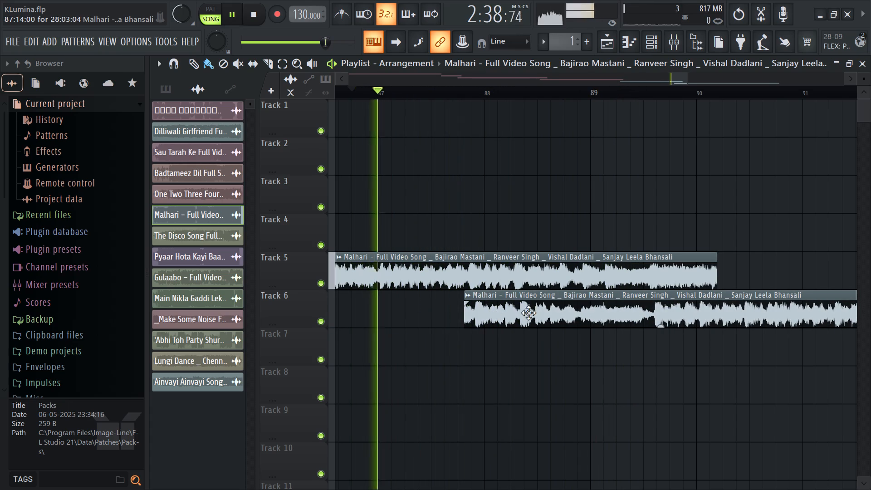
{"action": "scroll", "coordinate": [461, 318], "scroll_direction": "up", "scroll_amount": 11, "text": "ctrl"}
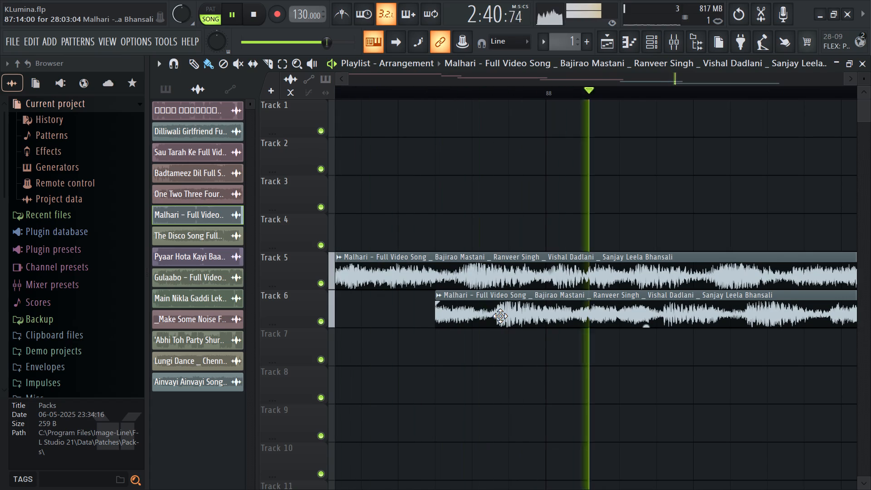
Move the Track 6 'Malhari' clip to 87:13:00 and replay the transition.
{"action": "key", "text": "space"}
{"action": "left_click_drag", "start_coordinate": [505, 311], "coordinate": [450, 317]}
{"action": "key", "text": "space"}
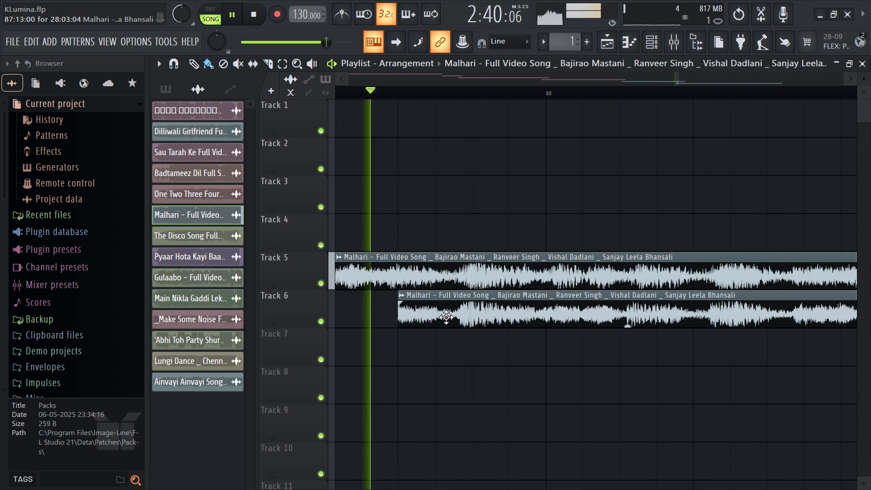
Trim the end of the Track 5 'Malhari' clip to a length of 15:09:04.
{"action": "scroll", "coordinate": [425, 303], "scroll_direction": "down", "scroll_amount": 13, "text": "ctrl"}
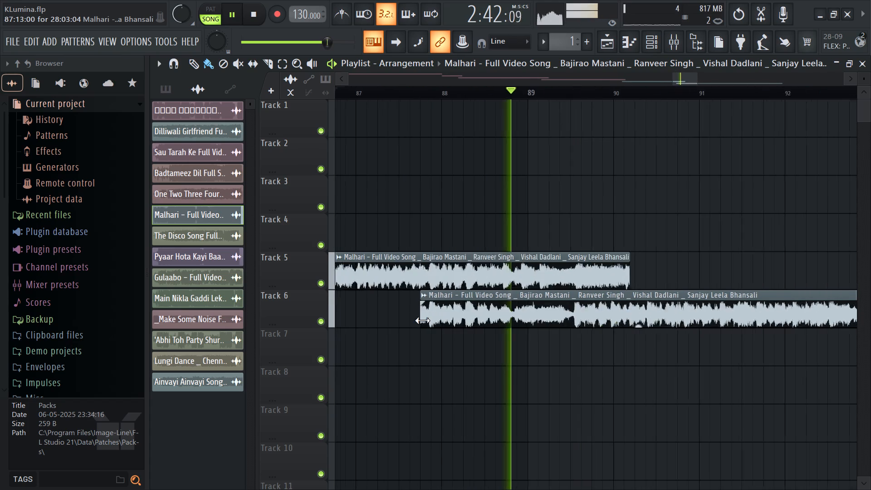
{"action": "scroll", "coordinate": [422, 321], "scroll_direction": "down", "scroll_amount": 5, "text": "ctrl"}
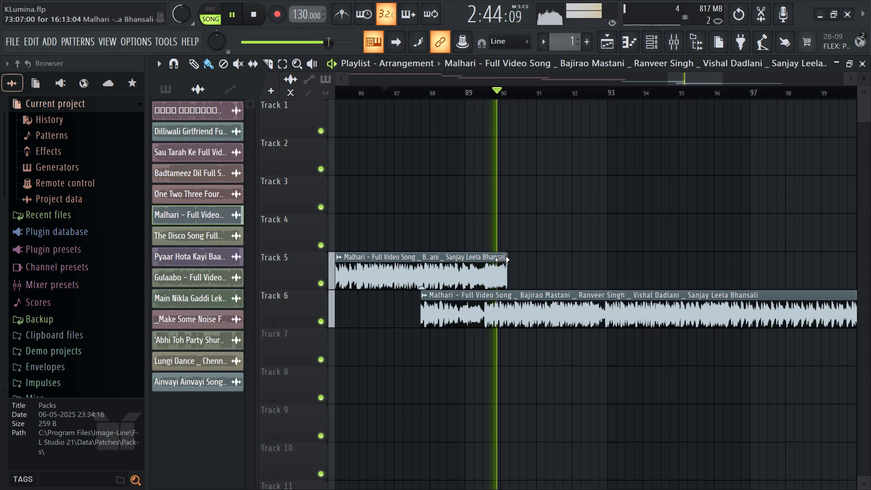
{"action": "left_click_drag", "start_coordinate": [502, 260], "coordinate": [479, 274]}
{"action": "left_click_drag", "start_coordinate": [479, 258], "coordinate": [484, 262]}
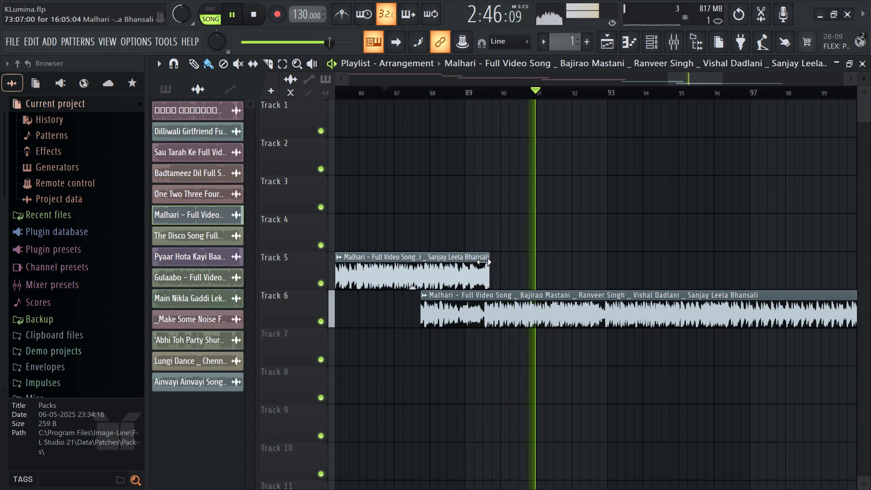
{"action": "left_click_drag", "start_coordinate": [484, 262], "coordinate": [484, 262]}
{"action": "left_click_drag", "start_coordinate": [489, 258], "coordinate": [475, 274]}
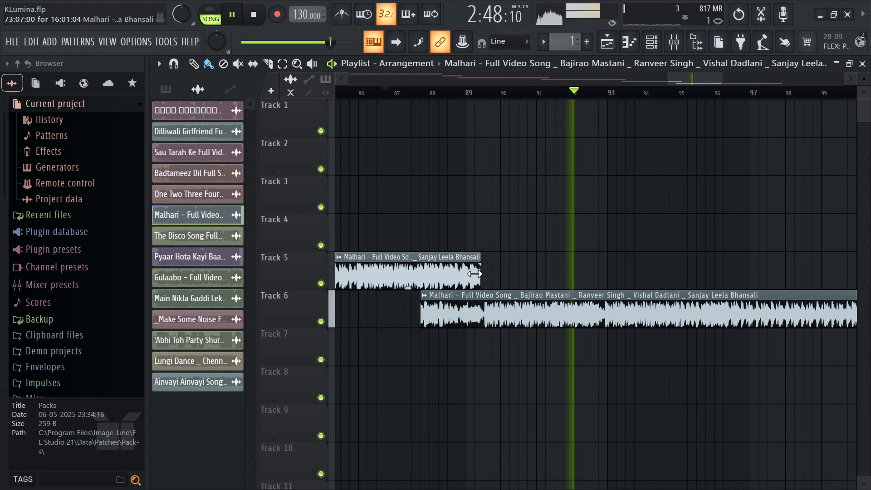
{"action": "left_click_drag", "start_coordinate": [475, 274], "coordinate": [461, 285]}
Add a fade-out to the Track 5 'Malhari' clip starting near bar 88, replay the transition and save the project.
{"action": "left_click_drag", "start_coordinate": [459, 266], "coordinate": [418, 288]}
{"action": "key", "text": "space"}
{"action": "key", "text": "space"}
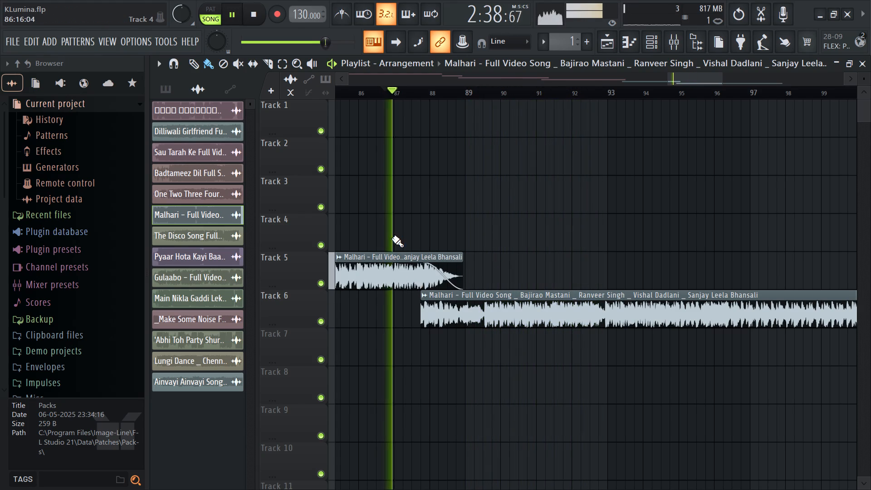
{"action": "key", "text": "ctrl+s"}
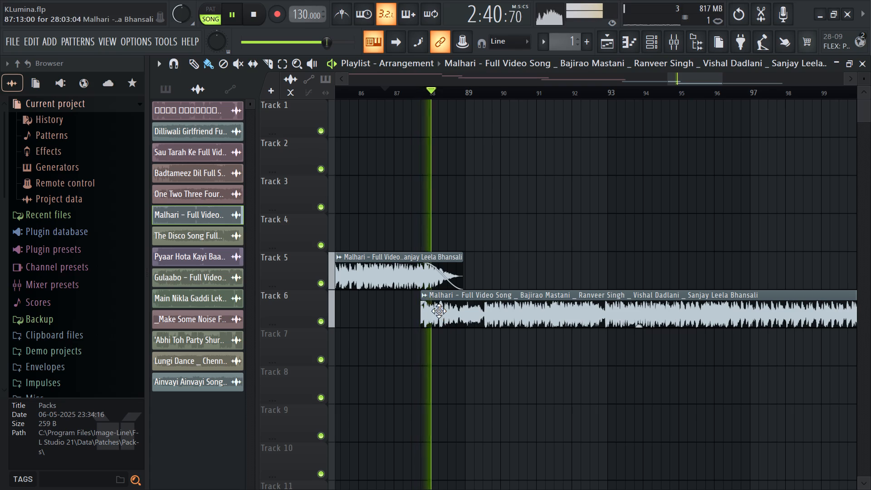
Add a very short fade-in to the Track 6 'Malhari' clip, shorten the Track 5 clip's fade-out, replay and save the project.
{"action": "left_click_drag", "start_coordinate": [423, 303], "coordinate": [428, 309]}
{"action": "left_click_drag", "start_coordinate": [422, 267], "coordinate": [437, 272]}
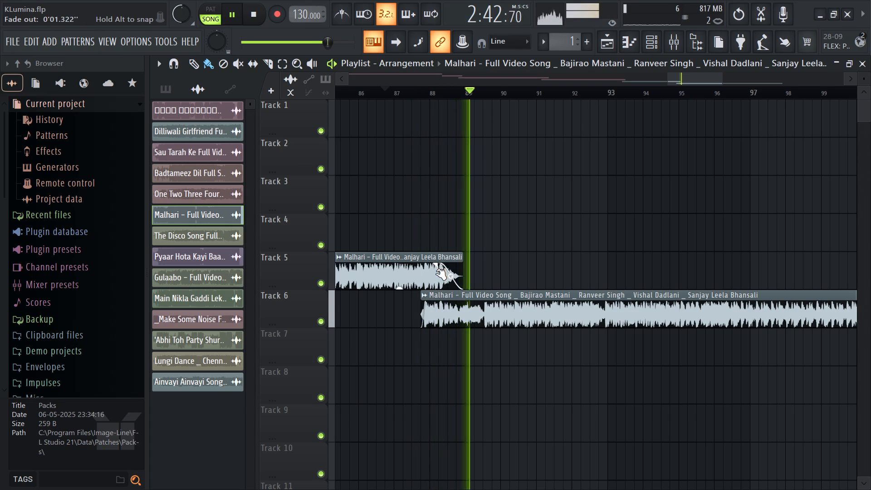
{"action": "left_click_drag", "start_coordinate": [437, 272], "coordinate": [442, 273]}
{"action": "left_click", "coordinate": [425, 302]}
{"action": "key", "text": "space"}
{"action": "key", "text": "space"}
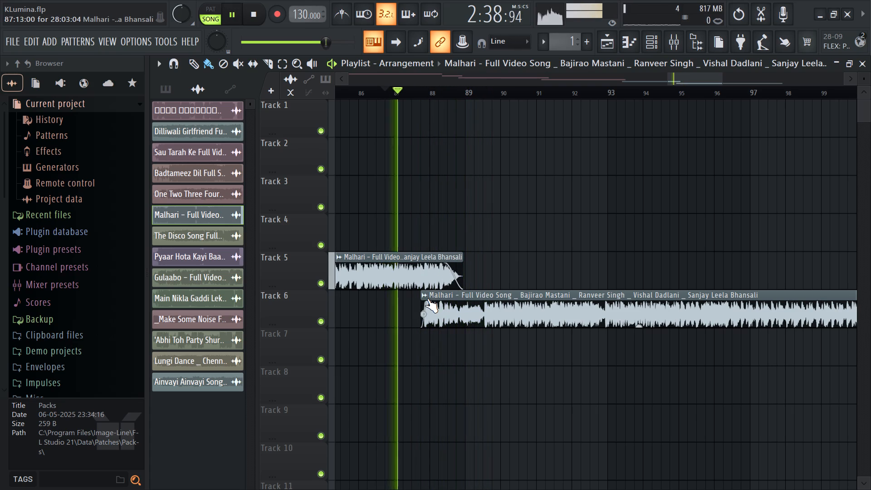
{"action": "key", "text": "ctrl+s"}
Trim the end of the Track 5 'Malhari' clip further to about bar 88.5, replay the transition and save the project.
{"action": "scroll", "coordinate": [470, 320], "scroll_direction": "up", "scroll_amount": 6, "text": "ctrl"}
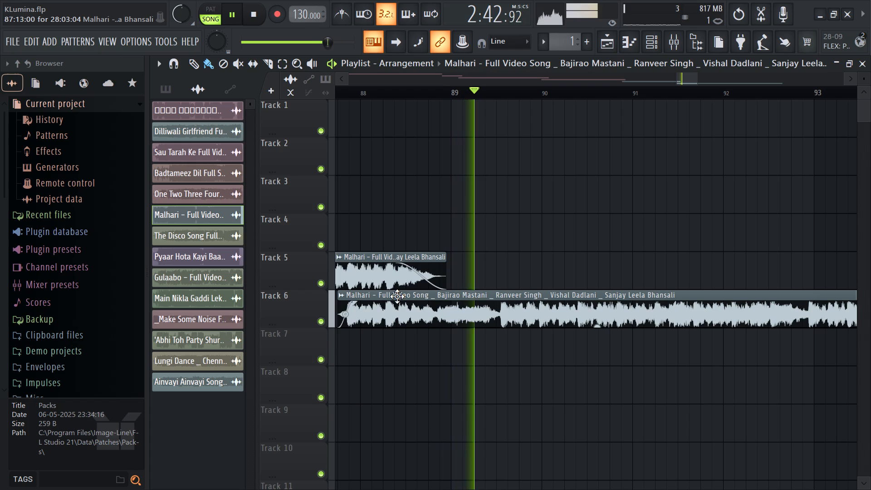
{"action": "left_click_drag", "start_coordinate": [445, 255], "coordinate": [444, 256]}
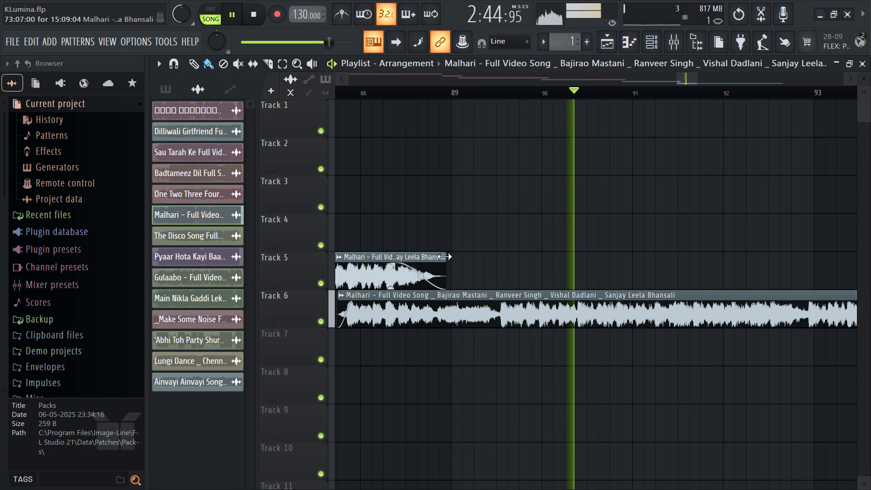
{"action": "left_click_drag", "start_coordinate": [444, 256], "coordinate": [411, 274]}
{"action": "key", "text": "space"}
{"action": "key", "text": "space"}
{"action": "scroll", "coordinate": [498, 330], "scroll_direction": "down", "scroll_amount": 5, "text": "ctrl"}
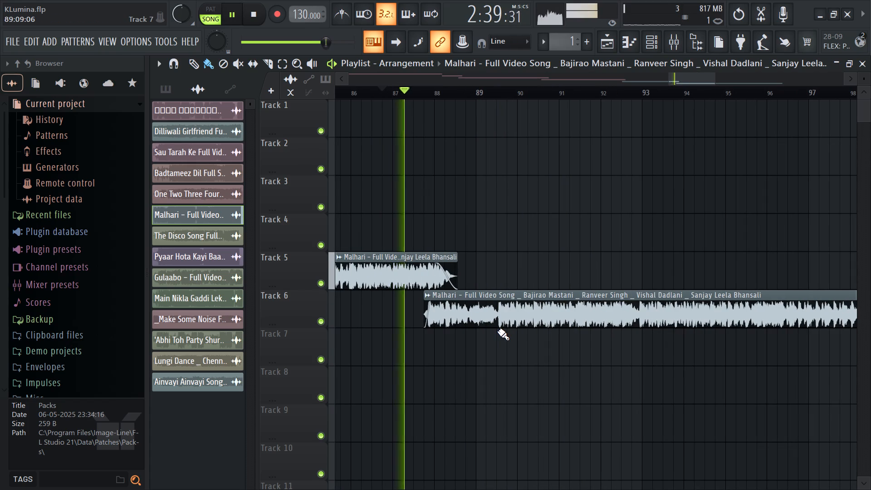
{"action": "key", "text": "ctrl+s"}
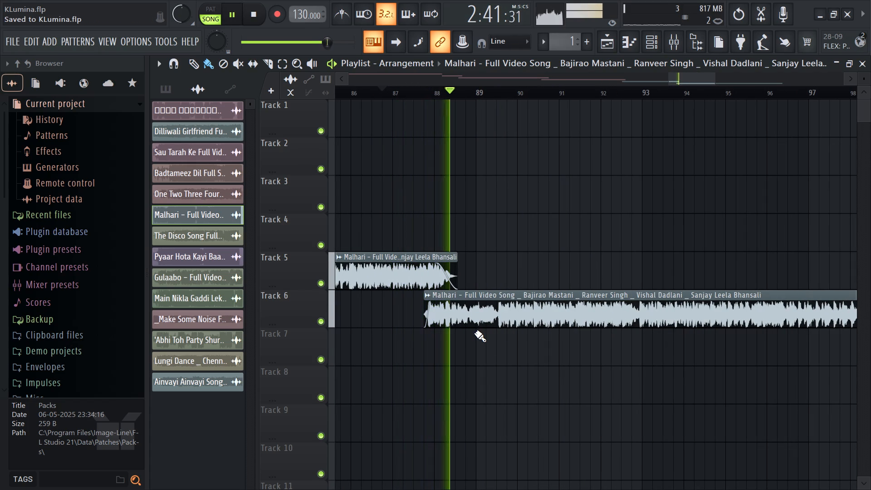
Cut the Track 6 'Malhari' clip's end back to about bar 99, giving a length of 11:03:04.
{"action": "scroll", "coordinate": [421, 331], "scroll_direction": "down", "scroll_amount": 7, "text": "ctrl"}
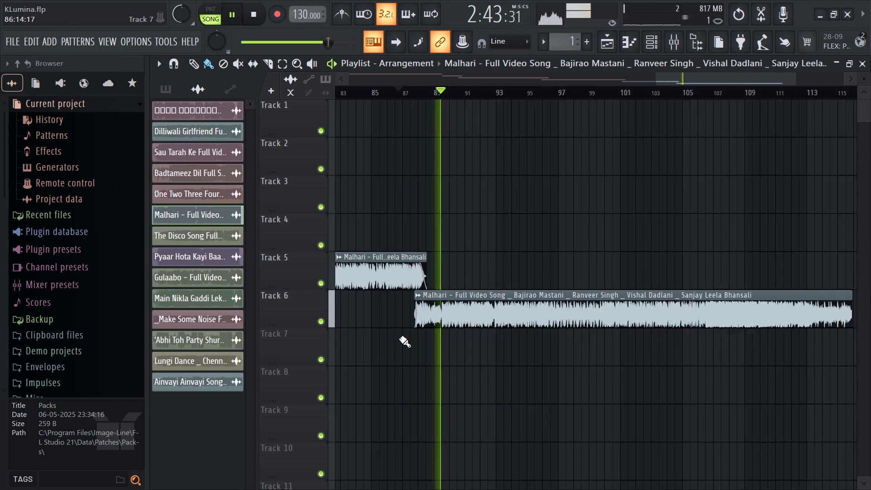
{"action": "scroll", "coordinate": [572, 316], "scroll_direction": "down", "scroll_amount": 9, "text": "ctrl"}
{"action": "scroll", "coordinate": [462, 321], "scroll_direction": "down", "scroll_amount": 9, "text": "ctrl"}
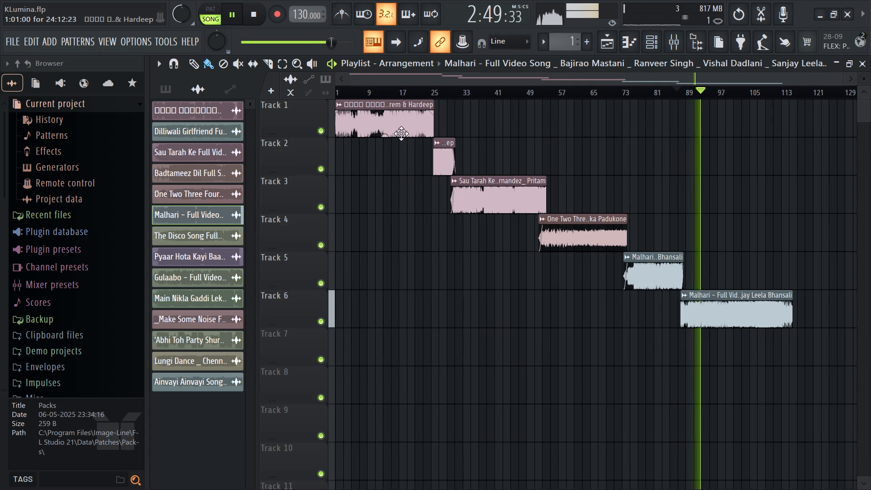
{"action": "left_click_drag", "start_coordinate": [792, 294], "coordinate": [723, 340]}
Fine-tune the Track 6 'Malhari' clip's end by ear, trying lengths 12:03:04 and 12:15:04 before settling on 12:05:04.
{"action": "scroll", "coordinate": [767, 314], "scroll_direction": "up", "scroll_amount": 6, "text": "ctrl"}
{"action": "scroll", "coordinate": [723, 340], "scroll_direction": "up", "scroll_amount": 1, "text": "ctrl"}
{"action": "scroll", "coordinate": [617, 359], "scroll_direction": "down", "scroll_amount": 3, "text": "ctrl"}
{"action": "scroll", "coordinate": [770, 348], "scroll_direction": "up", "scroll_amount": 6, "text": "ctrl"}
{"action": "scroll", "coordinate": [675, 335], "scroll_direction": "up", "scroll_amount": 5, "text": "ctrl"}
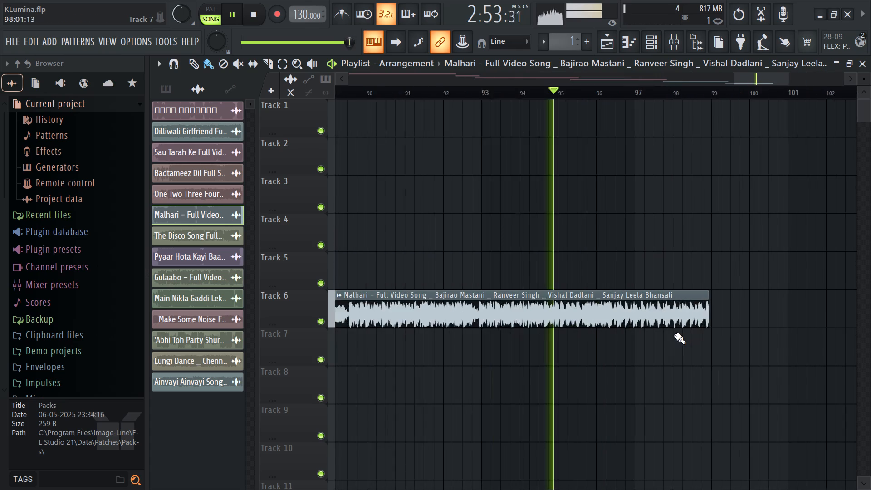
{"action": "scroll", "coordinate": [707, 306], "scroll_direction": "up", "scroll_amount": 3, "text": "ctrl"}
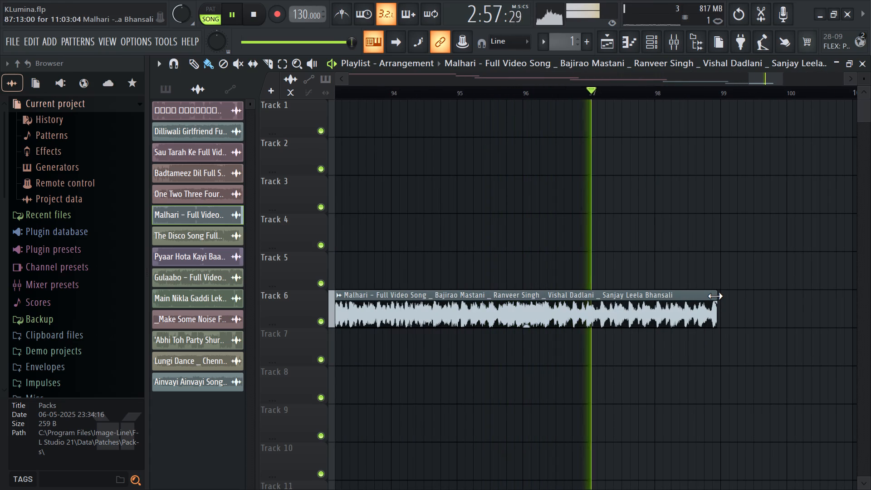
{"action": "left_click_drag", "start_coordinate": [715, 296], "coordinate": [783, 318]}
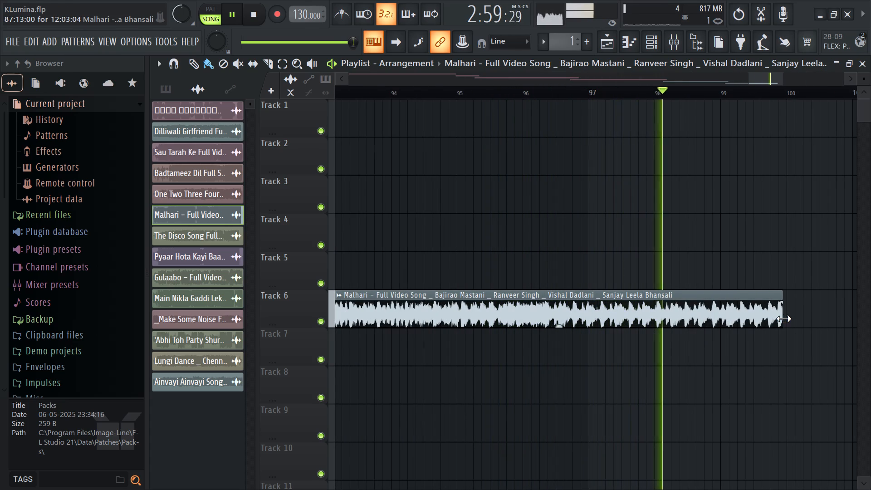
{"action": "left_click_drag", "start_coordinate": [783, 318], "coordinate": [842, 321]}
{"action": "left_click_drag", "start_coordinate": [838, 295], "coordinate": [829, 300]}
{"action": "key", "text": "space"}
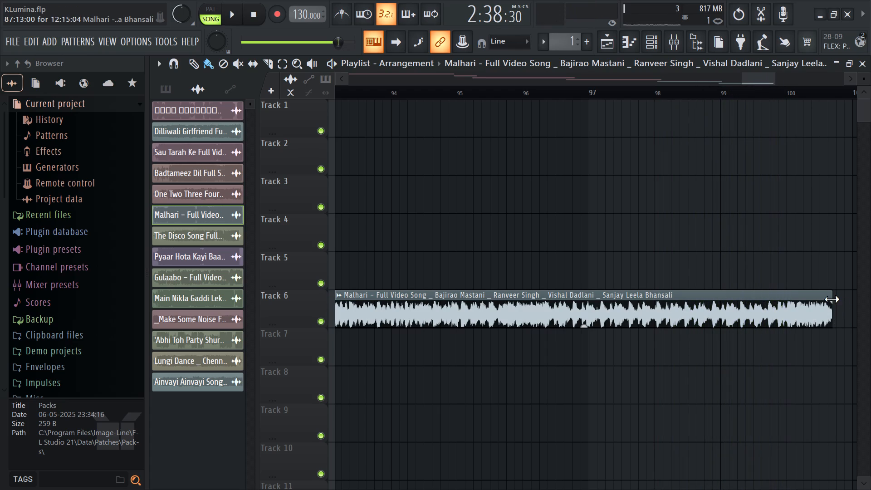
{"action": "left_click_drag", "start_coordinate": [833, 298], "coordinate": [790, 312]}
Add a fade-out of about 0.43 s to the Track 6 'Malhari' clip, lengthen it slightly and replay from about bar 98.
{"action": "key", "text": "space"}
{"action": "left_click_drag", "start_coordinate": [790, 303], "coordinate": [774, 311]}
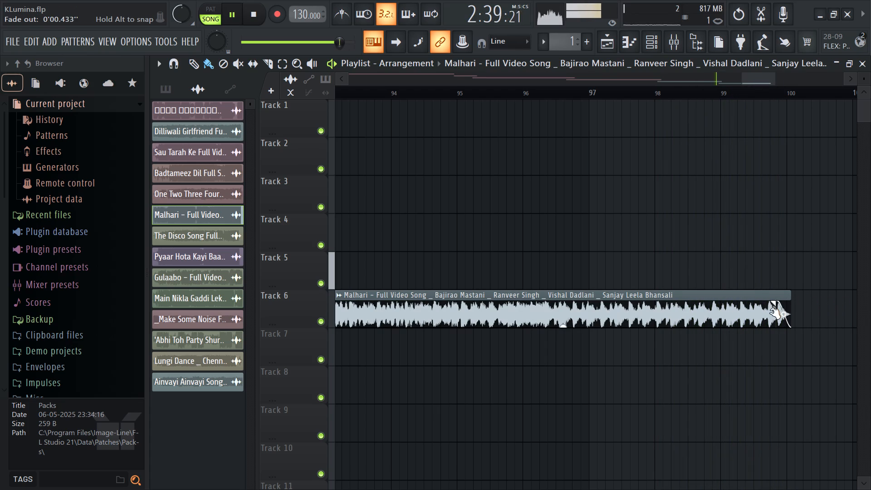
{"action": "left_click", "coordinate": [627, 90]}
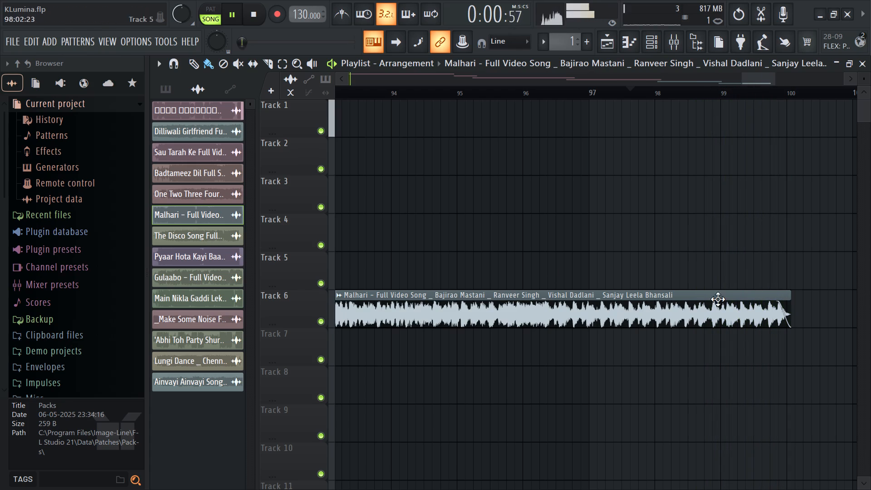
{"action": "key", "text": "space"}
{"action": "left_click_drag", "start_coordinate": [772, 306], "coordinate": [763, 317]}
{"action": "key", "text": "space"}
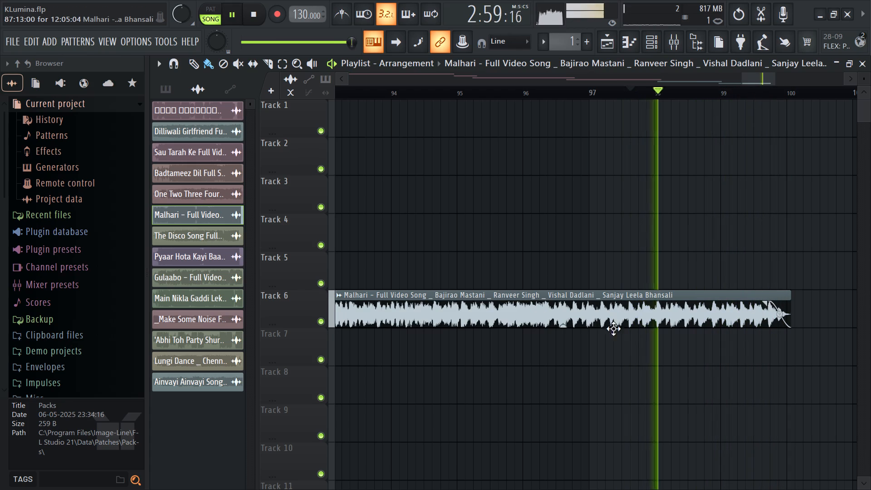
Lengthen the Track 6 'Malhari' clip's fade-out to start near bar 97 and adjust its curve tension while replaying the ending.
{"action": "scroll", "coordinate": [670, 353], "scroll_direction": "down", "scroll_amount": 7, "text": "ctrl"}
{"action": "scroll", "coordinate": [622, 356], "scroll_direction": "down", "scroll_amount": 3, "text": "ctrl"}
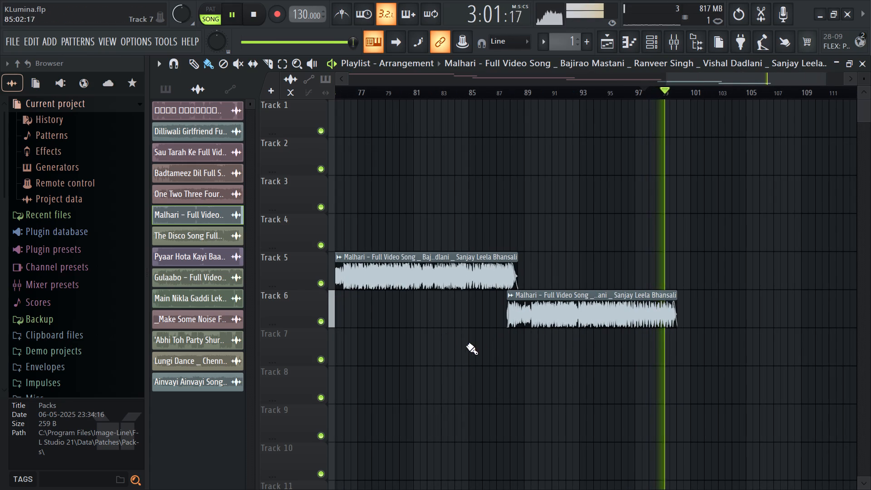
{"action": "key", "text": "space"}
{"action": "left_click_drag", "start_coordinate": [669, 304], "coordinate": [635, 320]}
{"action": "key", "text": "space"}
{"action": "left_click_drag", "start_coordinate": [657, 317], "coordinate": [672, 309]}
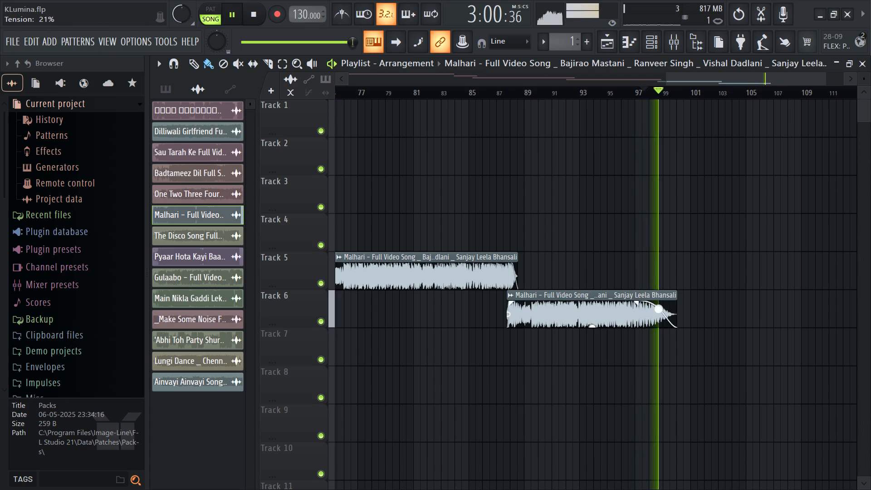
{"action": "left_click_drag", "start_coordinate": [672, 309], "coordinate": [679, 304]}
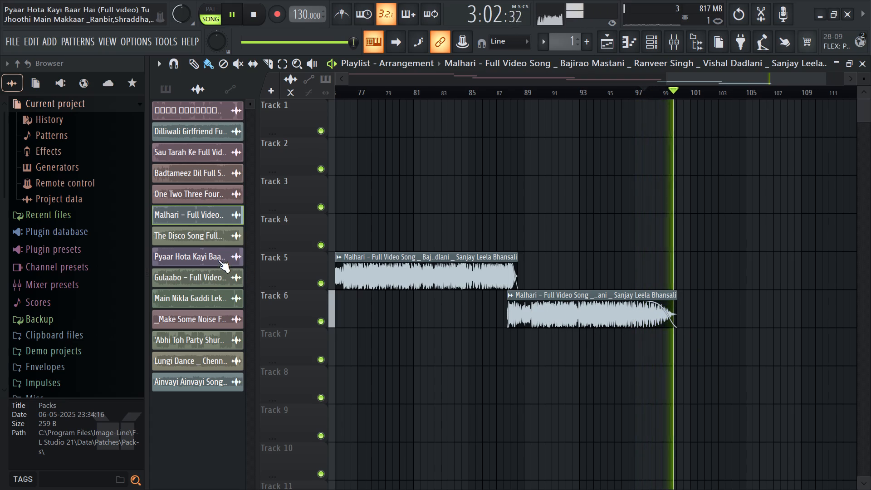
Place the 'Gulaabo' song on Track 7 at about bar 99, just before the Track 6 'Malhari' clip ends, and start playback.
{"action": "key", "text": "space"}
{"action": "left_click_drag", "start_coordinate": [208, 273], "coordinate": [211, 276]}
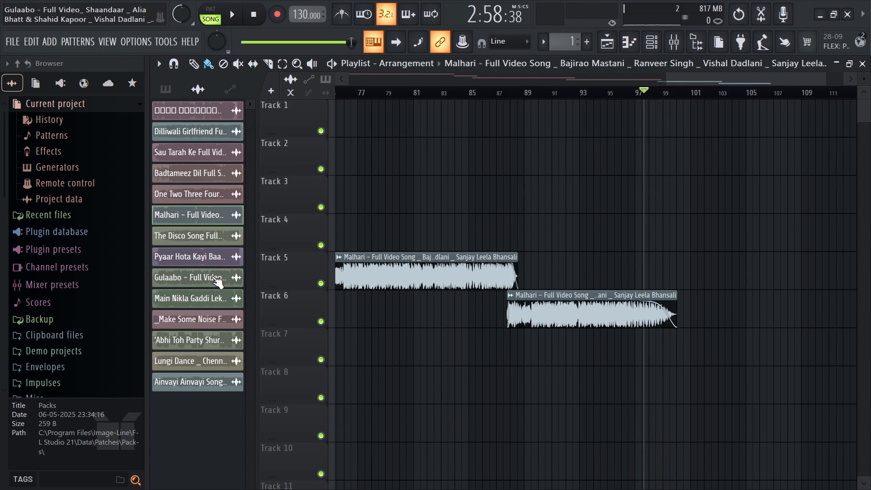
{"action": "left_click_drag", "start_coordinate": [211, 276], "coordinate": [669, 355]}
{"action": "key", "text": "space"}
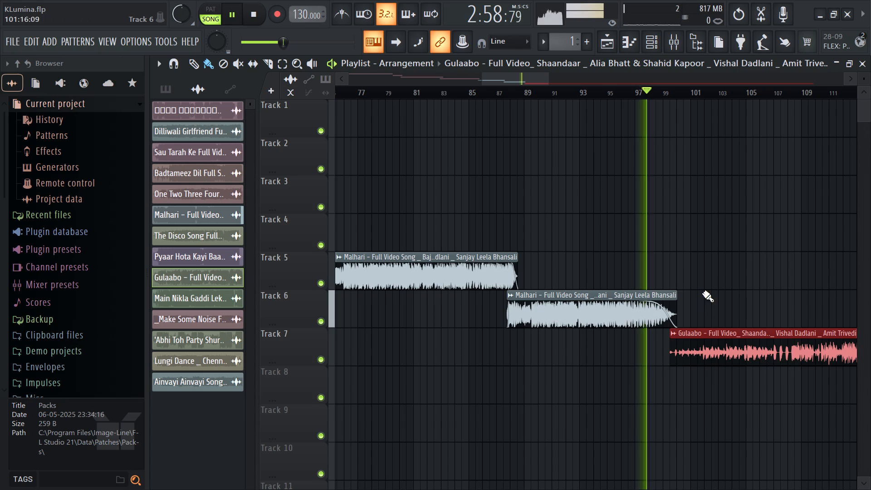
Audition the Track 7 'Gulaabo' clip from successive points between its start and about bar 205 to find a usable section.
{"action": "left_click", "coordinate": [670, 90]}
{"action": "scroll", "coordinate": [630, 283], "scroll_direction": "down", "scroll_amount": 7, "text": "ctrl"}
{"action": "scroll", "coordinate": [578, 352], "scroll_direction": "down", "scroll_amount": 6, "text": "ctrl"}
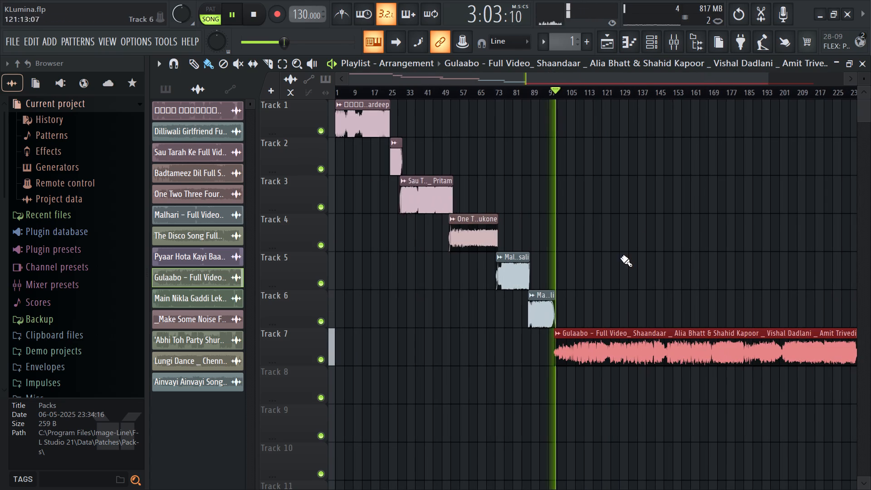
{"action": "left_click", "coordinate": [563, 92]}
{"action": "left_click", "coordinate": [578, 91]}
{"action": "left_click", "coordinate": [608, 92]}
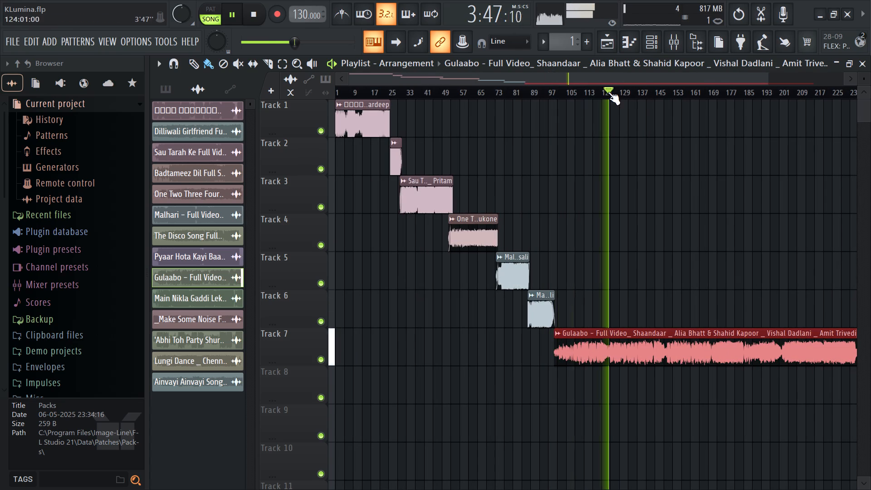
{"action": "left_click", "coordinate": [641, 93]}
{"action": "left_click", "coordinate": [672, 93]}
{"action": "left_click", "coordinate": [710, 94]}
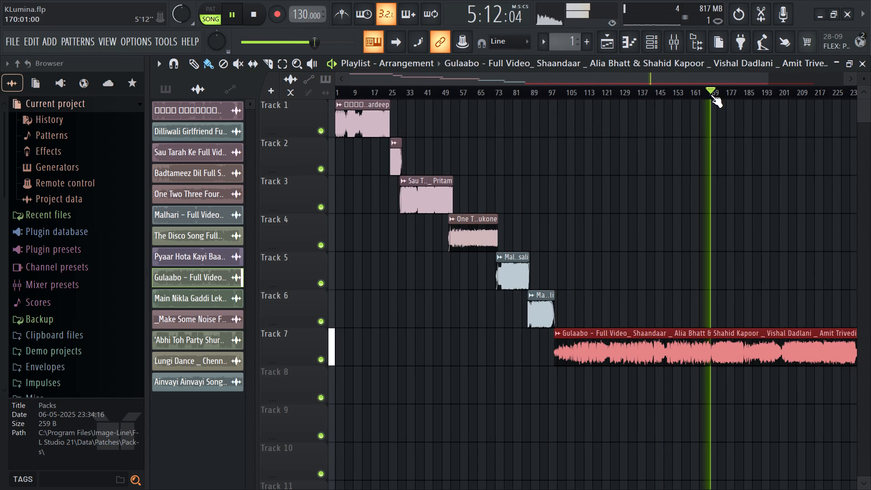
{"action": "left_click", "coordinate": [747, 95]}
{"action": "left_click", "coordinate": [780, 96]}
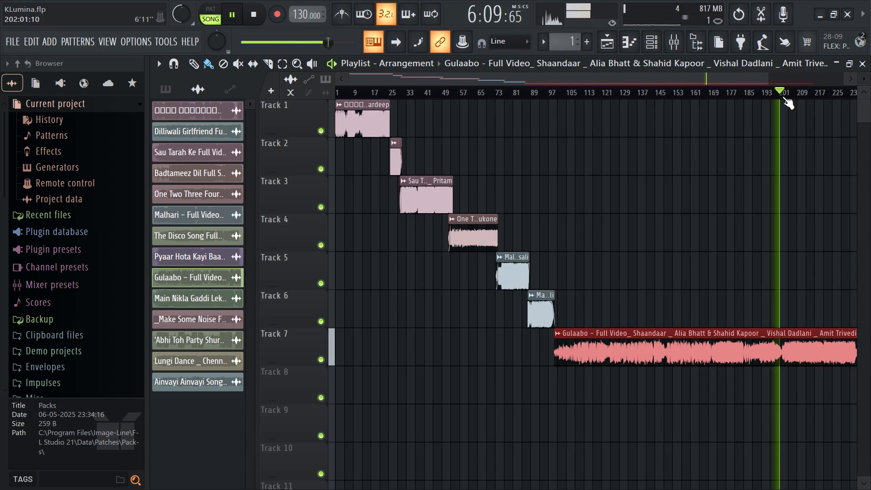
{"action": "left_click", "coordinate": [790, 95]}
{"action": "scroll", "coordinate": [844, 181], "scroll_direction": "down", "scroll_amount": 6, "text": "ctrl"}
{"action": "scroll", "coordinate": [758, 171], "scroll_direction": "down", "scroll_amount": 4, "text": "ctrl"}
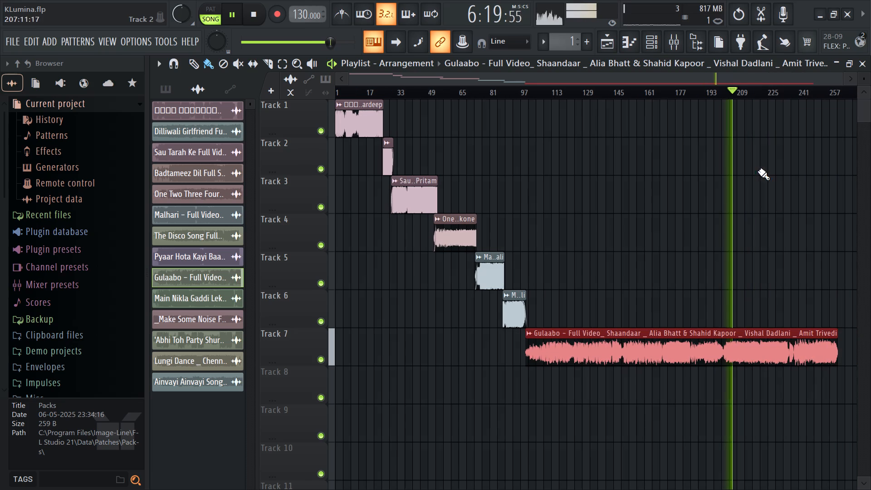
Audition the Track 7 'Gulaabo' clip from successive points between its start and about bar 140.
{"action": "left_click", "coordinate": [526, 90]}
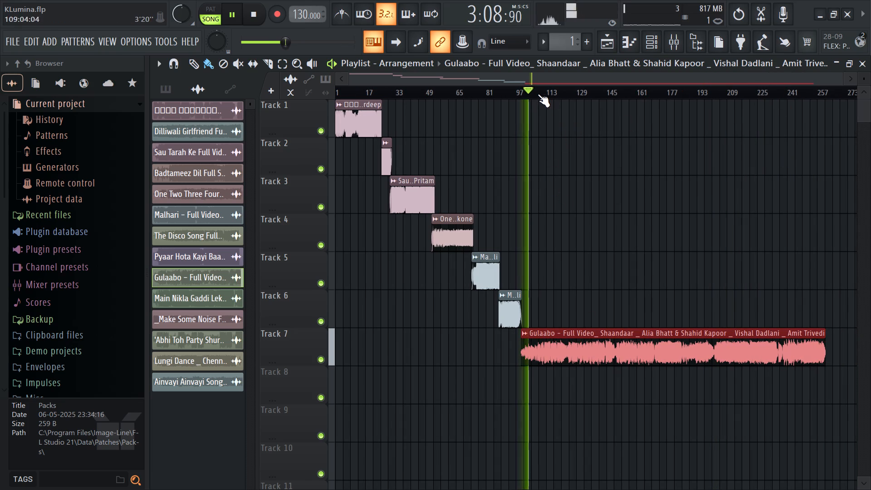
{"action": "left_click", "coordinate": [536, 93]}
{"action": "left_click", "coordinate": [549, 92]}
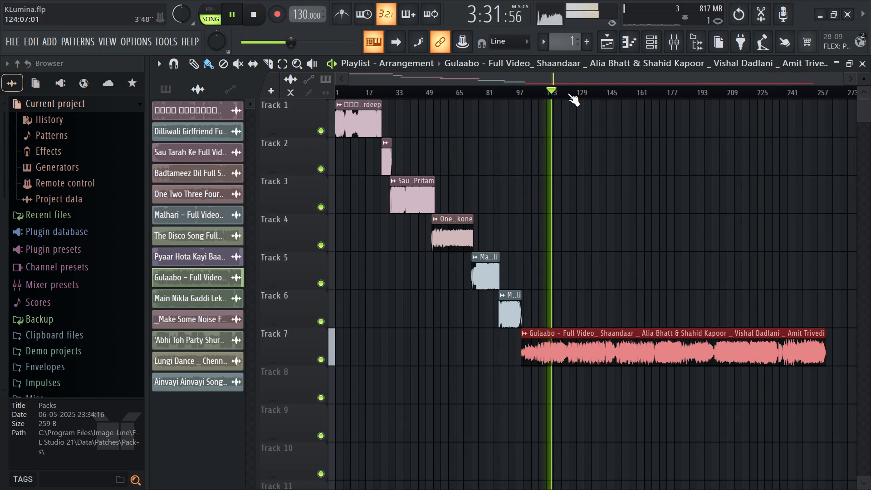
{"action": "left_click", "coordinate": [568, 93]}
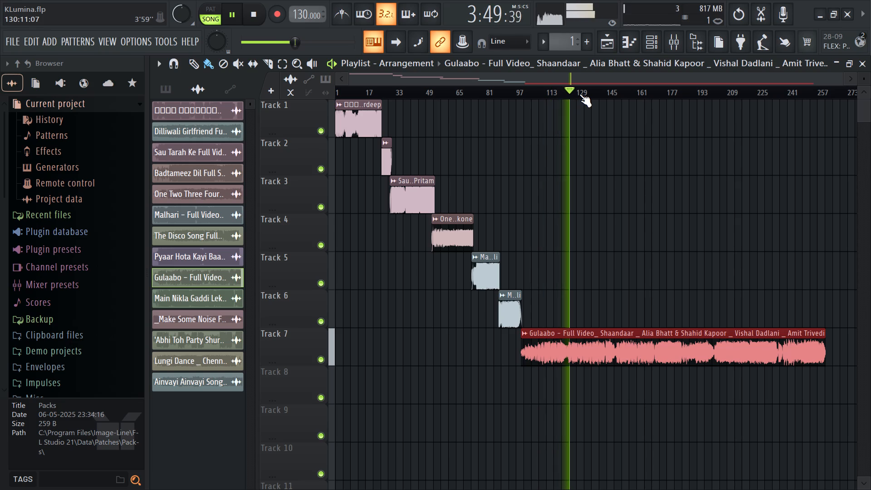
{"action": "left_click", "coordinate": [579, 94]}
{"action": "left_click", "coordinate": [594, 93]}
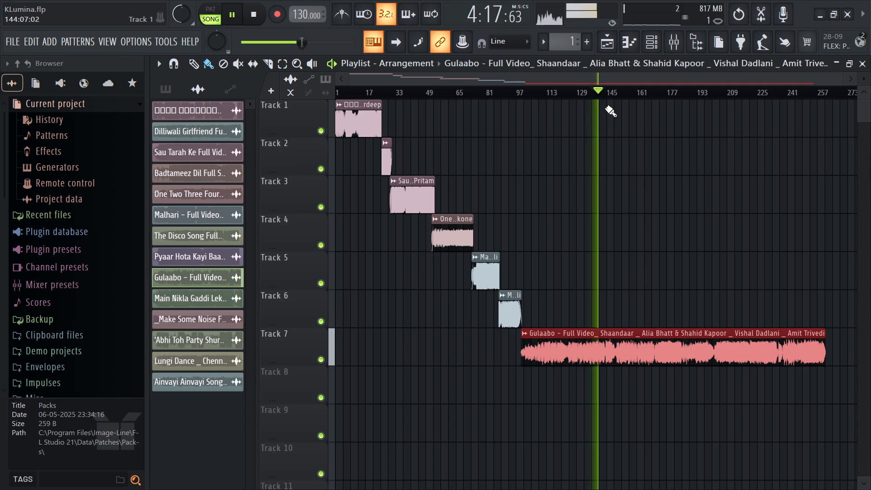
{"action": "key", "text": "space"}
Replace the 'Gulaabo' clip on Track 7 with 'Pyaar Hota Kayi Baar Hai' at about bar 102 and play its opening.
{"action": "right_click", "coordinate": [582, 349]}
{"action": "left_click_drag", "start_coordinate": [211, 259], "coordinate": [476, 328]}
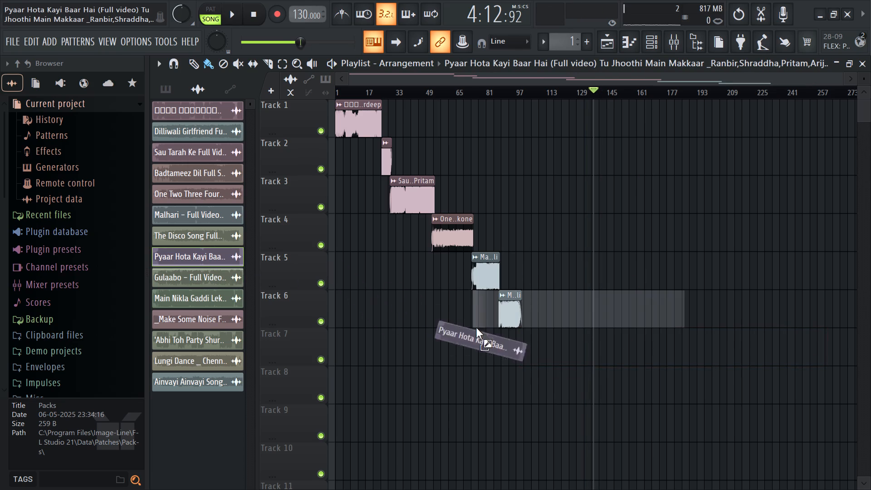
{"action": "left_click_drag", "start_coordinate": [476, 328], "coordinate": [500, 359]}
{"action": "left_click_drag", "start_coordinate": [549, 351], "coordinate": [575, 352]}
{"action": "key", "text": "space"}
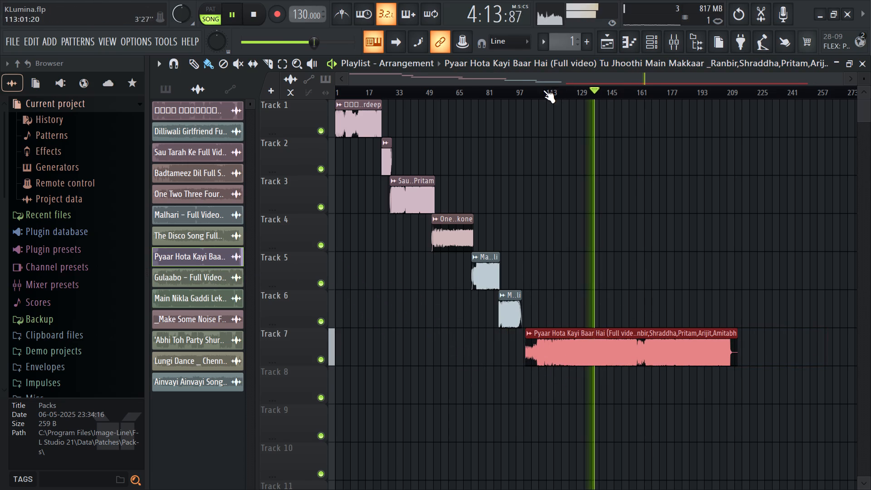
{"action": "left_click", "coordinate": [530, 92]}
{"action": "scroll", "coordinate": [531, 334], "scroll_direction": "up", "scroll_amount": 14, "text": "ctrl"}
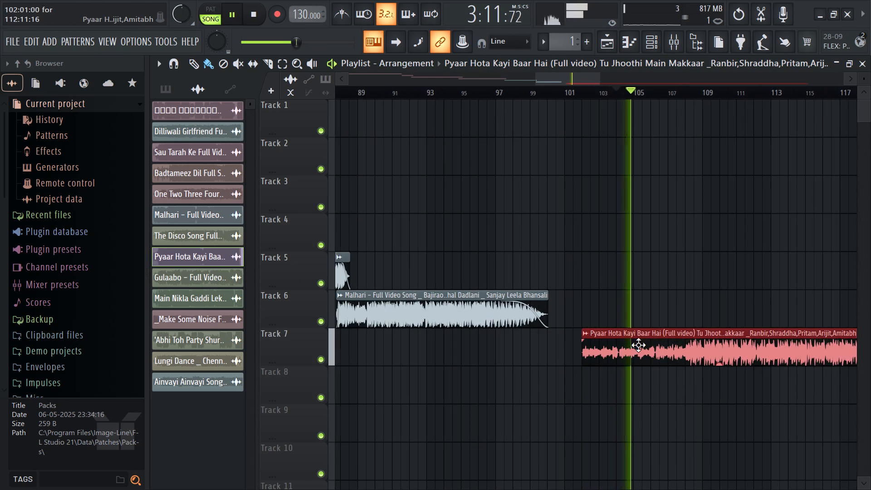
Move the 'Pyaar Hota Kayi Baar Hai' clip on Track 7 to start at bar 98, overlapping the end of Track 6 'Malhari'.
{"action": "key", "text": "ctrl+space"}
{"action": "left_click_drag", "start_coordinate": [629, 348], "coordinate": [580, 365]}
{"action": "left_click_drag", "start_coordinate": [573, 361], "coordinate": [554, 364]}
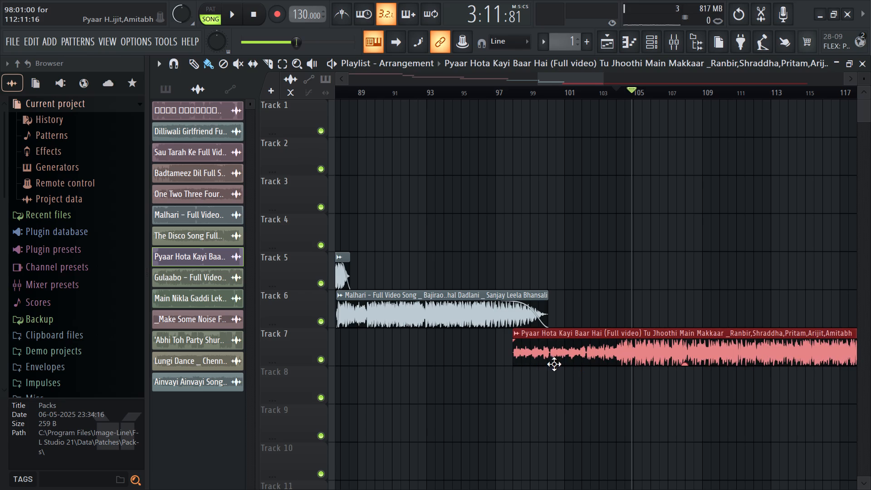
{"action": "left_click_drag", "start_coordinate": [554, 364], "coordinate": [557, 363]}
Add a fade-in of about one and a half bars to the Track 7 'Pyaar Hota Kayi Baar Hai' clip and leave it unmuted.
{"action": "left_click_drag", "start_coordinate": [514, 338], "coordinate": [527, 343]}
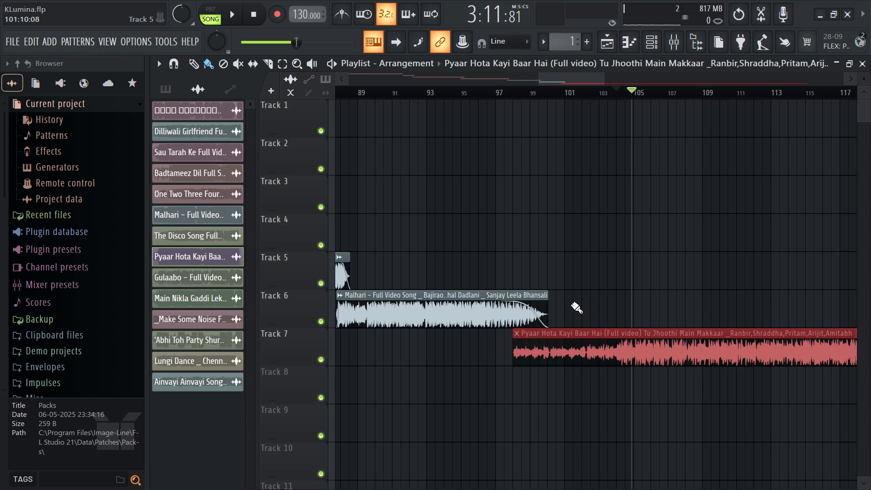
{"action": "left_click_drag", "start_coordinate": [514, 343], "coordinate": [541, 352]}
{"action": "left_click", "coordinate": [520, 335]}
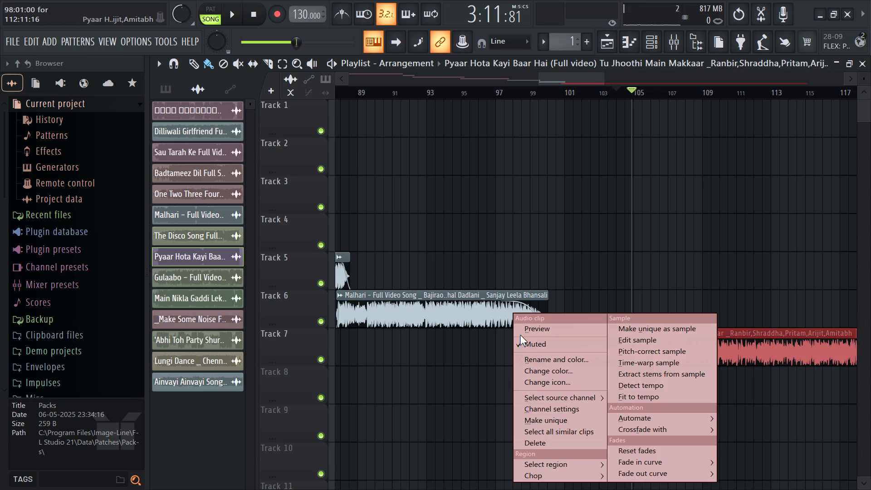
{"action": "left_click", "coordinate": [546, 343]}
Replay the transition from about bar 95 and shift the Track 7 'Pyaar Hota Kayi Baar Hai' clip earlier to start at 96:05:00.
{"action": "left_click", "coordinate": [467, 98]}
{"action": "key", "text": "space"}
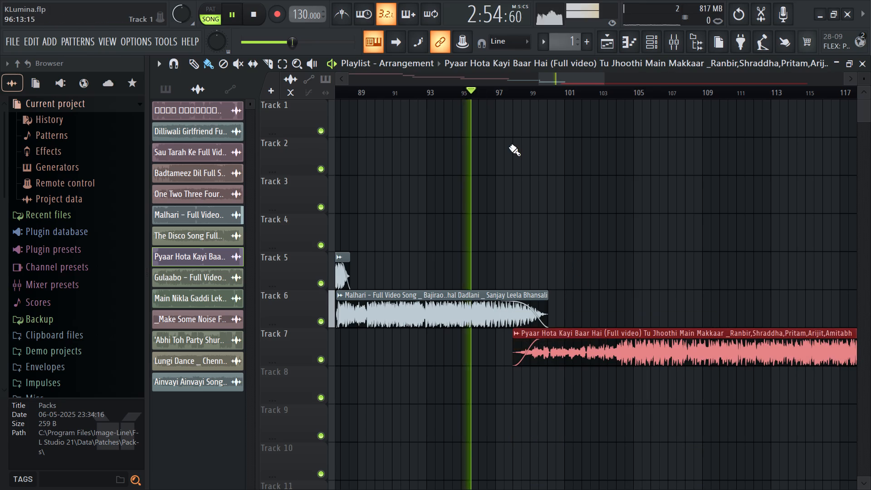
{"action": "scroll", "coordinate": [541, 331], "scroll_direction": "up", "scroll_amount": 6, "text": "ctrl"}
{"action": "scroll", "coordinate": [487, 328], "scroll_direction": "up", "scroll_amount": 6, "text": "ctrl"}
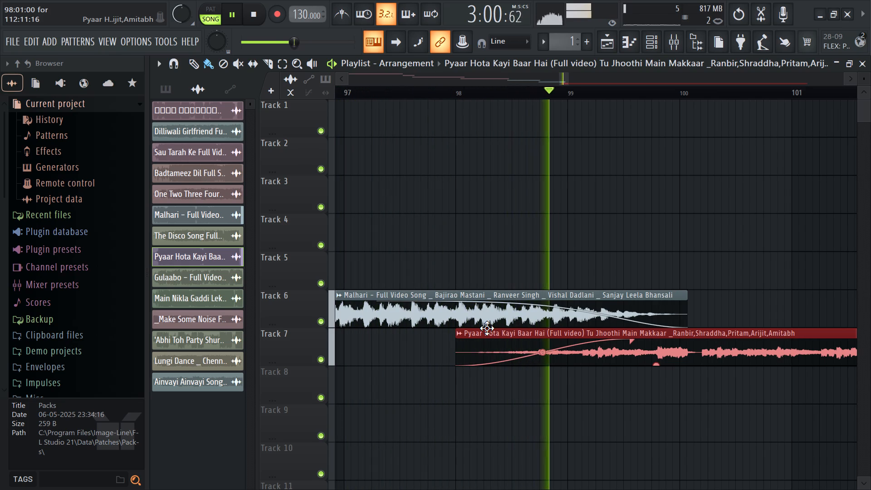
{"action": "key", "text": "space"}
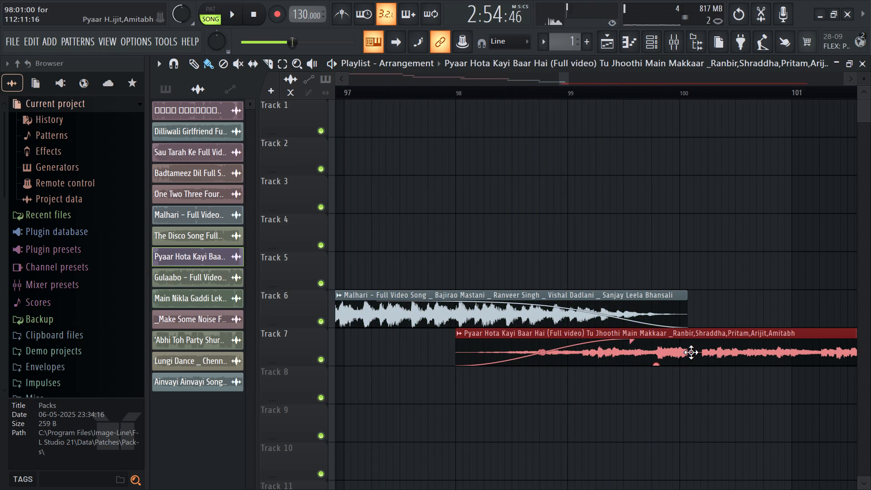
{"action": "left_click_drag", "start_coordinate": [694, 350], "coordinate": [580, 352]}
{"action": "key", "text": "space"}
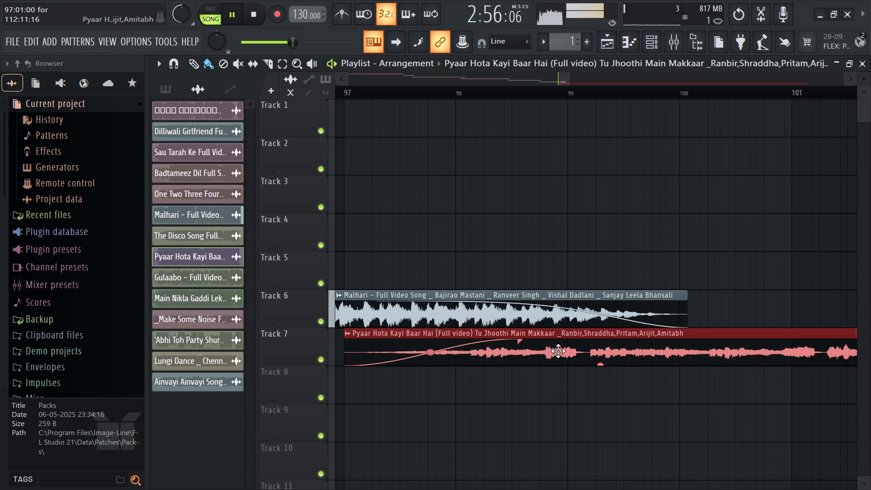
{"action": "scroll", "coordinate": [631, 367], "scroll_direction": "down", "scroll_amount": 7, "text": "ctrl"}
{"action": "key", "text": "space"}
{"action": "left_click_drag", "start_coordinate": [667, 355], "coordinate": [637, 359]}
{"action": "key", "text": "space"}
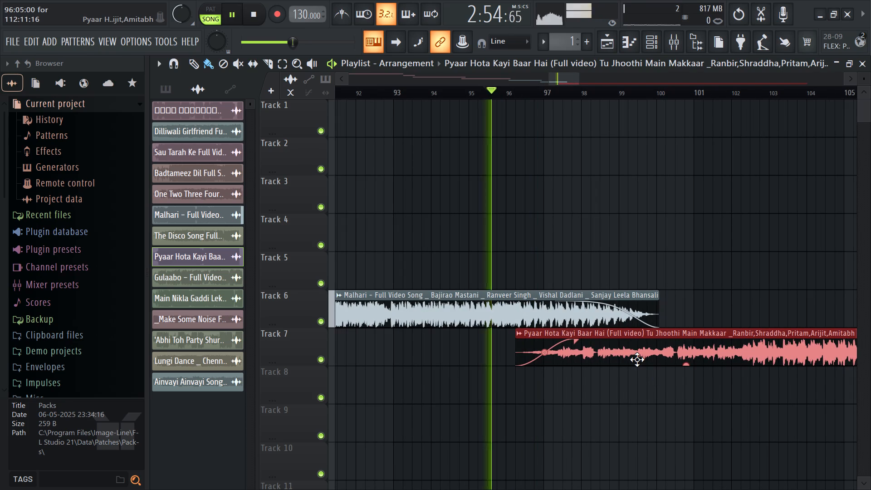
Save the project.
{"action": "key", "text": "ctrl+s"}
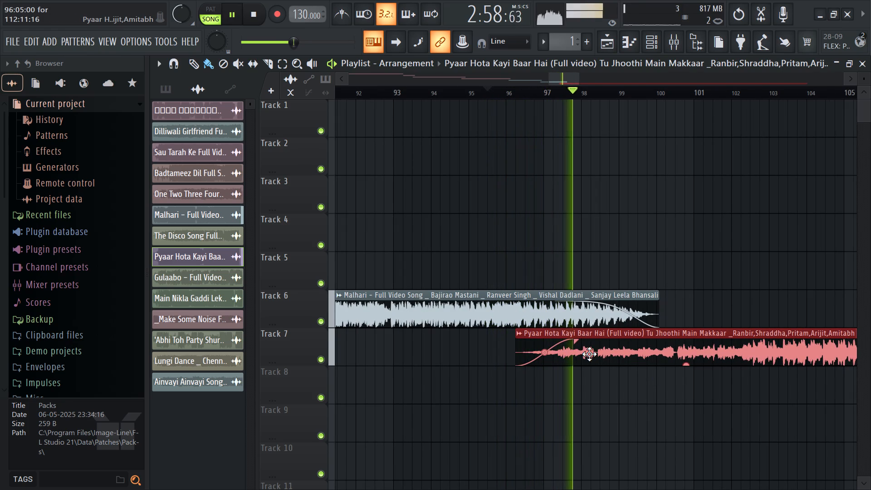
Shift the Track 7 clip earlier to start at 95:05:00 and set its fade-in curve tension to about 39% while replaying the transition.
{"action": "key", "text": "space"}
{"action": "left_click_drag", "start_coordinate": [607, 350], "coordinate": [587, 353]}
{"action": "key", "text": "space"}
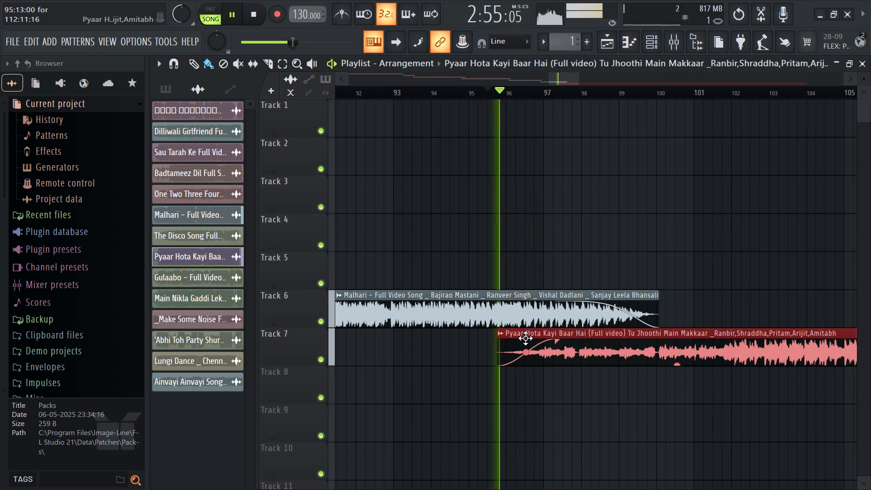
{"action": "left_click_drag", "start_coordinate": [527, 354], "coordinate": [519, 339]}
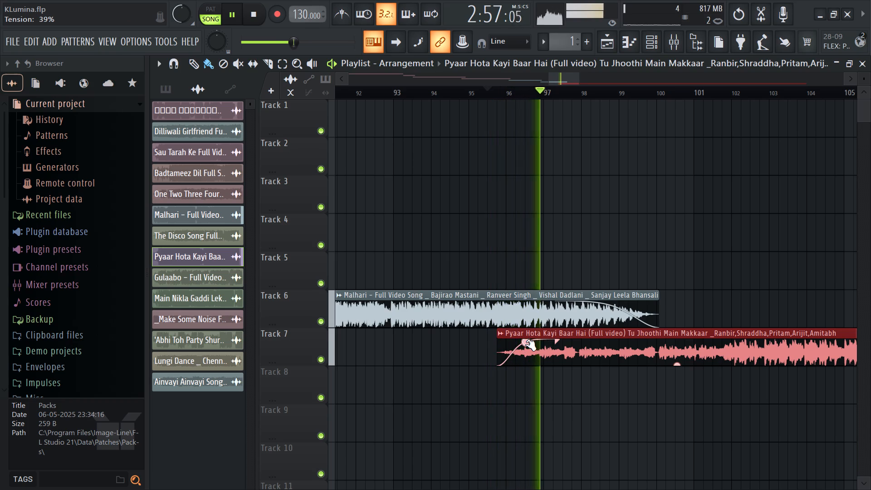
{"action": "key", "text": "space"}
{"action": "left_click_drag", "start_coordinate": [603, 353], "coordinate": [588, 359]}
{"action": "key", "text": "space"}
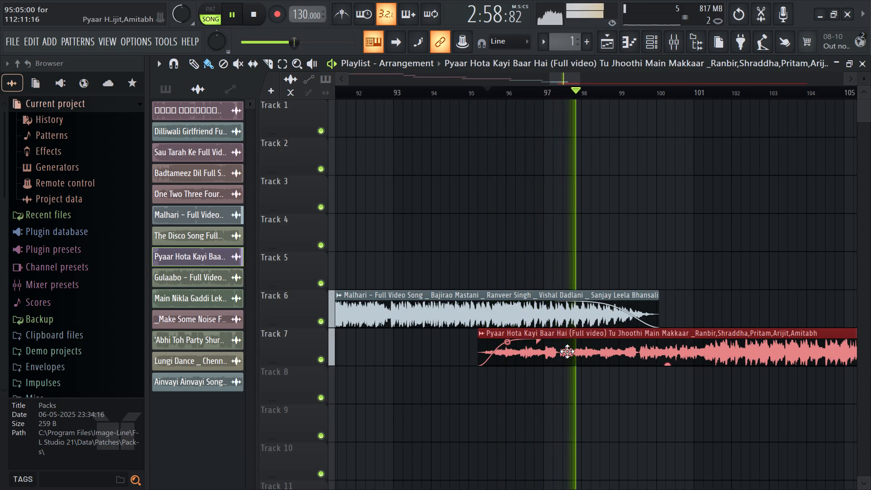
Lengthen the Track 7 clip's fade-in to about 7.95 s and lower its curve midpoint for a more gradual rise.
{"action": "left_click_drag", "start_coordinate": [538, 348], "coordinate": [639, 348]}
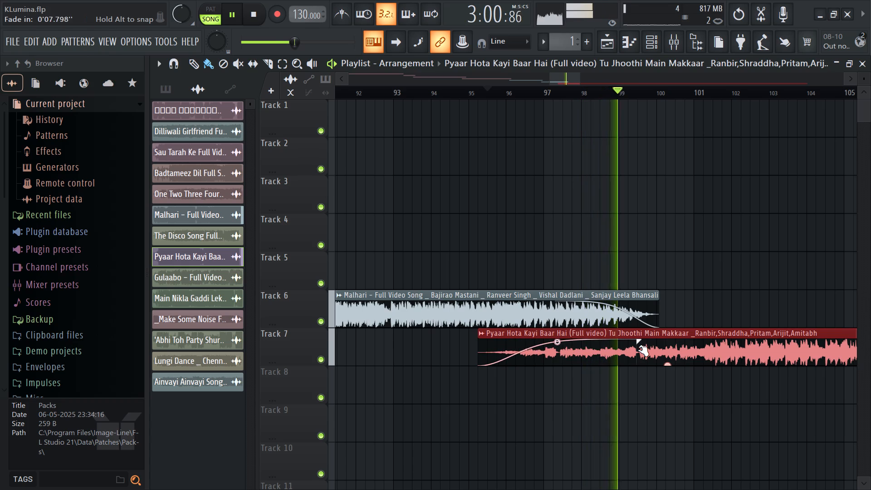
{"action": "left_click_drag", "start_coordinate": [639, 348], "coordinate": [641, 348]}
{"action": "left_click_drag", "start_coordinate": [564, 348], "coordinate": [563, 362]}
{"action": "left_click_drag", "start_coordinate": [563, 345], "coordinate": [567, 359]}
Audition the Track 7 'Pyaar Hota Kayi Baar Hai' clip from points between about bars 151 and 186, and again from about bar 109.
{"action": "scroll", "coordinate": [432, 305], "scroll_direction": "down", "scroll_amount": 7, "text": "ctrl"}
{"action": "scroll", "coordinate": [513, 327], "scroll_direction": "down", "scroll_amount": 6, "text": "ctrl"}
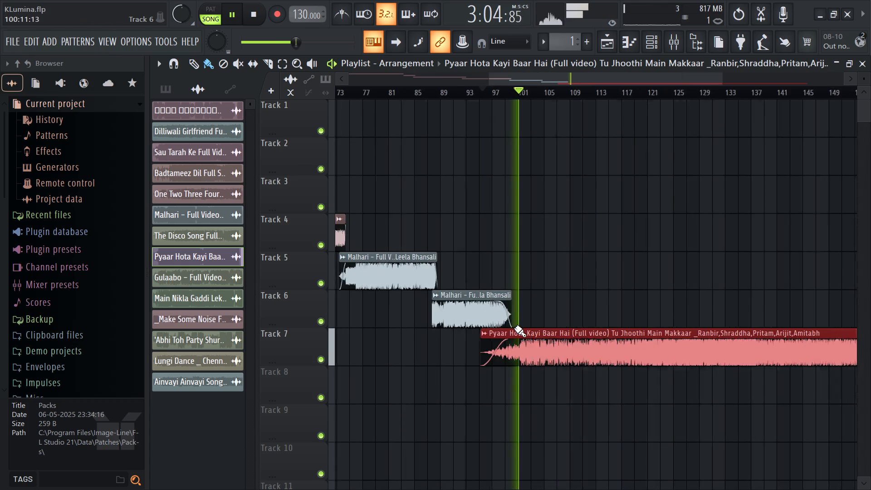
{"action": "left_click", "coordinate": [786, 84]}
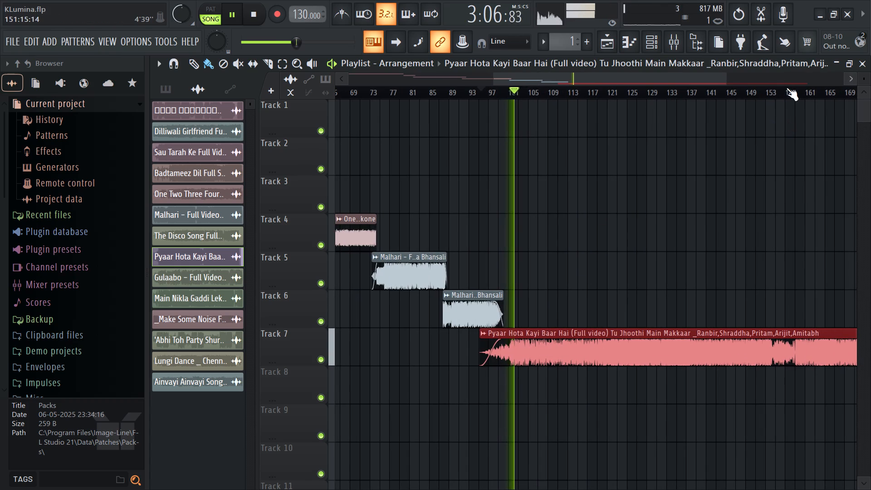
{"action": "left_click", "coordinate": [780, 91]}
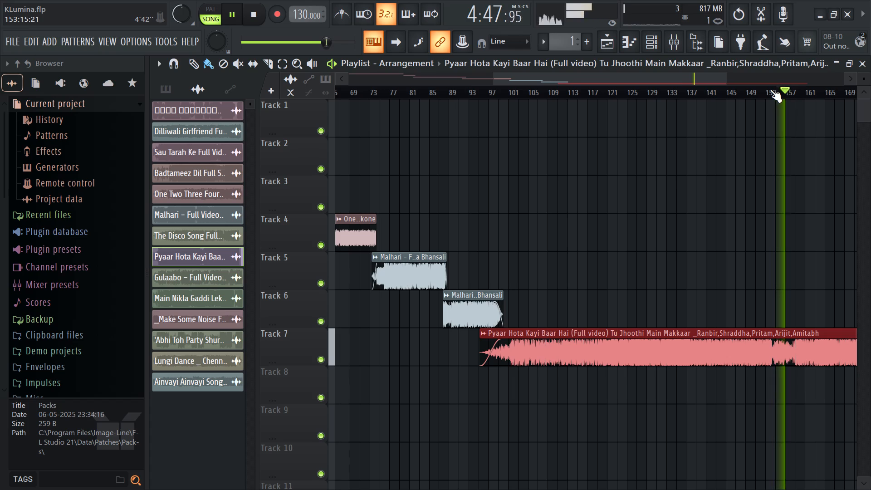
{"action": "left_click", "coordinate": [763, 89]}
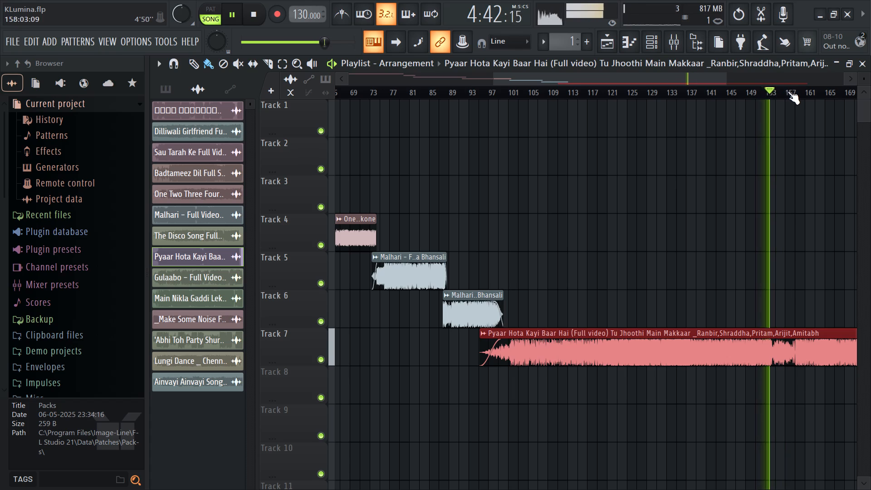
{"action": "left_click", "coordinate": [779, 91]}
{"action": "left_click", "coordinate": [789, 91]}
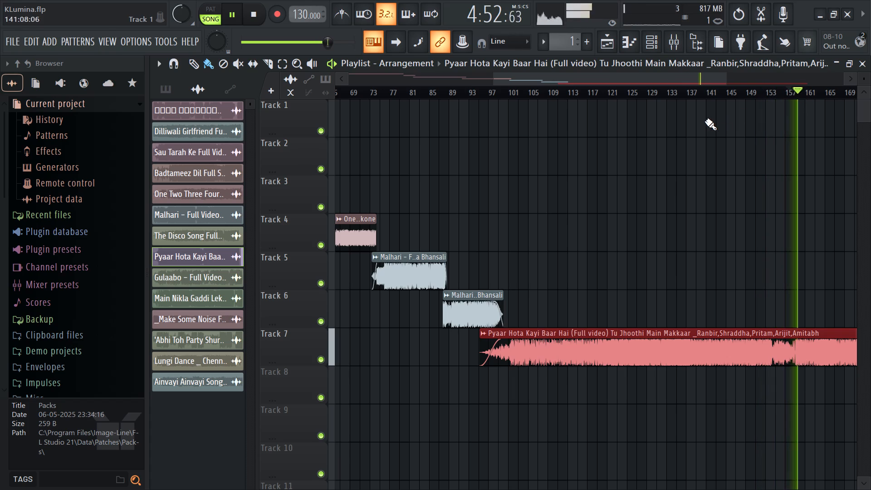
{"action": "scroll", "coordinate": [606, 296], "scroll_direction": "down", "scroll_amount": 6, "text": "ctrl"}
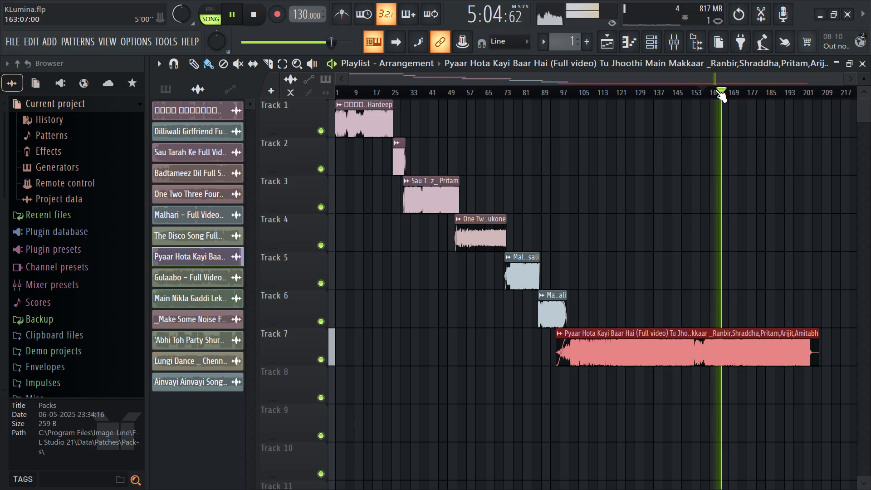
{"action": "left_click", "coordinate": [747, 96]}
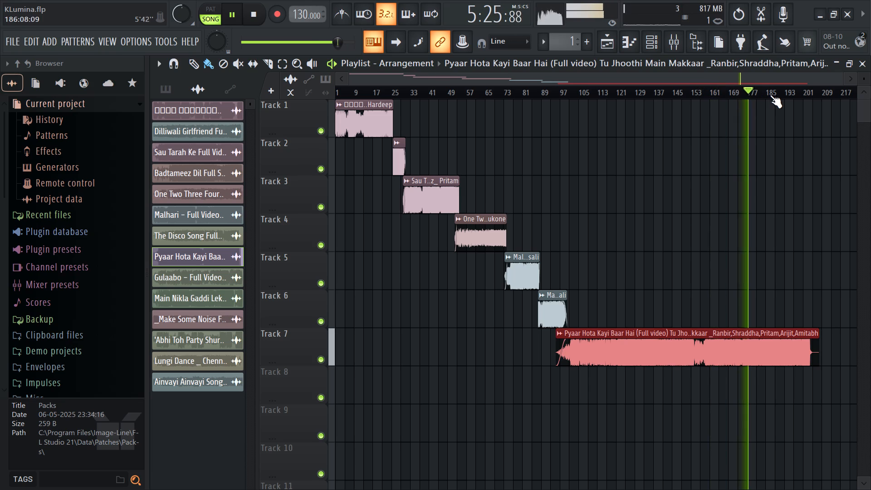
{"action": "left_click", "coordinate": [771, 94]}
{"action": "left_click", "coordinate": [590, 88]}
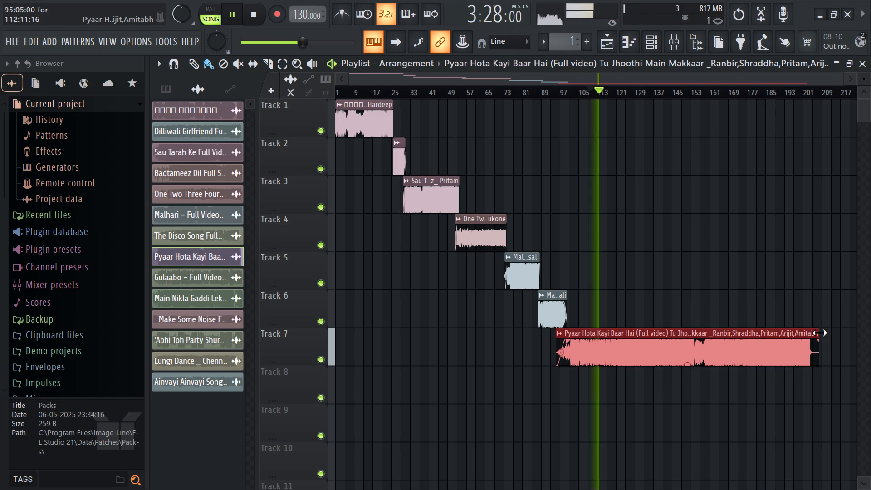
{"action": "key", "text": "space"}
{"action": "key", "text": "space"}
Replay the 'Malhari' to 'Pyaar Hota Kayi Baar Hai' transition from about bar 93 and save the project.
{"action": "left_click", "coordinate": [553, 96]}
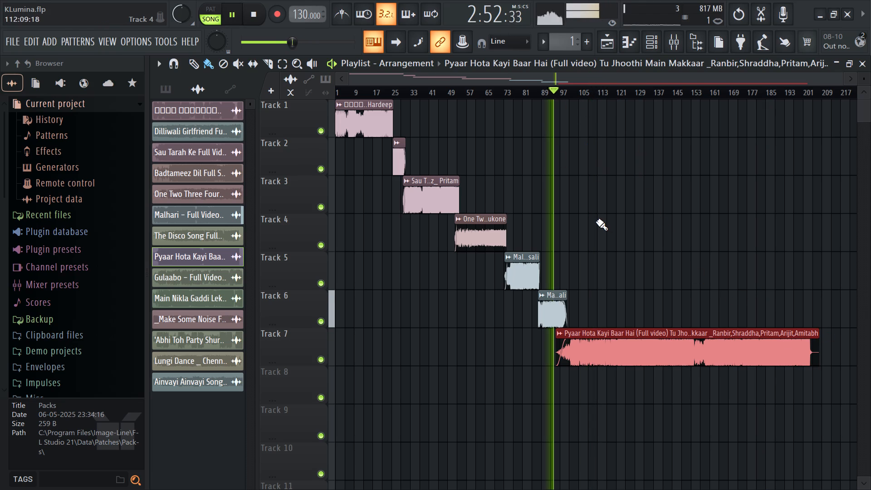
{"action": "key", "text": "ctrl+s"}
{"action": "key", "text": "ctrl+s"}
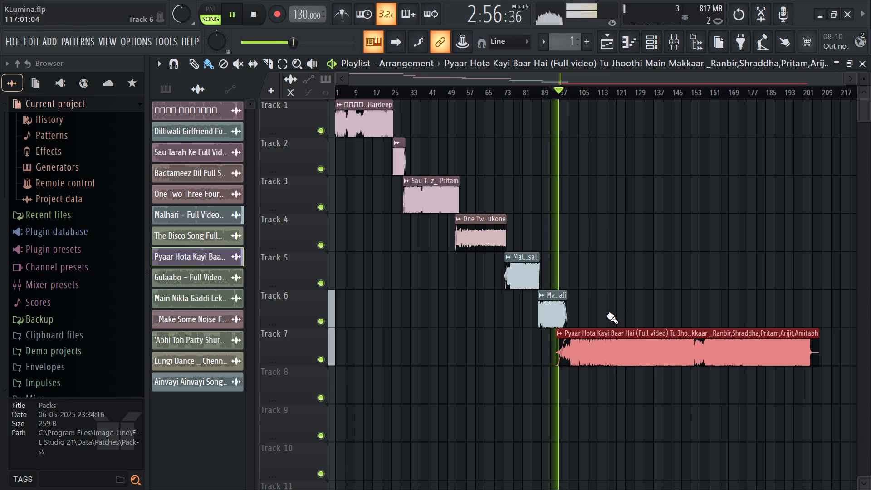
{"action": "scroll", "coordinate": [563, 355], "scroll_direction": "up", "scroll_amount": 13, "text": "ctrl"}
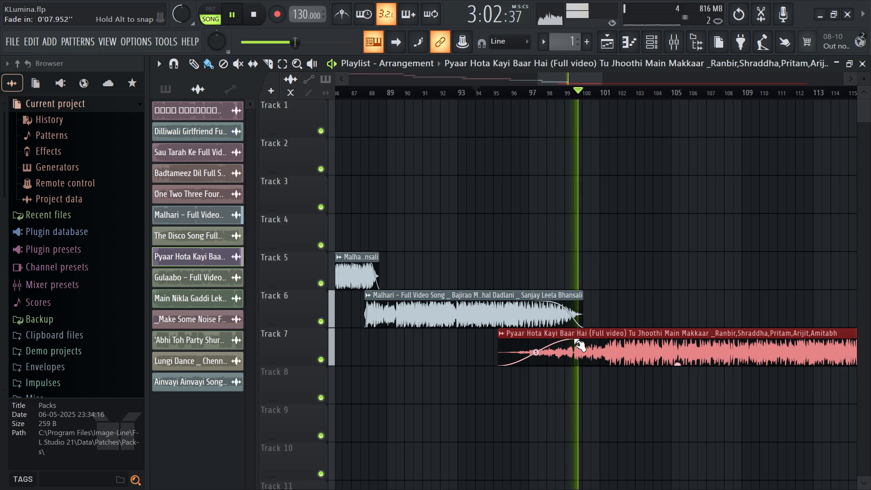
{"action": "scroll", "coordinate": [521, 333], "scroll_direction": "down", "scroll_amount": 7, "text": "ctrl"}
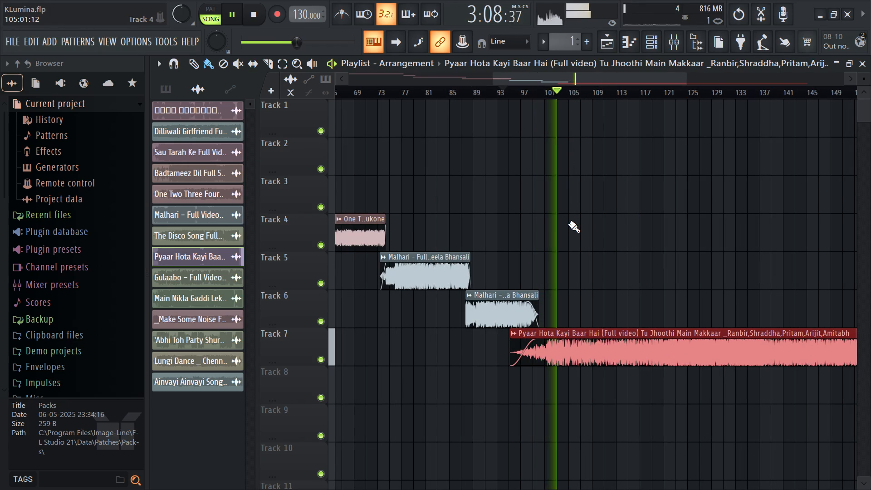
{"action": "scroll", "coordinate": [568, 233], "scroll_direction": "down", "scroll_amount": 3, "text": "ctrl"}
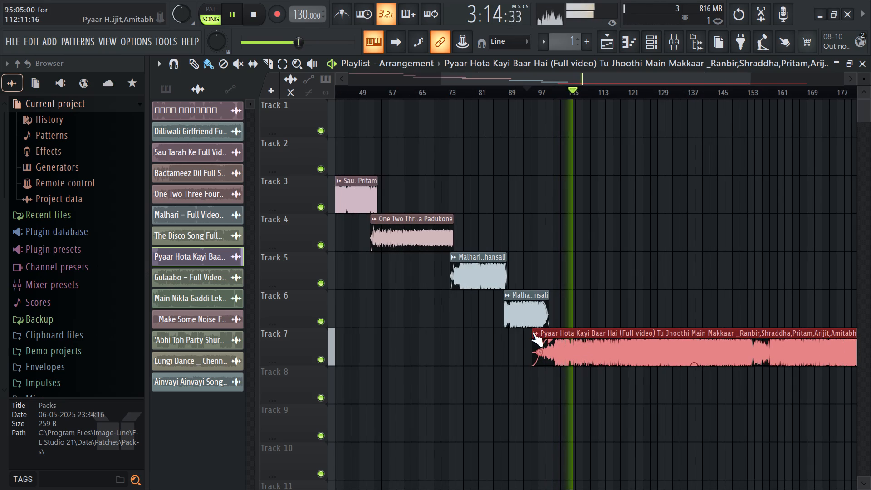
Trim four bars off the start of the Track 7 'Pyaar Hota Kayi Baar Hai' clip and move it to start at 94:05:00 during playback.
{"action": "key", "text": "space"}
{"action": "left_click_drag", "start_coordinate": [532, 333], "coordinate": [548, 333]}
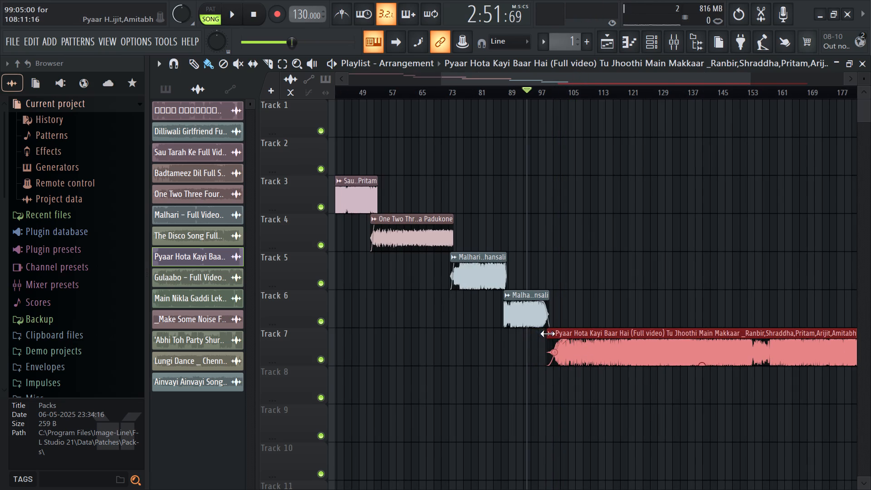
{"action": "left_click_drag", "start_coordinate": [548, 333], "coordinate": [548, 333]}
{"action": "key", "text": "space"}
{"action": "left_click_drag", "start_coordinate": [581, 354], "coordinate": [561, 356]}
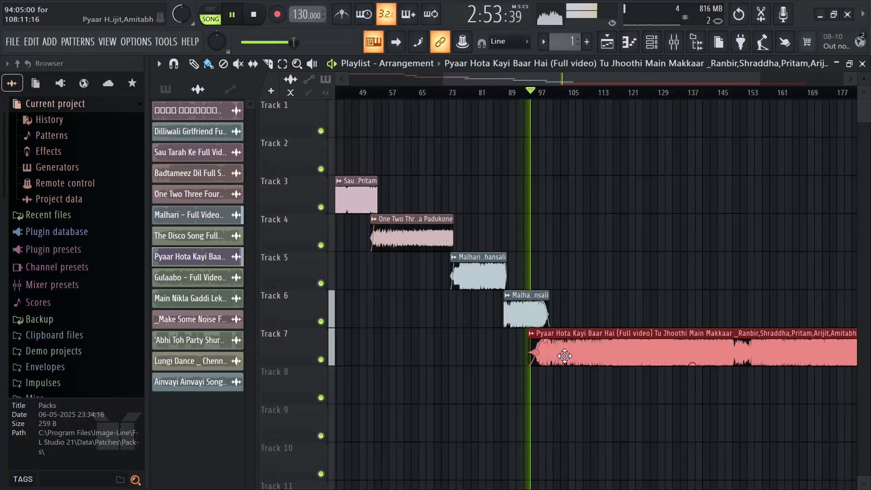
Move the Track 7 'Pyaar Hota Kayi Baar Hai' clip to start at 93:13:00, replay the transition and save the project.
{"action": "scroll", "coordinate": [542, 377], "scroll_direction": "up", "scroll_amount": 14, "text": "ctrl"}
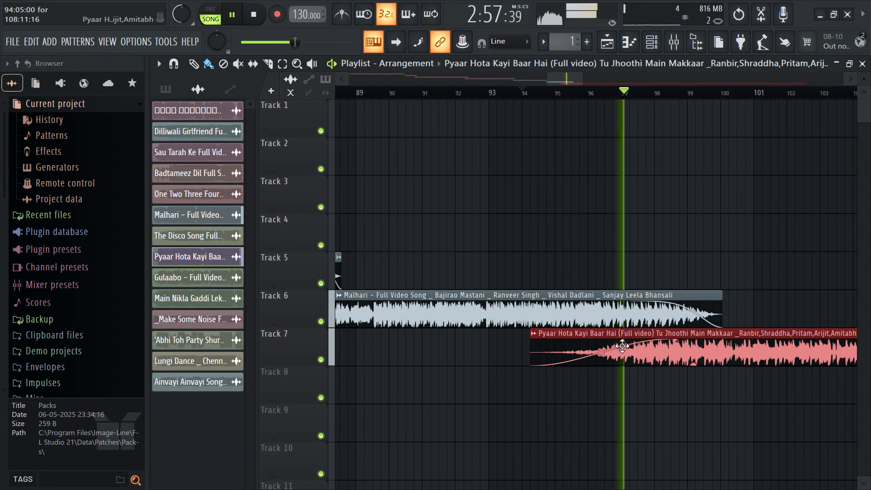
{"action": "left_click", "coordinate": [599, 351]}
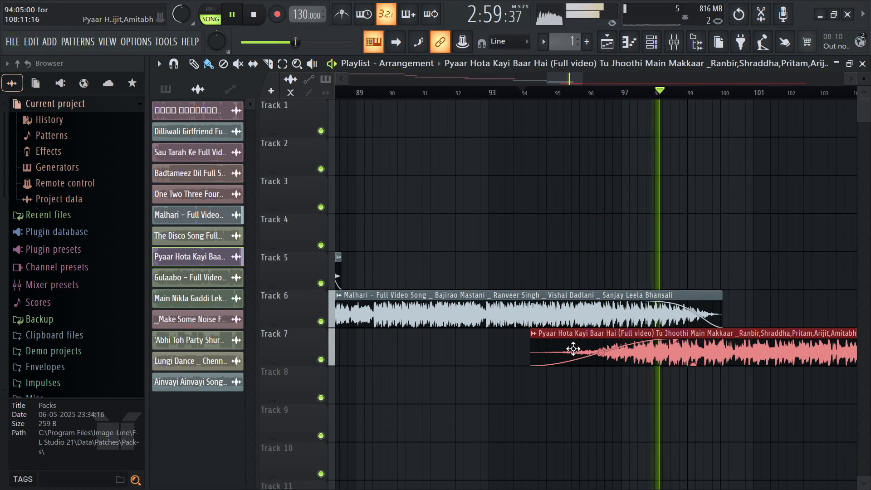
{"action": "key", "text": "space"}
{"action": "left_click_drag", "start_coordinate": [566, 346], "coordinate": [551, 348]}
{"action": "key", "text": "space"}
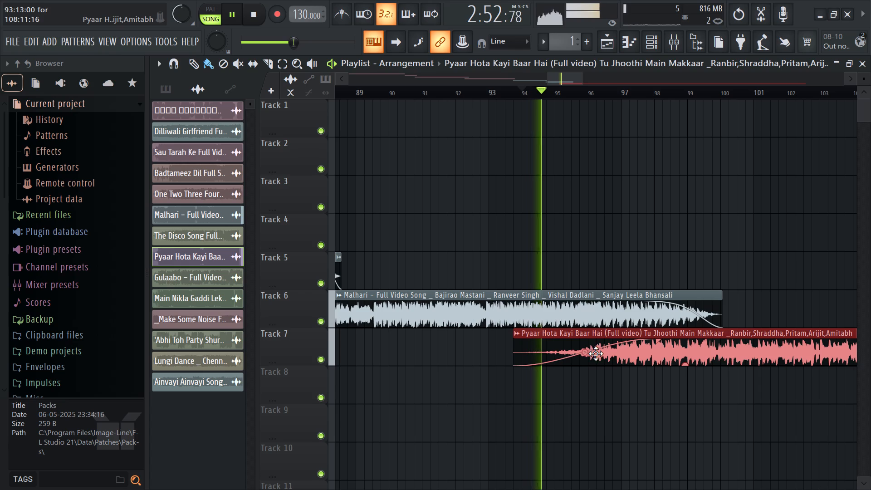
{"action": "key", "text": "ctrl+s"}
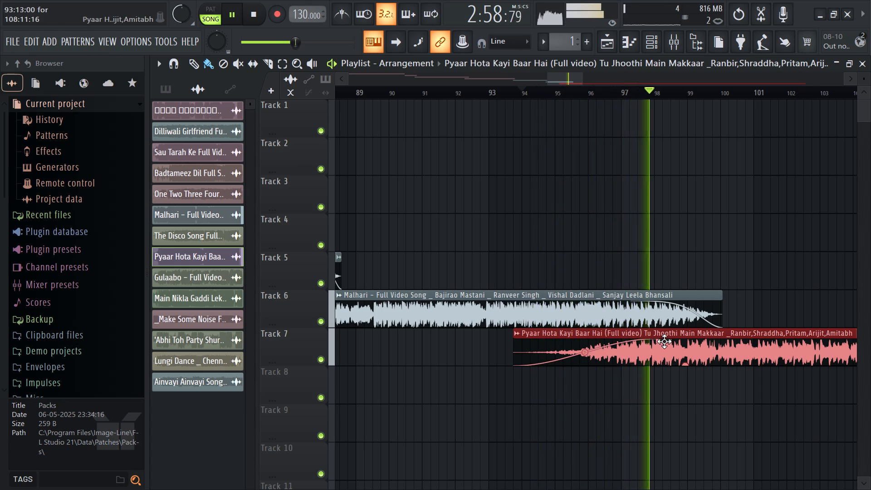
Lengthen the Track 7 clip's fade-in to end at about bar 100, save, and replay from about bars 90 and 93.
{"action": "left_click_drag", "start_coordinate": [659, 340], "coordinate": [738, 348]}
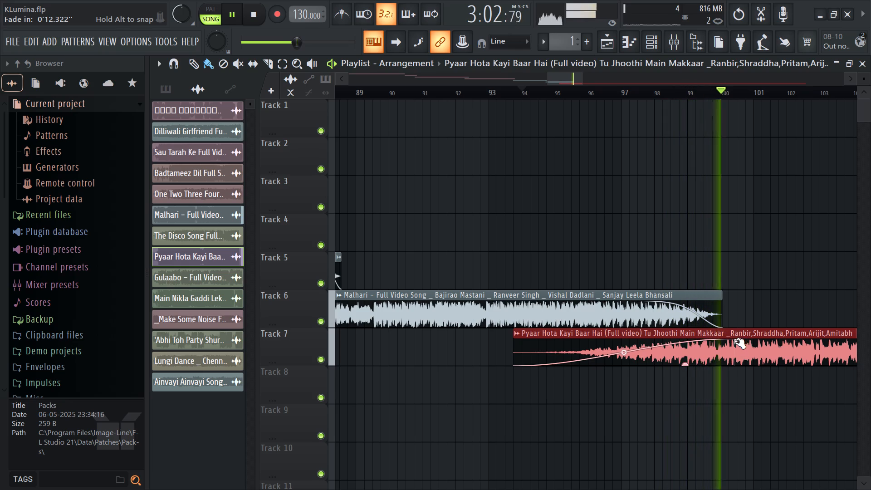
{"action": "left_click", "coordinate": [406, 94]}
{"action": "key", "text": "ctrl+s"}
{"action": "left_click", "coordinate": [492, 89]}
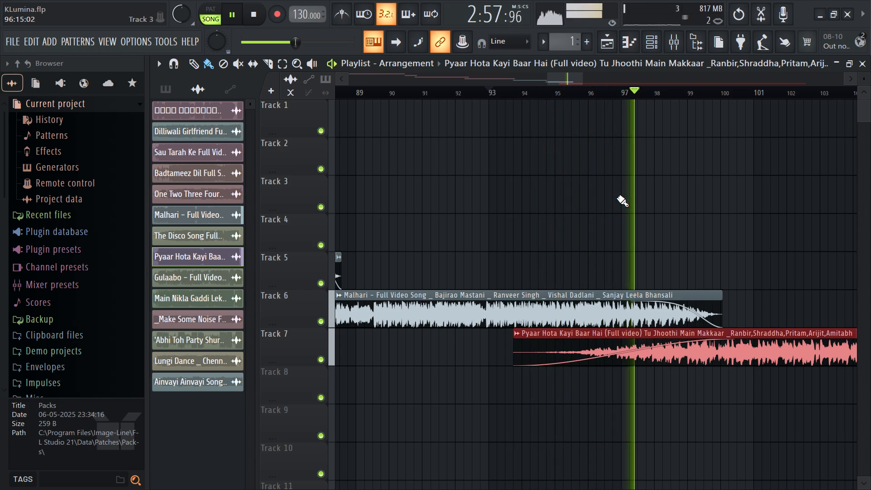
Remove the 'Pyaar Hota Kayi Baar Hai' clip from the playlist and stop playback.
{"action": "scroll", "coordinate": [554, 238], "scroll_direction": "down", "scroll_amount": 7, "text": "ctrl"}
{"action": "scroll", "coordinate": [542, 277], "scroll_direction": "down", "scroll_amount": 9, "text": "ctrl"}
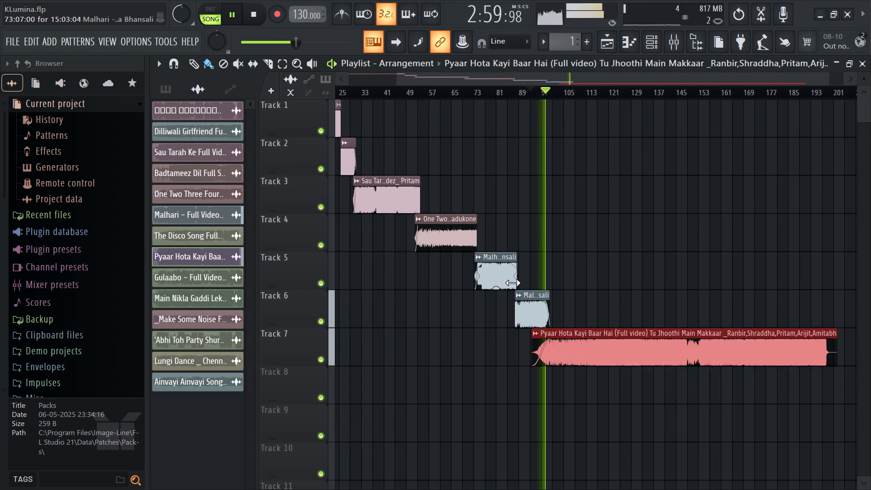
{"action": "scroll", "coordinate": [512, 282], "scroll_direction": "down", "scroll_amount": 3, "text": "ctrl"}
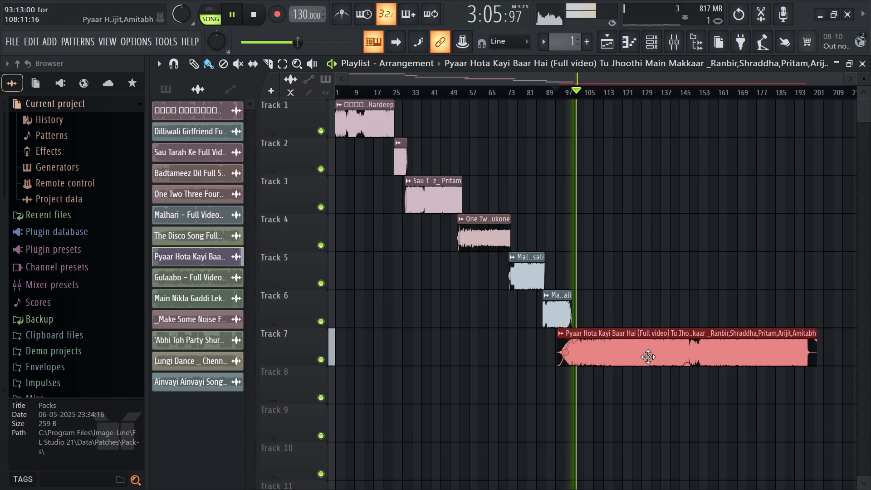
{"action": "left_click_drag", "start_coordinate": [648, 357], "coordinate": [428, 426]}
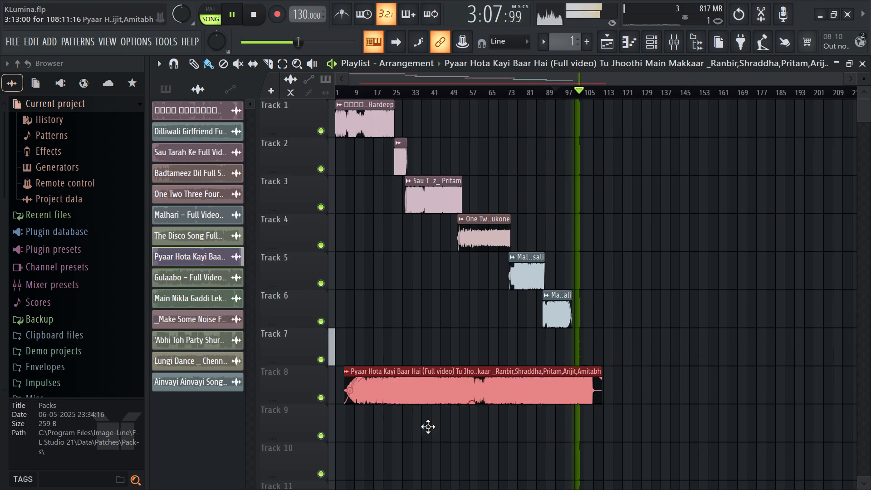
{"action": "left_click_drag", "start_coordinate": [428, 426], "coordinate": [365, 421]}
{"action": "key", "text": "space"}
{"action": "right_click", "coordinate": [414, 390]}
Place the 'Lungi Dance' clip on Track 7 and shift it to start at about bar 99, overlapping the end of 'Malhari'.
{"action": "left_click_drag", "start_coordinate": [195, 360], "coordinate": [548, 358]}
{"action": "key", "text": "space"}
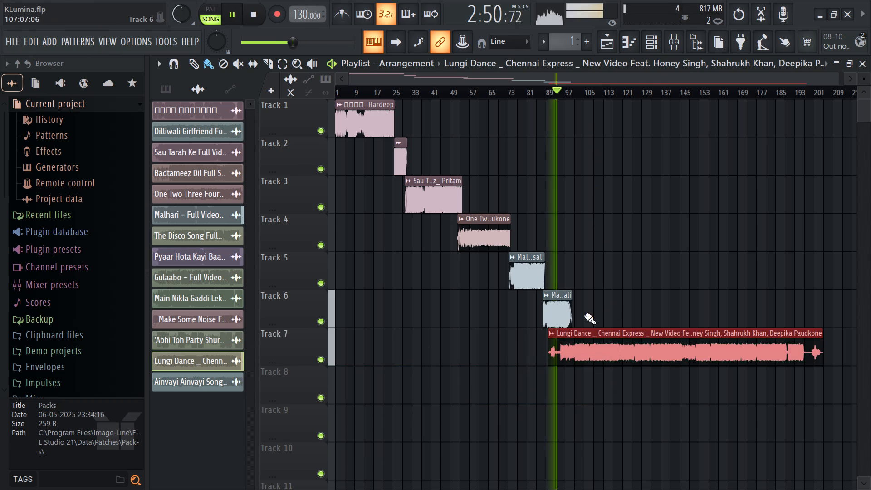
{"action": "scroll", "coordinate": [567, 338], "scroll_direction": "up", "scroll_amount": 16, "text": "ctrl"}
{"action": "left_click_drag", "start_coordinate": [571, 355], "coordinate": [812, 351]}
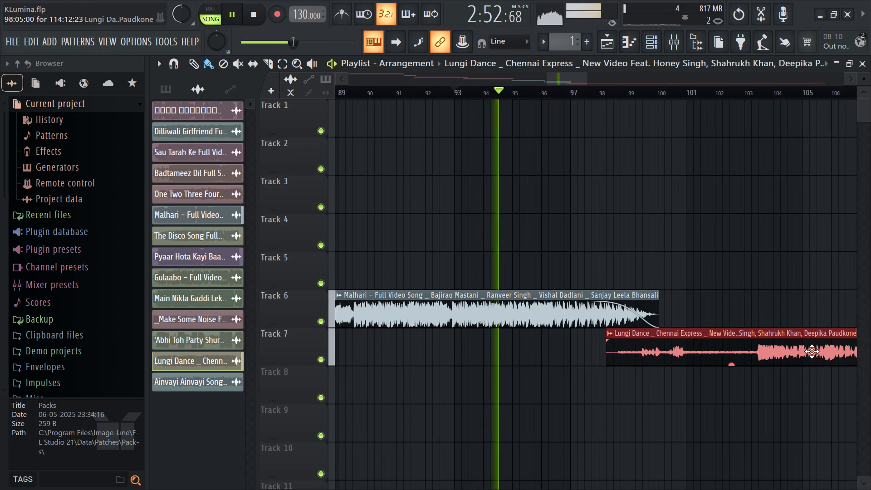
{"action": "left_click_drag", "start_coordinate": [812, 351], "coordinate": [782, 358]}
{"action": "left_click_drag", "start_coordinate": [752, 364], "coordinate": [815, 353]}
Audition the Track 7 'Lungi Dance' clip from several points between about bars 101 and 208.
{"action": "key", "text": "space"}
{"action": "left_click", "coordinate": [707, 96]}
{"action": "key", "text": "space"}
{"action": "scroll", "coordinate": [712, 261], "scroll_direction": "down", "scroll_amount": 6, "text": "ctrl"}
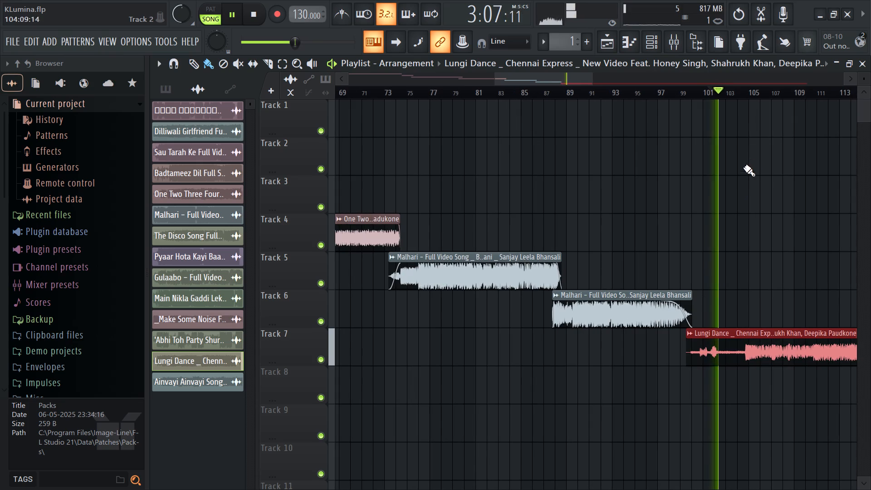
{"action": "left_click", "coordinate": [739, 89]}
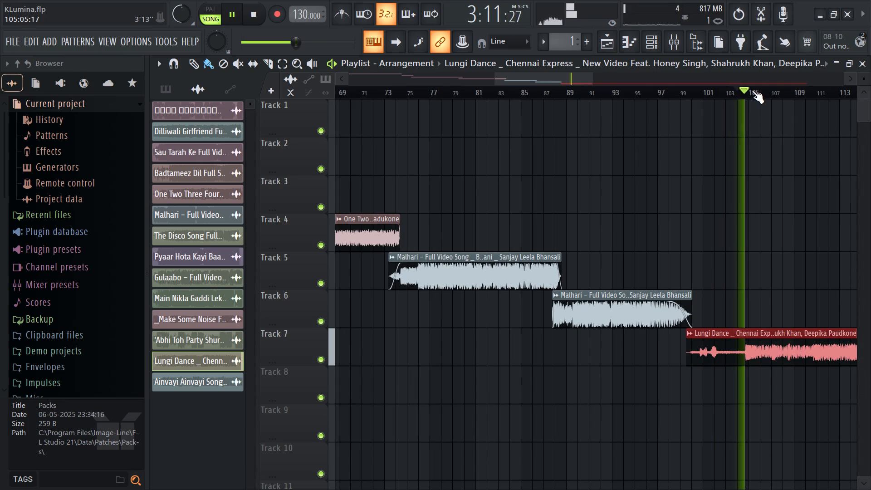
{"action": "scroll", "coordinate": [665, 198], "scroll_direction": "down", "scroll_amount": 7, "text": "ctrl"}
{"action": "scroll", "coordinate": [441, 218], "scroll_direction": "down", "scroll_amount": 6, "text": "ctrl"}
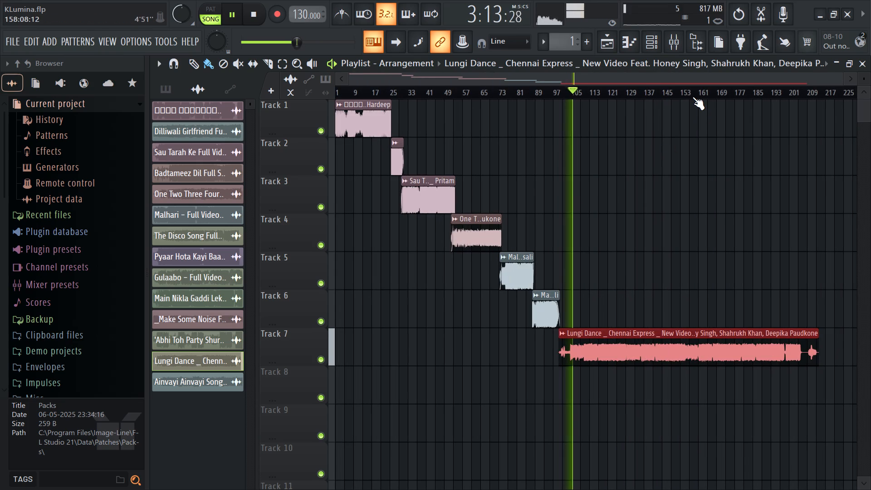
{"action": "left_click", "coordinate": [692, 97]}
{"action": "left_click", "coordinate": [729, 94]}
{"action": "left_click", "coordinate": [760, 90]}
{"action": "left_click", "coordinate": [806, 90]}
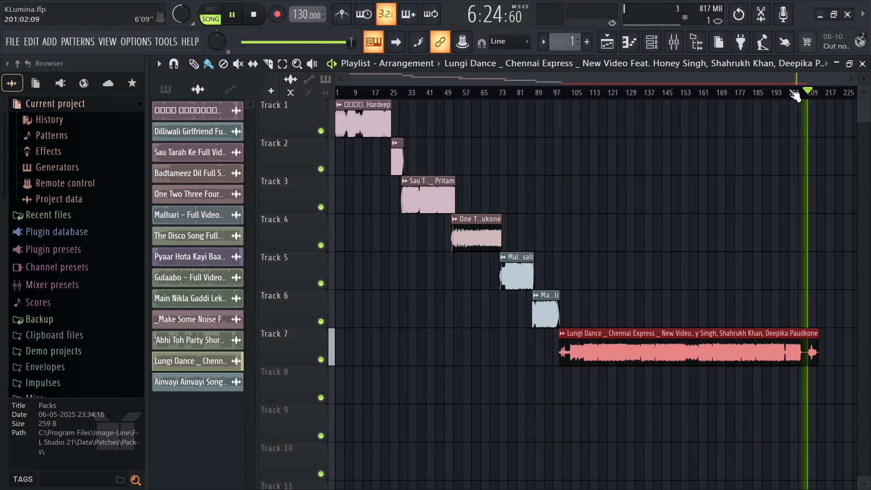
{"action": "left_click", "coordinate": [789, 89]}
{"action": "left_click", "coordinate": [775, 86]}
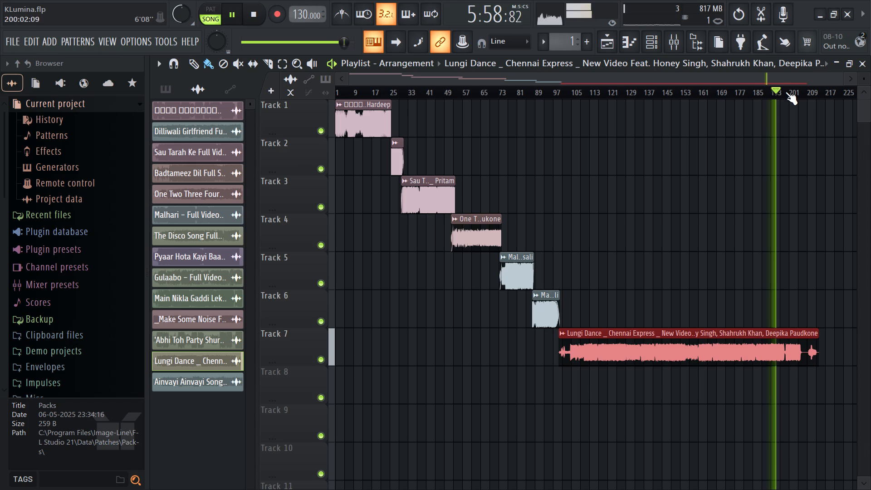
{"action": "left_click", "coordinate": [783, 94]}
{"action": "left_click", "coordinate": [788, 95]}
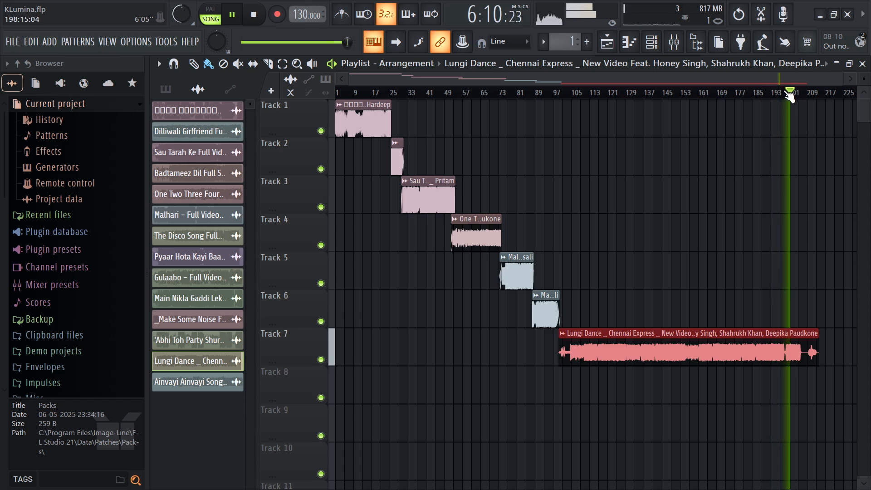
{"action": "left_click", "coordinate": [782, 91]}
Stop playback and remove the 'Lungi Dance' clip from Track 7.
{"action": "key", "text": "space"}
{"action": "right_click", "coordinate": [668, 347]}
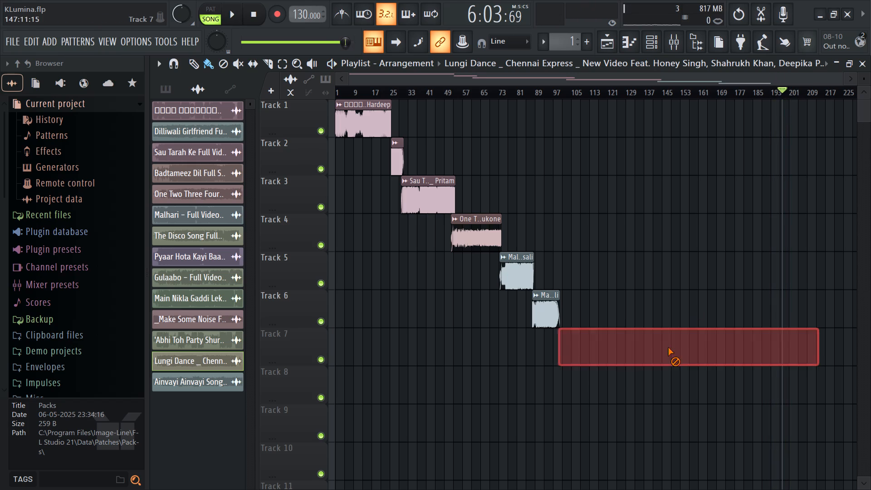
Switch to YouTube in Chrome and search for 'trending dance'.
{"action": "key", "text": "alt+Tab"}
{"action": "key", "text": "alt+Tab"}
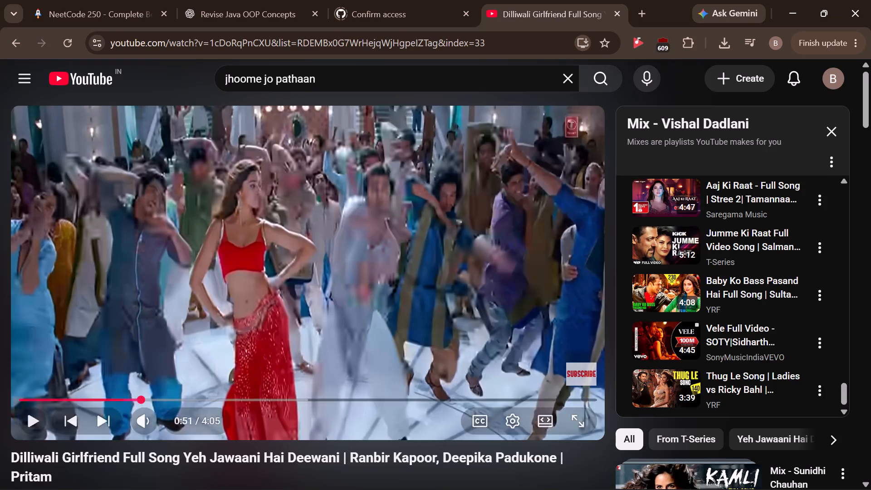
{"action": "left_click_drag", "start_coordinate": [366, 77], "coordinate": [171, 91]}
{"action": "key", "text": "BackSpace"}
{"action": "key", "text": "BackSpace"}
{"action": "type", "text": "trending"}
{"action": "key", "text": "space"}
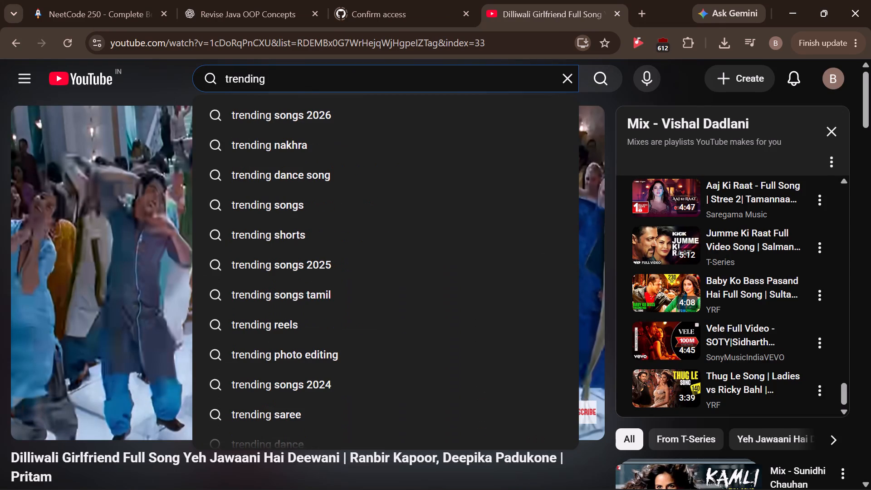
{"action": "type", "text": "dance"}
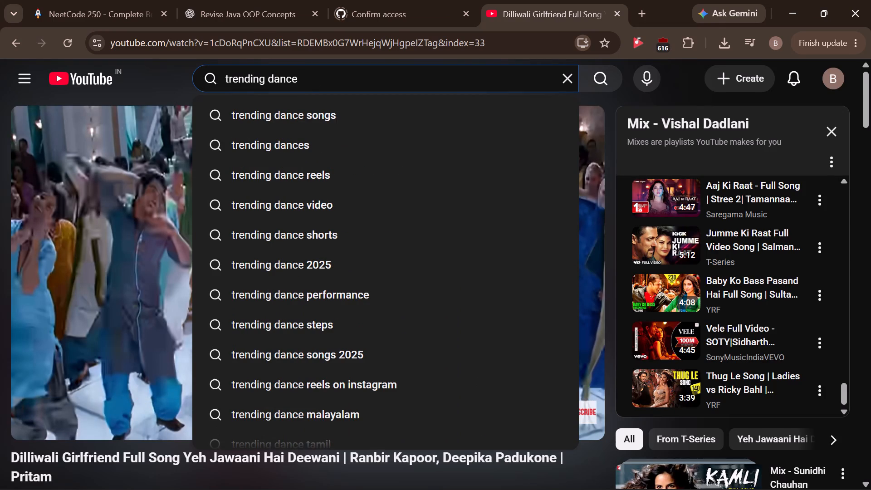
{"action": "key", "text": "Return"}
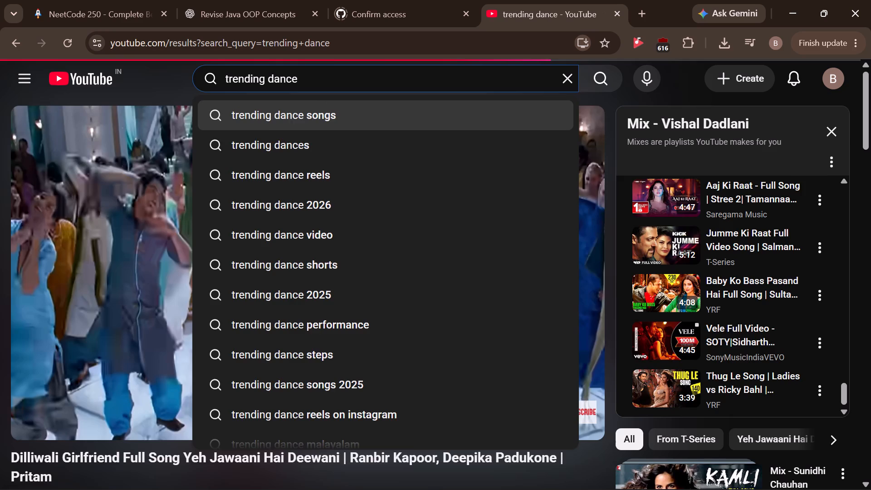
Refine the search to 'trending dance songs 2026', close the mini player and look through the results.
{"action": "left_click", "coordinate": [367, 88]}
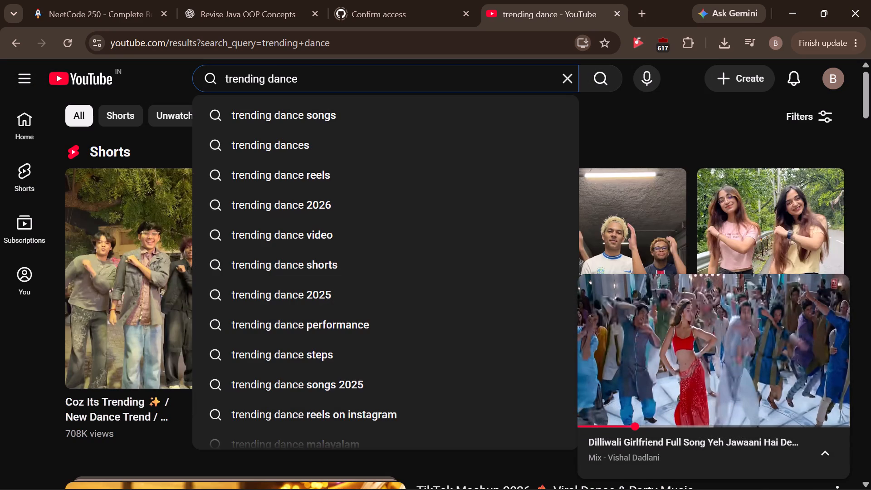
{"action": "key", "text": "space"}
{"action": "type", "text": "so"}
{"action": "key", "text": "n"}
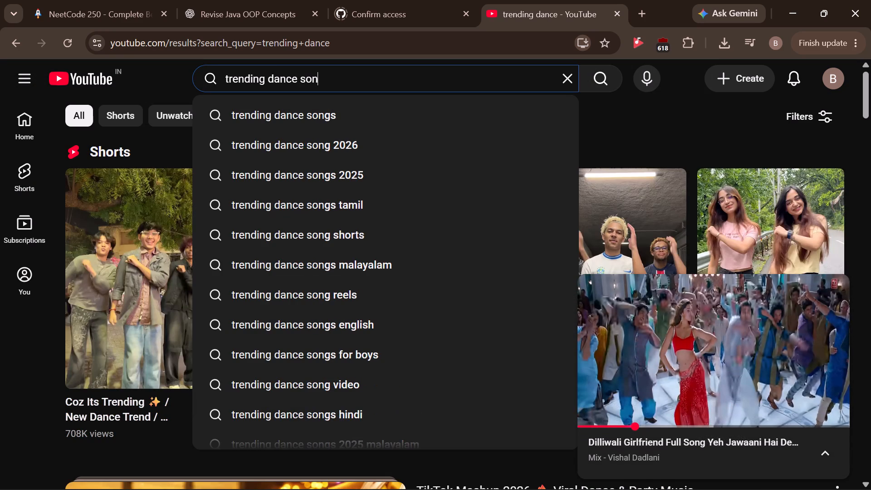
{"action": "type", "text": "gs"}
{"action": "key", "text": "Down"}
{"action": "key", "text": "Down"}
{"action": "key", "text": "Return"}
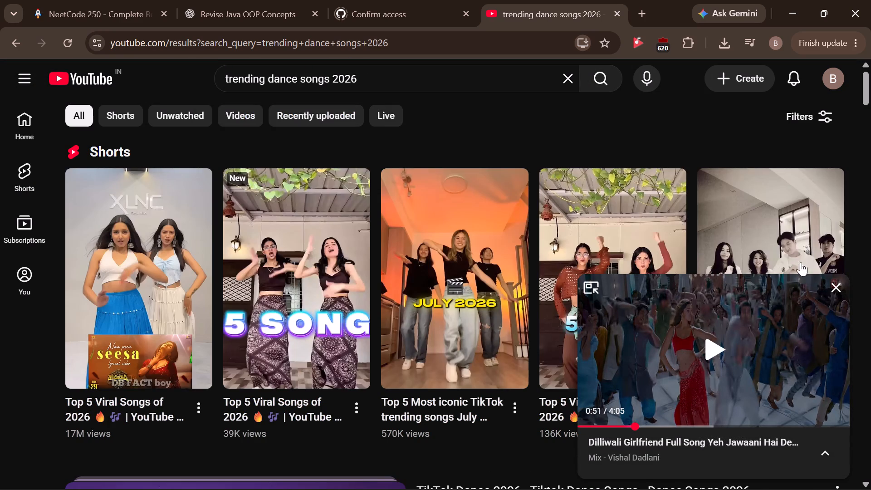
{"action": "left_click", "coordinate": [832, 287]}
{"action": "scroll", "coordinate": [372, 255], "scroll_direction": "down", "scroll_amount": 6}
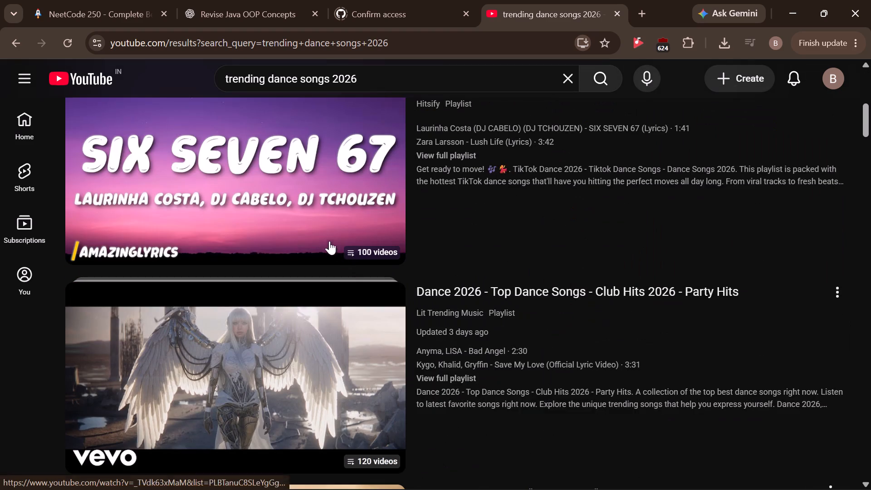
{"action": "scroll", "coordinate": [322, 238], "scroll_direction": "down", "scroll_amount": 5}
Change the search to 'trending dj dance songs 2026' and look through the results for a song to add.
{"action": "left_click", "coordinate": [266, 80]}
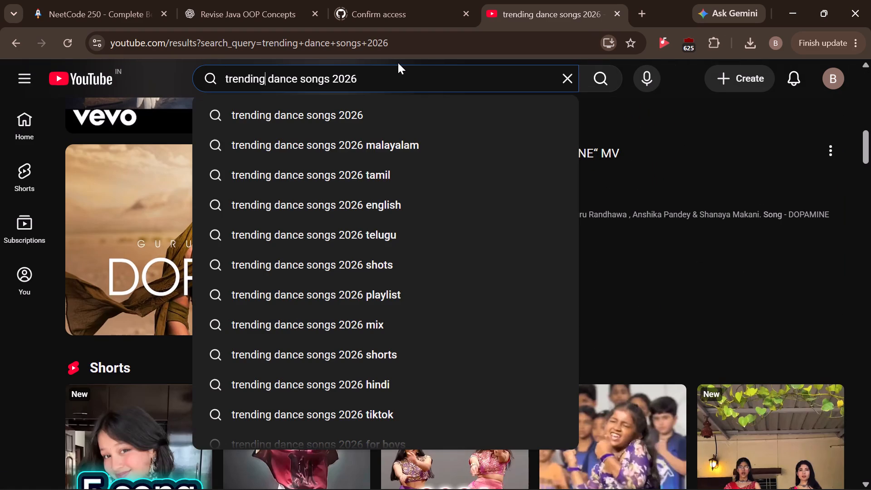
{"action": "key", "text": "space"}
{"action": "type", "text": "dj"}
{"action": "key", "text": "Return"}
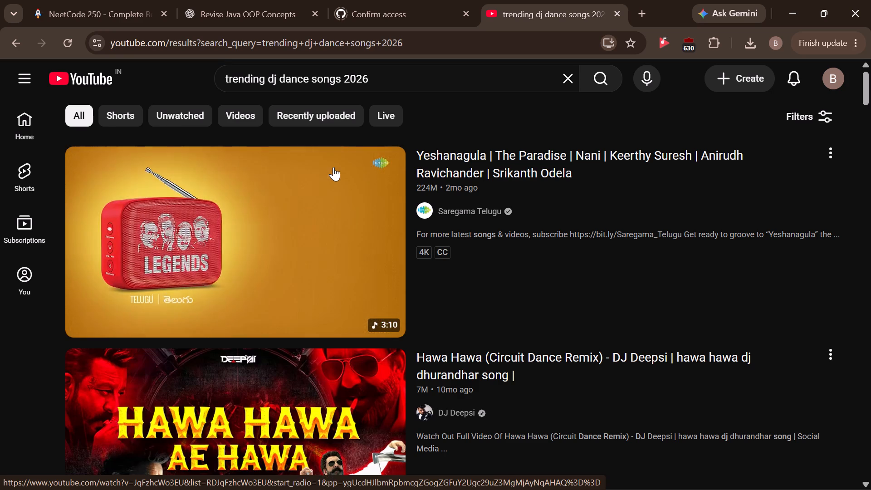
{"action": "scroll", "coordinate": [333, 167], "scroll_direction": "down", "scroll_amount": 5}
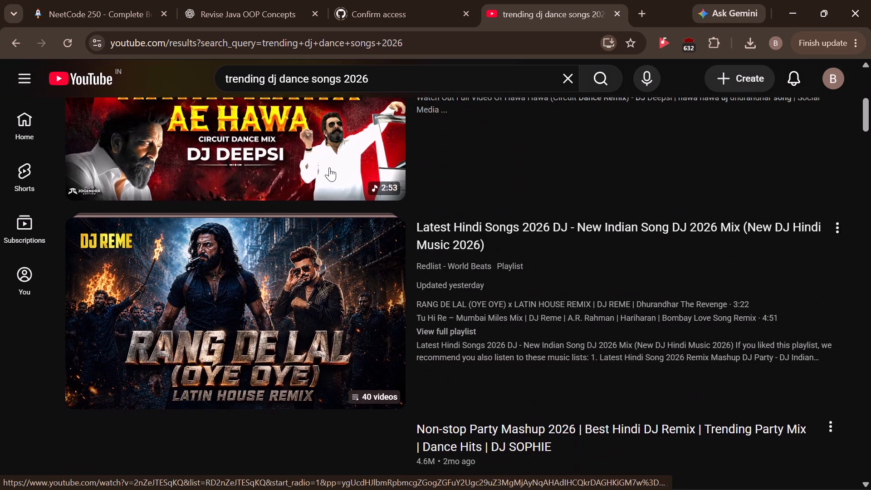
{"action": "scroll", "coordinate": [329, 167], "scroll_direction": "down", "scroll_amount": 6}
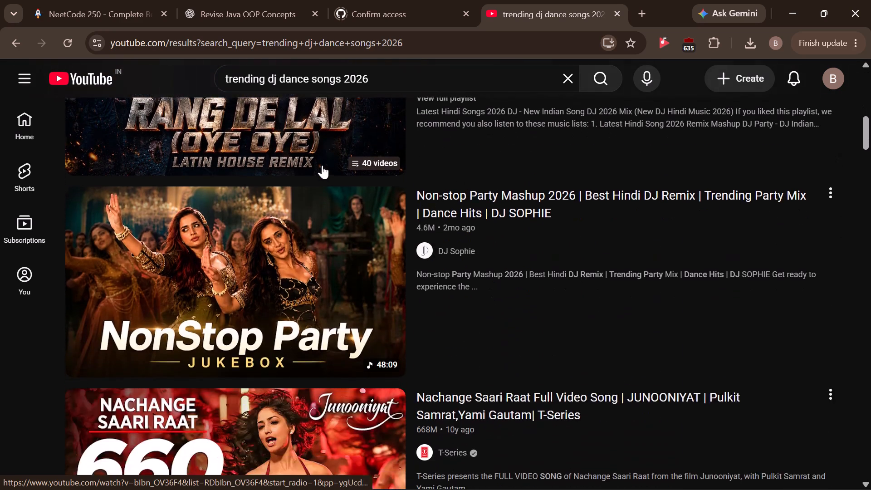
{"action": "scroll", "coordinate": [322, 165], "scroll_direction": "down", "scroll_amount": 5}
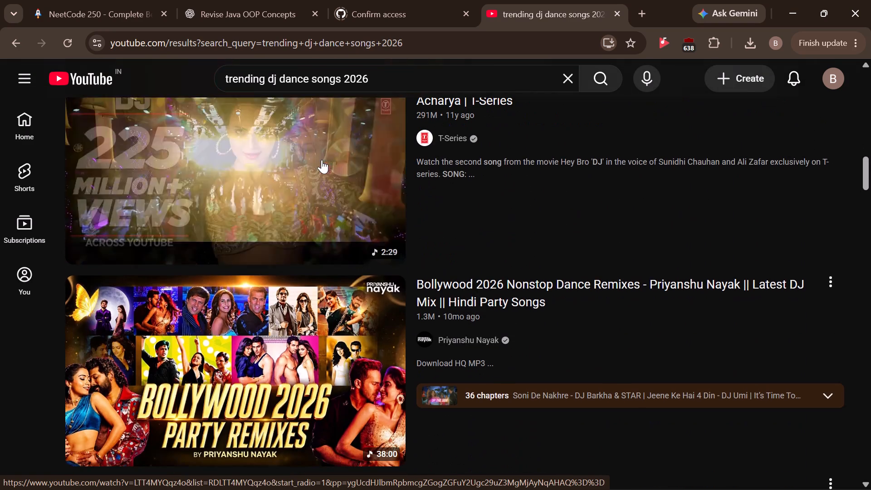
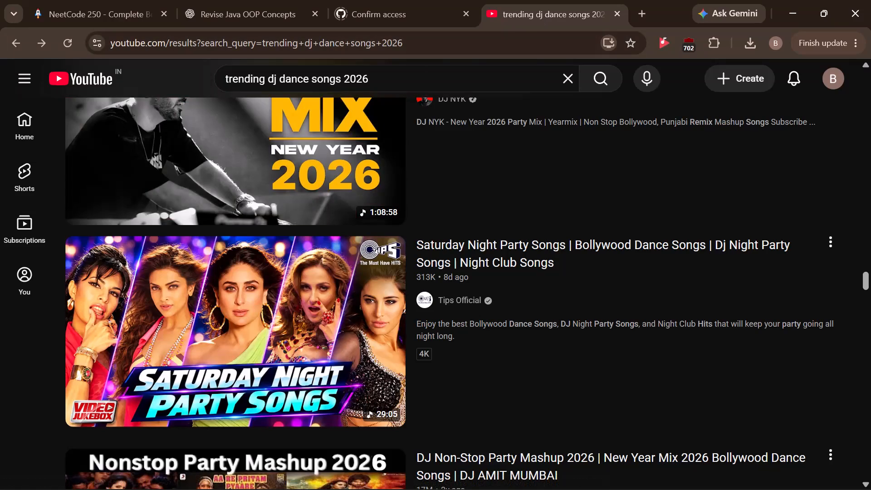
Search YouTube for 'ramba ho', open the Dhurandhar version and preview two points in the song.
{"action": "left_click_drag", "start_coordinate": [392, 82], "coordinate": [198, 73]}
{"action": "key", "text": "BackSpace"}
{"action": "type", "text": "ramba ho"}
{"action": "key", "text": "Return"}
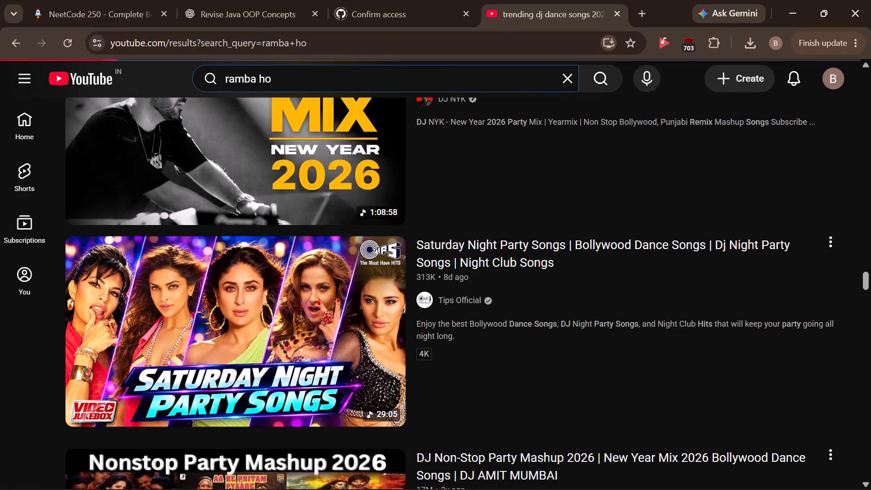
{"action": "left_click", "coordinate": [314, 220]}
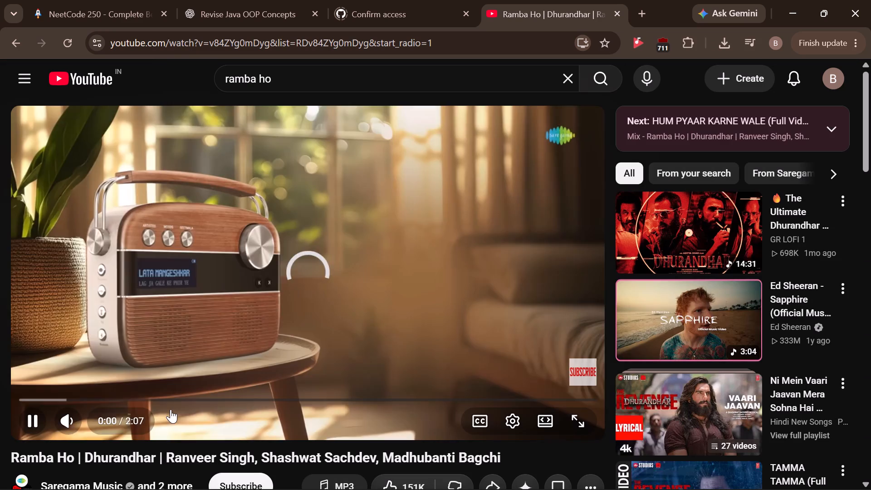
{"action": "left_click", "coordinate": [177, 400]}
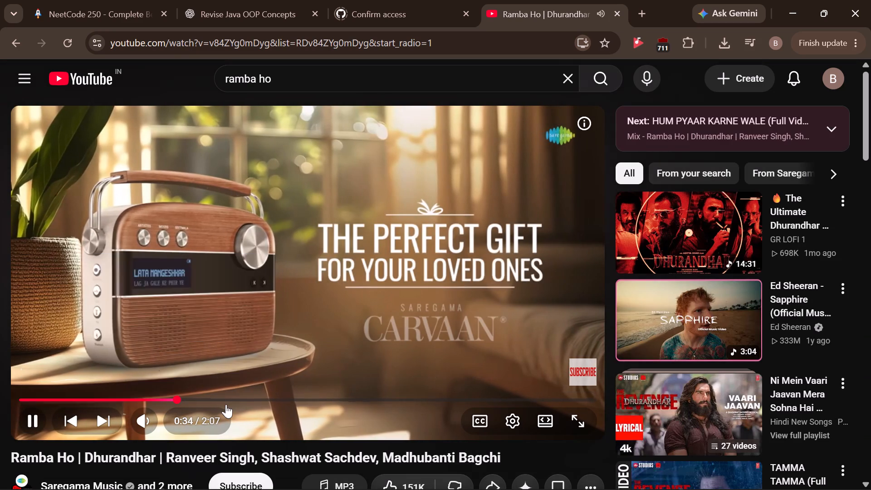
{"action": "left_click", "coordinate": [256, 401]}
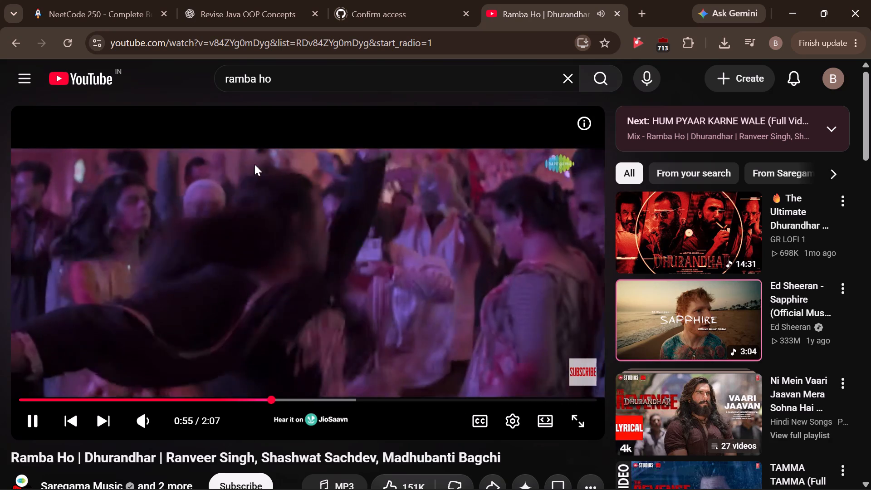
Search for 'ghafoor', open the T-Series song video and preview several points through it.
{"action": "left_click_drag", "start_coordinate": [294, 76], "coordinate": [190, 74]}
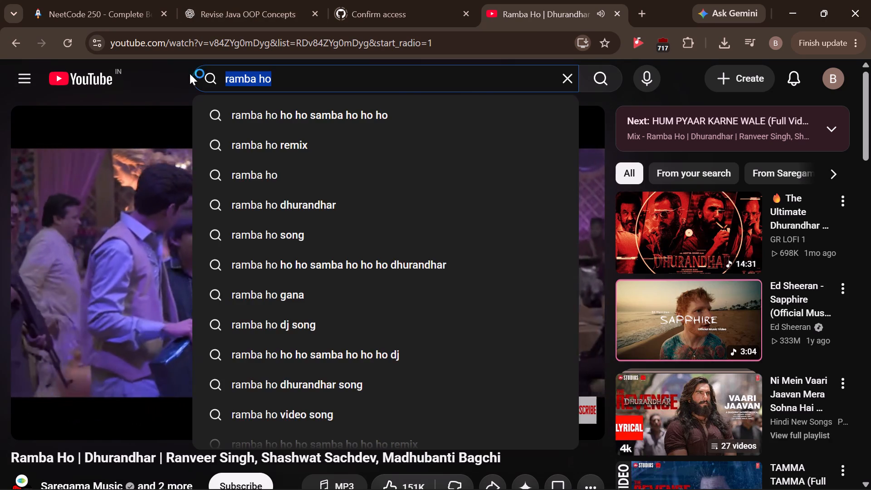
{"action": "key", "text": "BackSpace"}
{"action": "key", "text": "BackSpace"}
{"action": "type", "text": "ghafoor"}
{"action": "key", "text": "Return"}
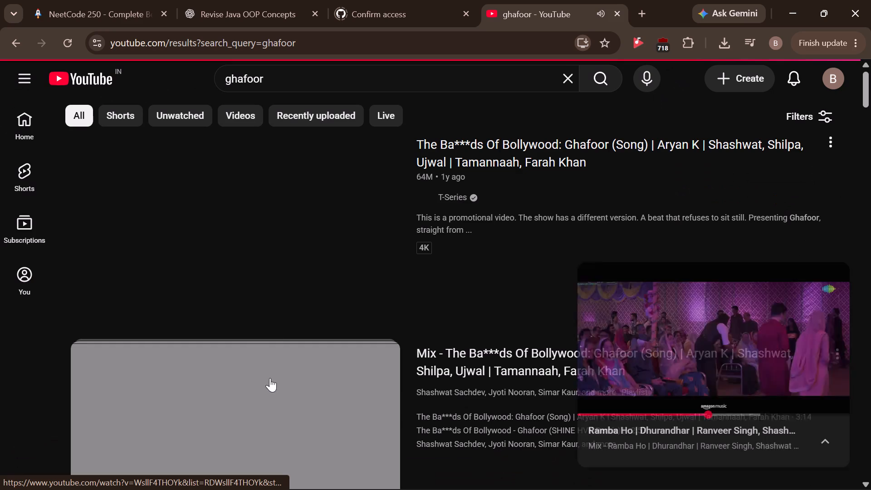
{"action": "left_click", "coordinate": [307, 206]}
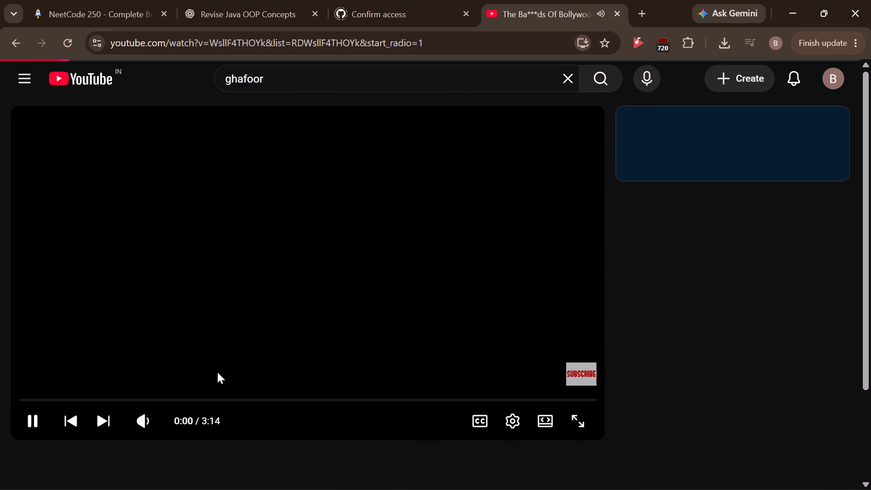
{"action": "scroll", "coordinate": [207, 385], "scroll_direction": "down", "scroll_amount": 4}
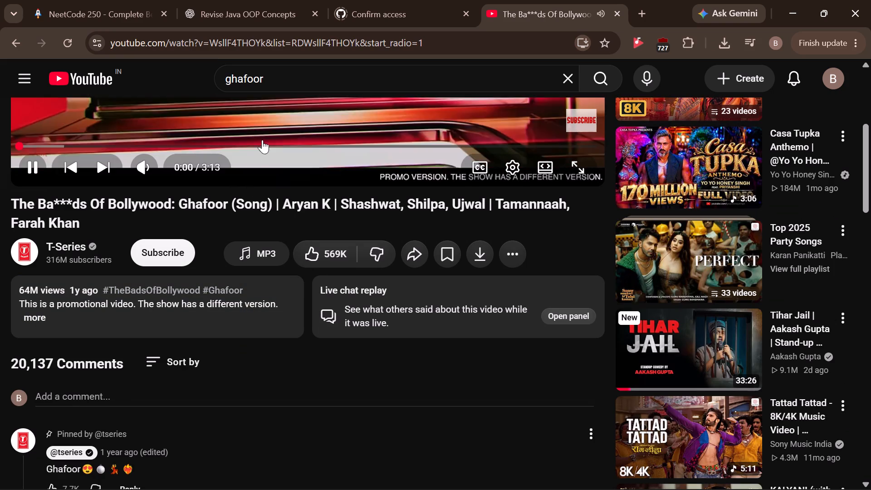
{"action": "left_click", "coordinate": [250, 146]}
{"action": "scroll", "coordinate": [271, 228], "scroll_direction": "up", "scroll_amount": 3}
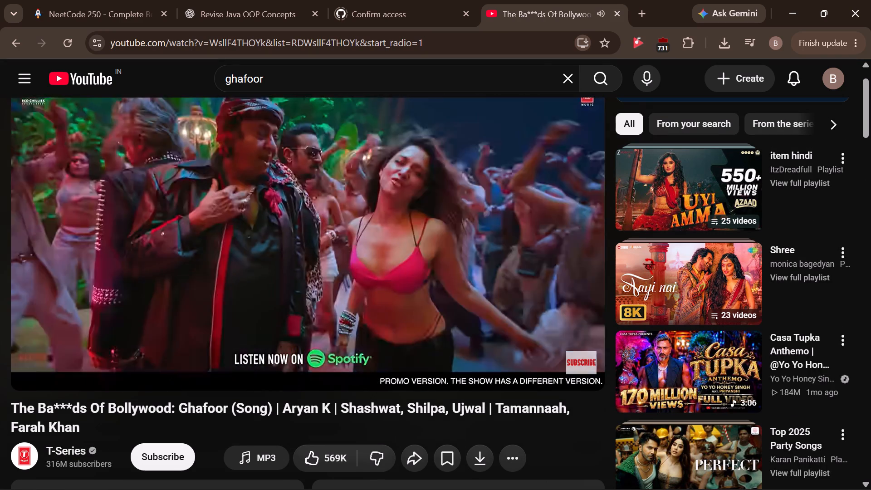
{"action": "left_click", "coordinate": [381, 345]}
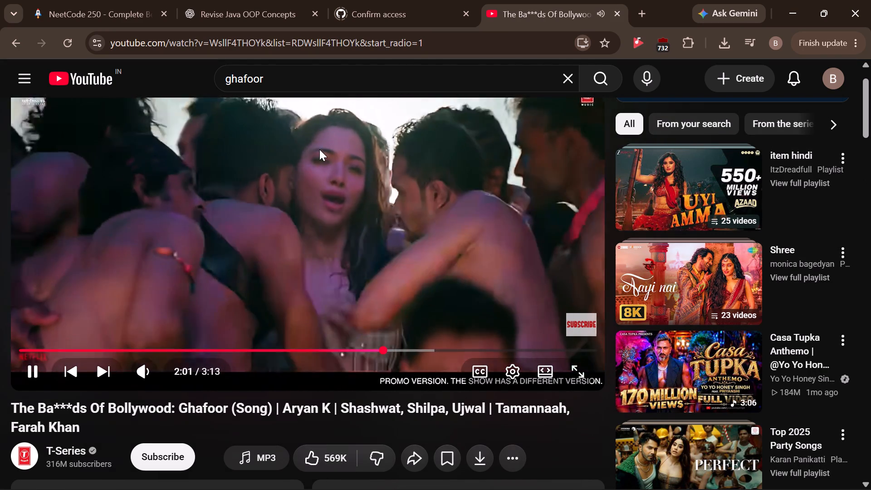
{"action": "left_click", "coordinate": [461, 346]}
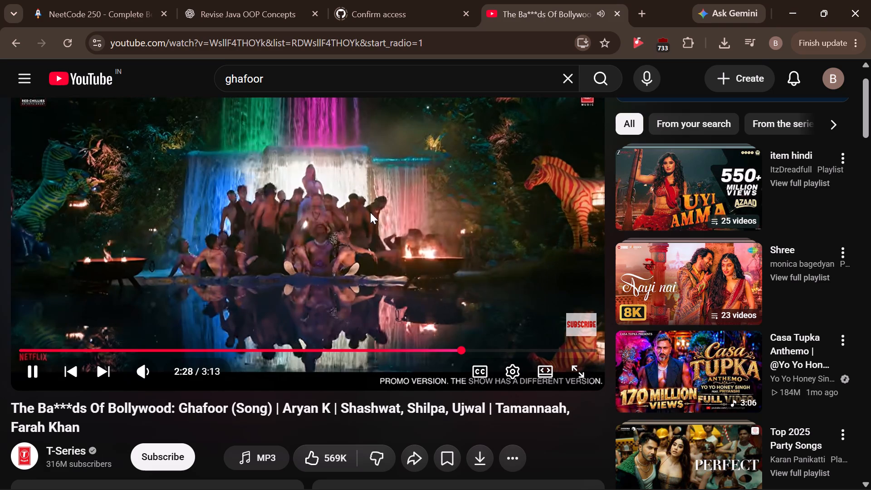
Search for 'bijuria', open the Sunny Sanskari Ki Tulsi Kumari version, preview two points in the song and pause it.
{"action": "left_click_drag", "start_coordinate": [269, 81], "coordinate": [200, 91]}
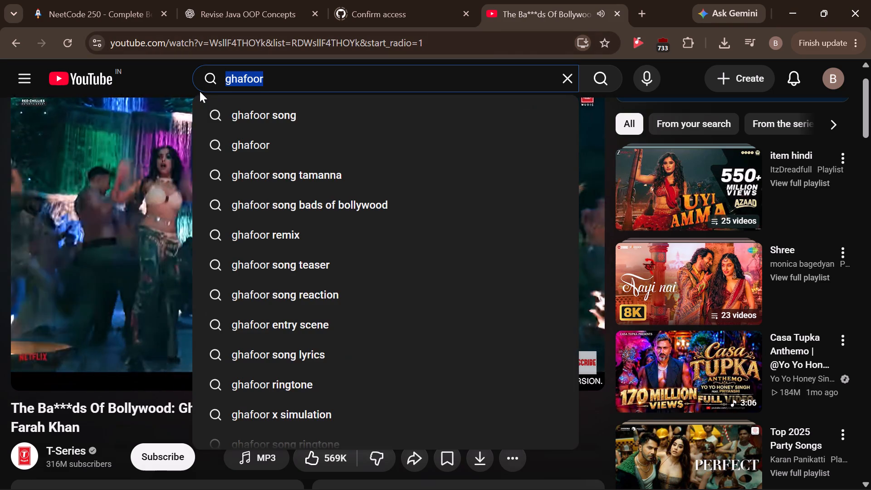
{"action": "key", "text": "BackSpace"}
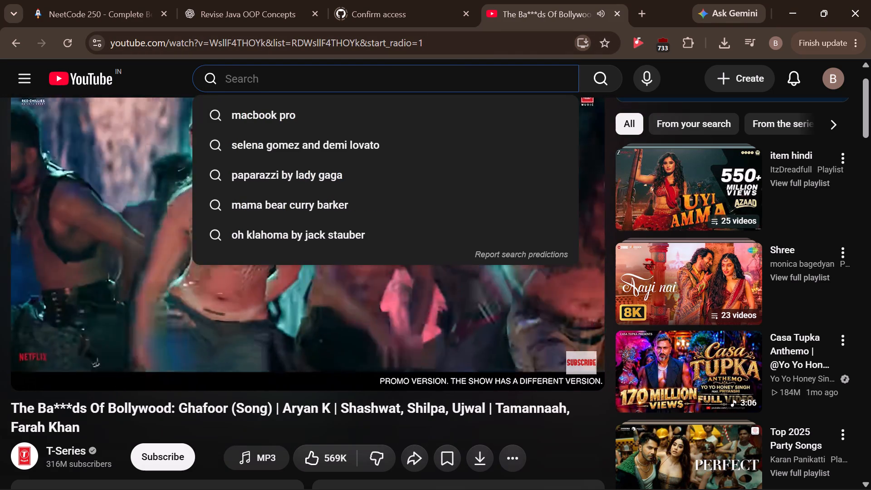
{"action": "type", "text": "bijuri"}
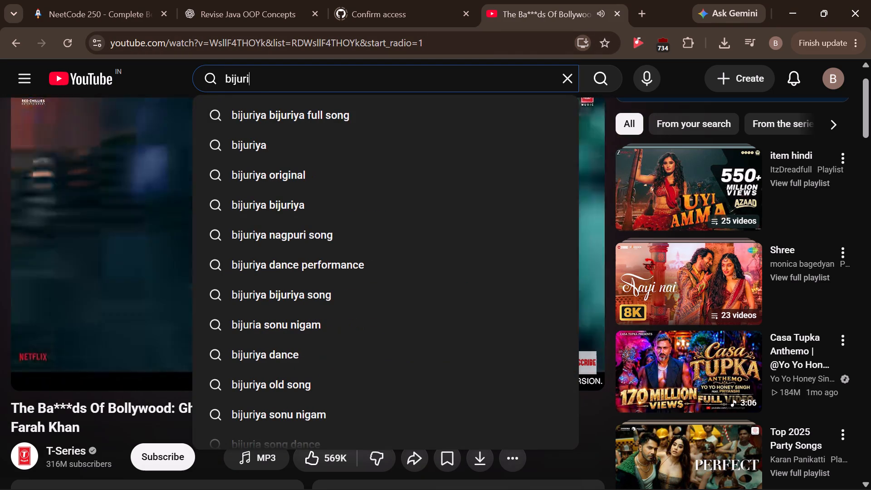
{"action": "key", "text": "a"}
{"action": "key", "text": "Return"}
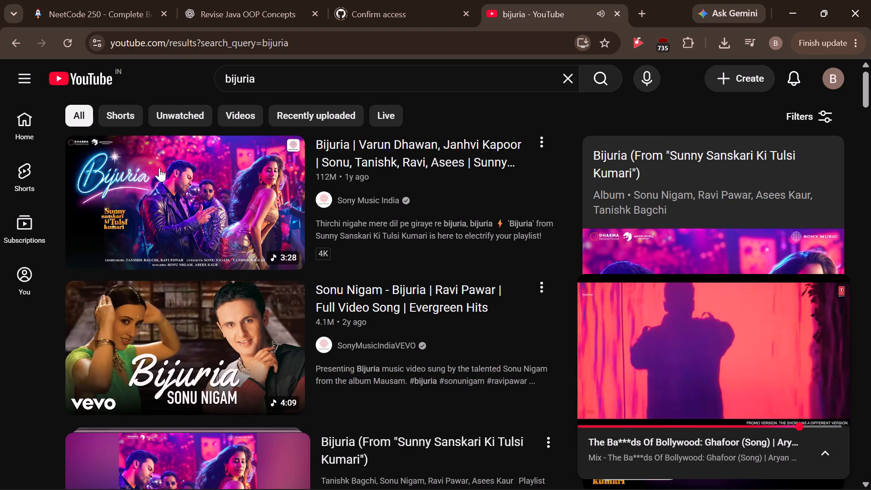
{"action": "left_click", "coordinate": [170, 206]}
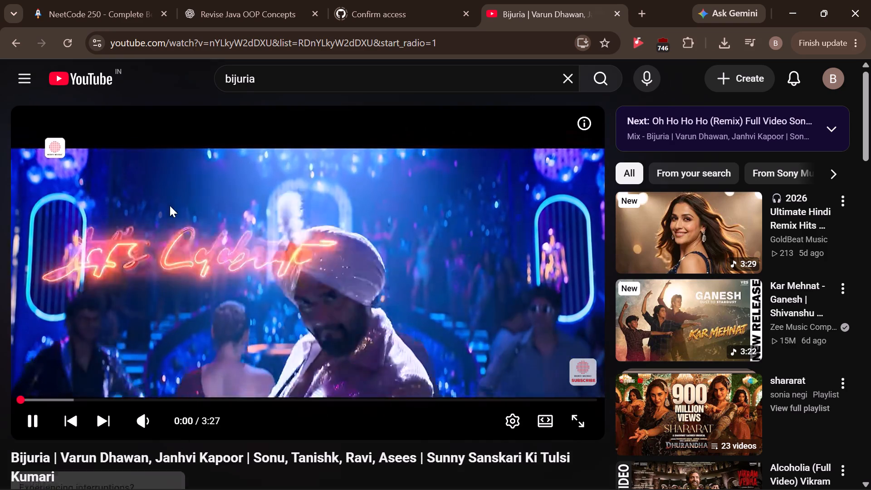
{"action": "left_click", "coordinate": [69, 395]}
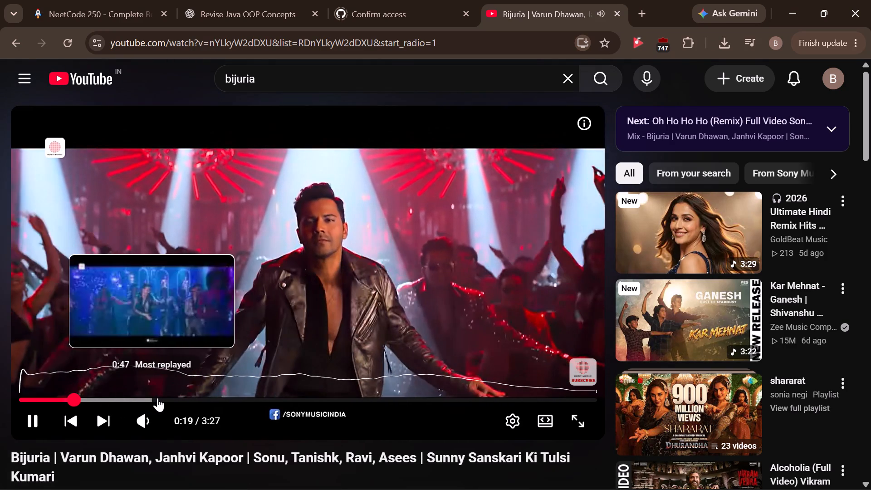
{"action": "left_click", "coordinate": [157, 398]}
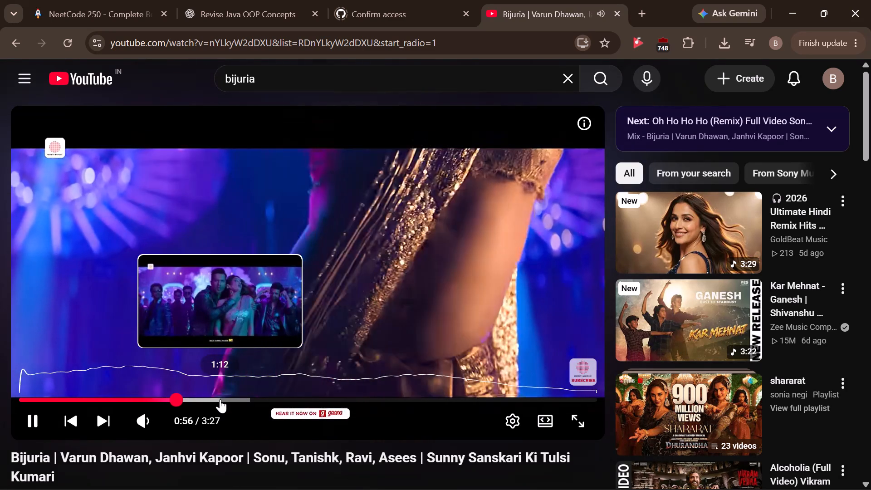
{"action": "left_click", "coordinate": [303, 294]}
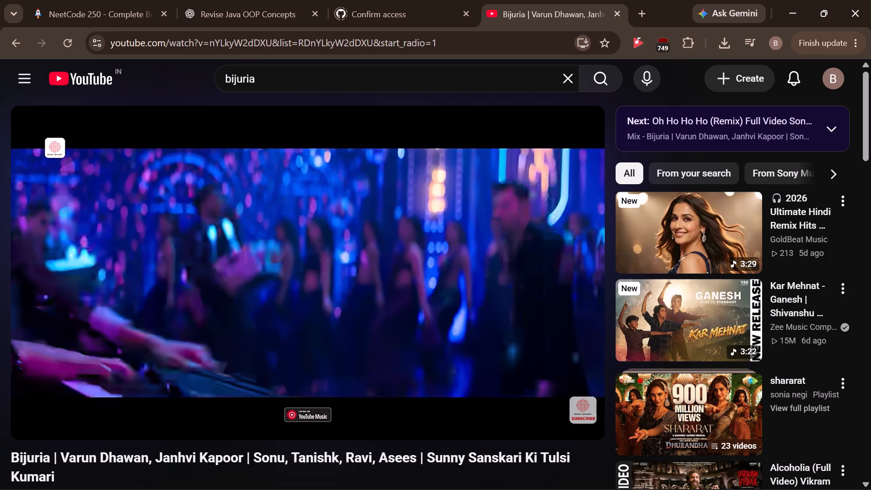
Switch to FL Studio and play the mix from the start of 'Malhari' on Track 5, then from within the Track 4 clip.
{"action": "key", "text": "alt+Tab"}
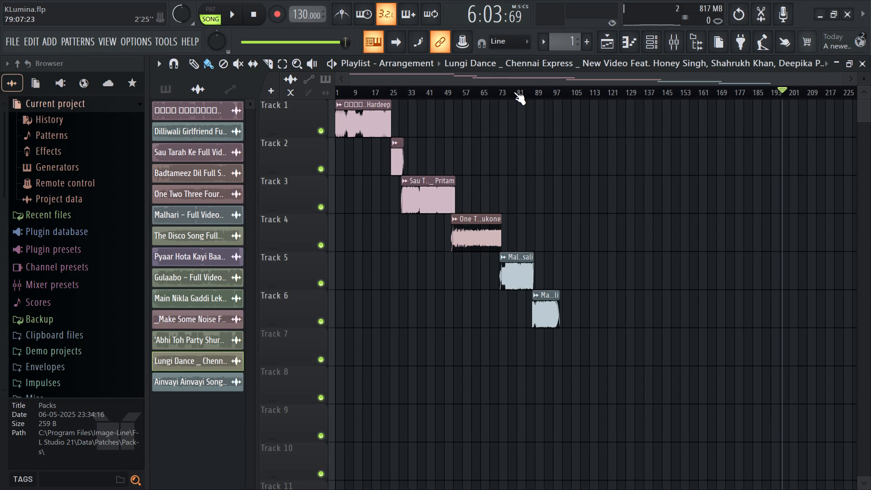
{"action": "left_click", "coordinate": [505, 95]}
{"action": "key", "text": "space"}
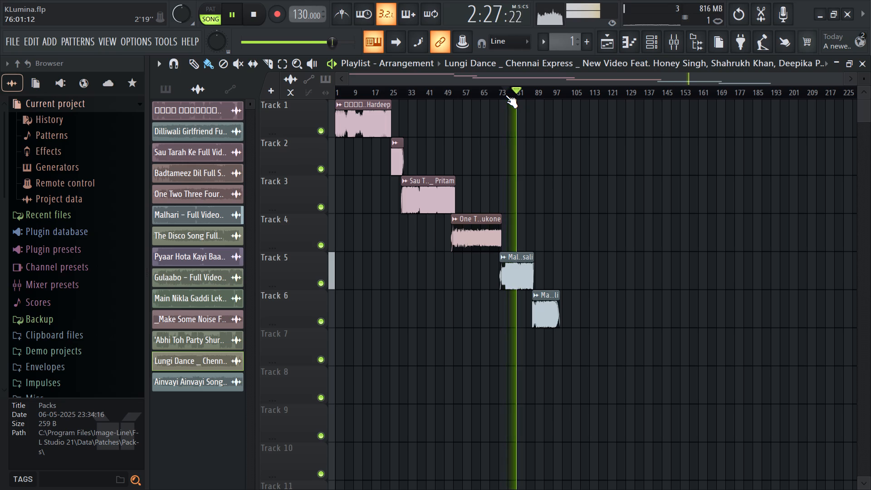
{"action": "key", "text": "space"}
{"action": "left_click", "coordinate": [472, 90]}
{"action": "key", "text": "space"}
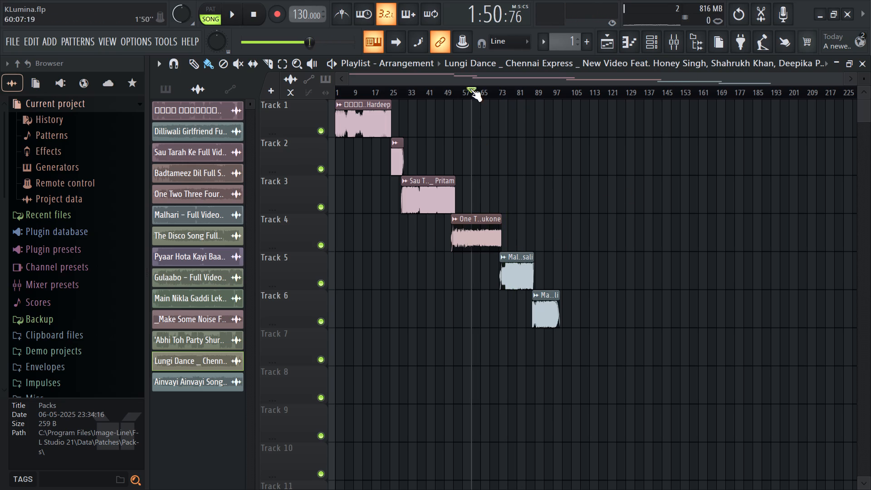
Delete the 'Malhari' audio clip from the project, clearing Tracks 5 and 6, and stop playback.
{"action": "left_click", "coordinate": [522, 279]}
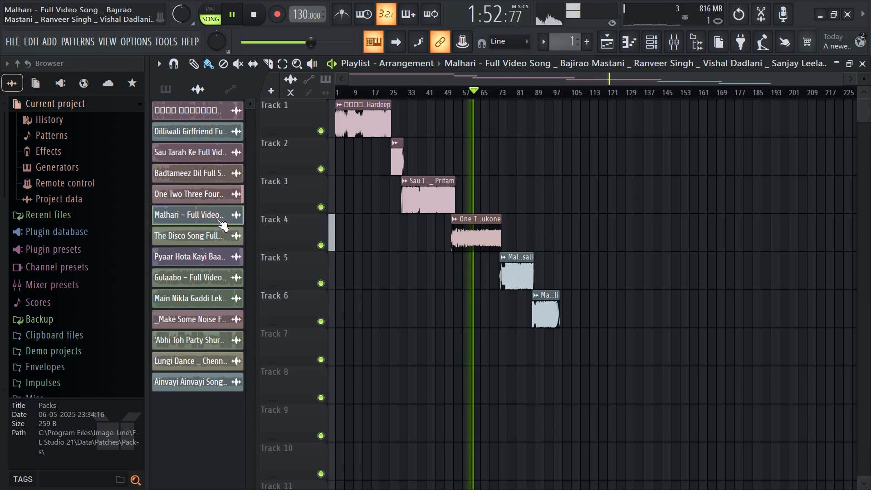
{"action": "right_click", "coordinate": [205, 216]}
{"action": "left_click", "coordinate": [256, 345]}
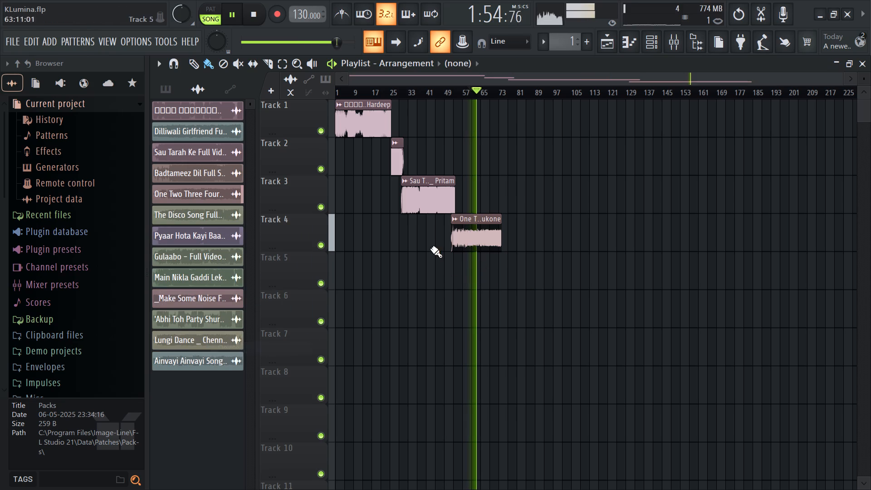
{"action": "key", "text": "space"}
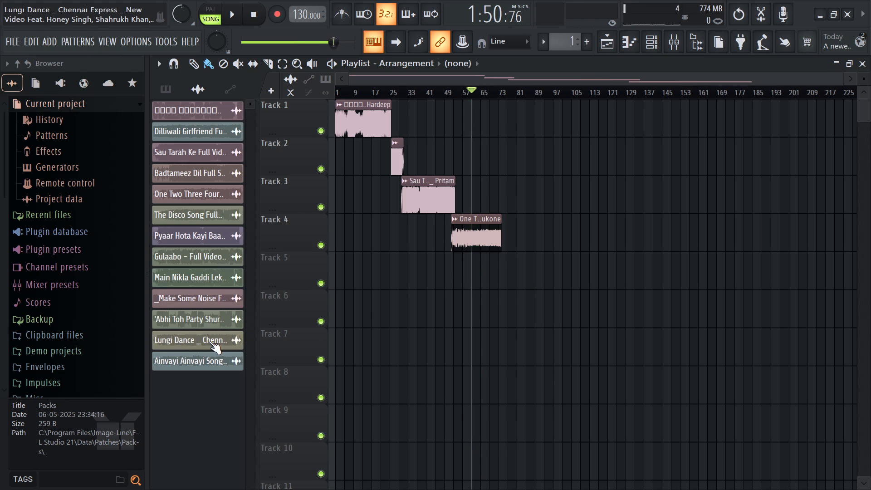
Switch back to YouTube in Chrome and search for 'malhari'.
{"action": "key", "text": "alt+Tab"}
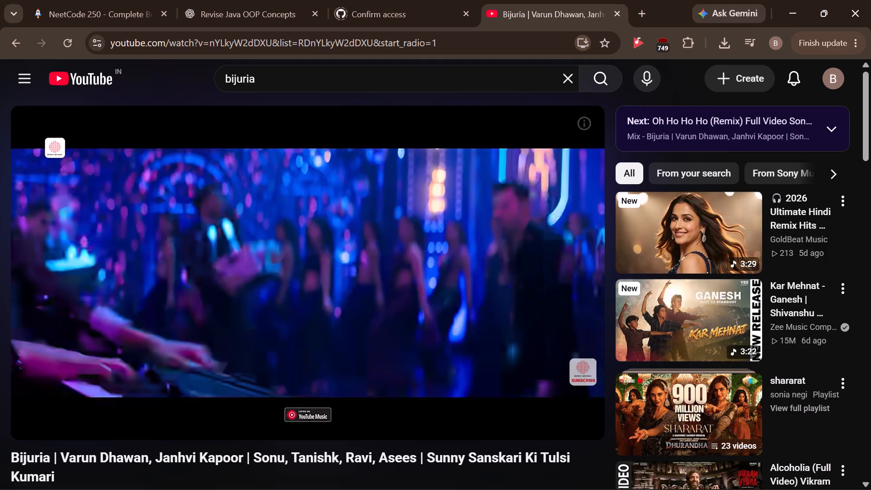
{"action": "left_click_drag", "start_coordinate": [313, 81], "coordinate": [194, 77]}
{"action": "key", "text": "BackSpace"}
{"action": "key", "text": "BackSpace"}
{"action": "key", "text": "BackSpace"}
{"action": "key", "text": "BackSpace"}
{"action": "key", "text": "BackSpace"}
{"action": "key", "text": "BackSpace"}
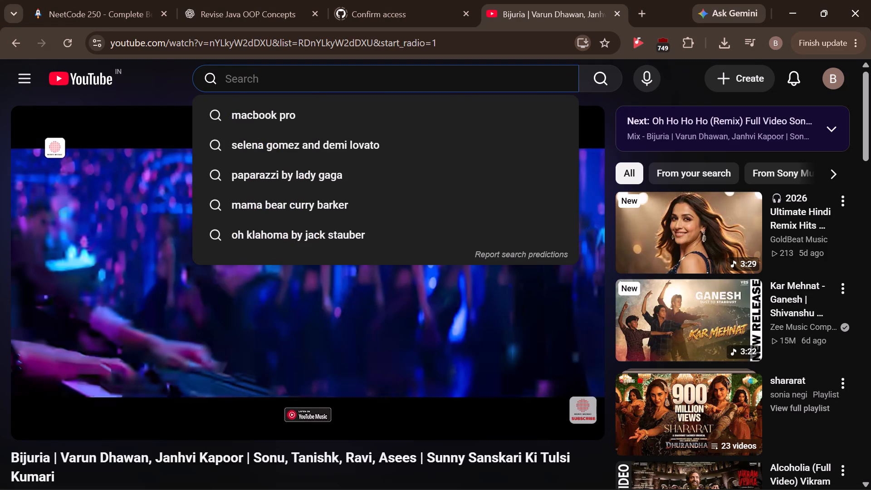
{"action": "type", "text": "malhari"}
{"action": "key", "text": "Return"}
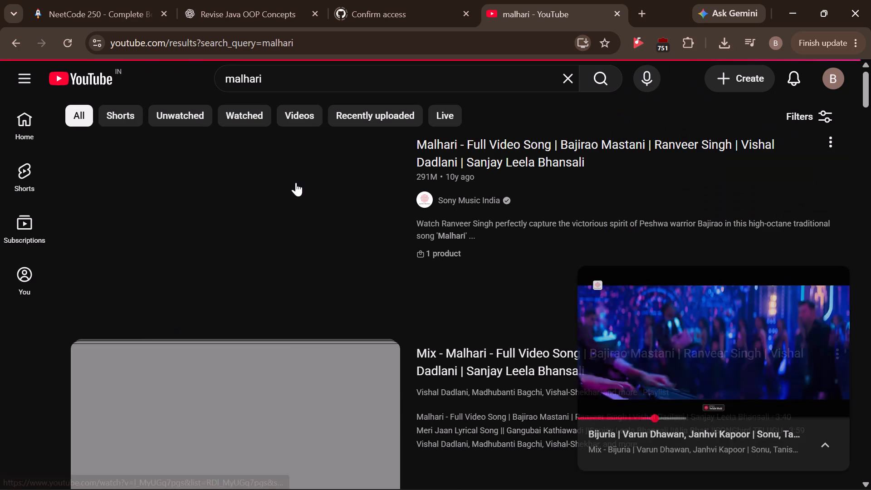
Browse the 'malhari' results and open Sony Music India's 'Malhari | Full Audio Song | Bajirao Mastani | Ranveer Singh'.
{"action": "scroll", "coordinate": [316, 234], "scroll_direction": "down", "scroll_amount": 3}
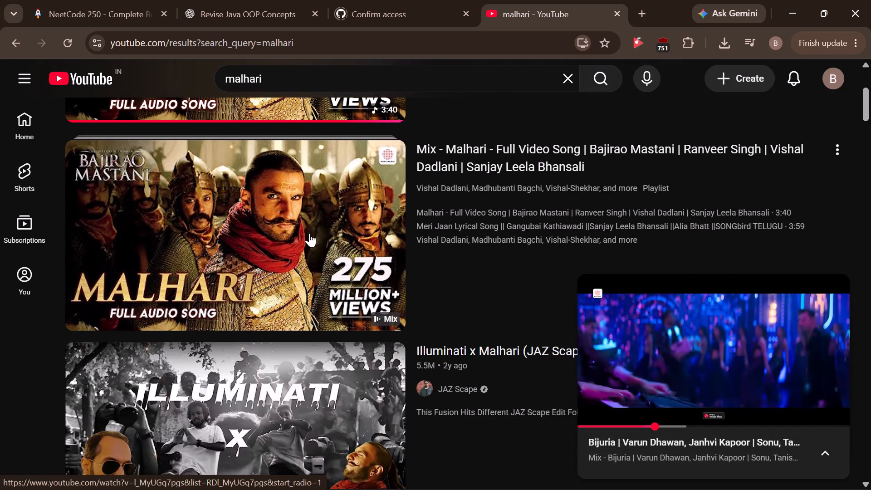
{"action": "scroll", "coordinate": [272, 234], "scroll_direction": "down", "scroll_amount": 4}
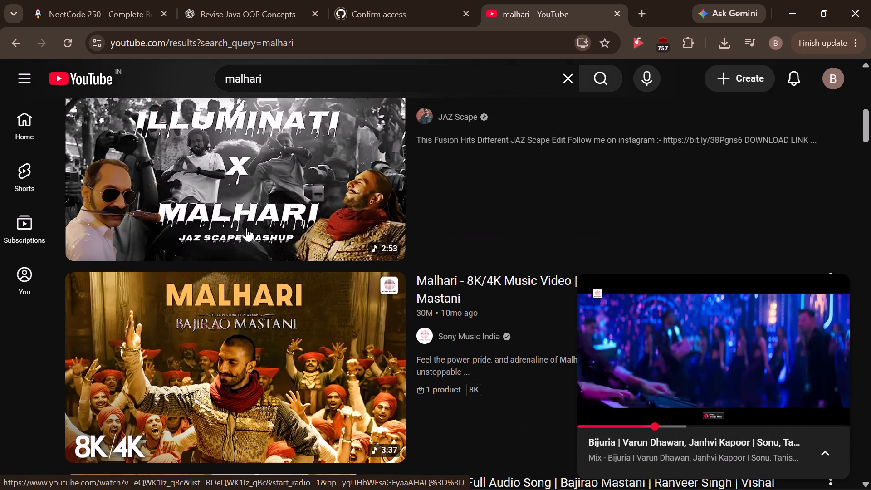
{"action": "scroll", "coordinate": [239, 224], "scroll_direction": "down", "scroll_amount": 3}
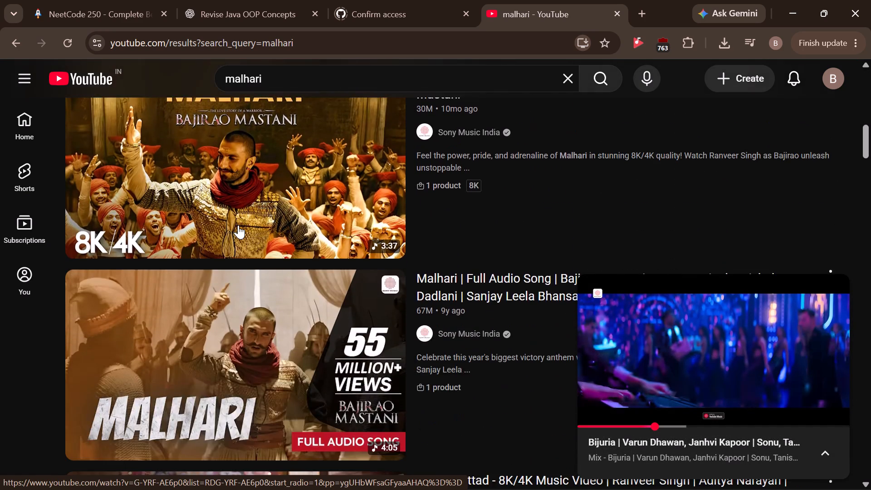
{"action": "scroll", "coordinate": [238, 225], "scroll_direction": "down", "scroll_amount": 9}
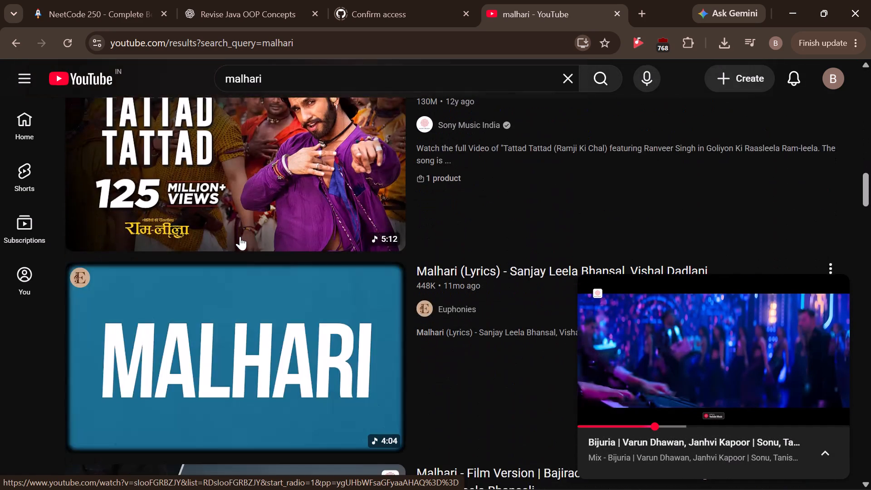
{"action": "scroll", "coordinate": [240, 237], "scroll_direction": "down", "scroll_amount": 4}
{"action": "scroll", "coordinate": [257, 286], "scroll_direction": "down", "scroll_amount": 4}
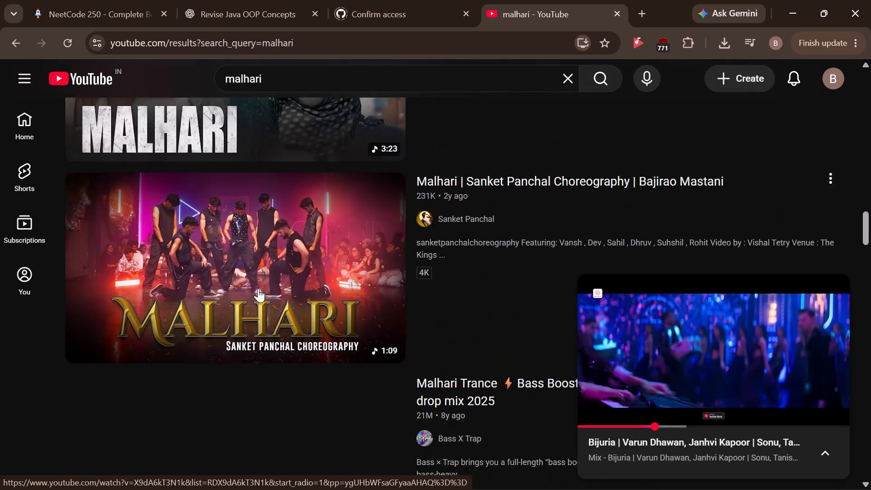
{"action": "scroll", "coordinate": [280, 294], "scroll_direction": "down", "scroll_amount": 3}
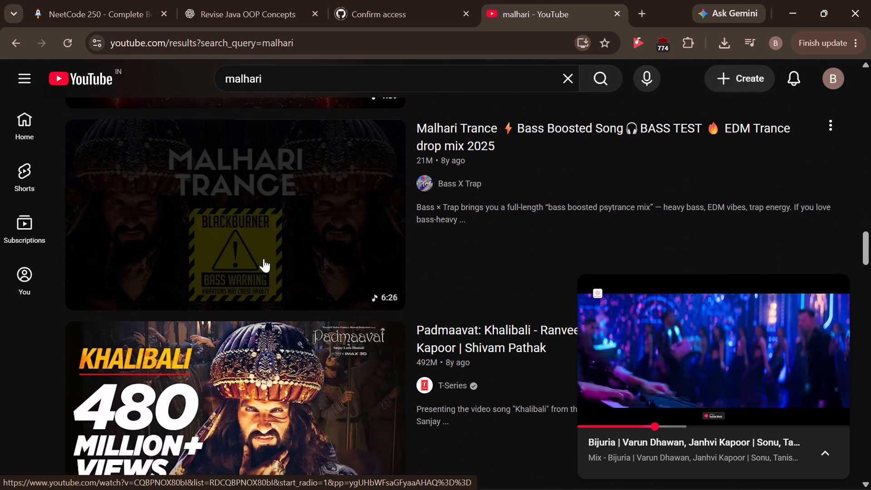
{"action": "scroll", "coordinate": [264, 243], "scroll_direction": "down", "scroll_amount": 1}
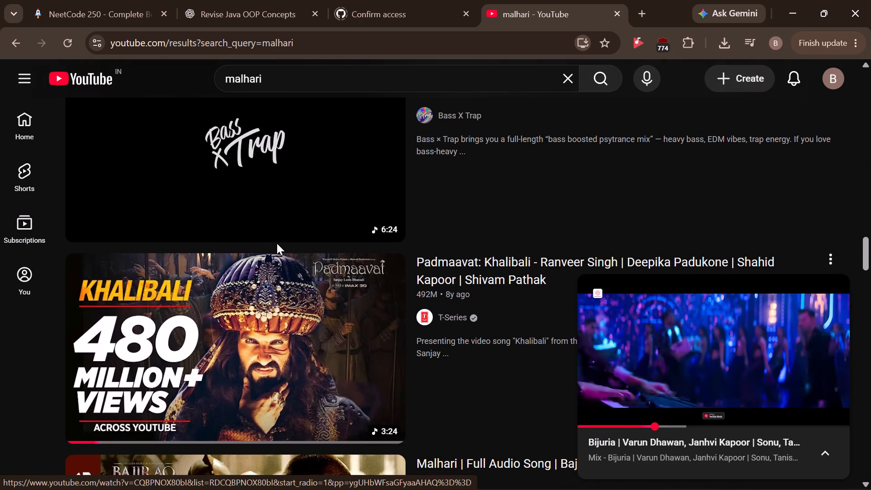
{"action": "scroll", "coordinate": [292, 245], "scroll_direction": "down", "scroll_amount": 4}
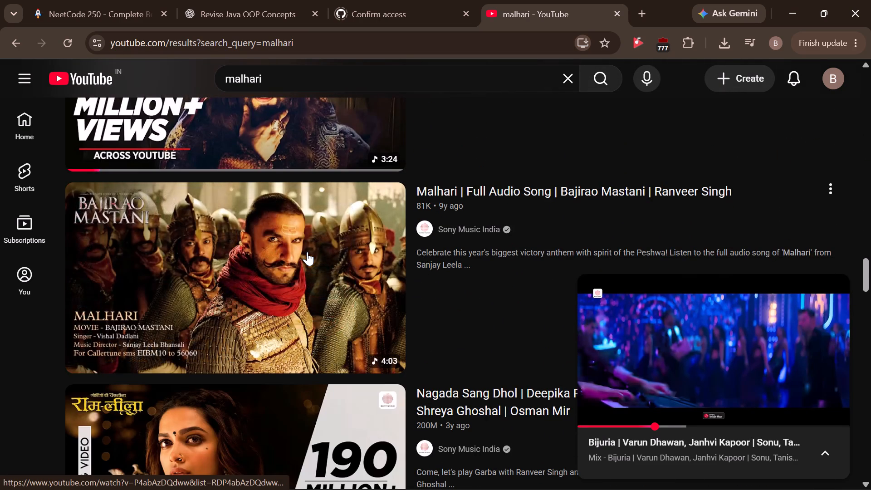
{"action": "left_click", "coordinate": [307, 252]}
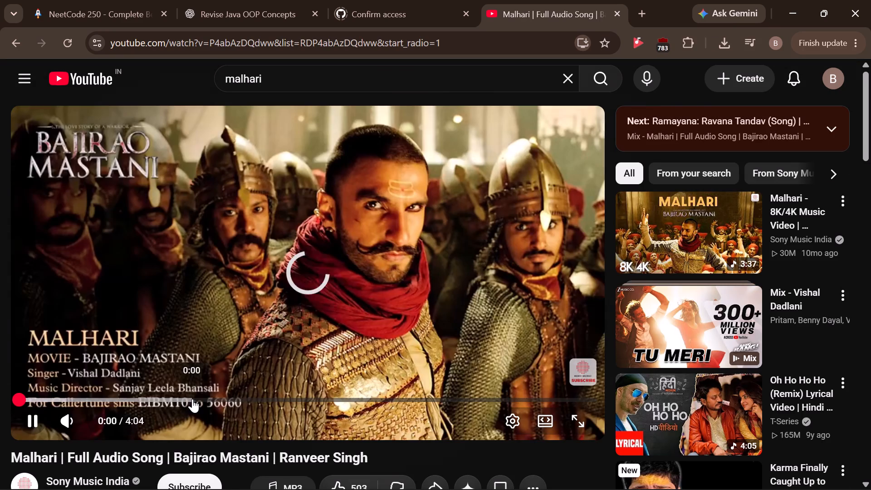
Preview the 'Malhari' audio song at about 1:10, 1:36 and 2:03, and pause it.
{"action": "left_click", "coordinate": [185, 398]}
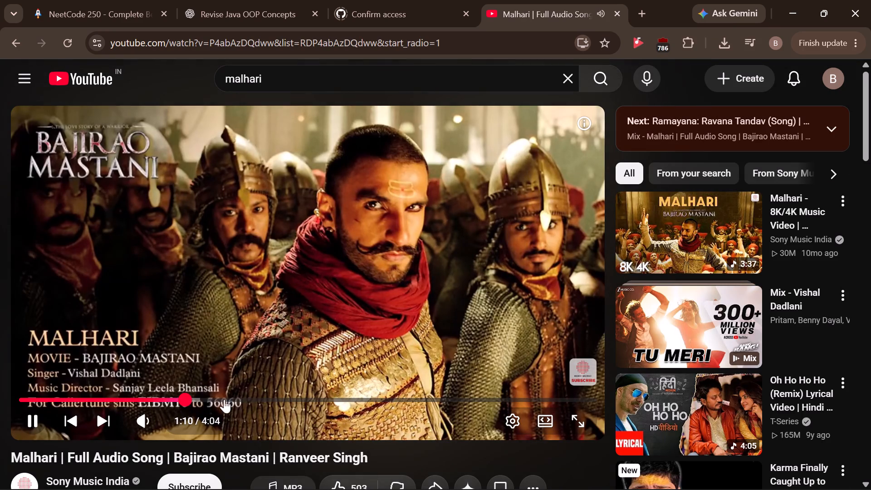
{"action": "left_click", "coordinate": [249, 402]}
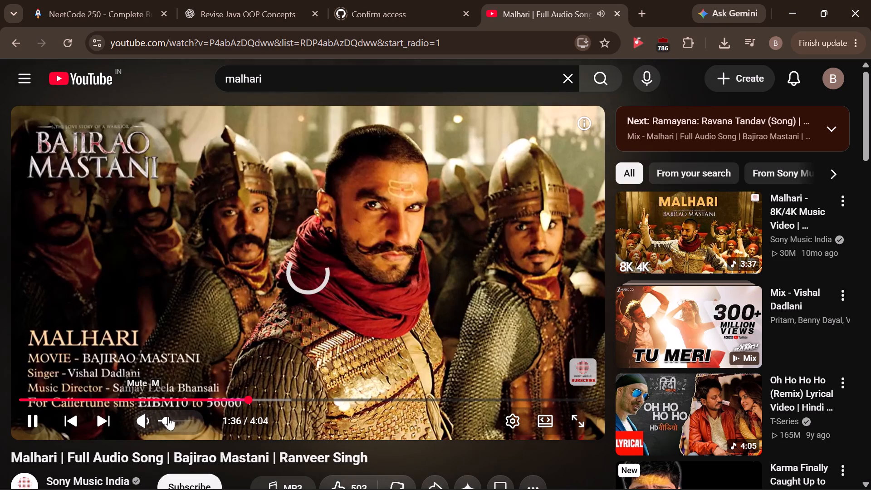
{"action": "left_click", "coordinate": [308, 397]}
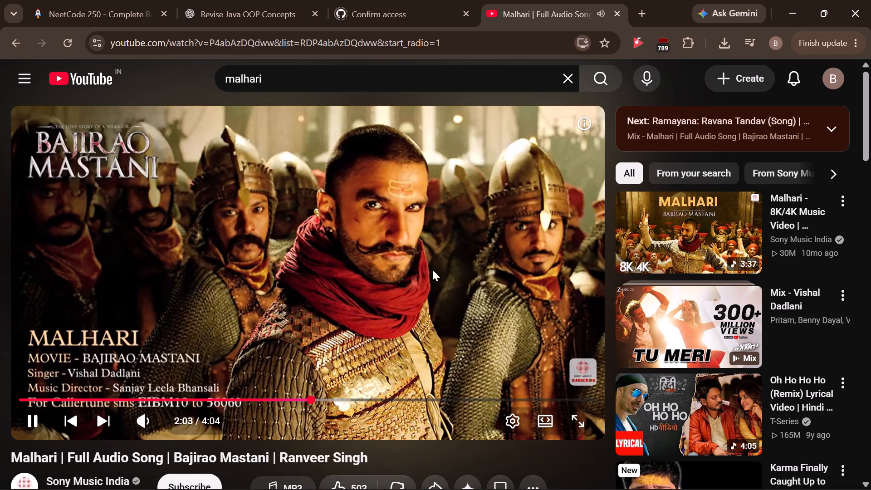
{"action": "left_click", "coordinate": [405, 238]}
Download the full 'Malhari' song as a 128Kbps MP3.
{"action": "scroll", "coordinate": [309, 429], "scroll_direction": "down", "scroll_amount": 2}
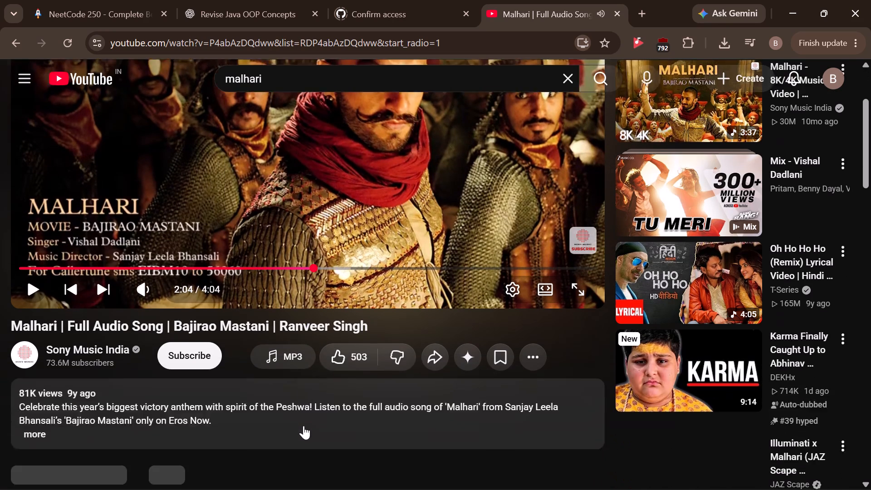
{"action": "left_click", "coordinate": [298, 346]}
{"action": "scroll", "coordinate": [577, 363], "scroll_direction": "down", "scroll_amount": 2}
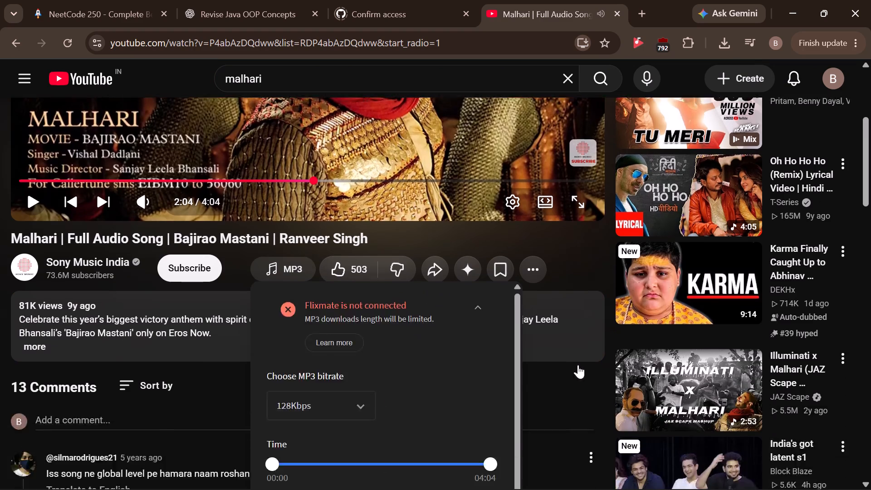
{"action": "scroll", "coordinate": [578, 365], "scroll_direction": "down", "scroll_amount": 1}
{"action": "scroll", "coordinate": [491, 389], "scroll_direction": "down", "scroll_amount": 2}
{"action": "left_click", "coordinate": [471, 401]}
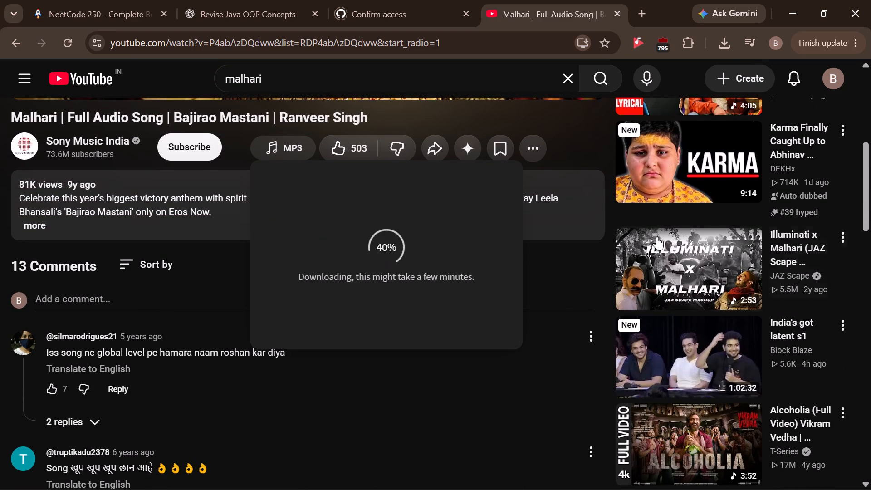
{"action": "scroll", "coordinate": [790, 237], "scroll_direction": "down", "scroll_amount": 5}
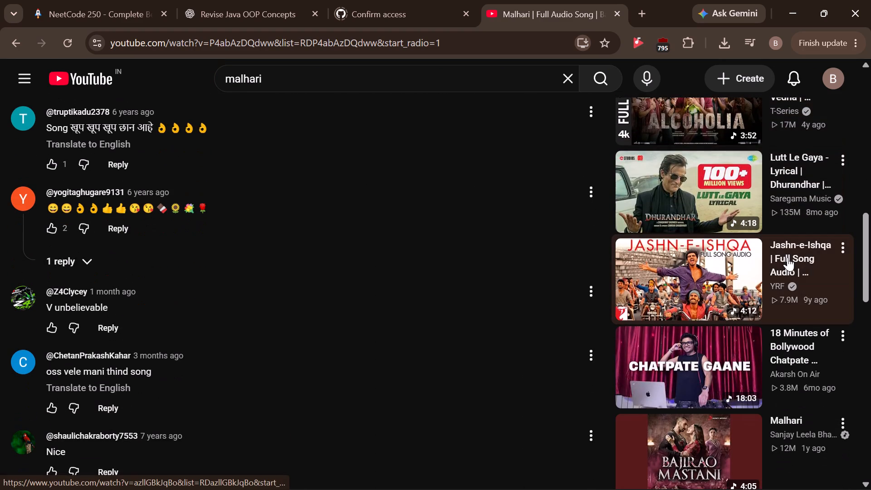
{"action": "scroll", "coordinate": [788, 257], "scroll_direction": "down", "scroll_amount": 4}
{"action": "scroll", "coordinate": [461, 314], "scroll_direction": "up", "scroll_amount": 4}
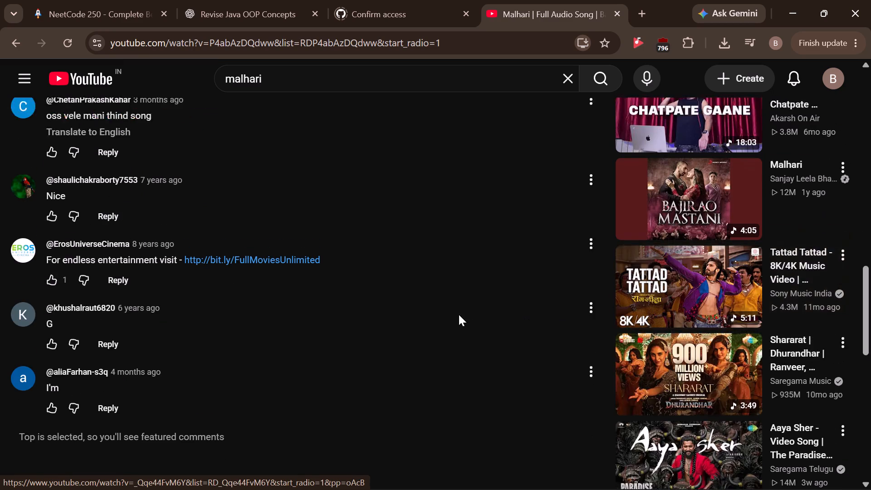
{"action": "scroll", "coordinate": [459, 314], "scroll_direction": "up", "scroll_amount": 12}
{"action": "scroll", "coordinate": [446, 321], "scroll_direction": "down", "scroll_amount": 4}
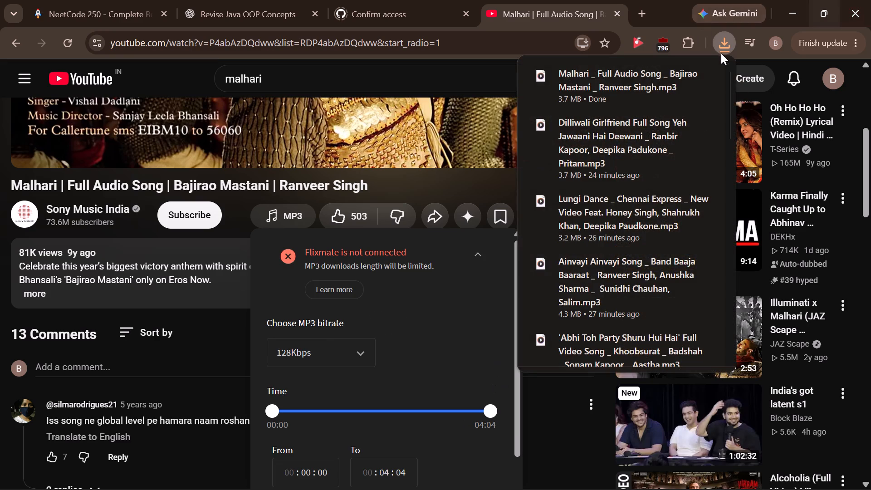
Locate the downloaded 'Malhari' MP3 in File Explorer and add it to the FL Studio project's audio clips.
{"action": "left_click", "coordinate": [680, 74]}
{"action": "key", "text": "alt+Tab"}
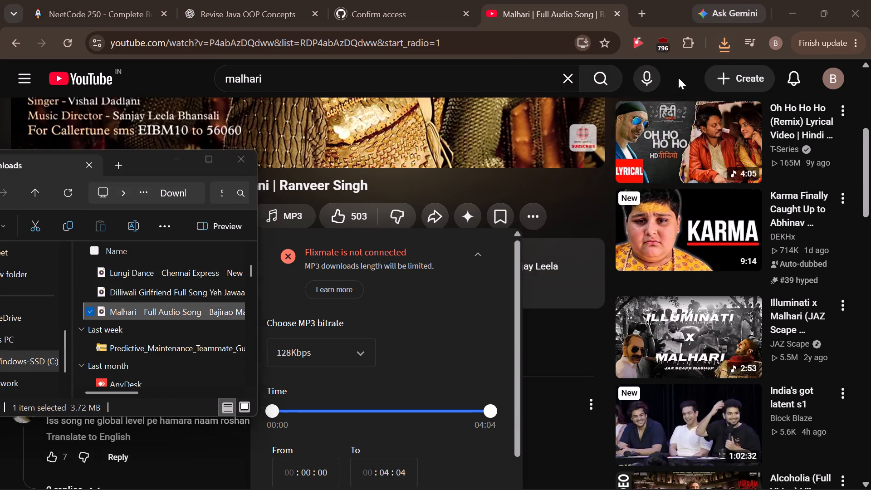
{"action": "key", "text": "alt+Tab"}
{"action": "key", "text": "alt+Tab"}
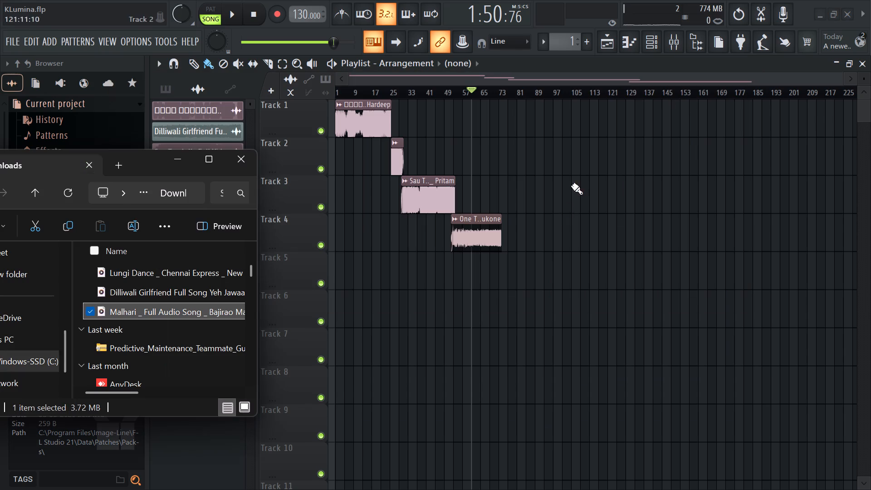
{"action": "left_click_drag", "start_coordinate": [174, 312], "coordinate": [197, 449]}
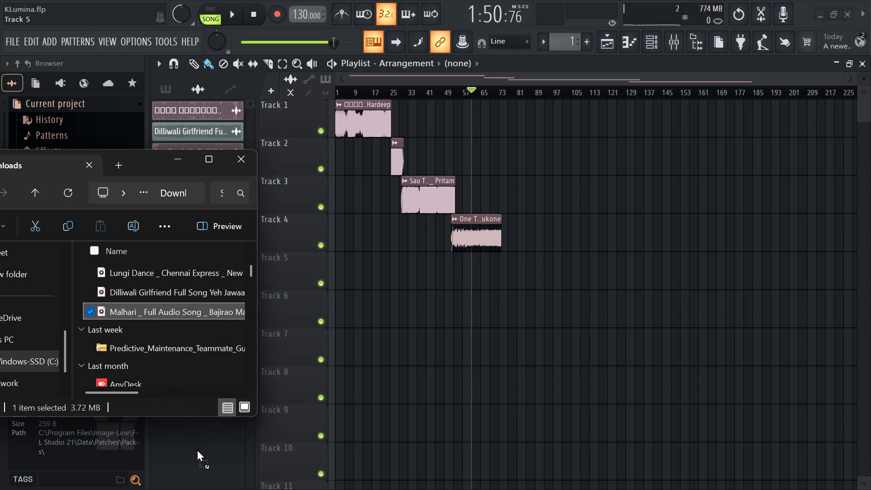
{"action": "left_click_drag", "start_coordinate": [197, 449], "coordinate": [197, 449]}
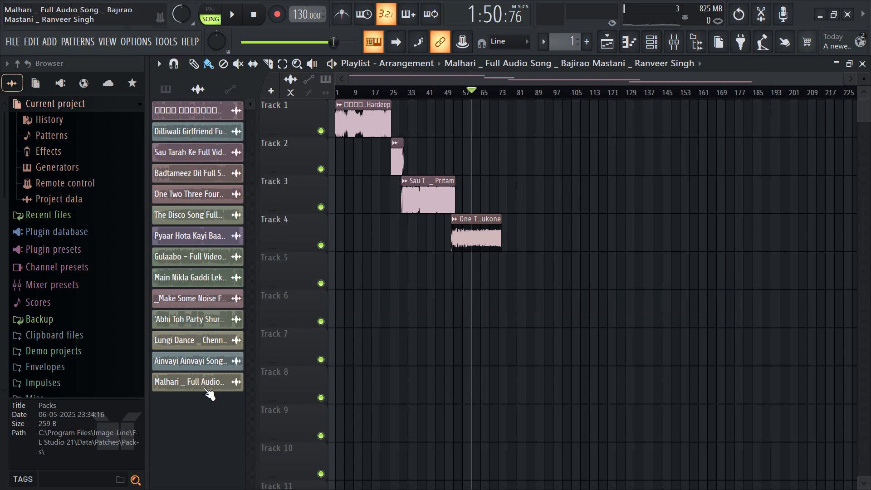
Place the new 'Malhari' clip on Track 5, play around the end of 'One Two Three Four', and move the clip's start to bar 76.
{"action": "left_click_drag", "start_coordinate": [198, 384], "coordinate": [499, 276]}
{"action": "key", "text": "space"}
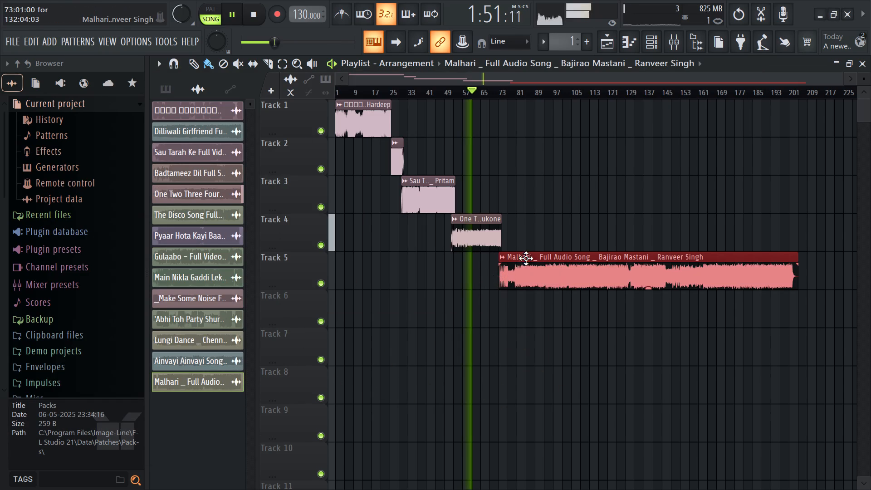
{"action": "left_click", "coordinate": [496, 92]}
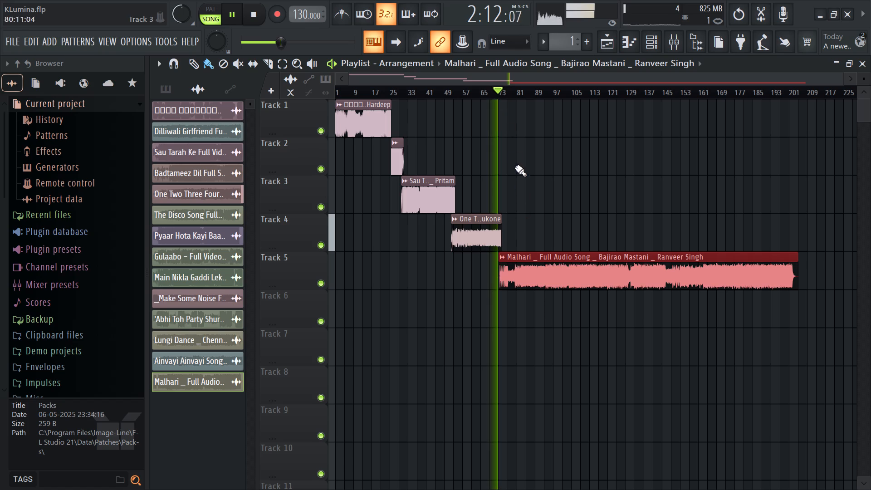
{"action": "scroll", "coordinate": [494, 291], "scroll_direction": "up", "scroll_amount": 6, "text": "ctrl"}
{"action": "left_click_drag", "start_coordinate": [574, 259], "coordinate": [589, 260]}
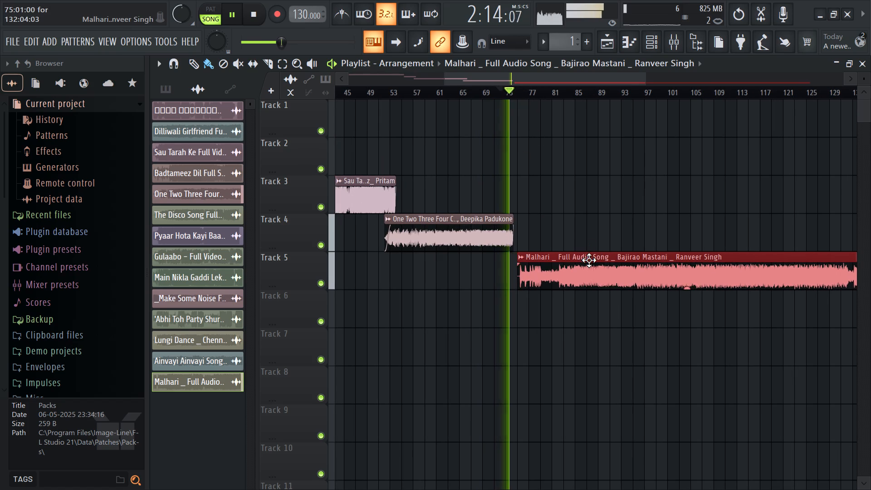
{"action": "left_click_drag", "start_coordinate": [589, 260], "coordinate": [590, 260]}
Audition the 'Malhari' clip at successive points from its start to about bar 132 to find a suitable entry point.
{"action": "left_click", "coordinate": [524, 94]}
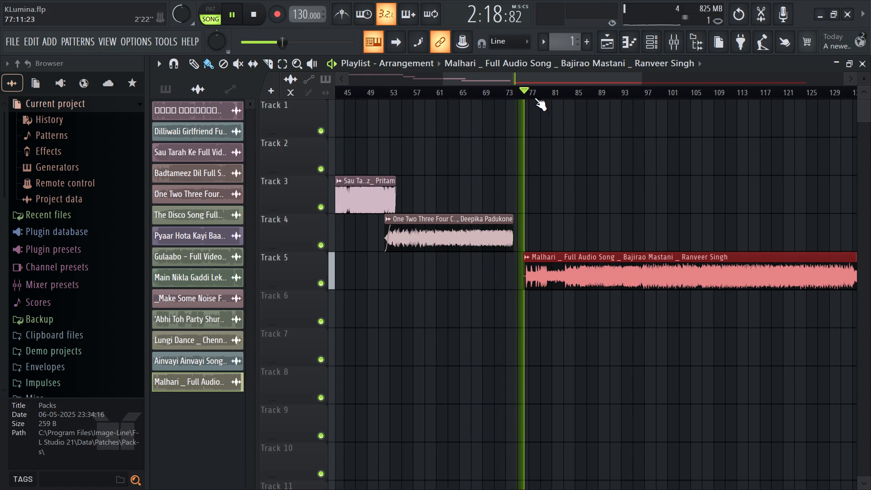
{"action": "left_click", "coordinate": [553, 96]}
{"action": "left_click", "coordinate": [580, 88]}
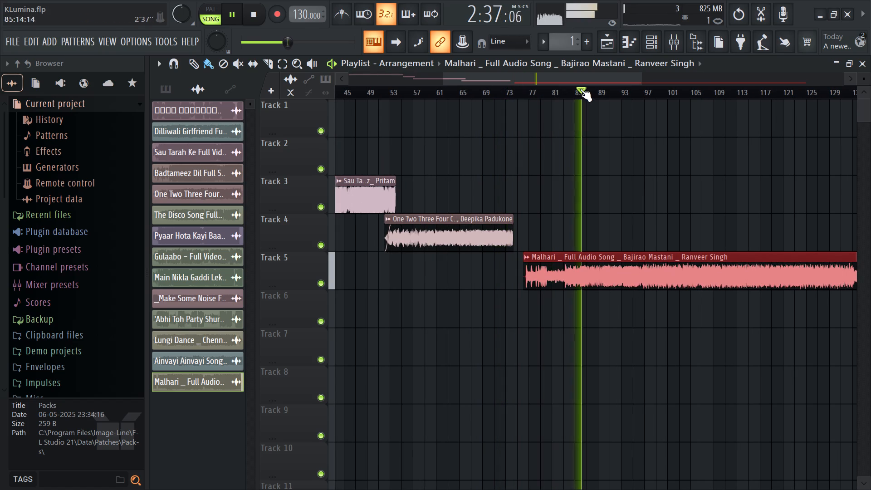
{"action": "left_click", "coordinate": [606, 91]}
{"action": "left_click", "coordinate": [641, 89]}
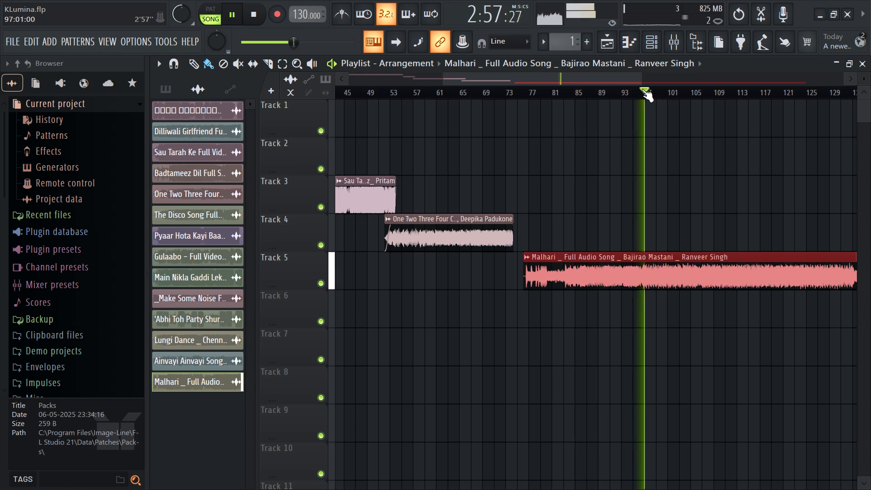
{"action": "left_click", "coordinate": [660, 88]}
{"action": "scroll", "coordinate": [590, 162], "scroll_direction": "down", "scroll_amount": 6, "text": "ctrl"}
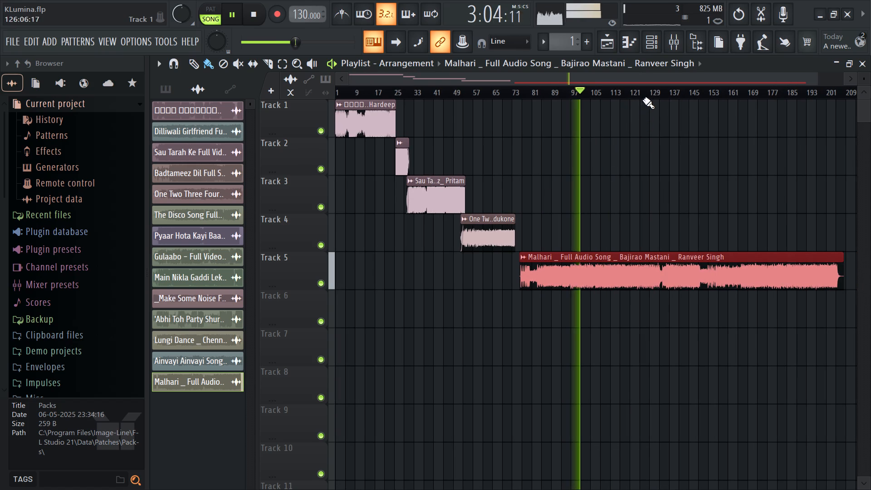
{"action": "left_click", "coordinate": [651, 95]}
{"action": "left_click", "coordinate": [661, 97]}
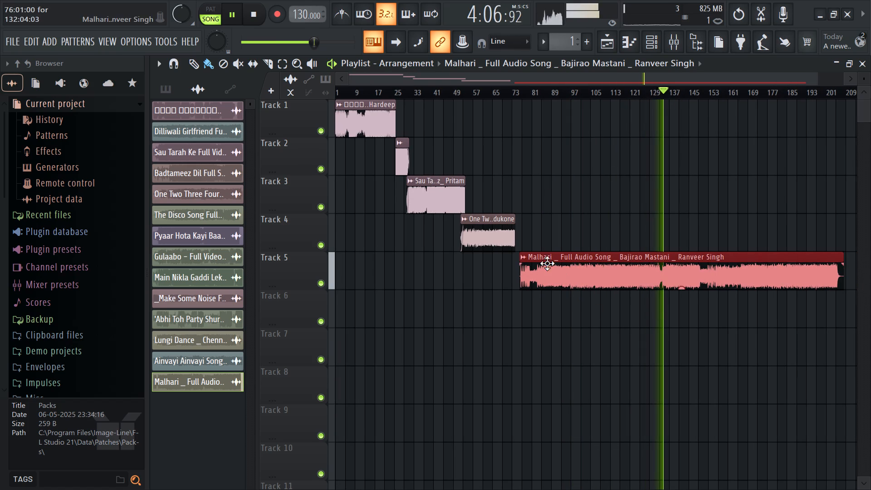
Trim the beginning of the 'Malhari' clip up to about bar 132 and stop playback.
{"action": "left_click_drag", "start_coordinate": [519, 259], "coordinate": [630, 275]}
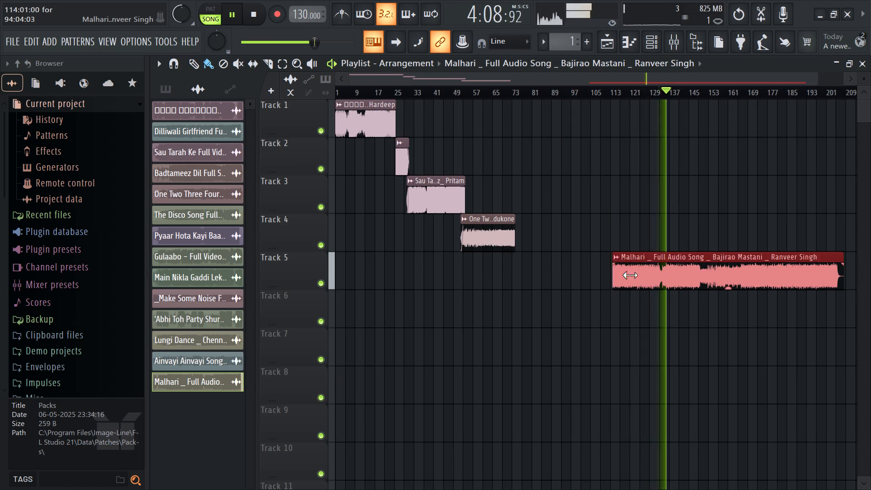
{"action": "left_click_drag", "start_coordinate": [630, 275], "coordinate": [661, 295]}
{"action": "key", "text": "space"}
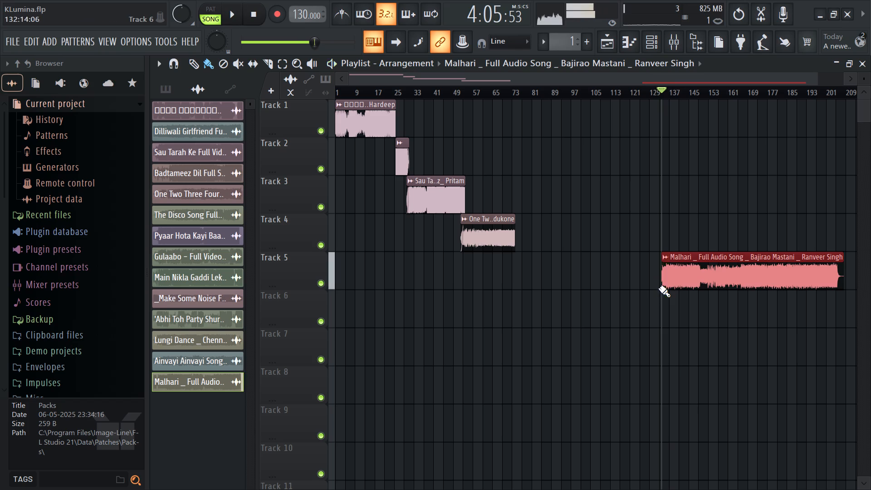
Move the trimmed 'Malhari' clip to bar 73 on Track 5, overlapping the end of 'One Two Three Four', and play the transition.
{"action": "left_click_drag", "start_coordinate": [675, 275], "coordinate": [526, 286]}
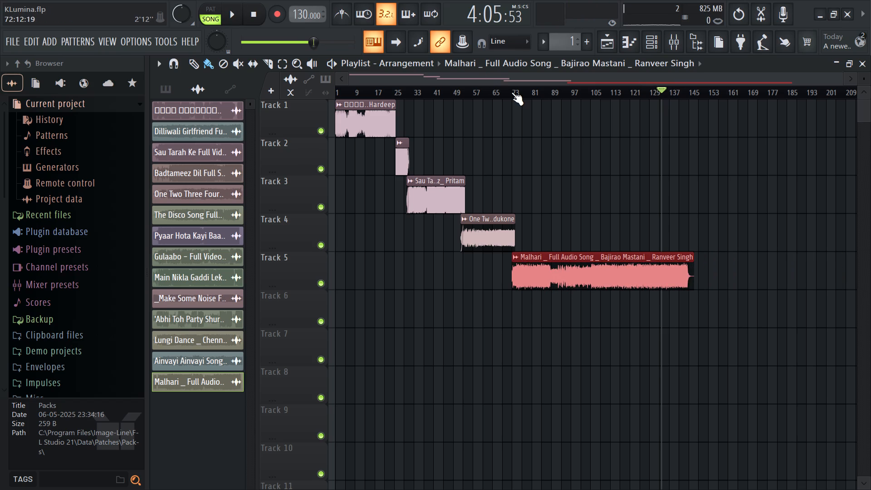
{"action": "left_click", "coordinate": [511, 92]}
{"action": "key", "text": "space"}
{"action": "scroll", "coordinate": [522, 297], "scroll_direction": "up", "scroll_amount": 7, "text": "ctrl"}
{"action": "key", "text": "ctrl+space"}
Try different start points for the 'Malhari' clip on Track 5 while playing the transition, finally placing its start at bar 75.
{"action": "scroll", "coordinate": [635, 285], "scroll_direction": "up", "scroll_amount": 7, "text": "ctrl"}
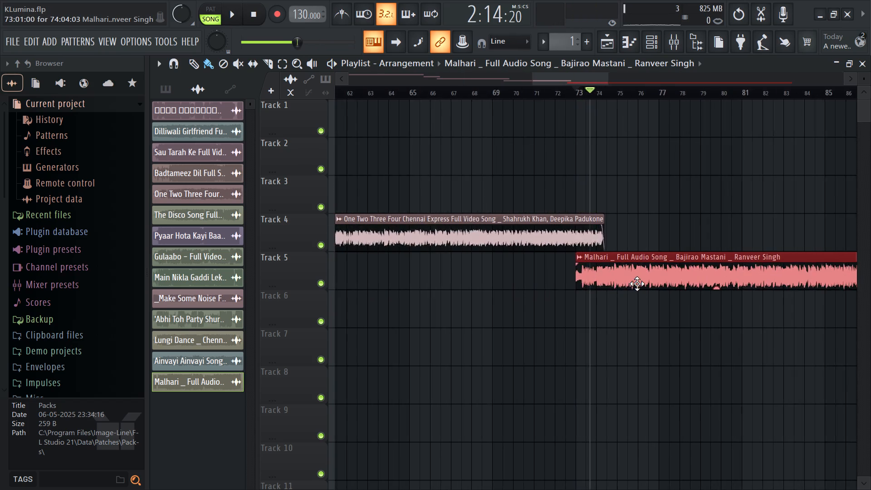
{"action": "scroll", "coordinate": [637, 284], "scroll_direction": "up", "scroll_amount": 4, "text": "ctrl"}
{"action": "key", "text": "space"}
{"action": "left_click_drag", "start_coordinate": [570, 279], "coordinate": [646, 274]}
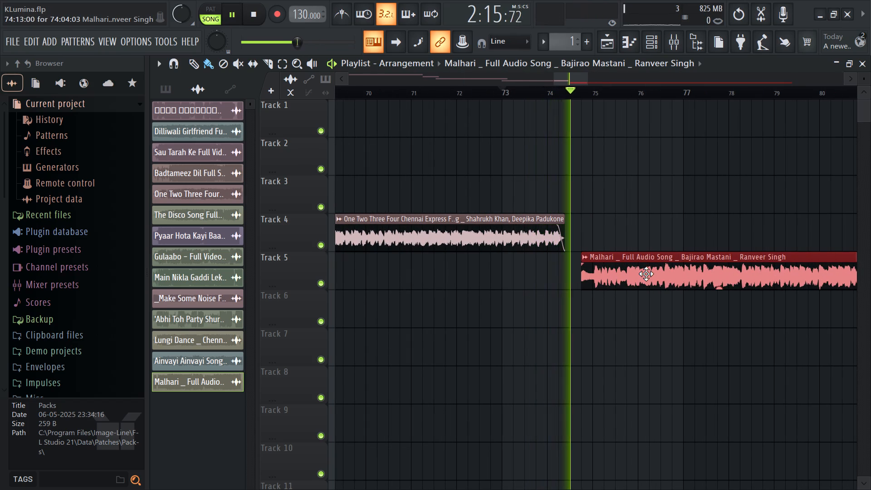
{"action": "key", "text": "space"}
{"action": "left_click_drag", "start_coordinate": [646, 274], "coordinate": [620, 278]}
{"action": "key", "text": "space"}
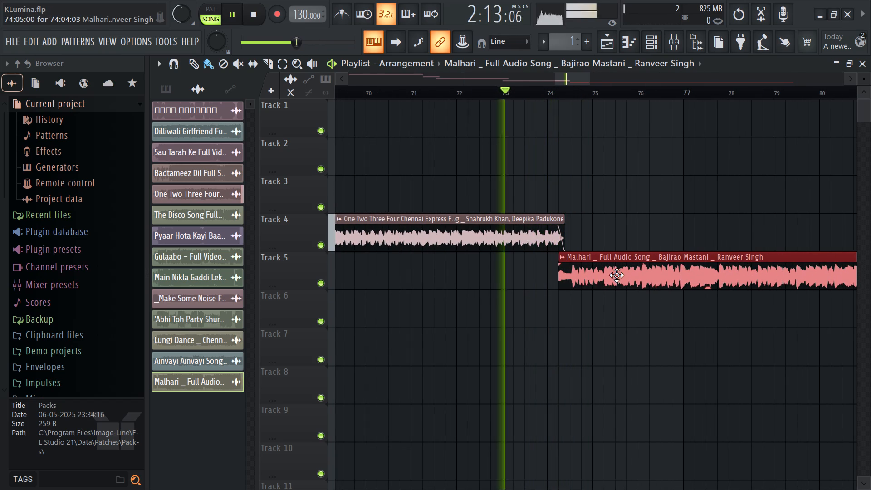
{"action": "left_click_drag", "start_coordinate": [600, 279], "coordinate": [630, 282]}
{"action": "key", "text": "space"}
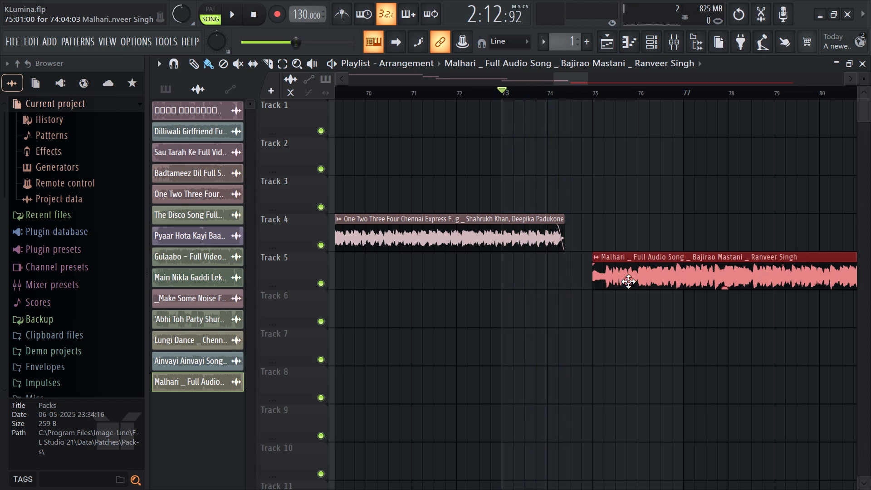
Browse the Hi Hats folder of the Drums (ModeAudio) pack and preview the Attack Hat 07 sample.
{"action": "scroll", "coordinate": [35, 359], "scroll_direction": "down", "scroll_amount": 1}
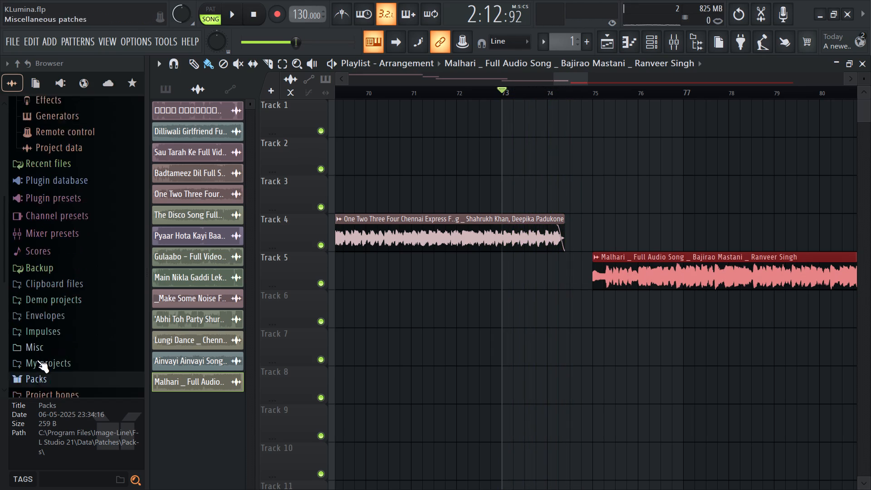
{"action": "scroll", "coordinate": [37, 360], "scroll_direction": "down", "scroll_amount": 1}
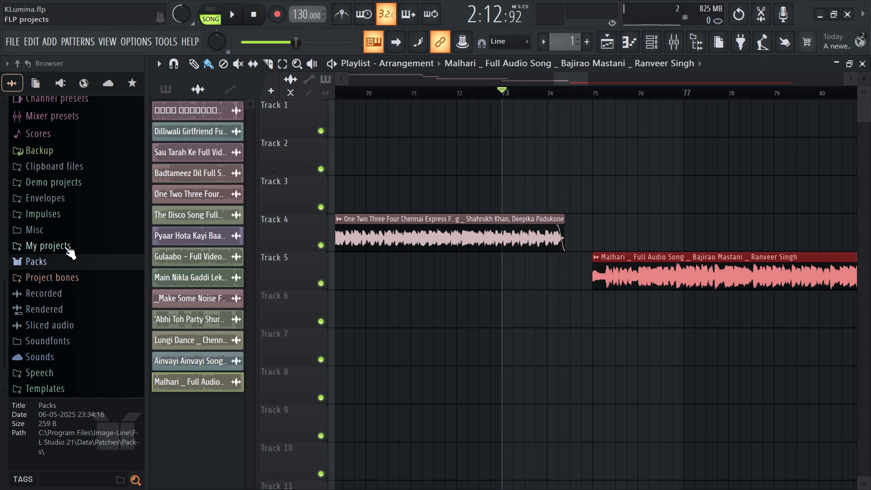
{"action": "left_click", "coordinate": [69, 262]}
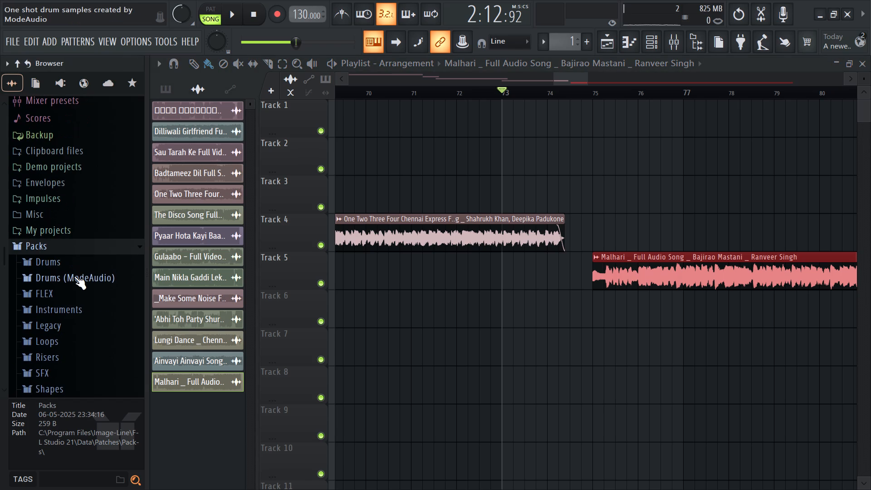
{"action": "left_click", "coordinate": [74, 277]}
{"action": "left_click", "coordinate": [74, 281]}
{"action": "left_click", "coordinate": [74, 284]}
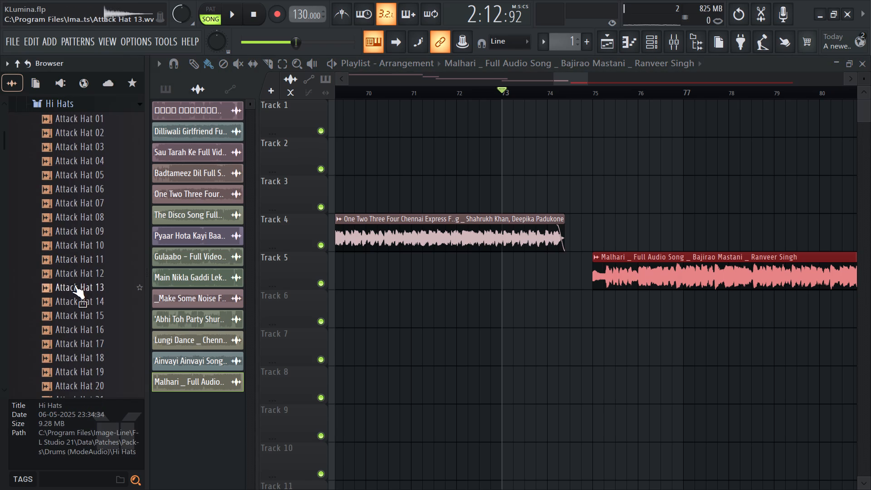
{"action": "left_click", "coordinate": [72, 199]}
{"action": "scroll", "coordinate": [80, 152], "scroll_direction": "up", "scroll_amount": 2}
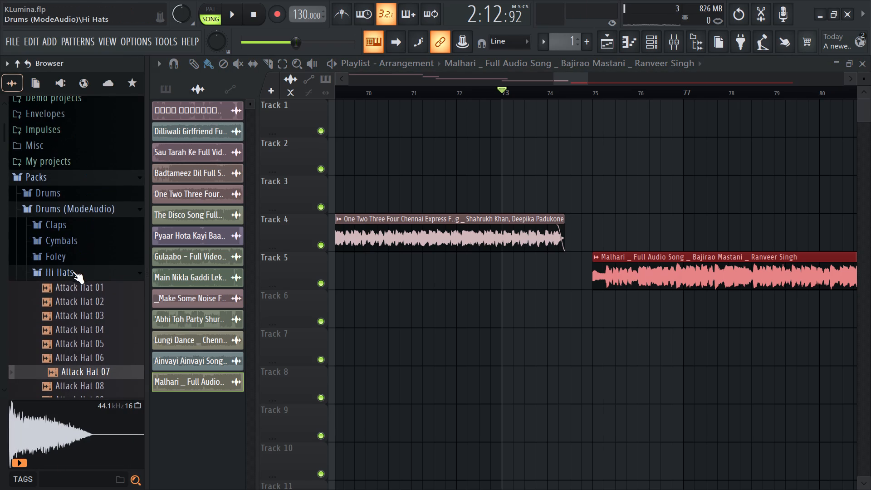
{"action": "left_click", "coordinate": [72, 274]}
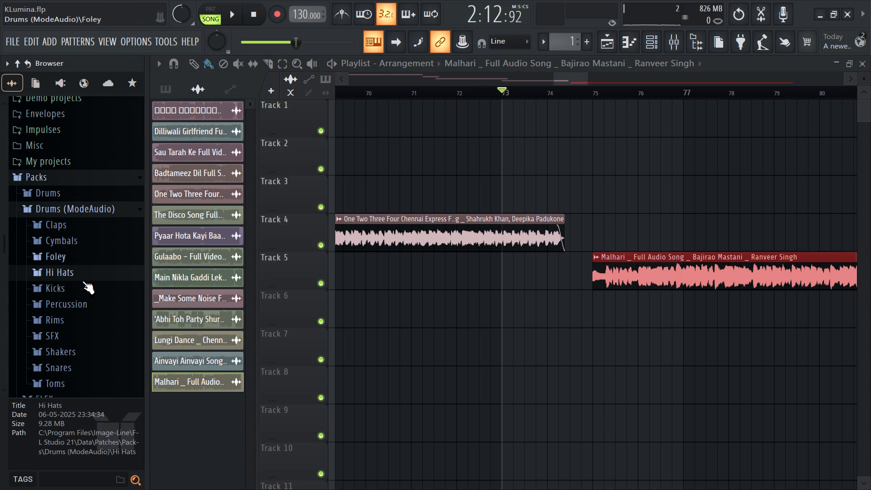
Browse the Percussion folder of the Drums (ModeAudio) pack and preview the Attack GlassTap 01 sample.
{"action": "left_click", "coordinate": [84, 308]}
{"action": "left_click", "coordinate": [84, 308]}
{"action": "left_click", "coordinate": [82, 199]}
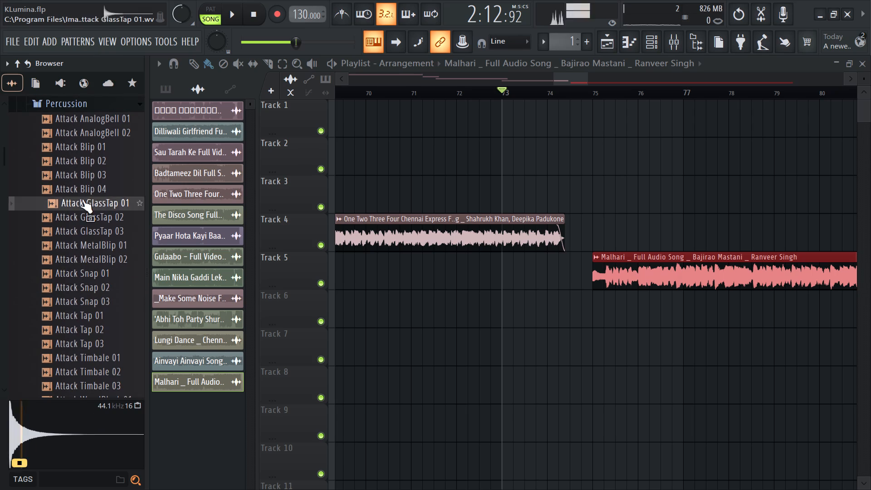
{"action": "scroll", "coordinate": [84, 178], "scroll_direction": "up", "scroll_amount": 2}
{"action": "left_click", "coordinate": [75, 269]}
Preview the samples in the SFX pack from FX Big Reverse through FX Long Metal, returning to FX Holo Drone.
{"action": "scroll", "coordinate": [84, 333], "scroll_direction": "down", "scroll_amount": 2}
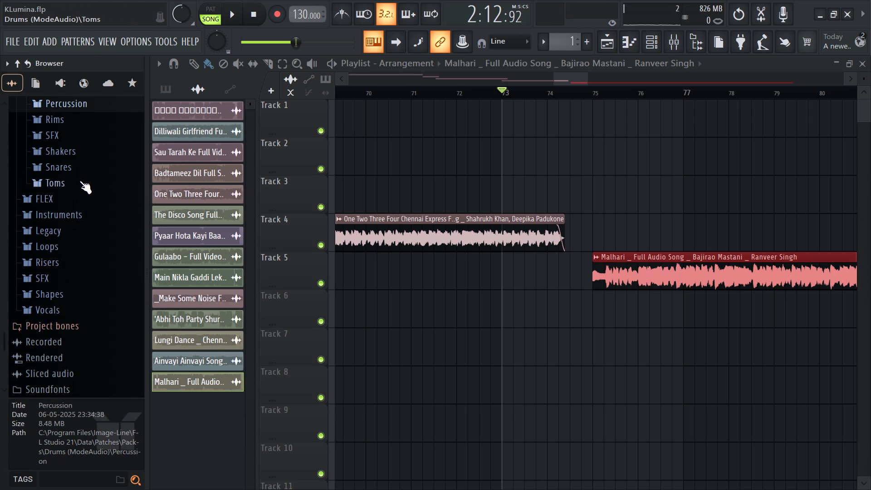
{"action": "scroll", "coordinate": [66, 282], "scroll_direction": "down", "scroll_amount": 1}
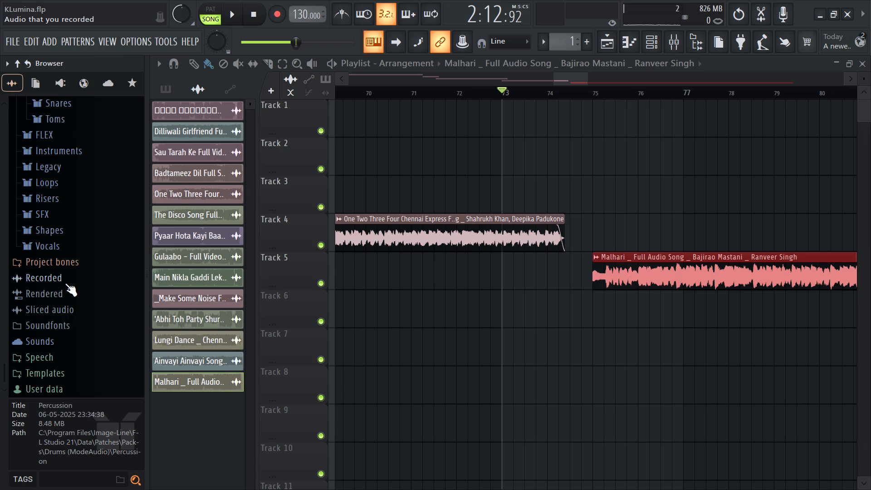
{"action": "scroll", "coordinate": [65, 283], "scroll_direction": "down", "scroll_amount": 1}
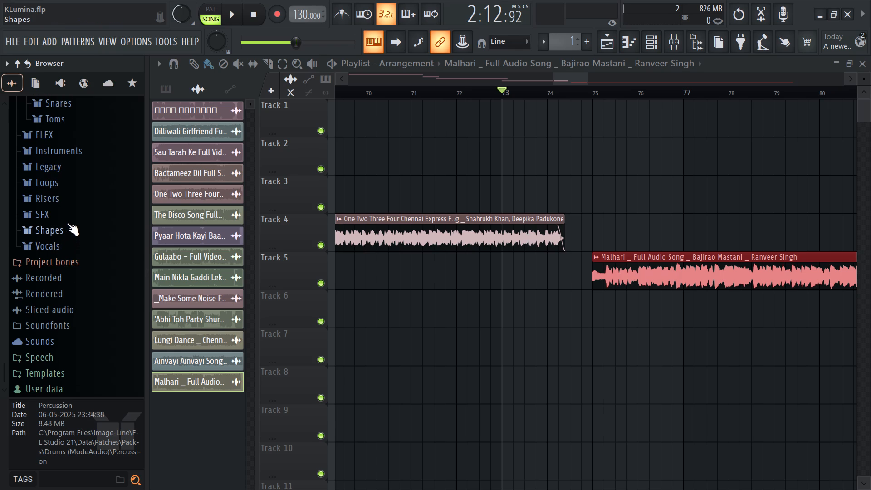
{"action": "left_click", "coordinate": [46, 220]}
{"action": "left_click", "coordinate": [79, 229]}
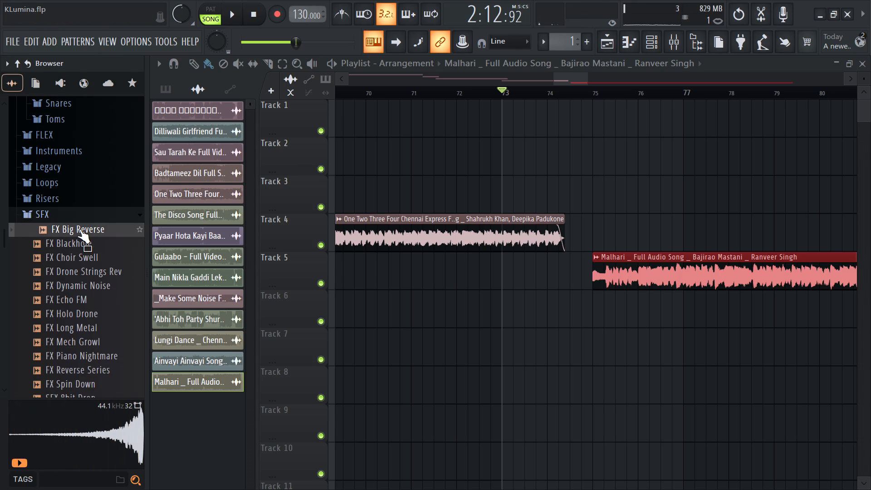
{"action": "left_click", "coordinate": [99, 245]}
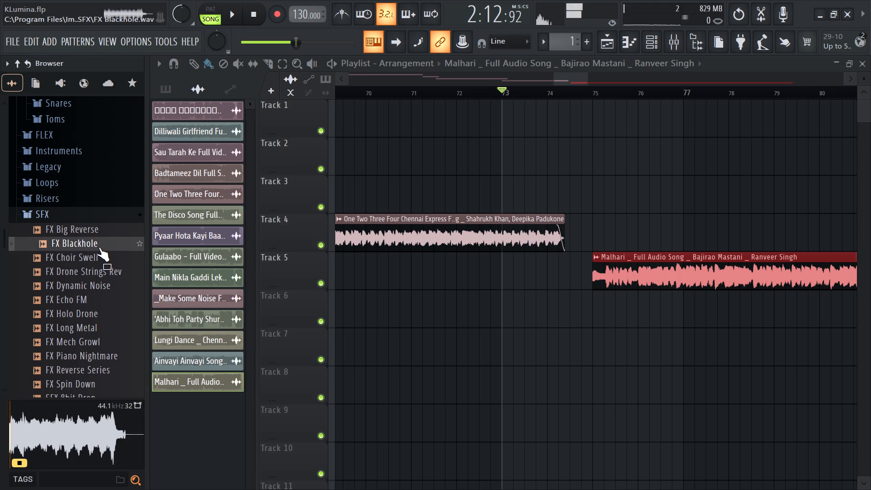
{"action": "left_click", "coordinate": [97, 256]}
{"action": "scroll", "coordinate": [106, 270], "scroll_direction": "down", "scroll_amount": 1}
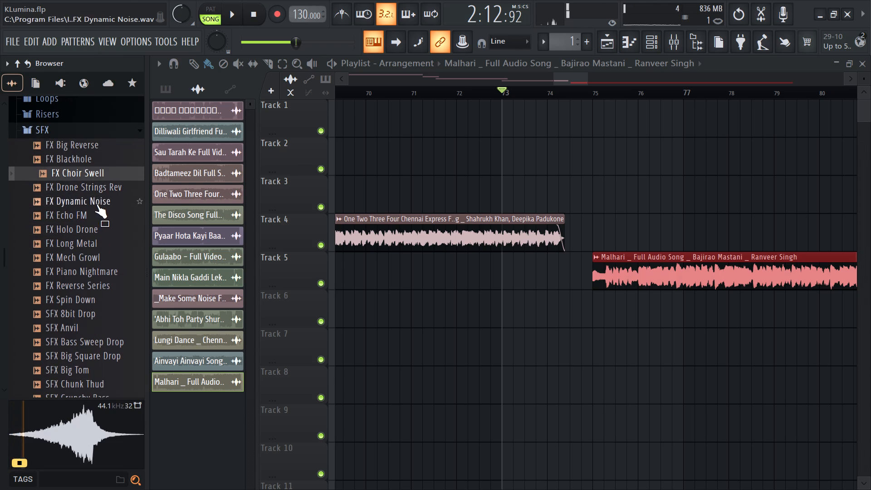
{"action": "left_click", "coordinate": [97, 191]}
{"action": "left_click", "coordinate": [103, 198]}
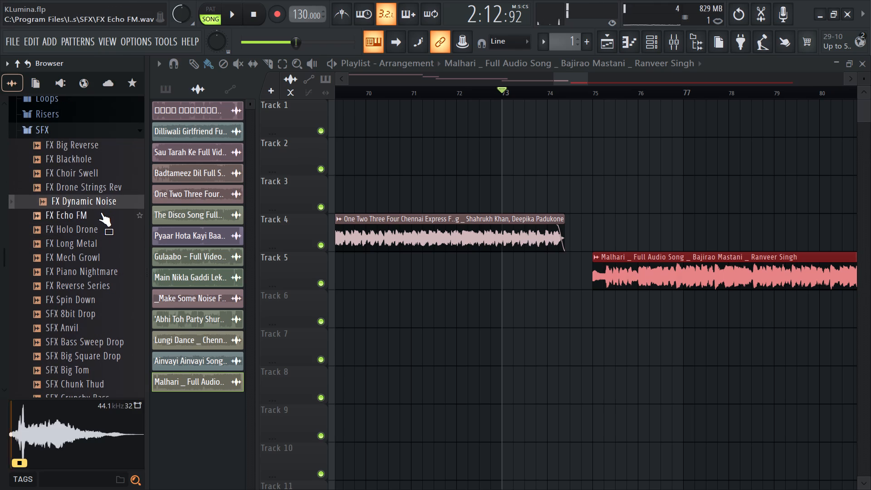
{"action": "left_click", "coordinate": [100, 212]}
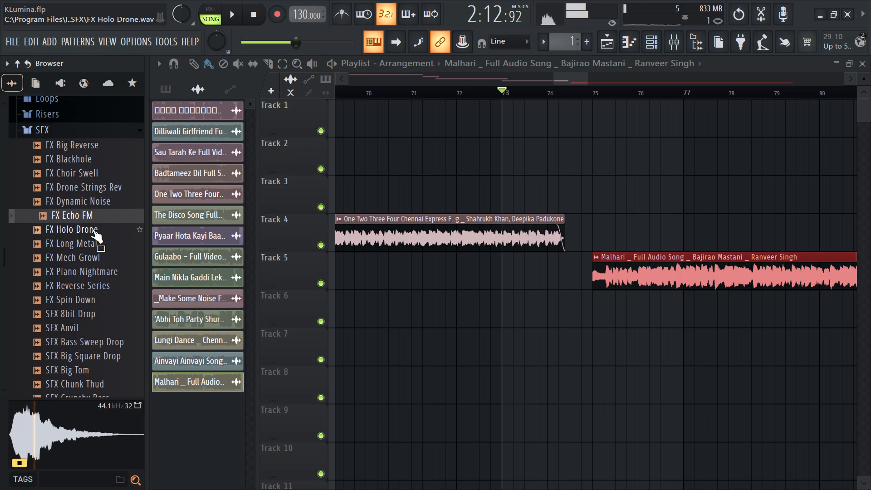
{"action": "left_click", "coordinate": [92, 229]}
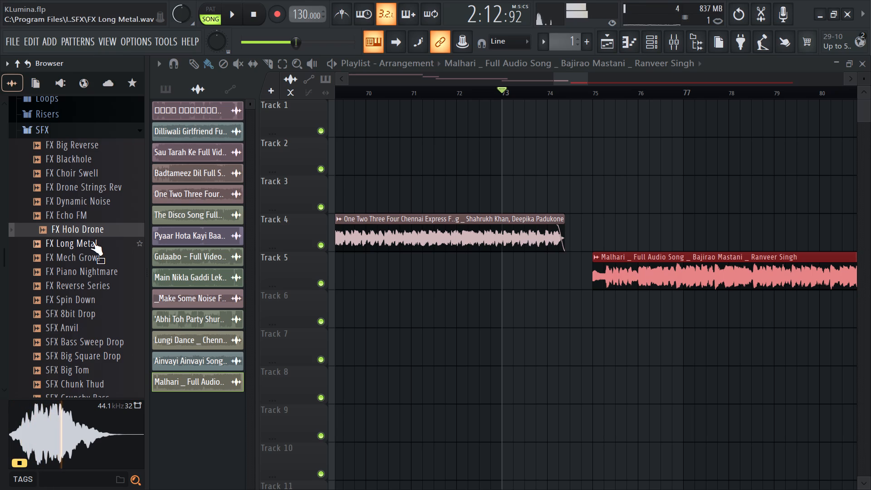
{"action": "left_click", "coordinate": [92, 241]}
{"action": "left_click", "coordinate": [93, 231]}
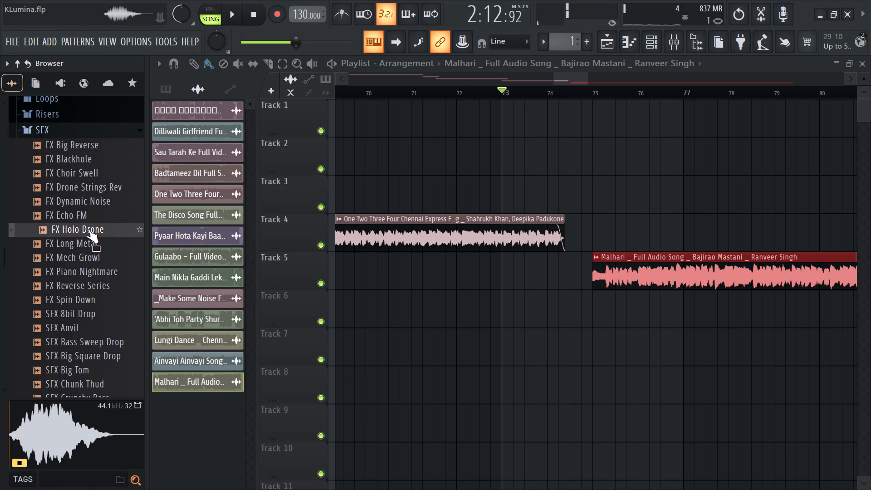
Place the FX Holo Drone sample on Track 7 at about bar 72 and open its audio clip settings.
{"action": "left_click_drag", "start_coordinate": [88, 229], "coordinate": [452, 337]}
{"action": "double_click", "coordinate": [545, 348]}
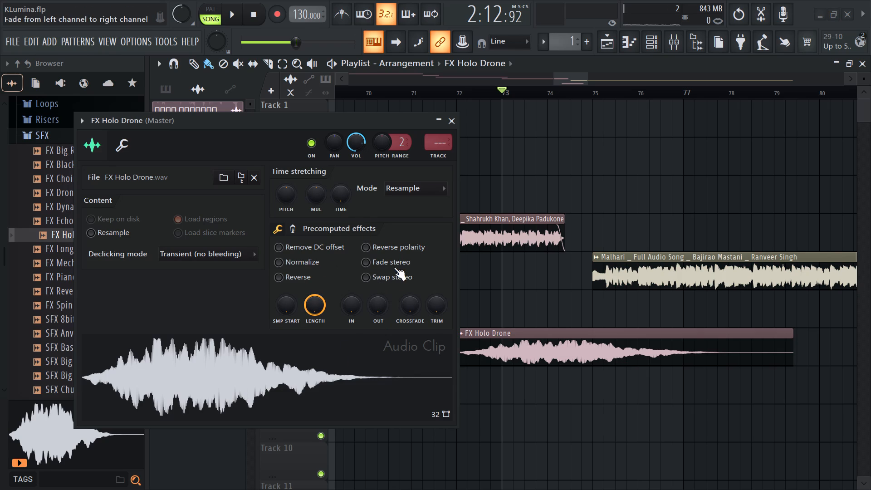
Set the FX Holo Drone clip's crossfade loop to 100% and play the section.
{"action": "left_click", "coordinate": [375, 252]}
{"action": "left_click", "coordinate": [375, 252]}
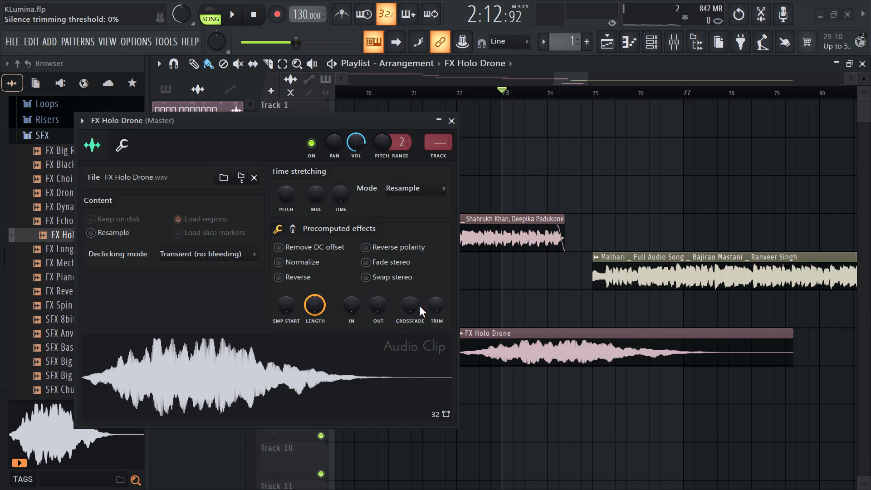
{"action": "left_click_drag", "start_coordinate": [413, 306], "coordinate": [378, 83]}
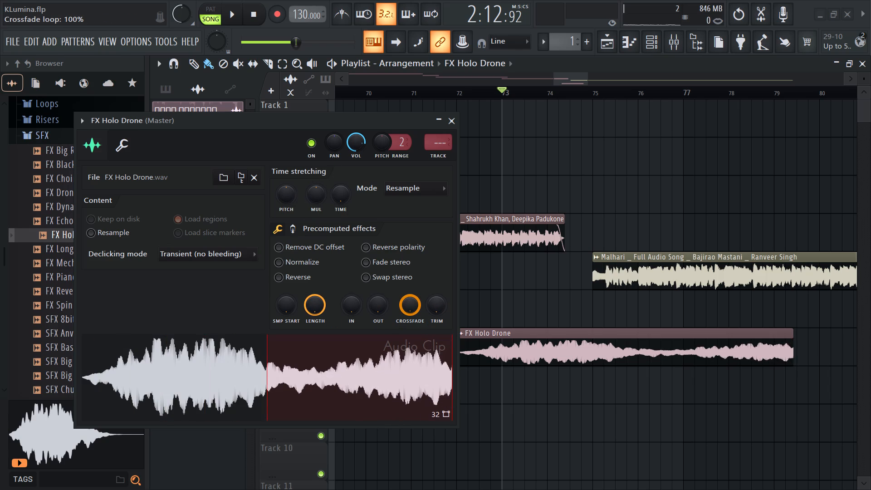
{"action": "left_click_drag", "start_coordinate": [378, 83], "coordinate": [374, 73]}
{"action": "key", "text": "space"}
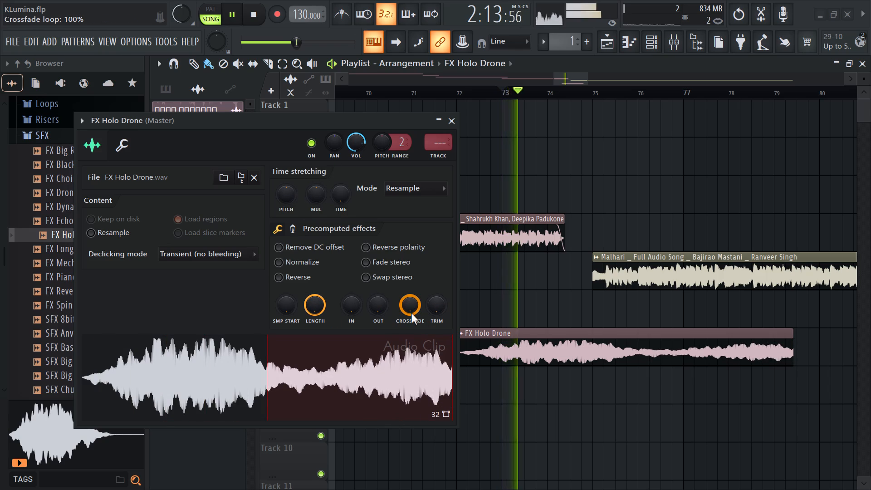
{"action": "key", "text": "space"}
Solo Track 7 and start playback to hear the FX Holo Drone clip on its own.
{"action": "left_click_drag", "start_coordinate": [319, 115], "coordinate": [147, 155]}
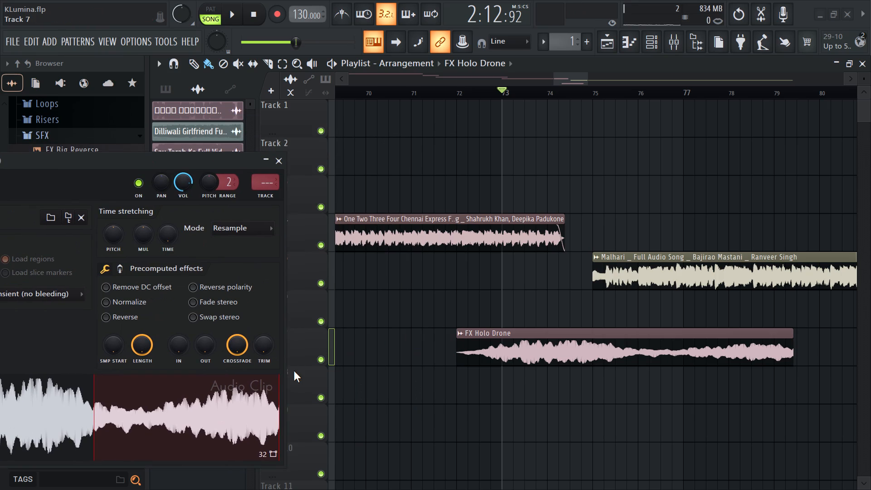
{"action": "right_click", "coordinate": [318, 360]}
{"action": "key", "text": "space"}
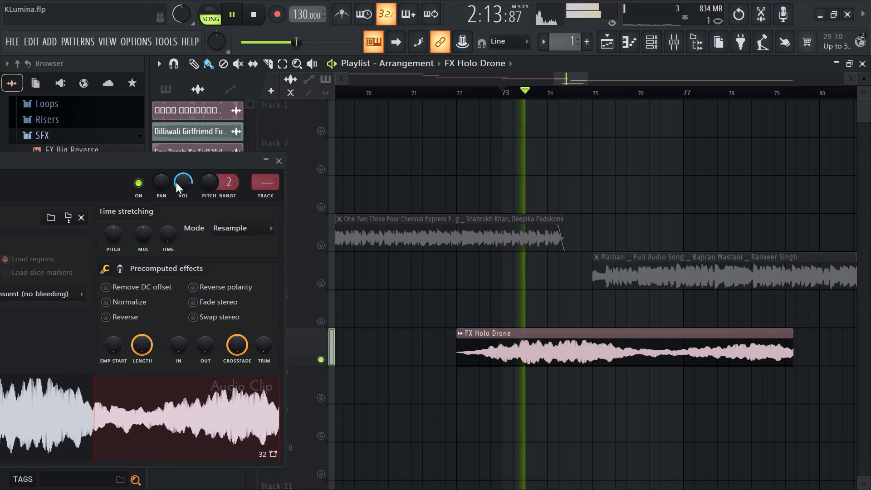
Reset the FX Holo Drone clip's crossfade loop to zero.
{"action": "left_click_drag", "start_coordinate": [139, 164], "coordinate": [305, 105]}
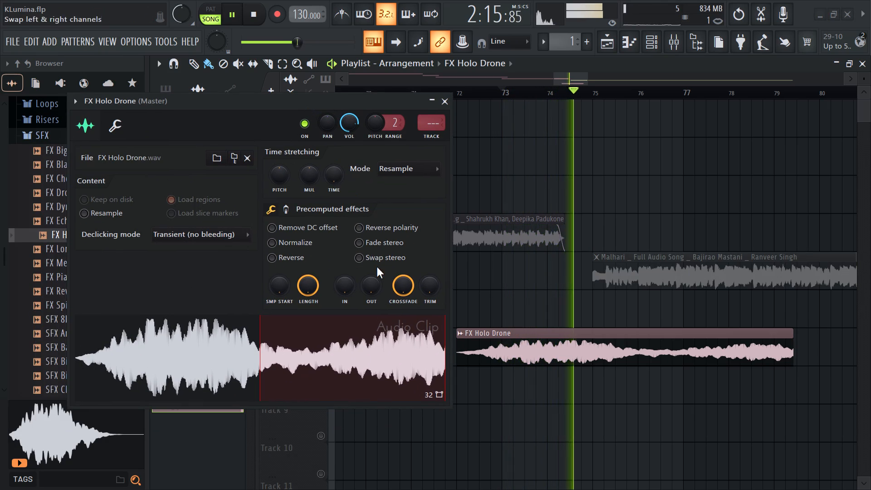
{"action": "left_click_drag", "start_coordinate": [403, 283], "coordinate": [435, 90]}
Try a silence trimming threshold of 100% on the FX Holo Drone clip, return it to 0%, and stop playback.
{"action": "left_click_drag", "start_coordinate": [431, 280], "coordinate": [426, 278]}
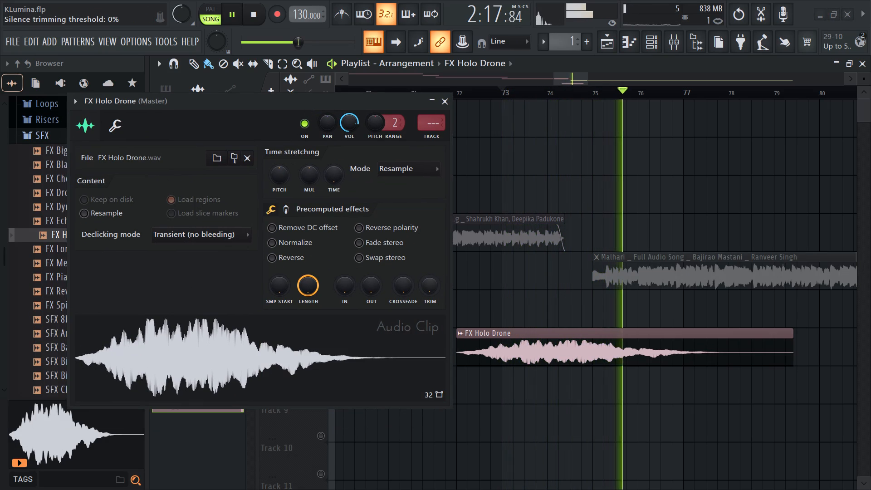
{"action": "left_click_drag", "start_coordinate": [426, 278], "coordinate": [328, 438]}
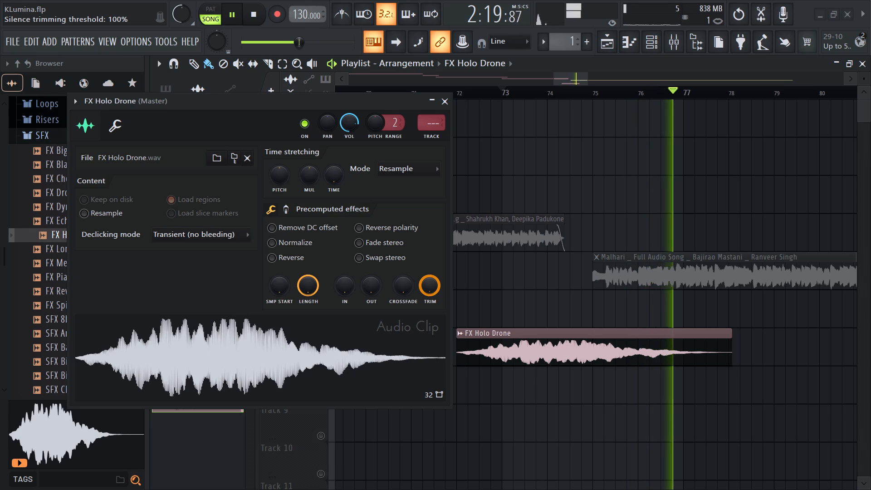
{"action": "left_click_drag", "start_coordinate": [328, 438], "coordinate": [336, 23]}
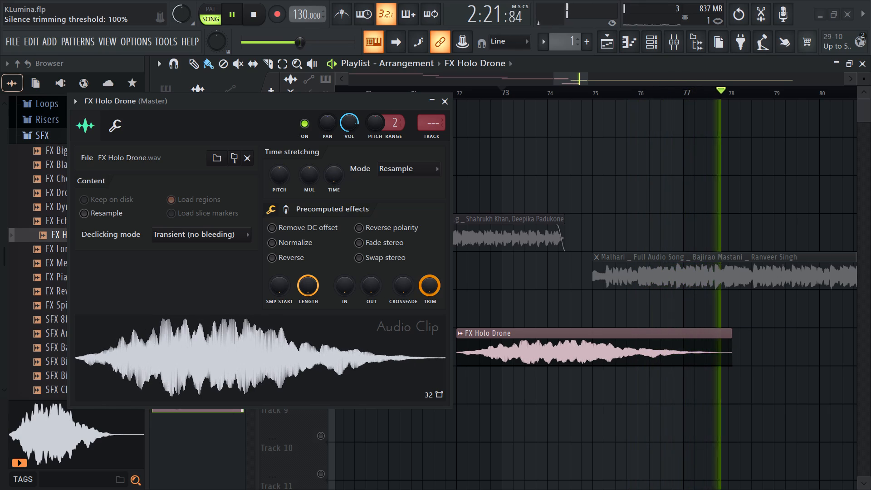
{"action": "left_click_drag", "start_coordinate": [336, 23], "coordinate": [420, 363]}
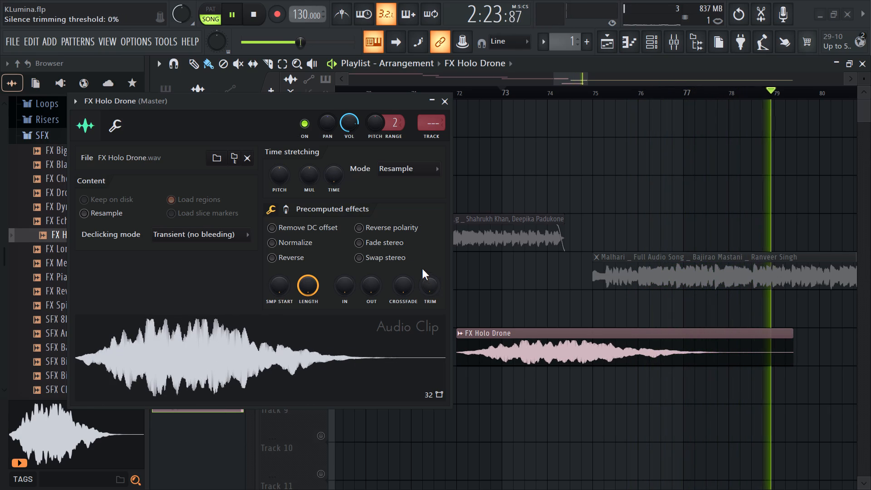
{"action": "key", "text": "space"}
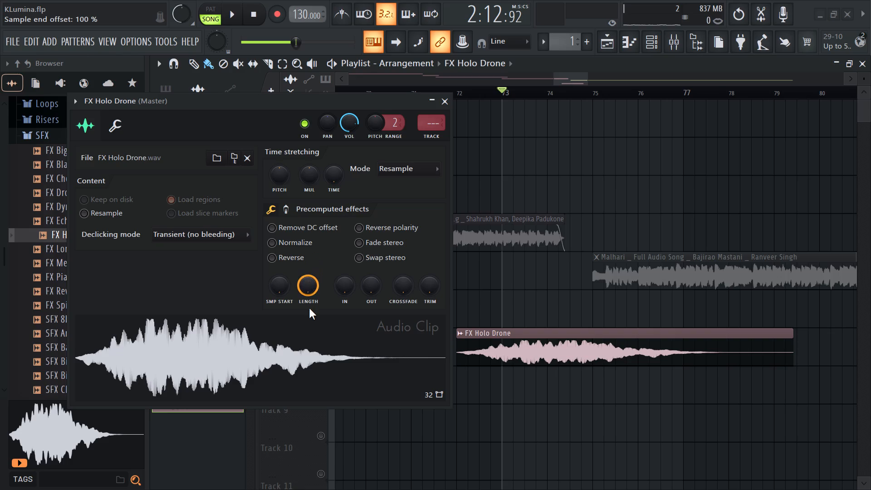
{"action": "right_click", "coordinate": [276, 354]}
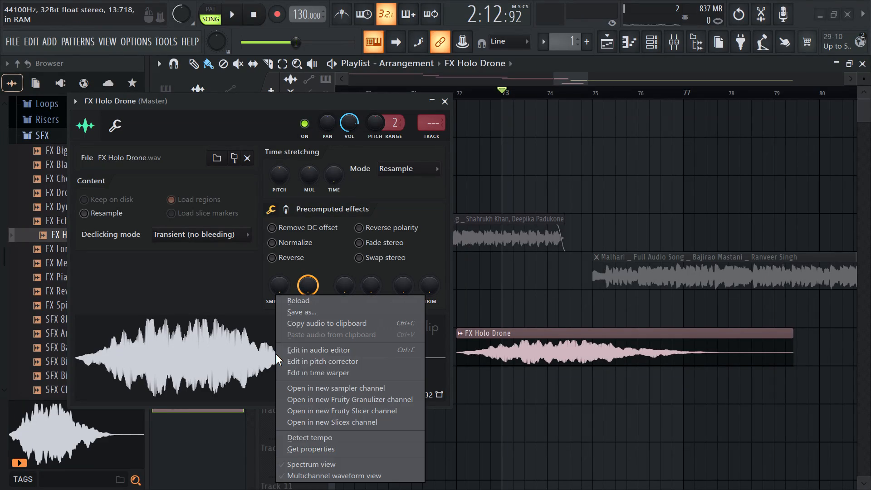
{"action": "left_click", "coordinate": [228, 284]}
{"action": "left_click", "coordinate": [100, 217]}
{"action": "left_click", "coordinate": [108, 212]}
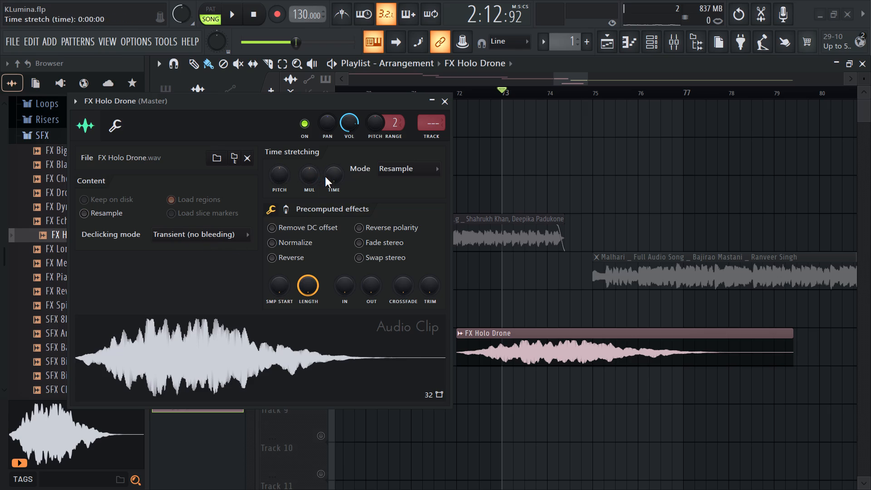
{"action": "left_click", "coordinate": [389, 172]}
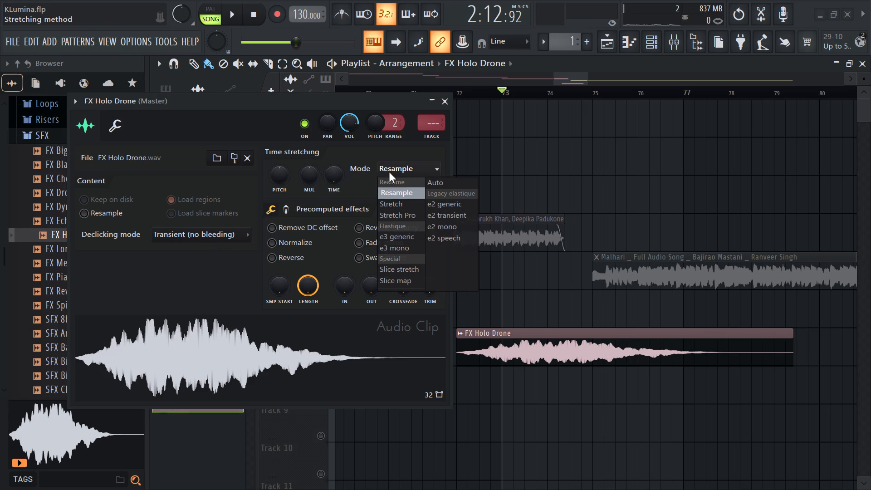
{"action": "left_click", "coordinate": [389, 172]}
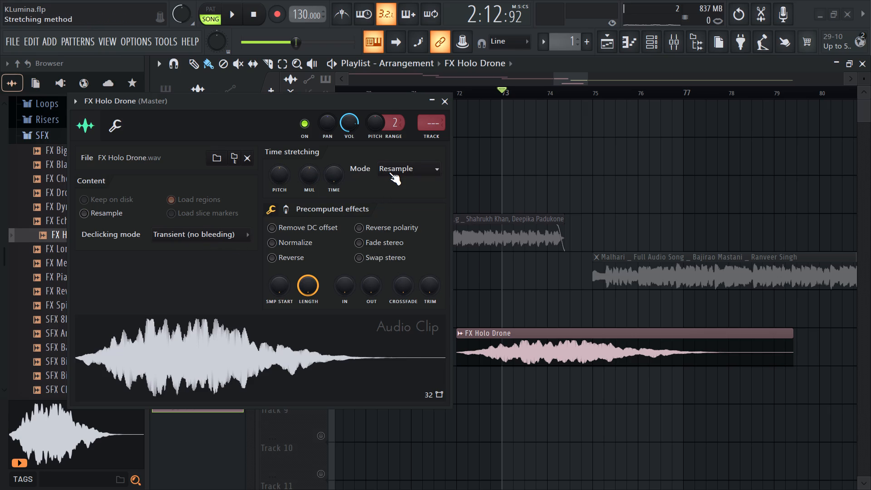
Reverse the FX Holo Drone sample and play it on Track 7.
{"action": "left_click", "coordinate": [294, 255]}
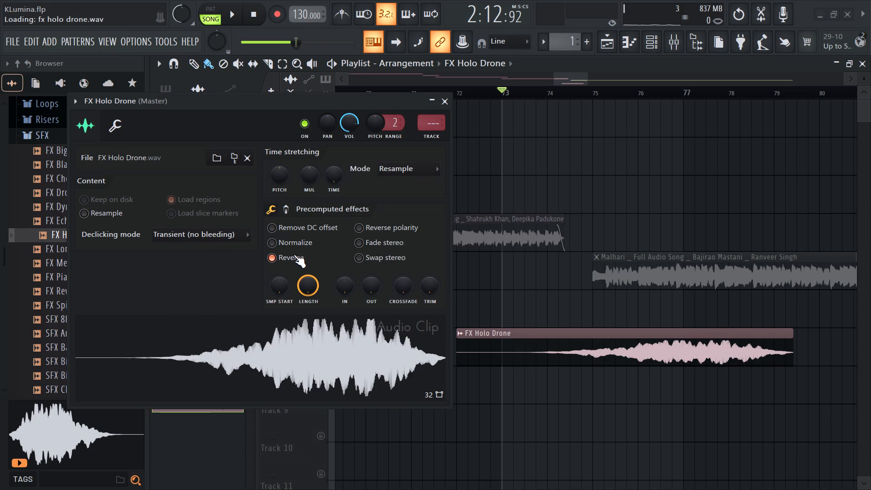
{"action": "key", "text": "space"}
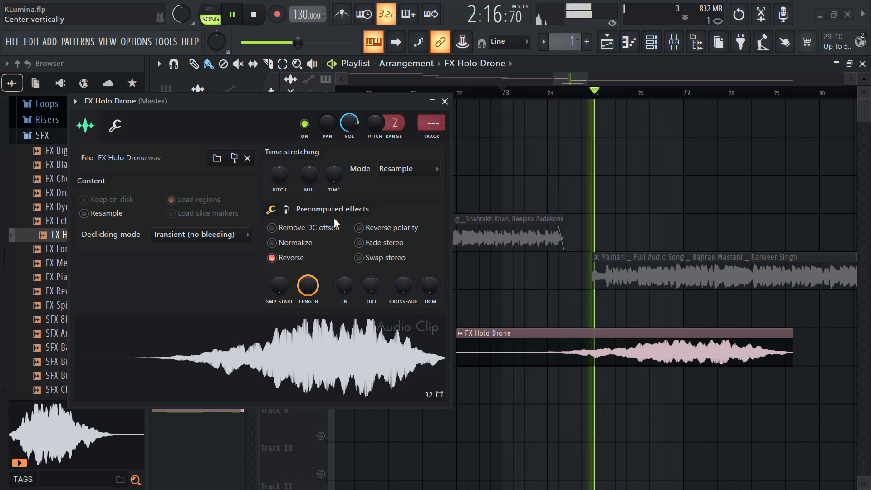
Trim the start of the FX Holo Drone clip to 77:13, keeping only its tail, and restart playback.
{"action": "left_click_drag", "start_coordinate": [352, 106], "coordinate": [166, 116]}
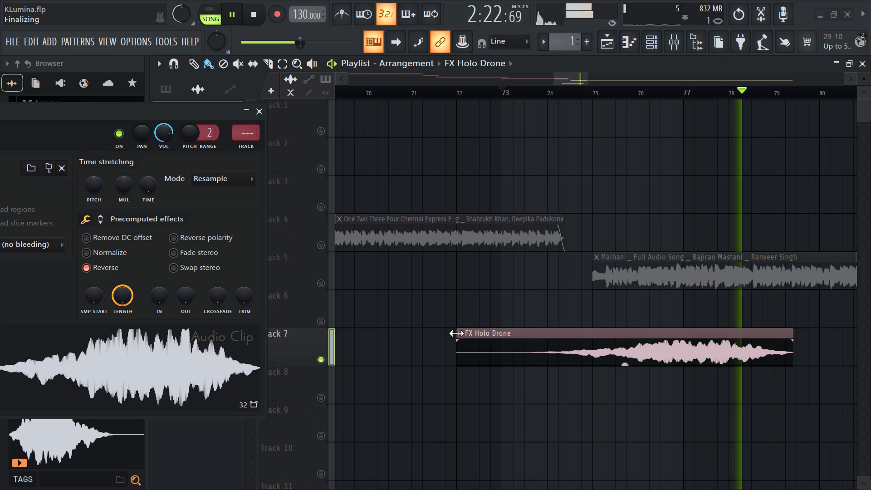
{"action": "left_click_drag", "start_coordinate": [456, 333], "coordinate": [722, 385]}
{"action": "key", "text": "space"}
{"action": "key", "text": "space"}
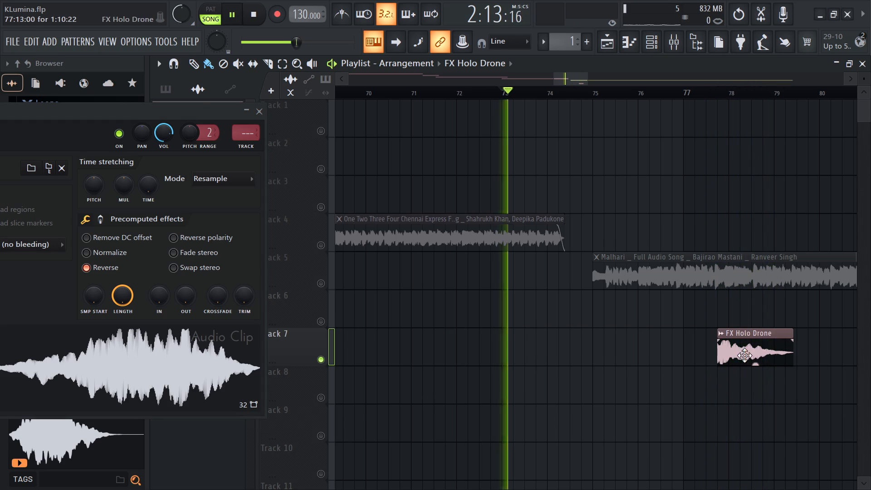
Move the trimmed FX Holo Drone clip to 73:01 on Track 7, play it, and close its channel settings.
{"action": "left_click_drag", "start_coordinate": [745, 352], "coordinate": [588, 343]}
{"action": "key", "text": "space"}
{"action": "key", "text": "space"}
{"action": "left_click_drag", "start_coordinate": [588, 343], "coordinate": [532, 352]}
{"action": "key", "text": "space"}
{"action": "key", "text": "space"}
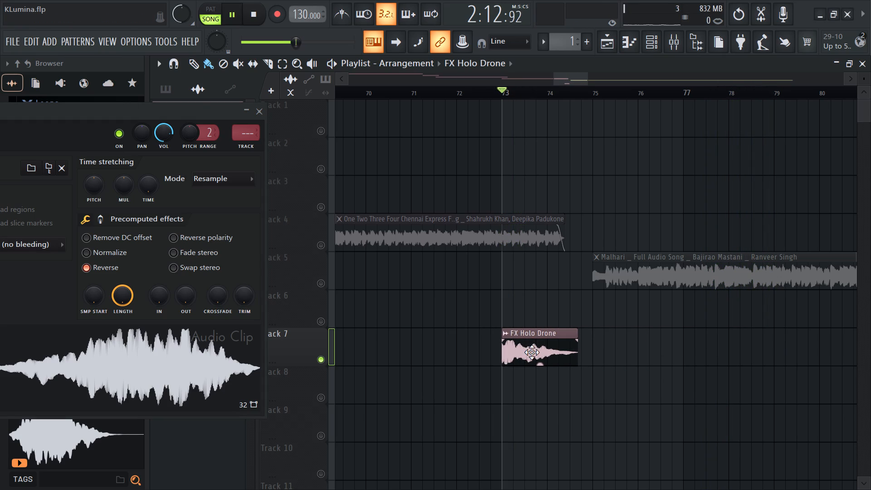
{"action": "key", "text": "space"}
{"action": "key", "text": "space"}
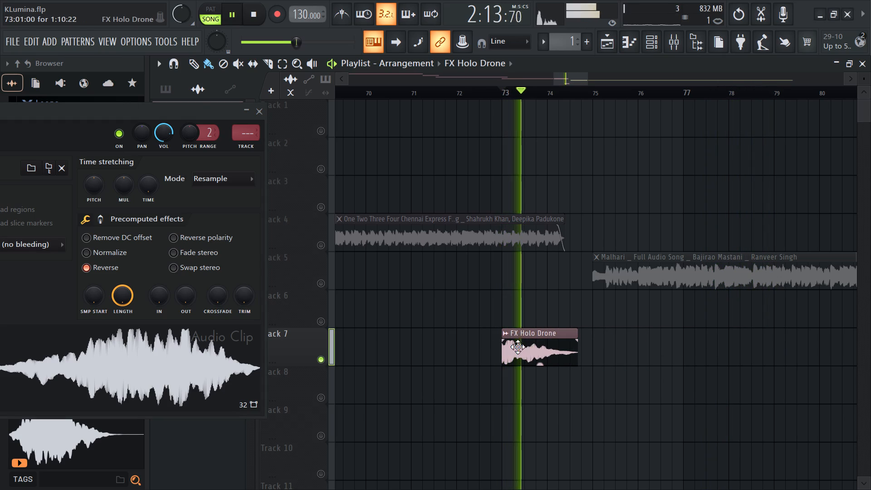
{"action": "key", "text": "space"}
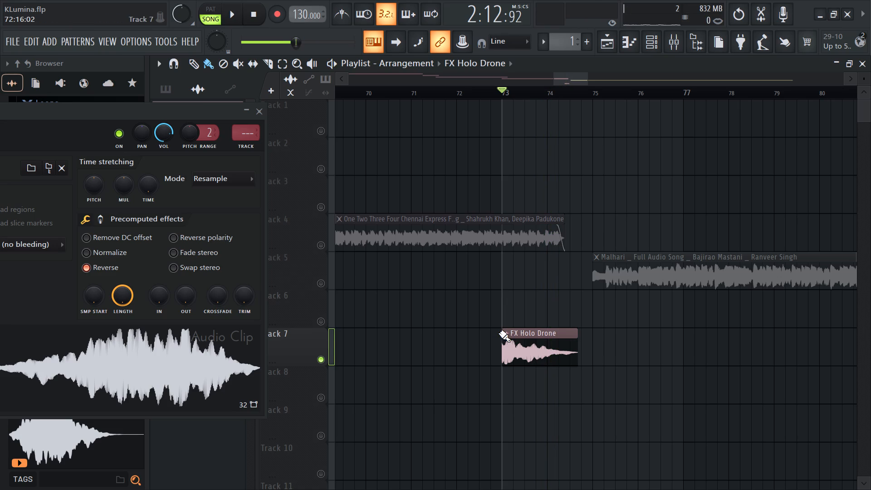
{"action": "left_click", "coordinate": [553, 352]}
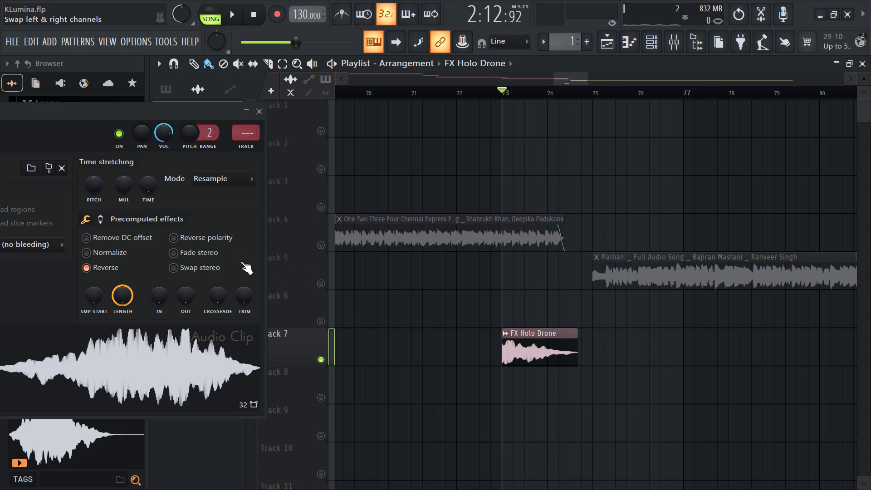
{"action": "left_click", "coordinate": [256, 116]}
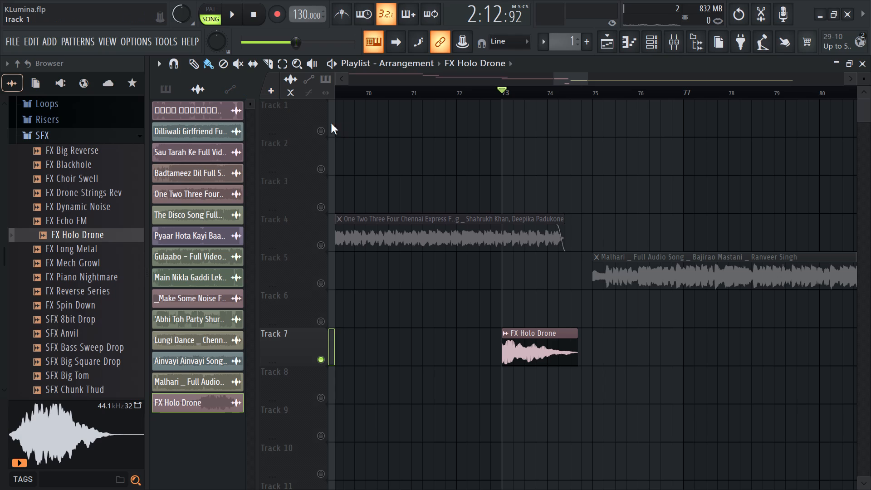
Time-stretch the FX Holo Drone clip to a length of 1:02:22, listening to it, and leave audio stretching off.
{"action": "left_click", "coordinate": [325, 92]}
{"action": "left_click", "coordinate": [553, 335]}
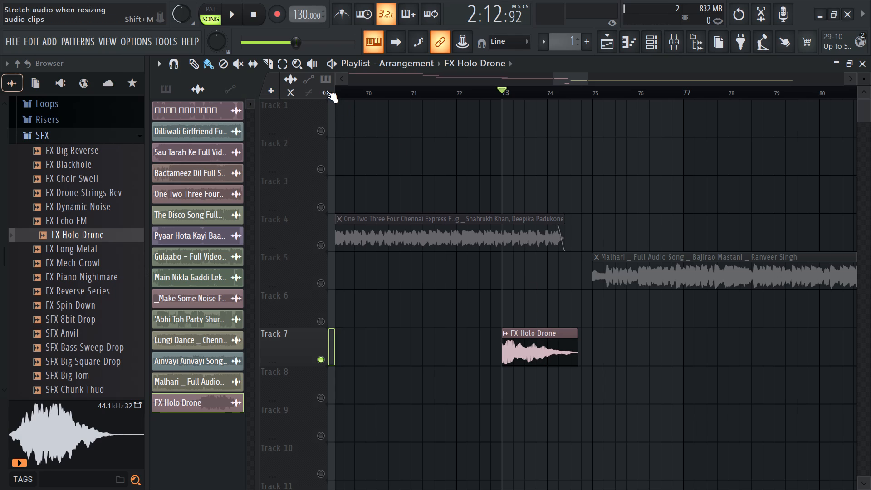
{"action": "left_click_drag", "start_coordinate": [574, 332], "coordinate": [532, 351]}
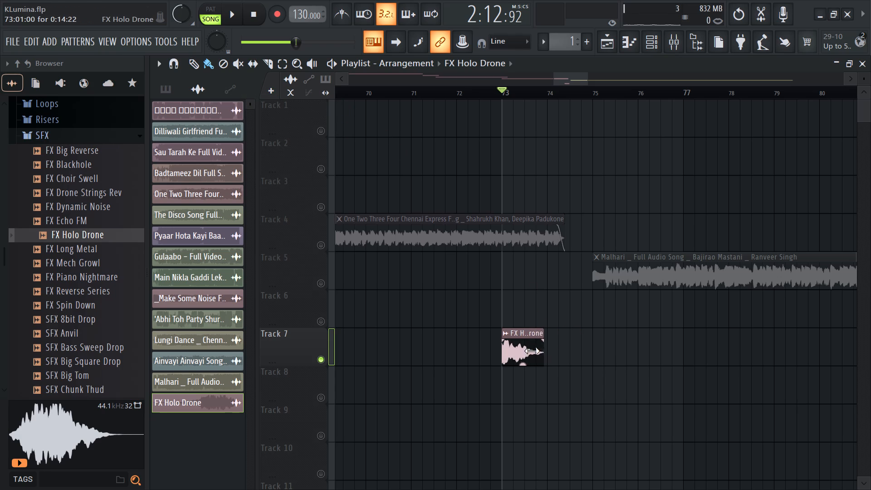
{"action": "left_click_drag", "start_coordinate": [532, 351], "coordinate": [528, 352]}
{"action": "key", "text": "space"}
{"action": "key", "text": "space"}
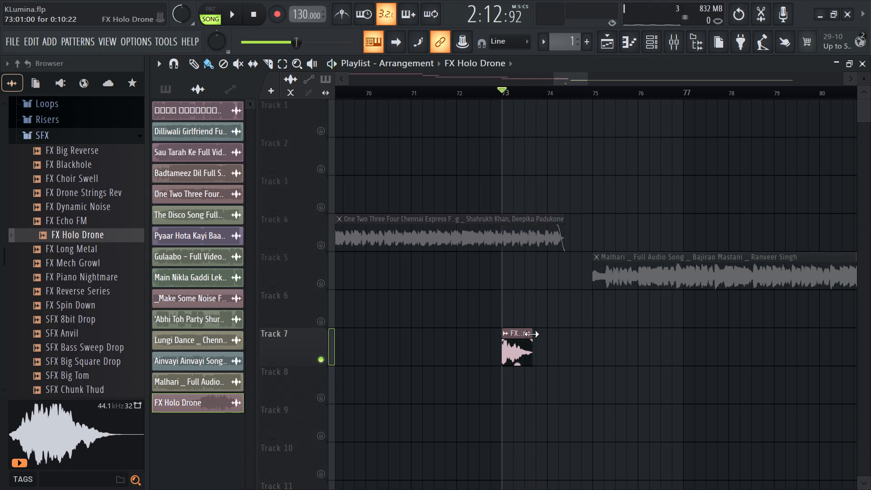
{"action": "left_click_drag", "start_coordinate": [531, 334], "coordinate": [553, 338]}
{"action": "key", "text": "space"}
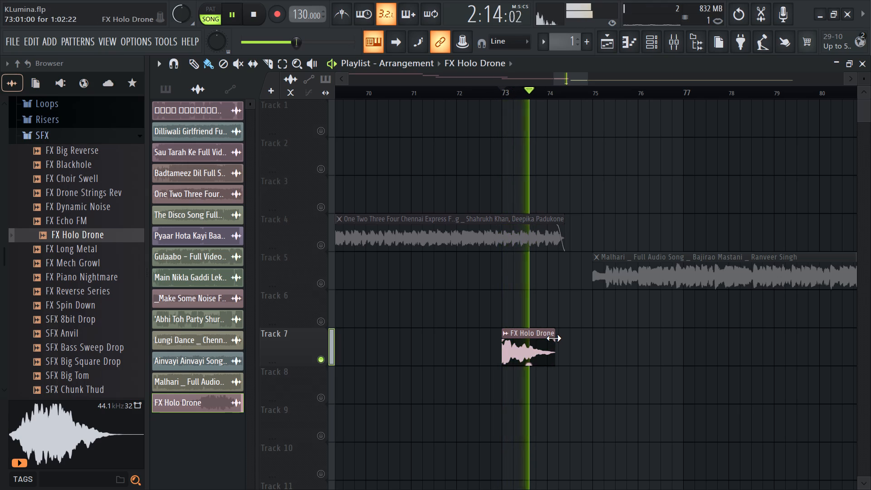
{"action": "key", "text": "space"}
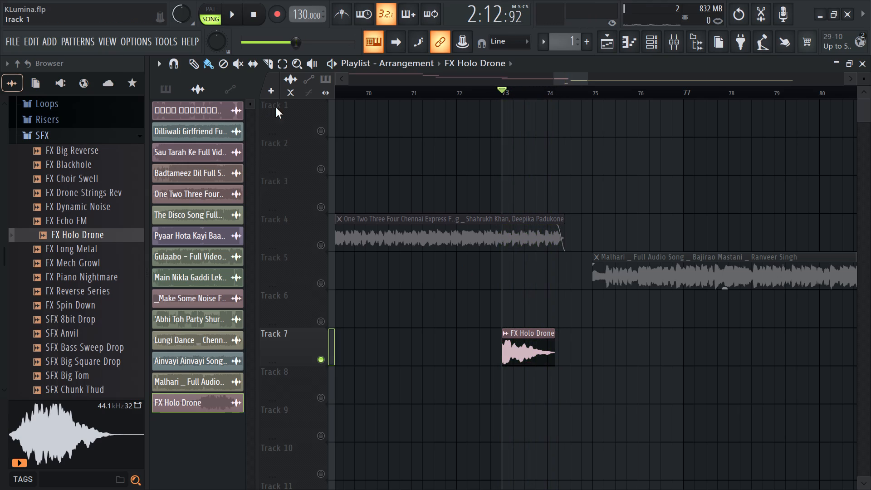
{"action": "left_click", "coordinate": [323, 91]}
Move the FX Holo Drone clip to Track 5 at the end of 'One Two Three Four' and Malhari to Track 6 at 75:05.
{"action": "left_click_drag", "start_coordinate": [542, 356], "coordinate": [542, 356]}
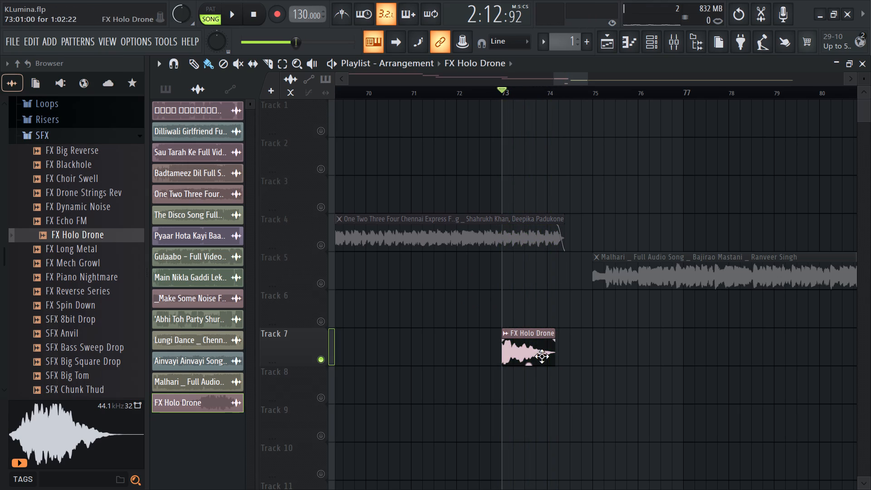
{"action": "left_click_drag", "start_coordinate": [542, 356], "coordinate": [596, 253]}
{"action": "left_click_drag", "start_coordinate": [751, 271], "coordinate": [764, 324]}
Unsolo Track 7 and play the transition from 'One Two Three Four' through FX Holo Drone into Malhari.
{"action": "right_click", "coordinate": [319, 361]}
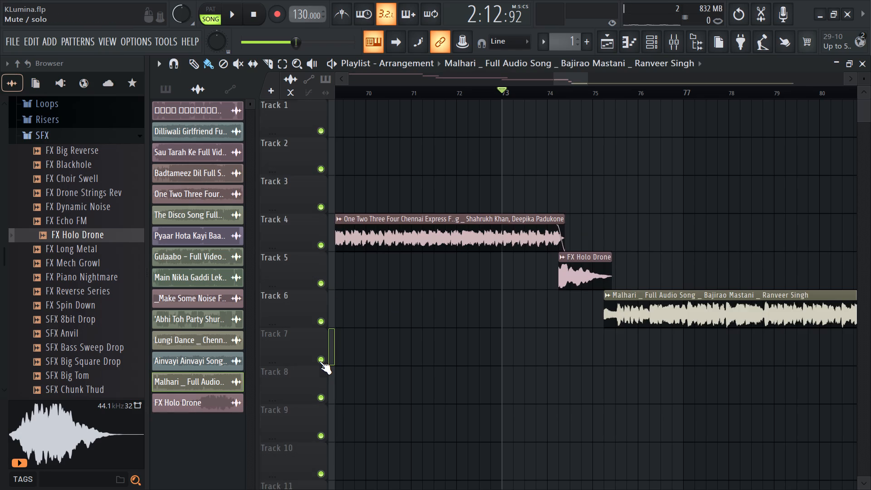
{"action": "key", "text": "space"}
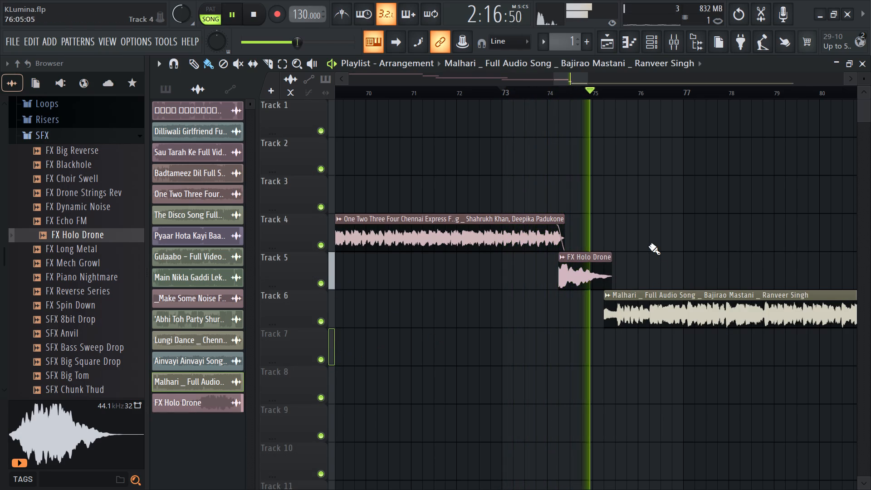
{"action": "left_click", "coordinate": [573, 279]}
{"action": "key", "text": "space"}
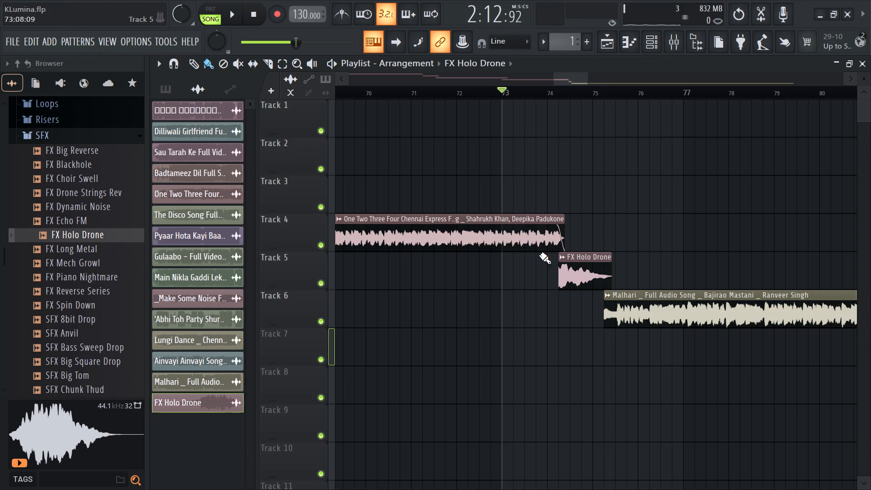
Delete the FX Holo Drone clip from Track 5 and remove its channel from the project.
{"action": "left_click", "coordinate": [593, 269]}
{"action": "right_click", "coordinate": [593, 269]}
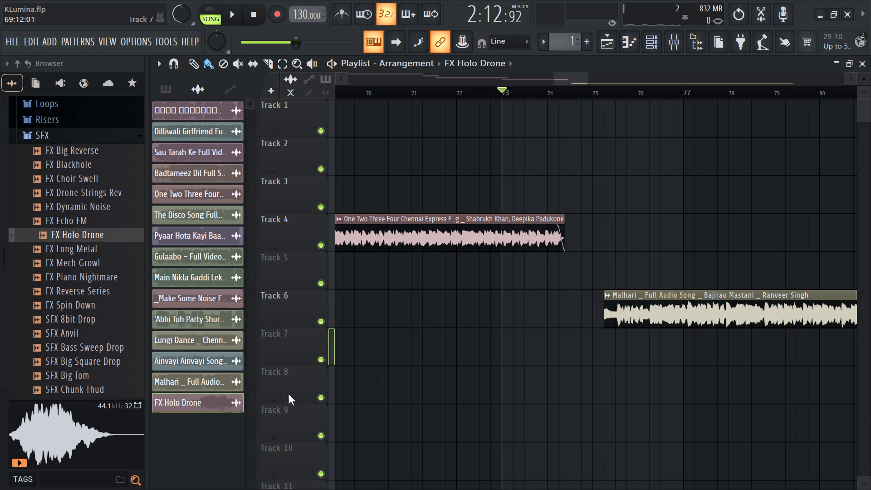
{"action": "right_click", "coordinate": [205, 397]}
{"action": "left_click", "coordinate": [252, 475]}
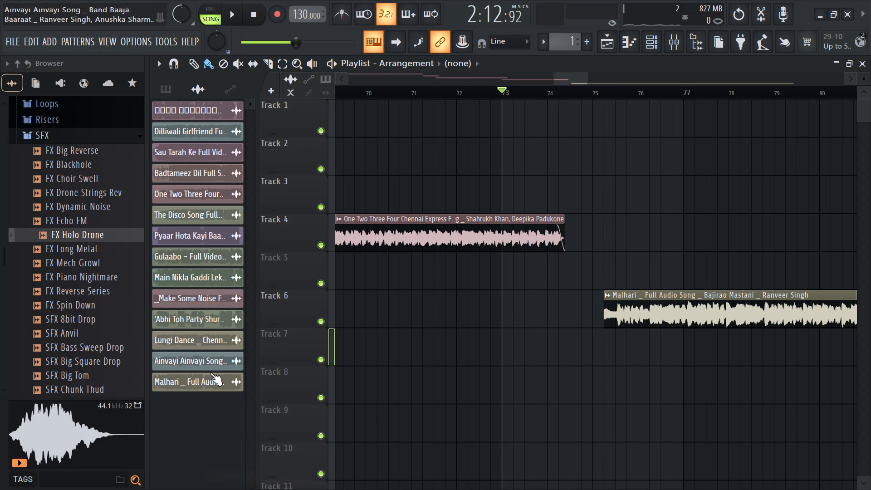
Preview the effect samples between FX Long Metal and FX Spin Down in the SFX folder.
{"action": "left_click", "coordinate": [95, 257]}
{"action": "left_click", "coordinate": [98, 243]}
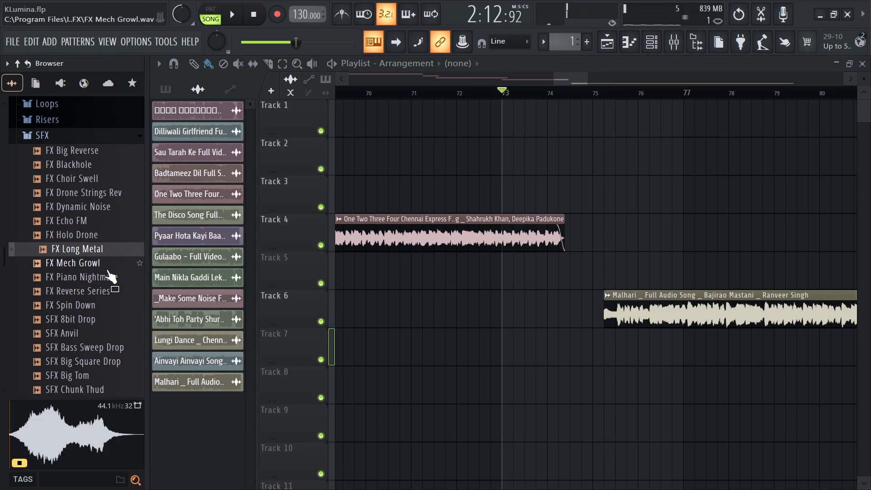
{"action": "left_click", "coordinate": [104, 272]}
{"action": "left_click", "coordinate": [102, 289]}
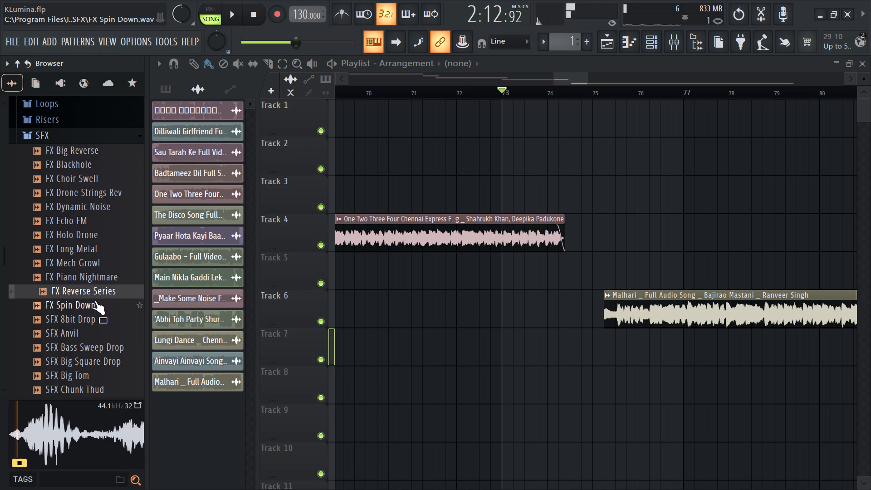
{"action": "left_click", "coordinate": [93, 302]}
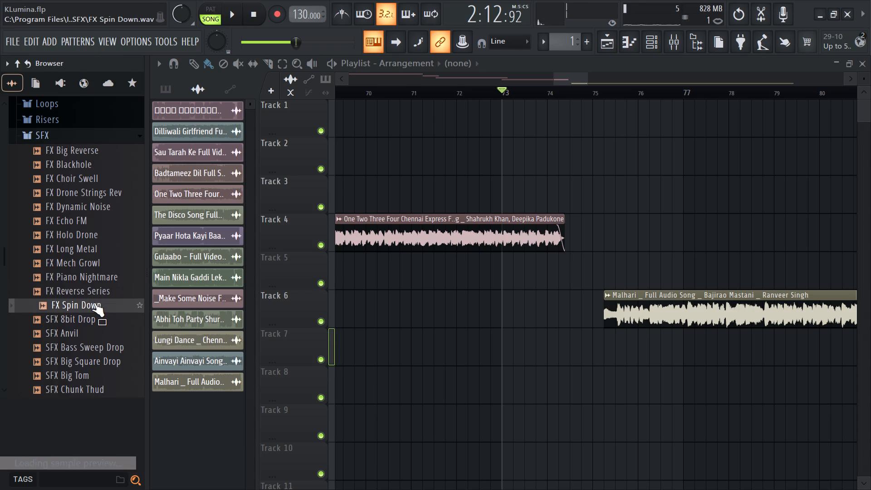
Place the FX Reverse Series sample on Track 5 at 74:01 and play the transition.
{"action": "left_click_drag", "start_coordinate": [92, 289], "coordinate": [488, 276]}
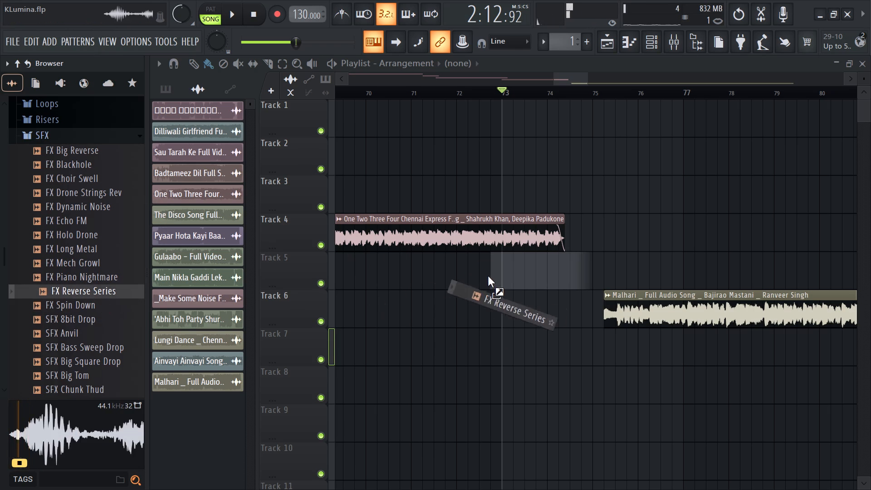
{"action": "left_click_drag", "start_coordinate": [488, 276], "coordinate": [533, 286]}
{"action": "left_click_drag", "start_coordinate": [570, 278], "coordinate": [585, 277]}
{"action": "key", "text": "space"}
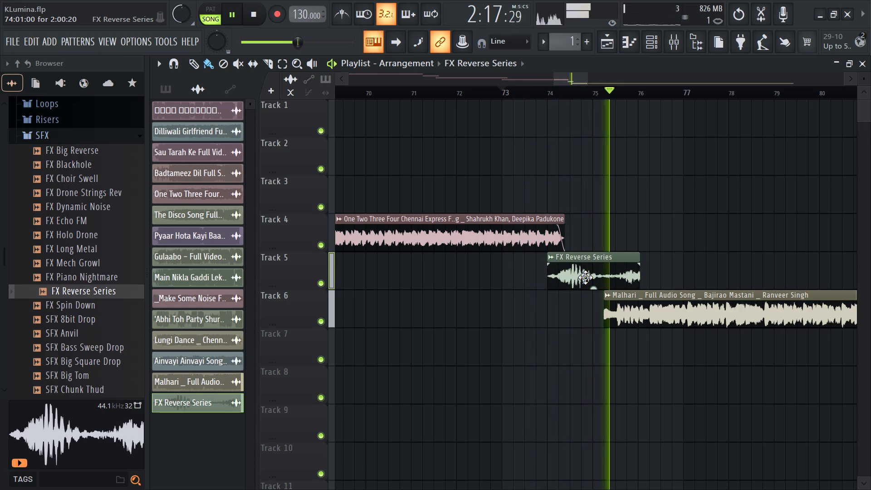
{"action": "key", "text": "space"}
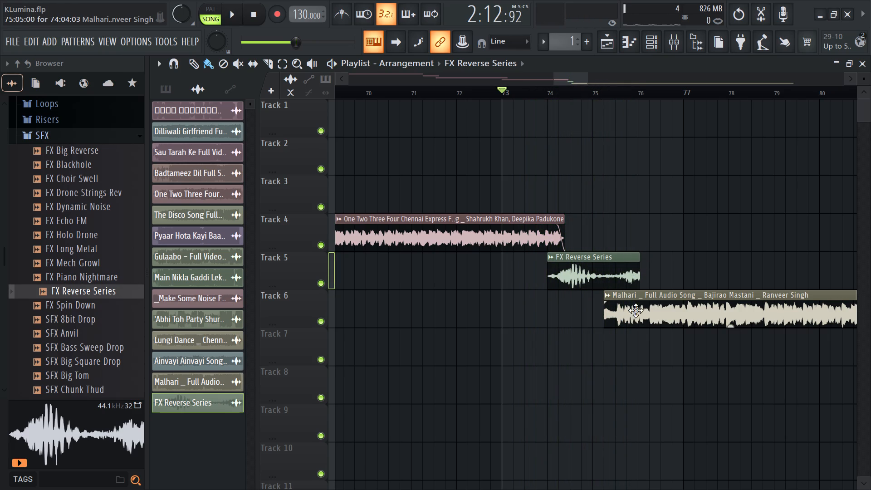
Move the Malhari clip to 76:01 on Track 6 and trim its start to 76:05.
{"action": "left_click_drag", "start_coordinate": [636, 311], "coordinate": [670, 311]}
{"action": "scroll", "coordinate": [647, 309], "scroll_direction": "up", "scroll_amount": 10, "text": "ctrl"}
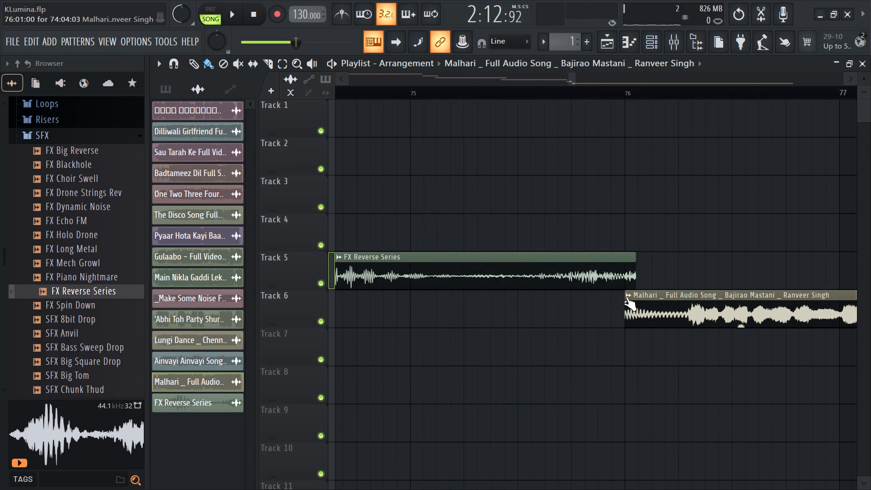
{"action": "left_click_drag", "start_coordinate": [625, 295], "coordinate": [642, 298]}
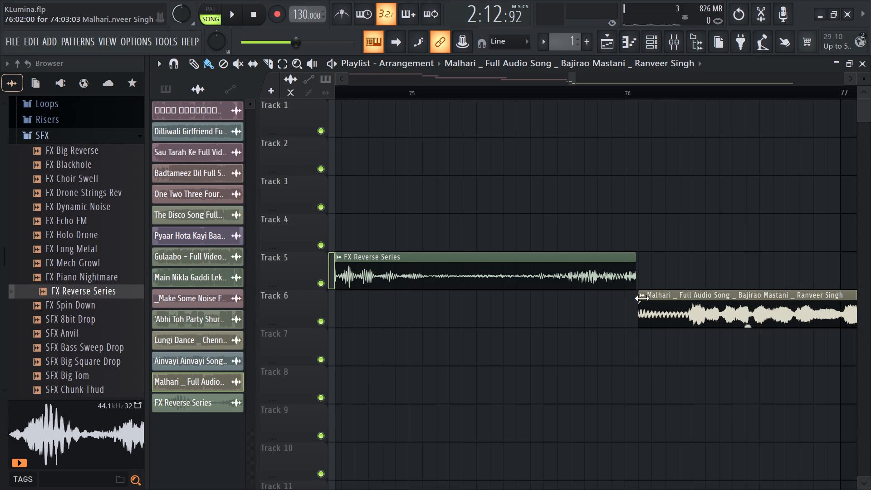
{"action": "left_click_drag", "start_coordinate": [642, 298], "coordinate": [681, 304]}
Add a short fade-in to the start of the Malhari clip.
{"action": "left_click_drag", "start_coordinate": [680, 303], "coordinate": [697, 305]}
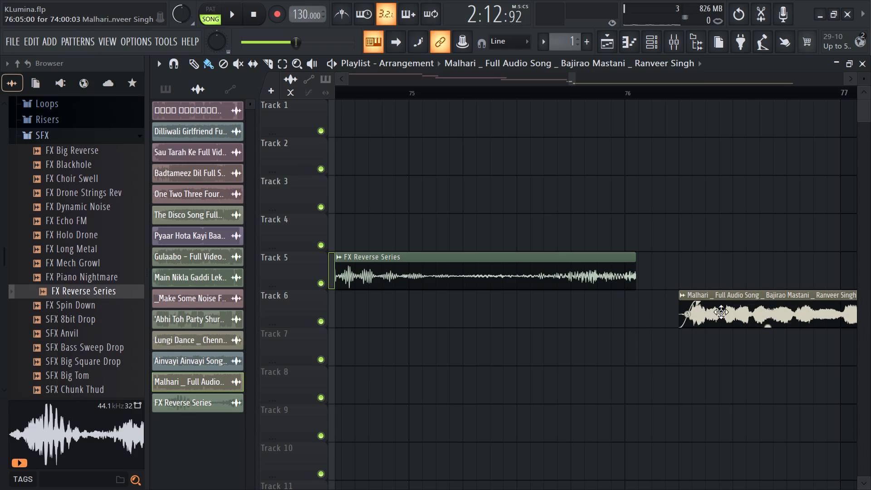
Move the Malhari clip earlier and shorten the end of the FX Reverse Series clip to just past bar 75.
{"action": "left_click_drag", "start_coordinate": [721, 312], "coordinate": [565, 321]}
{"action": "key", "text": "space"}
{"action": "left_click_drag", "start_coordinate": [636, 257], "coordinate": [475, 278]}
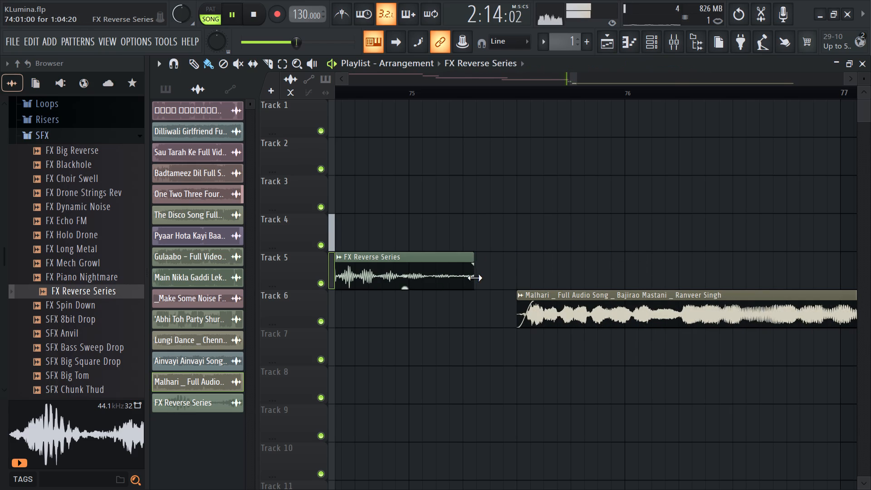
{"action": "left_click_drag", "start_coordinate": [475, 278], "coordinate": [434, 290]}
Move the Malhari clip to 75:05 on Track 6 and play the transition from 'One Two Three Four'.
{"action": "left_click_drag", "start_coordinate": [582, 316], "coordinate": [487, 326]}
{"action": "left_click_drag", "start_coordinate": [512, 313], "coordinate": [530, 314]}
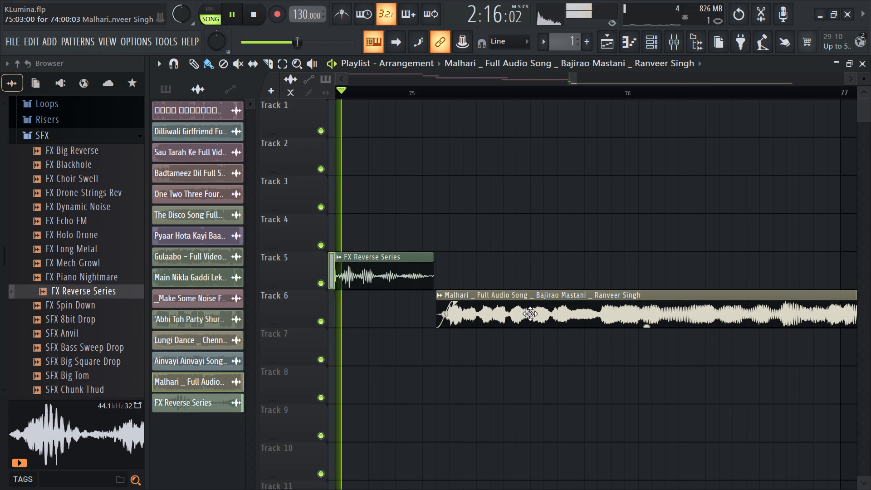
{"action": "left_click_drag", "start_coordinate": [530, 314], "coordinate": [530, 314]}
{"action": "left_click_drag", "start_coordinate": [530, 314], "coordinate": [557, 310]}
{"action": "key", "text": "space"}
{"action": "key", "text": "space"}
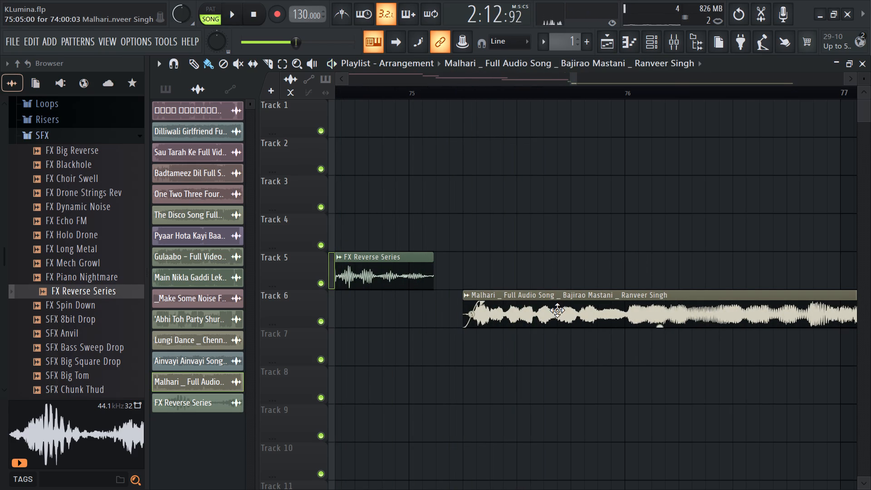
{"action": "scroll", "coordinate": [536, 325], "scroll_direction": "down", "scroll_amount": 6, "text": "ctrl"}
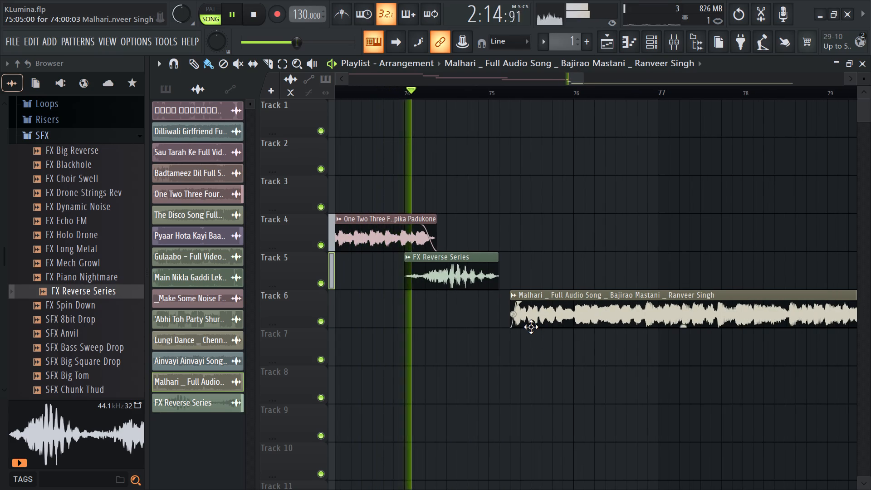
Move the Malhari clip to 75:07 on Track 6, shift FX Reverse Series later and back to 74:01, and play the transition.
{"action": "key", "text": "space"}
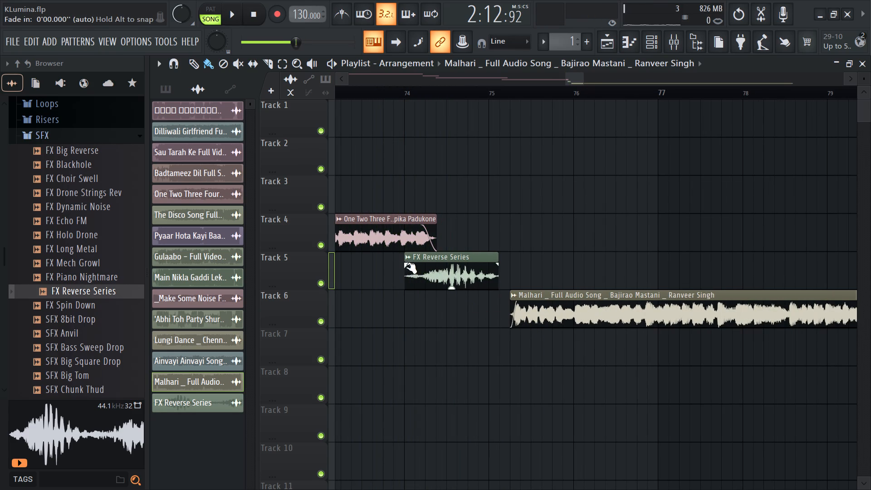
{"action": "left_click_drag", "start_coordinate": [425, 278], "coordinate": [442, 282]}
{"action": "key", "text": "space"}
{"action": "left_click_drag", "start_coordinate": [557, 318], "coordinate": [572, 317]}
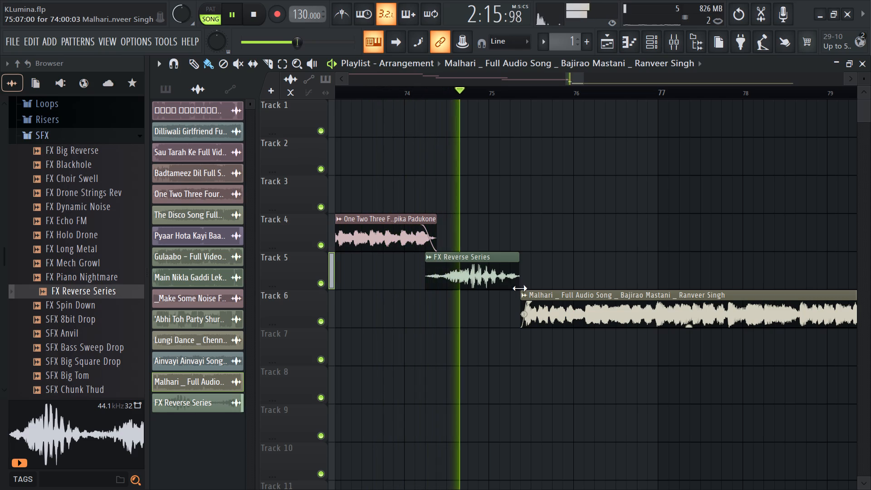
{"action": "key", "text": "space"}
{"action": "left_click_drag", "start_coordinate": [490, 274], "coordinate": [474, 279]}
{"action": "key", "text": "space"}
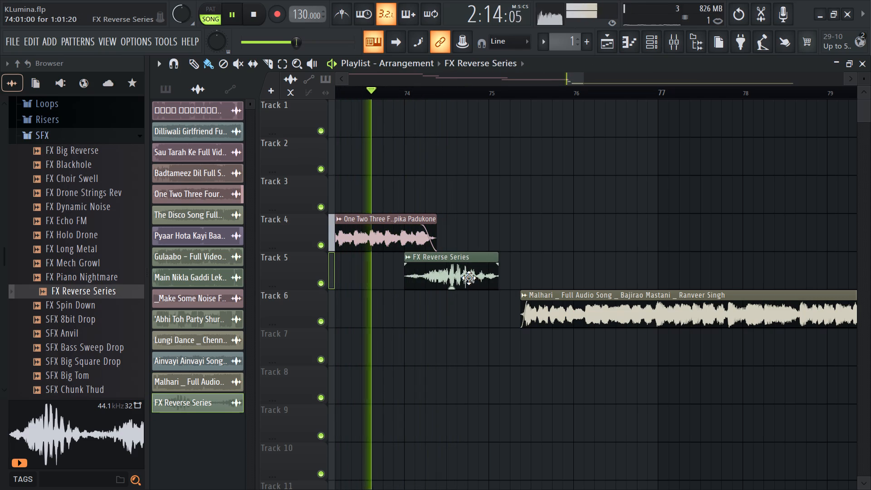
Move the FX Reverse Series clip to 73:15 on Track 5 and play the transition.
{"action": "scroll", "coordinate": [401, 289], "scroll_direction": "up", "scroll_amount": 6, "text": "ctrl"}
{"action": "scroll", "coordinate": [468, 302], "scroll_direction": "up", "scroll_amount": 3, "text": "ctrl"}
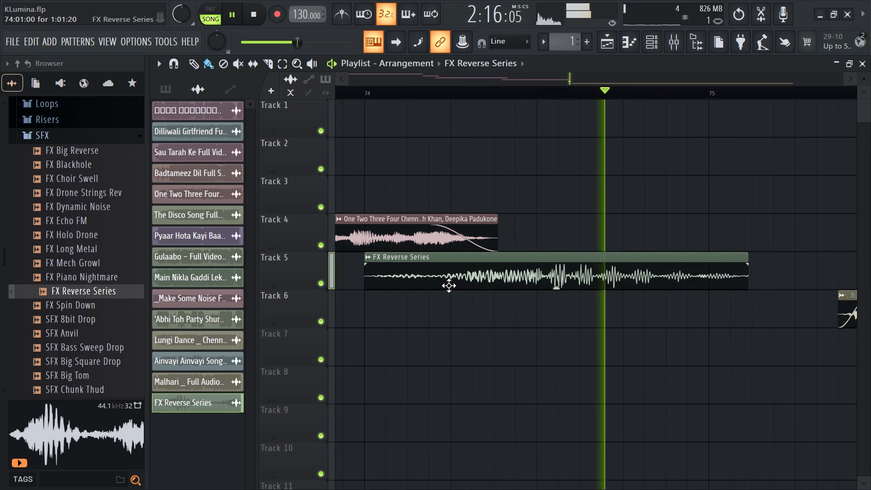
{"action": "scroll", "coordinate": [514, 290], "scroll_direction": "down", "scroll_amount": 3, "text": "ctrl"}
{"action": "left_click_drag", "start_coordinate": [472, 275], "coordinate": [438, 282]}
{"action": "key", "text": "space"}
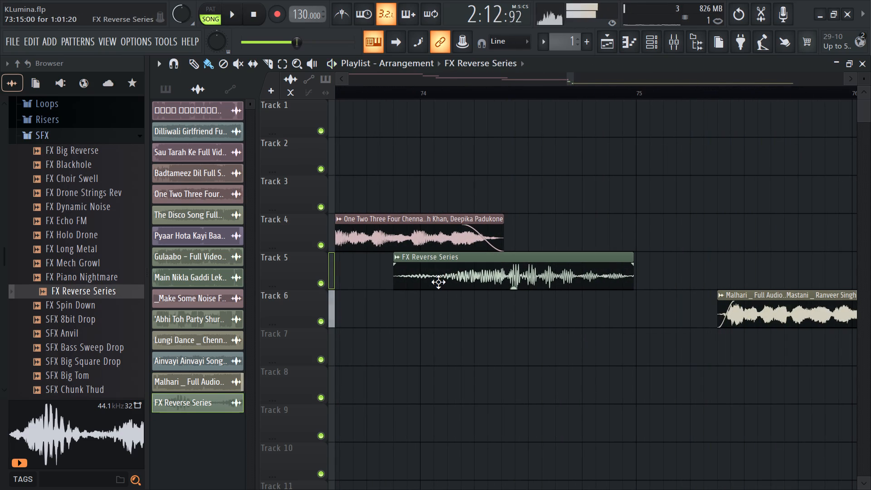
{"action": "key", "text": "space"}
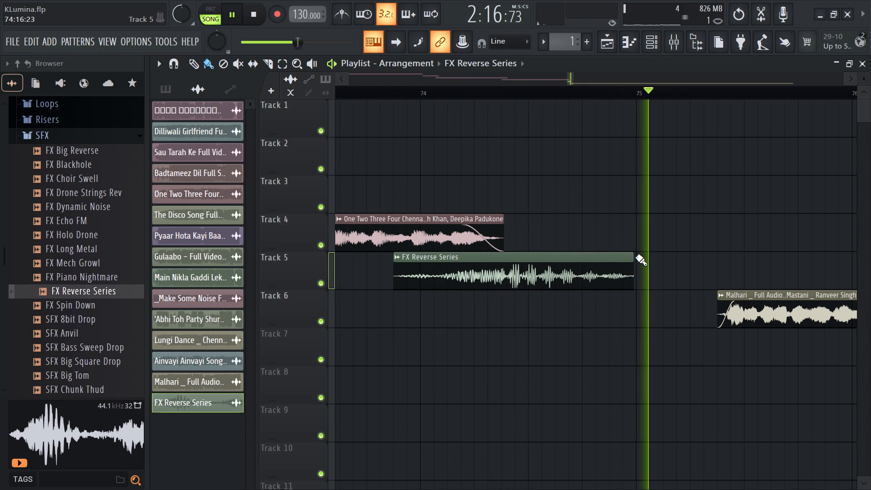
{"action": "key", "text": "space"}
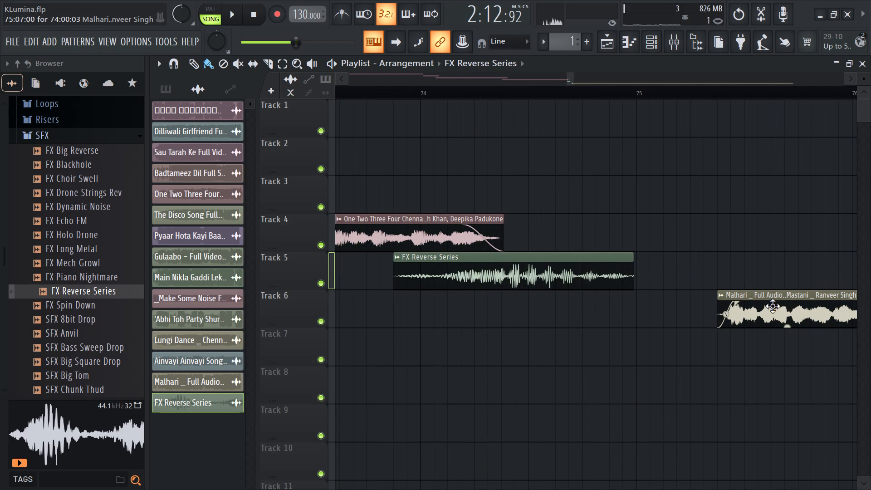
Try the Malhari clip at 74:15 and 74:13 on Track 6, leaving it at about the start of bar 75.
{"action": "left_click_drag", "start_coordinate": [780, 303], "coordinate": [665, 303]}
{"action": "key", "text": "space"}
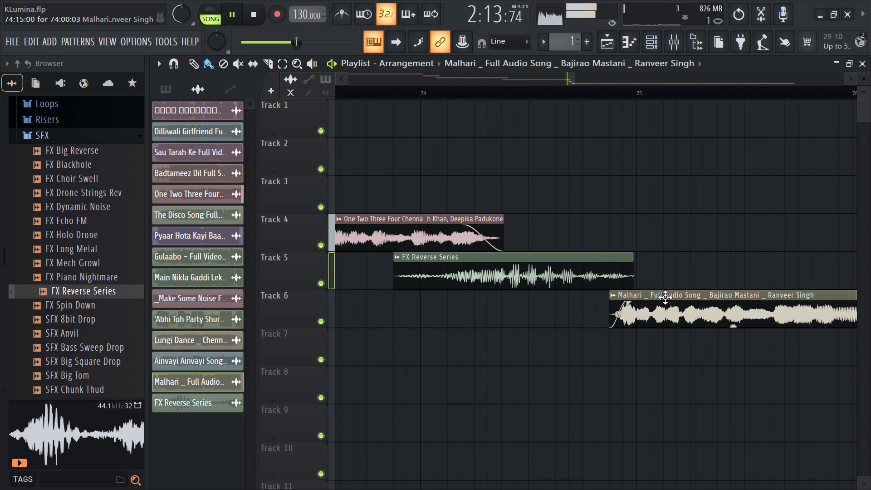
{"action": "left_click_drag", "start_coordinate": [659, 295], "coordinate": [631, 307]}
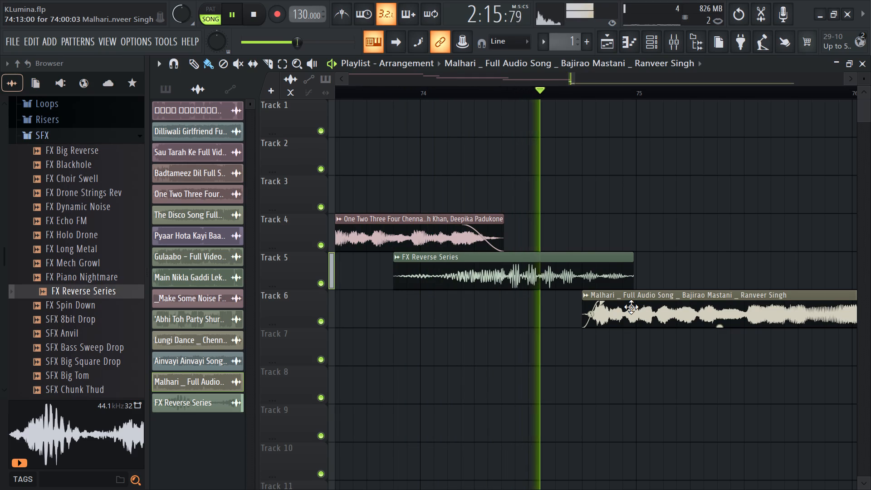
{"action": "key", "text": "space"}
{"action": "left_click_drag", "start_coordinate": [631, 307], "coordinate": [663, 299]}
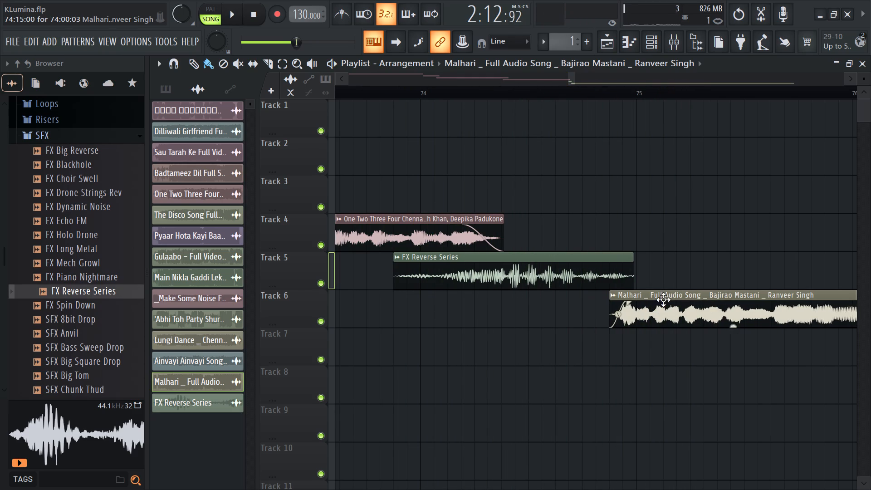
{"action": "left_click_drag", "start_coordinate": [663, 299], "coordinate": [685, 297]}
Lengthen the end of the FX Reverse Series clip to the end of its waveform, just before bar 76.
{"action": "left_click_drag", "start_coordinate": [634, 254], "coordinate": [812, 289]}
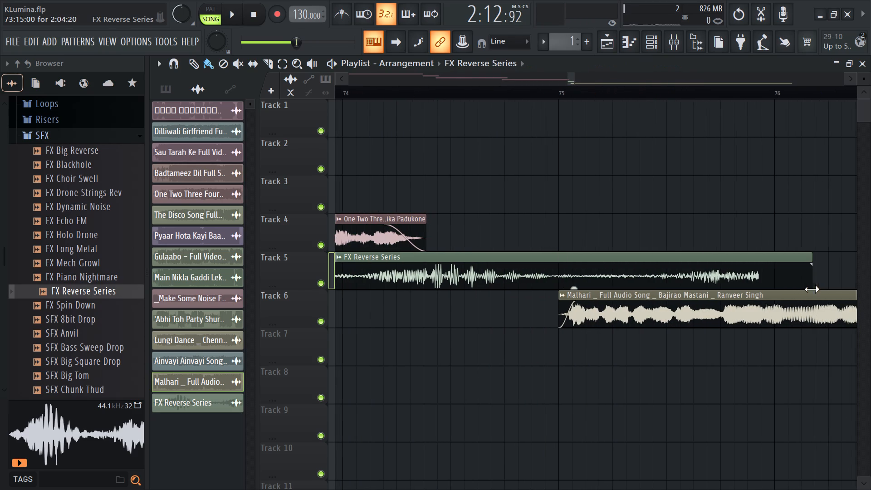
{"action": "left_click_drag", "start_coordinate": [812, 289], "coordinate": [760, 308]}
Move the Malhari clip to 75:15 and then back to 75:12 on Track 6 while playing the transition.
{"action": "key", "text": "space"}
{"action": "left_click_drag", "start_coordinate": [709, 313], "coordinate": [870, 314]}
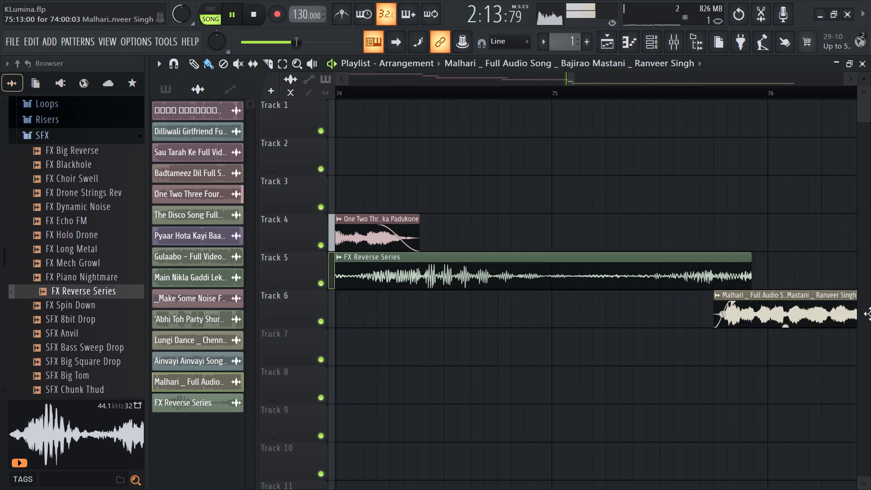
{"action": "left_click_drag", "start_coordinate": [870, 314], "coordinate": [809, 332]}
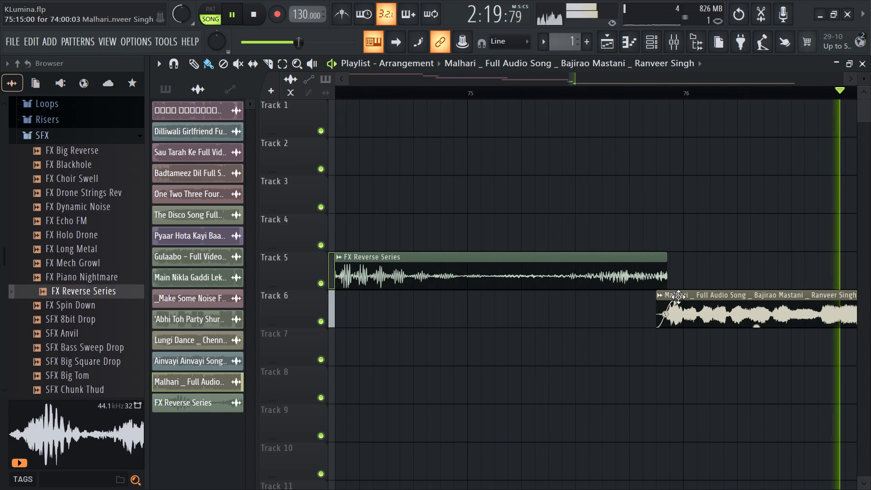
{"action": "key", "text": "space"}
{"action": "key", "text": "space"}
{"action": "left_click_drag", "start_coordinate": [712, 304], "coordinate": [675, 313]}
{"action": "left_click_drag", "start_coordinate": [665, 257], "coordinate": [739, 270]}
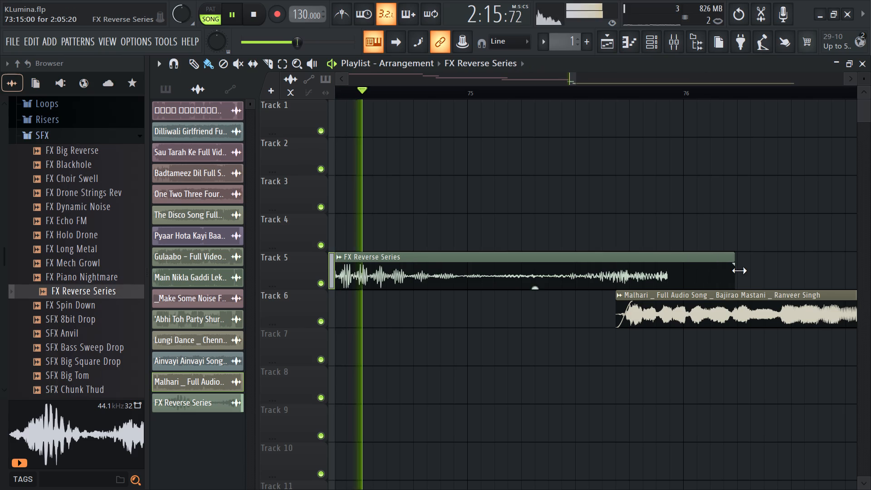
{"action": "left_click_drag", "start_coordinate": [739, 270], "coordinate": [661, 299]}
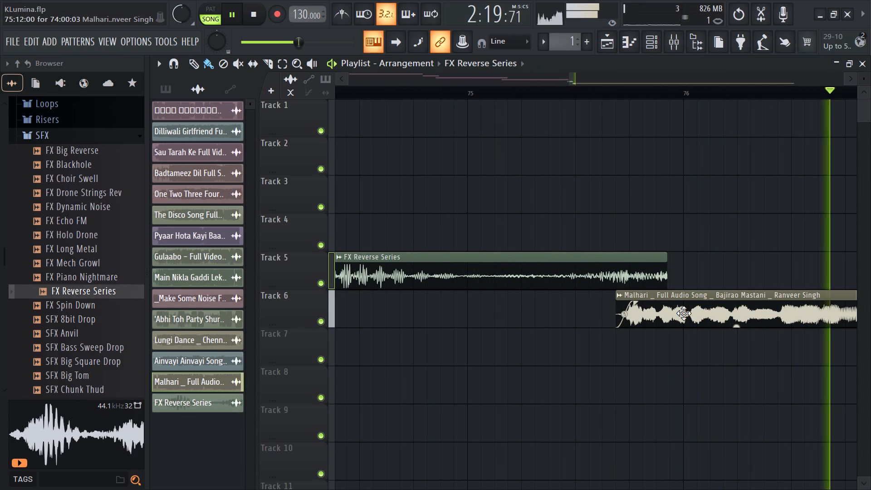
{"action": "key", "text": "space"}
Audition SFX 8bit Drop, SFX Anvil and SFX Bass Sweep Drop from the SFX samples as alternative transition effects.
{"action": "left_click", "coordinate": [102, 307]}
{"action": "left_click", "coordinate": [96, 318]}
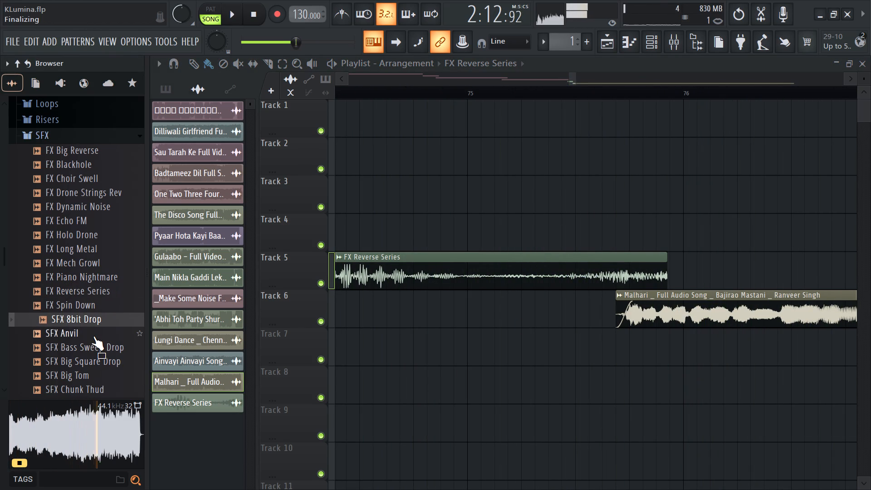
{"action": "left_click", "coordinate": [93, 336]}
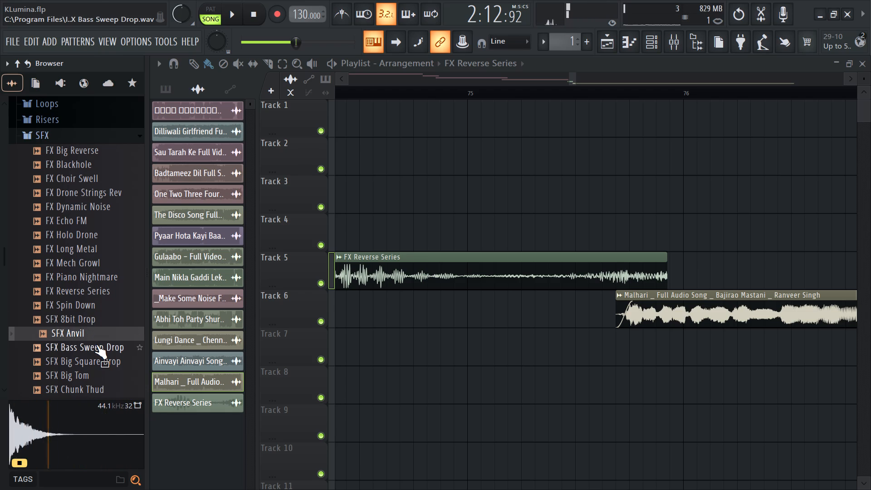
{"action": "left_click", "coordinate": [96, 344]}
{"action": "scroll", "coordinate": [96, 362], "scroll_direction": "down", "scroll_amount": 1}
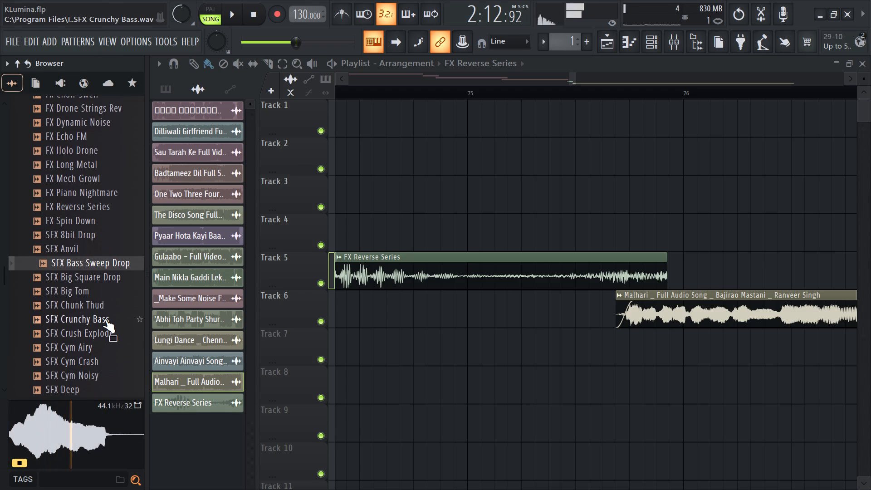
{"action": "key", "text": "space"}
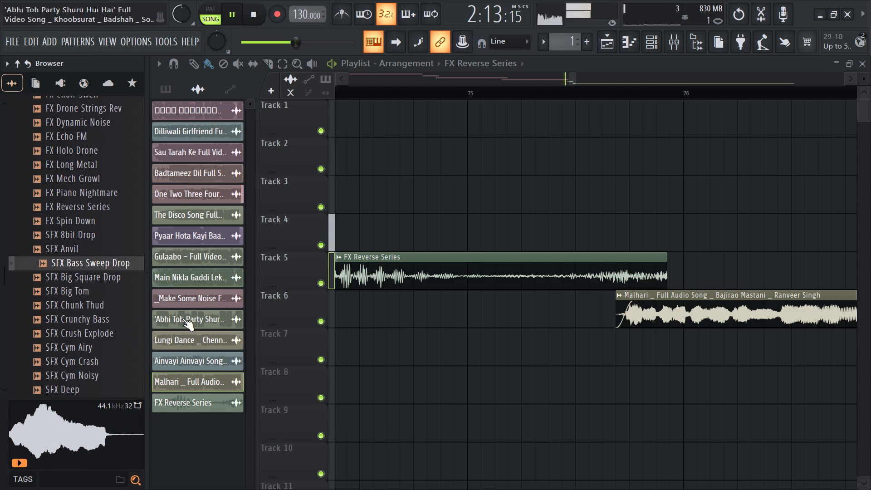
{"action": "key", "text": "space"}
Delete the FX Reverse Series audio clip from the project.
{"action": "left_click", "coordinate": [424, 278]}
{"action": "right_click", "coordinate": [197, 398]}
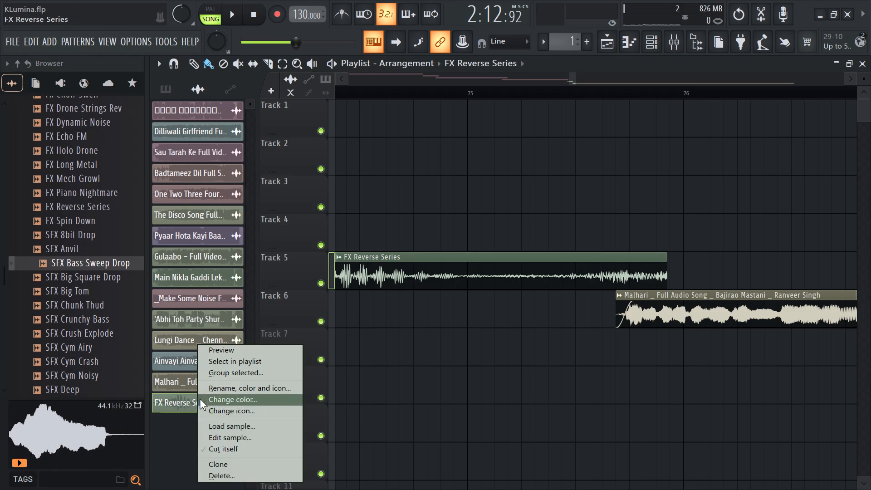
{"action": "left_click", "coordinate": [235, 474]}
Audition further SFX drop samples and place SFX Big Tom on Track 5 at 74:03, near the end of 'One Two Three Four'.
{"action": "scroll", "coordinate": [497, 335], "scroll_direction": "down", "scroll_amount": 5, "text": "ctrl"}
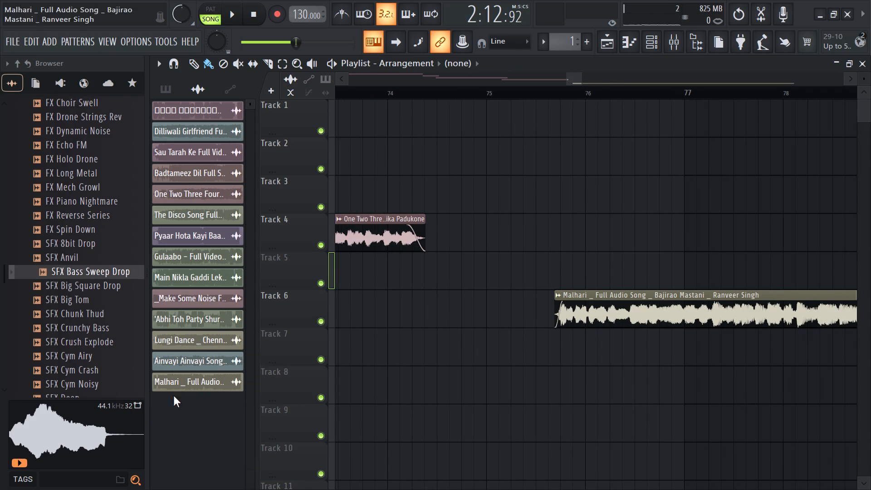
{"action": "left_click", "coordinate": [76, 271]}
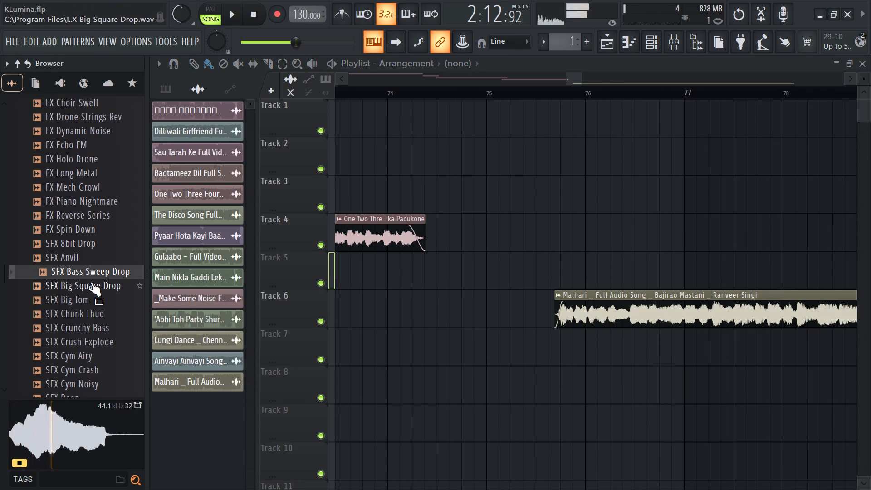
{"action": "left_click", "coordinate": [91, 284]}
{"action": "left_click", "coordinate": [90, 295]}
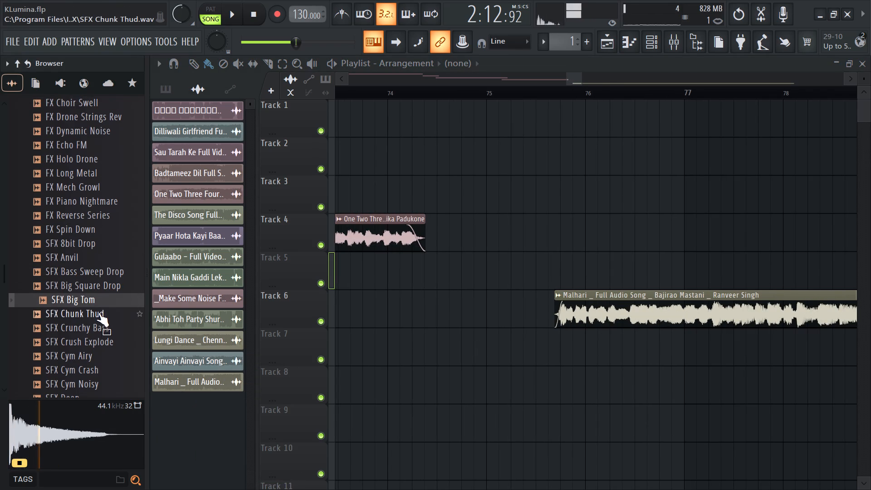
{"action": "left_click_drag", "start_coordinate": [98, 301], "coordinate": [405, 276]}
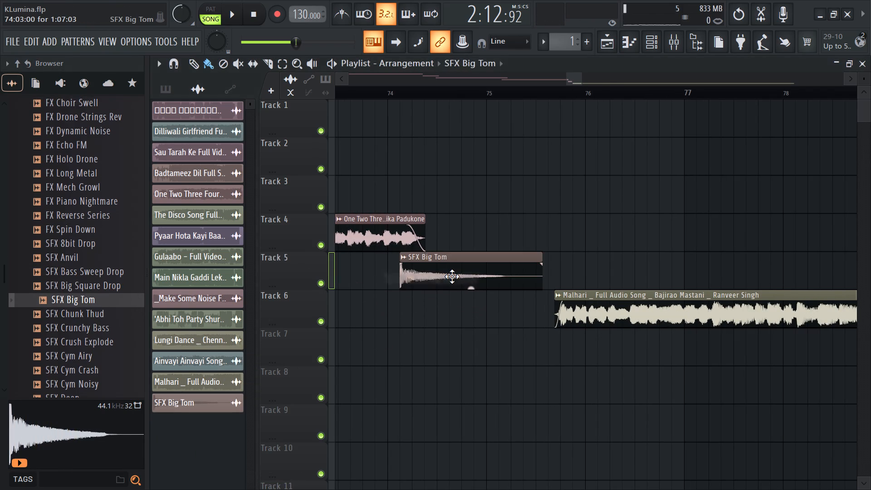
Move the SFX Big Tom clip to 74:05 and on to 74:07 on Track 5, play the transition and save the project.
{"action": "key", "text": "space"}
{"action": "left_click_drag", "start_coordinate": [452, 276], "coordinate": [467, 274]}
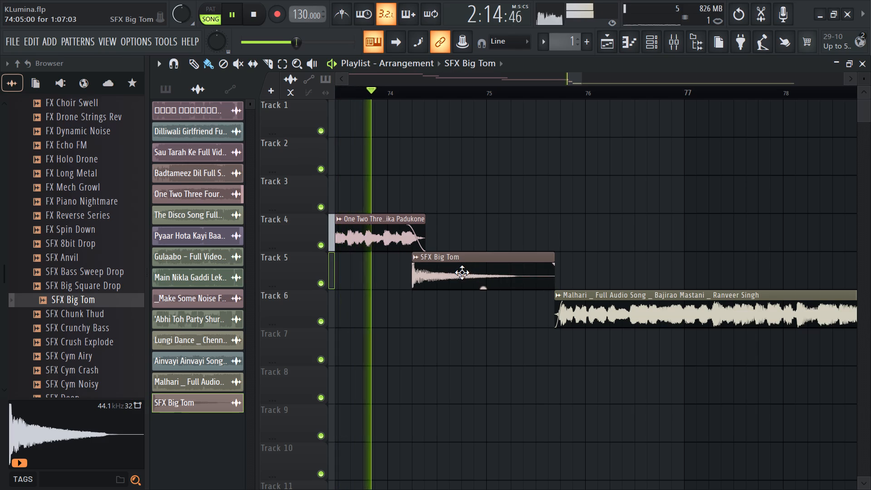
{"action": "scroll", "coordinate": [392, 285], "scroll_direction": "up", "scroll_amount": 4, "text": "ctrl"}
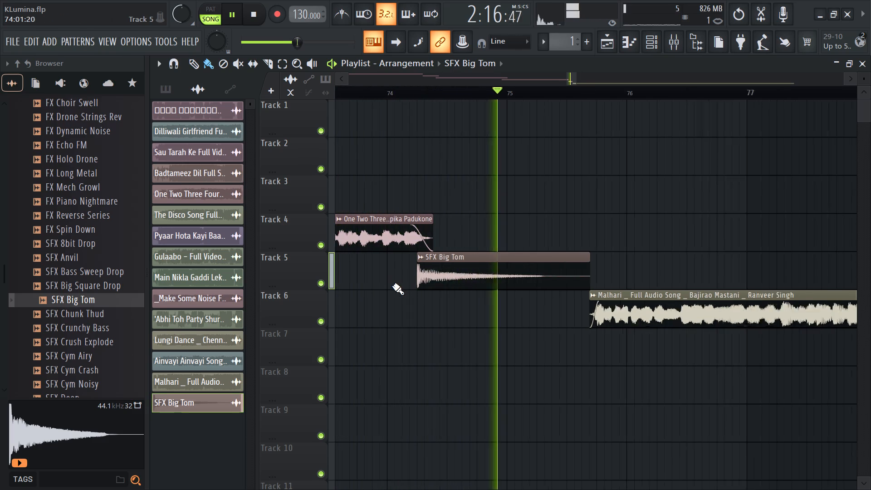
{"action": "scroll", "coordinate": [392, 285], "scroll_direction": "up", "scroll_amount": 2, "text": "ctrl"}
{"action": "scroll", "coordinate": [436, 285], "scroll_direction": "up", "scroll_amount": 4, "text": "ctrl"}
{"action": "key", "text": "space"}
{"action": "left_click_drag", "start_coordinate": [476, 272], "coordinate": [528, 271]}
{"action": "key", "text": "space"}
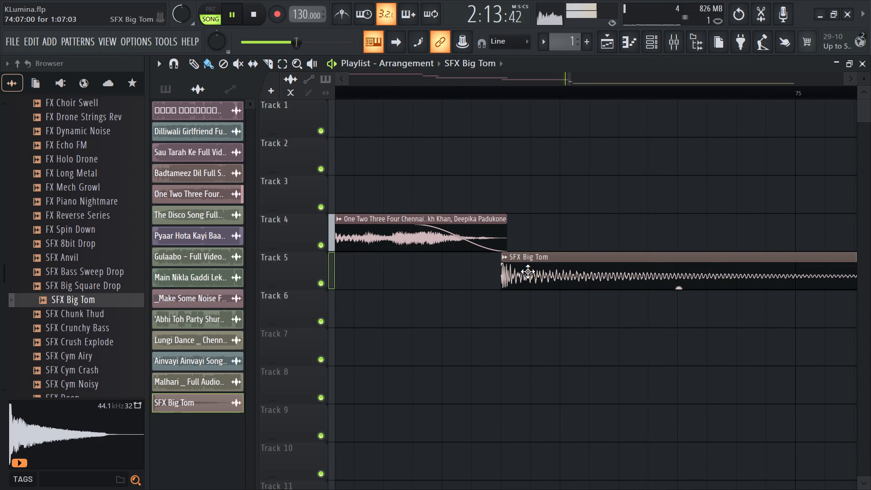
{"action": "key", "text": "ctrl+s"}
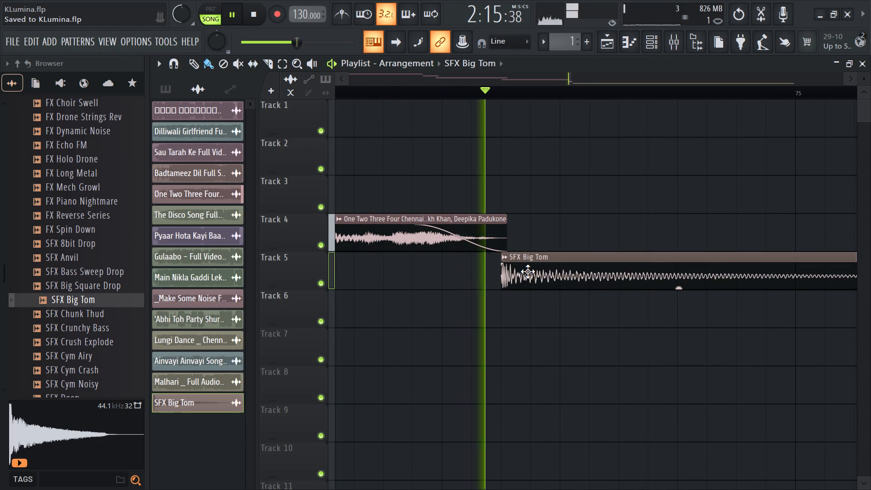
Move the SFX Big Tom clip to 74:06 on Track 5 and play the transition.
{"action": "key", "text": "space"}
{"action": "left_click_drag", "start_coordinate": [524, 271], "coordinate": [502, 276]}
{"action": "key", "text": "space"}
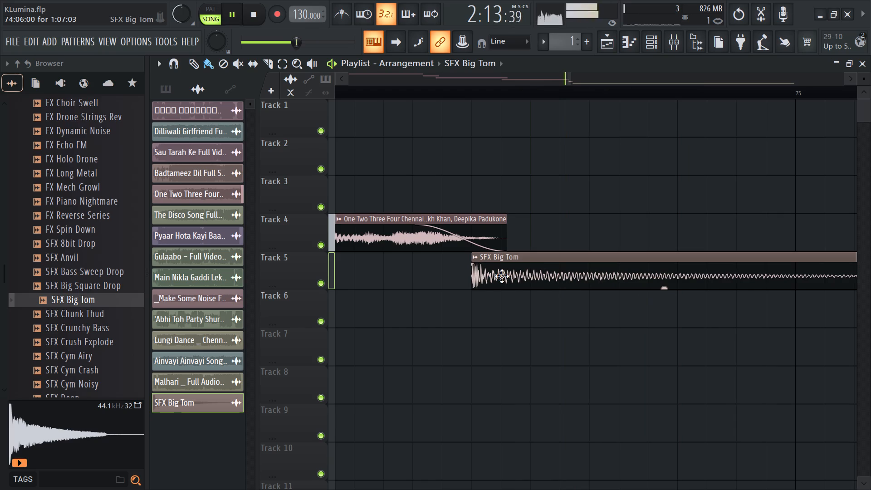
{"action": "scroll", "coordinate": [498, 280], "scroll_direction": "down", "scroll_amount": 12, "text": "ctrl"}
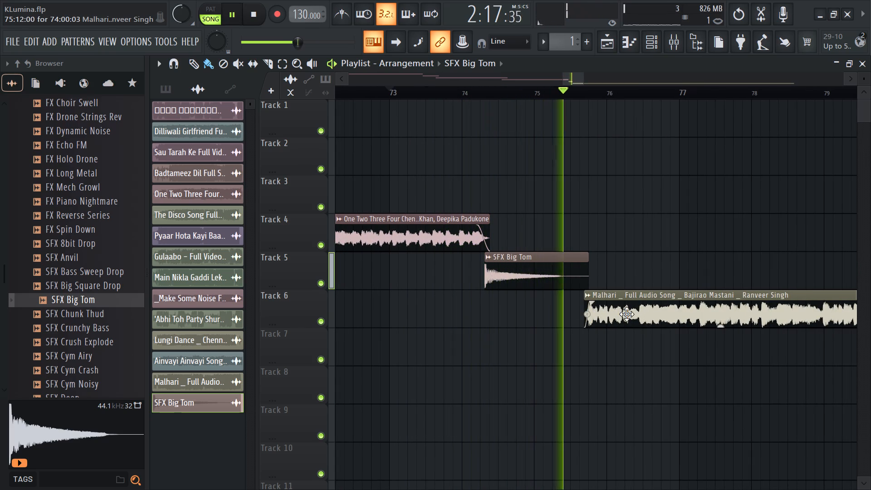
Move the Malhari clip to 75:06 on Track 6, save the project and play the transition.
{"action": "key", "text": "space"}
{"action": "left_click_drag", "start_coordinate": [631, 315], "coordinate": [611, 320]}
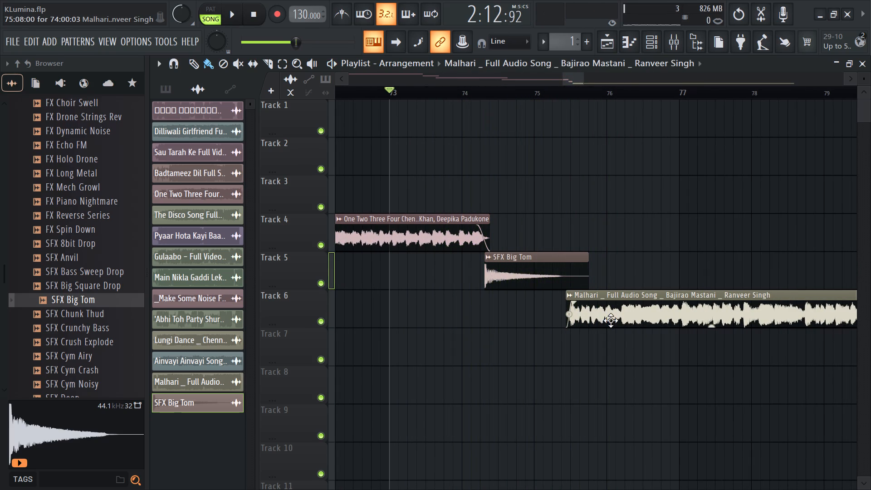
{"action": "left_click_drag", "start_coordinate": [611, 320], "coordinate": [606, 321]}
{"action": "key", "text": "space"}
{"action": "key", "text": "ctrl+s"}
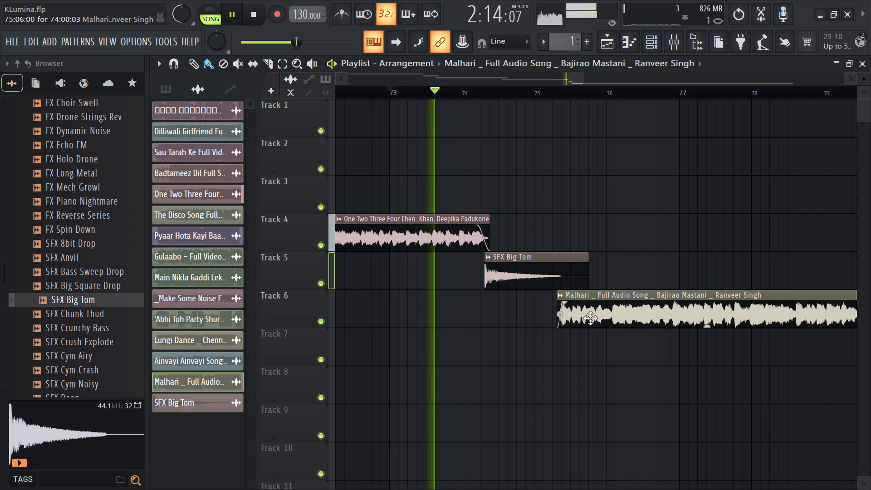
{"action": "scroll", "coordinate": [593, 321], "scroll_direction": "up", "scroll_amount": 5, "text": "ctrl"}
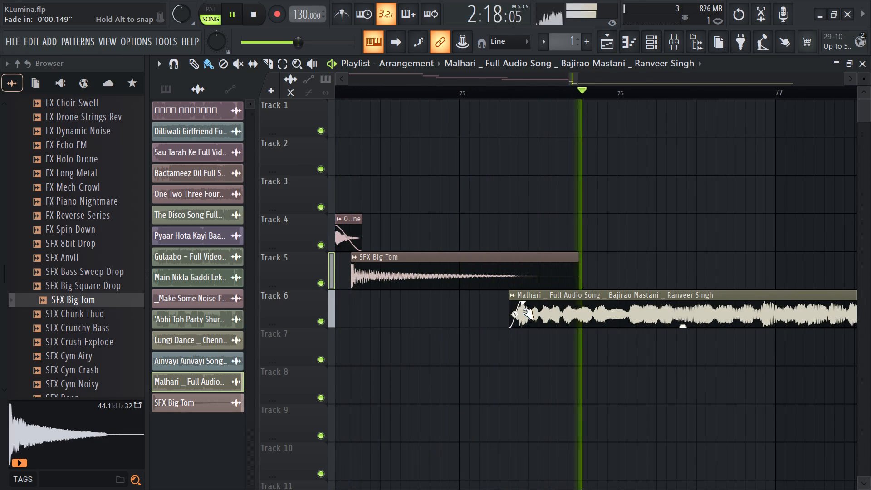
{"action": "key", "text": "space"}
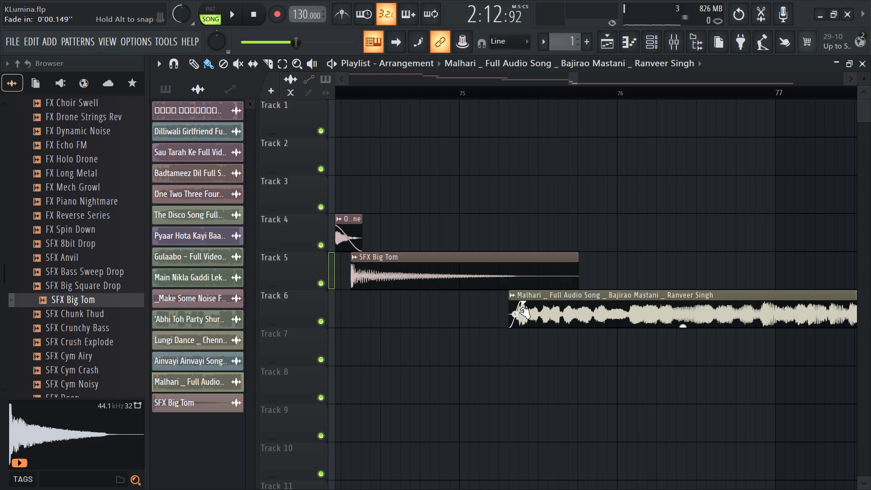
{"action": "key", "text": "space"}
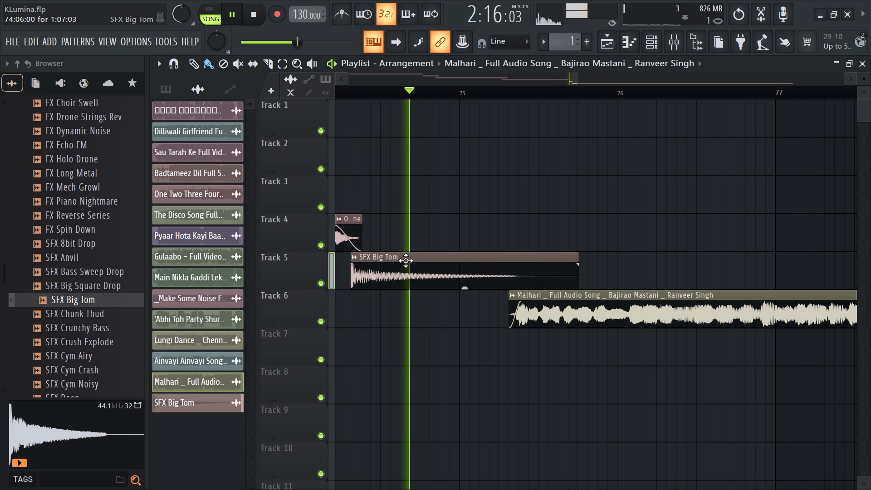
Move the SFX Big Tom clip to 74:15 on Track 5 and One Two Three Four to 52:01 on Track 4, and play the transition.
{"action": "key", "text": "space"}
{"action": "left_click_drag", "start_coordinate": [405, 260], "coordinate": [489, 263]}
{"action": "left_click_drag", "start_coordinate": [358, 218], "coordinate": [451, 225]}
{"action": "key", "text": "space"}
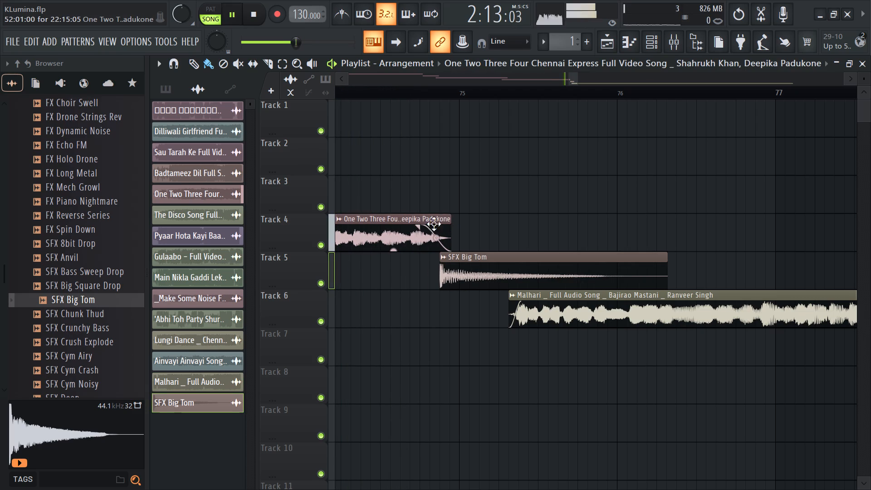
{"action": "left_click", "coordinate": [347, 90]}
{"action": "scroll", "coordinate": [450, 192], "scroll_direction": "down", "scroll_amount": 6, "text": "ctrl"}
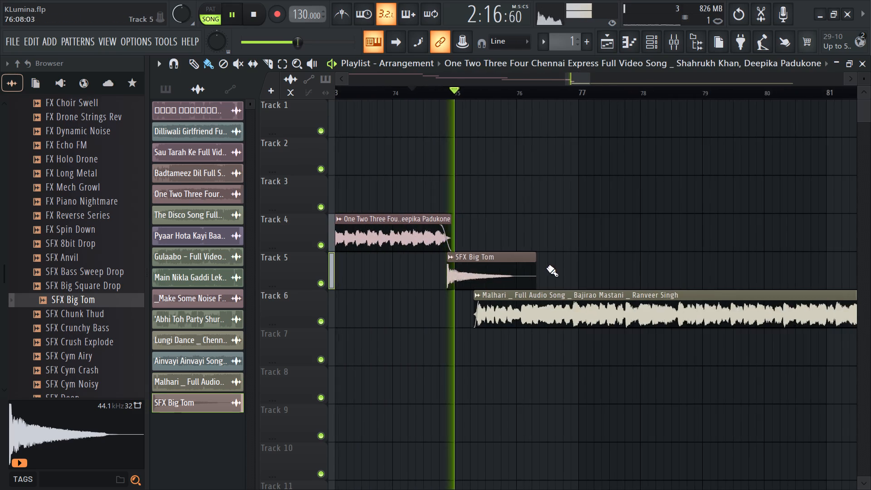
{"action": "scroll", "coordinate": [546, 265], "scroll_direction": "down", "scroll_amount": 12, "text": "ctrl"}
{"action": "scroll", "coordinate": [478, 242], "scroll_direction": "down", "scroll_amount": 5, "text": "ctrl"}
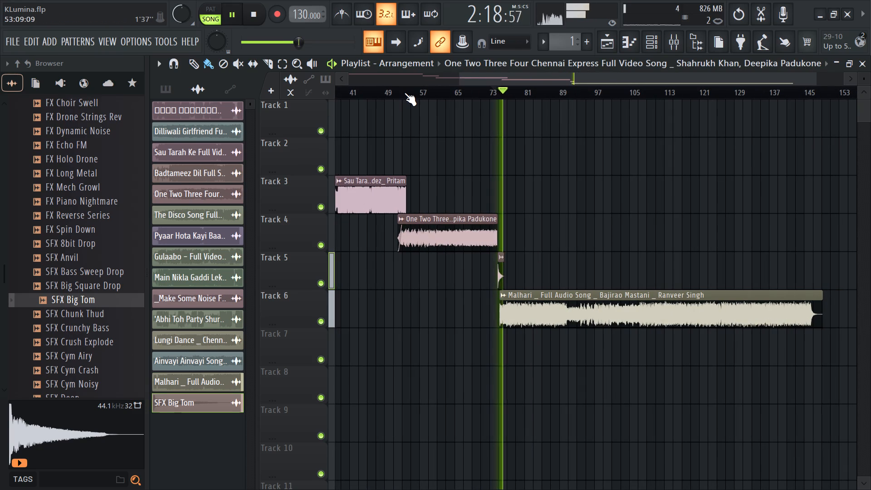
Play the joins at the start and end of One Two Three Four, against Sau Tarah Ke and Malhari.
{"action": "left_click", "coordinate": [404, 92]}
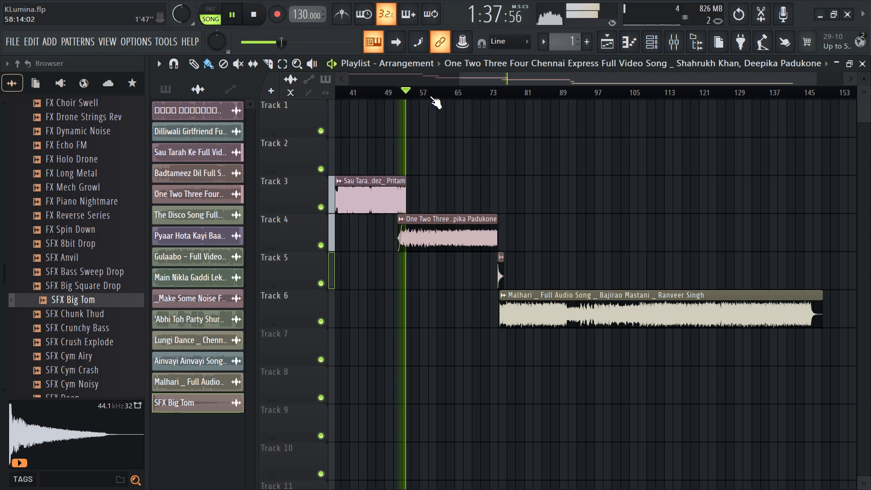
{"action": "left_click", "coordinate": [484, 98]}
{"action": "left_click", "coordinate": [498, 97]}
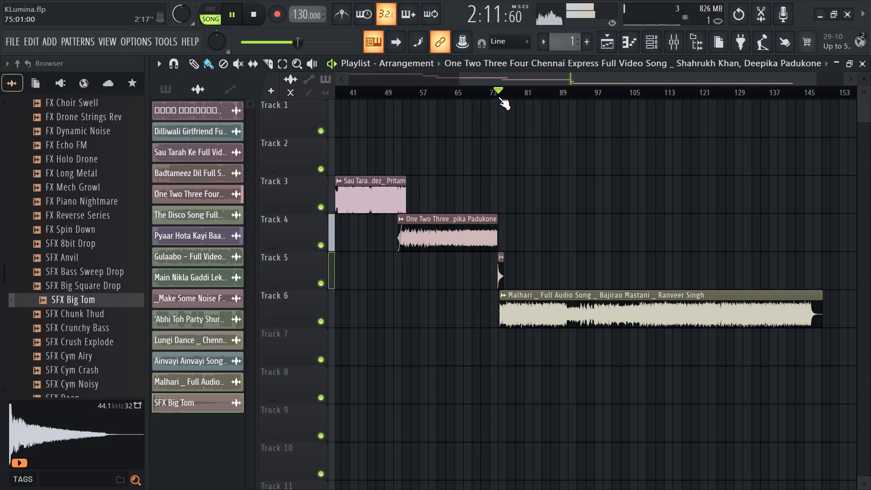
{"action": "key", "text": "space"}
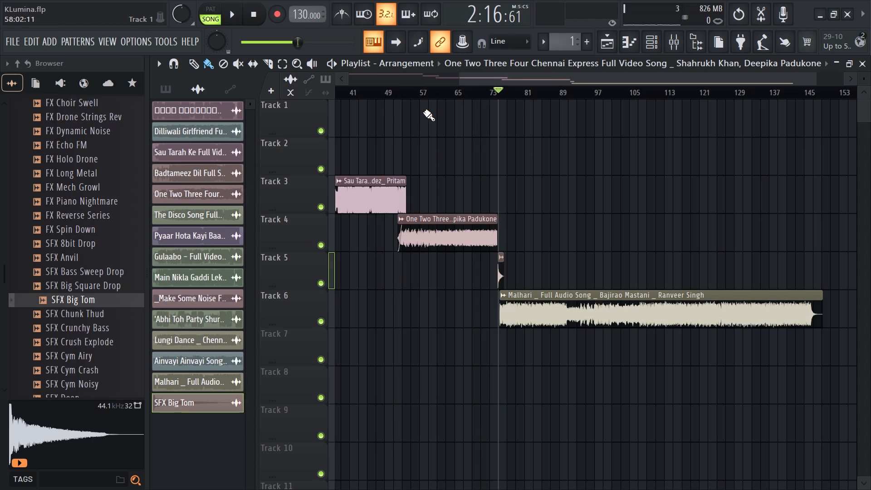
{"action": "left_click", "coordinate": [412, 92]}
{"action": "key", "text": "space"}
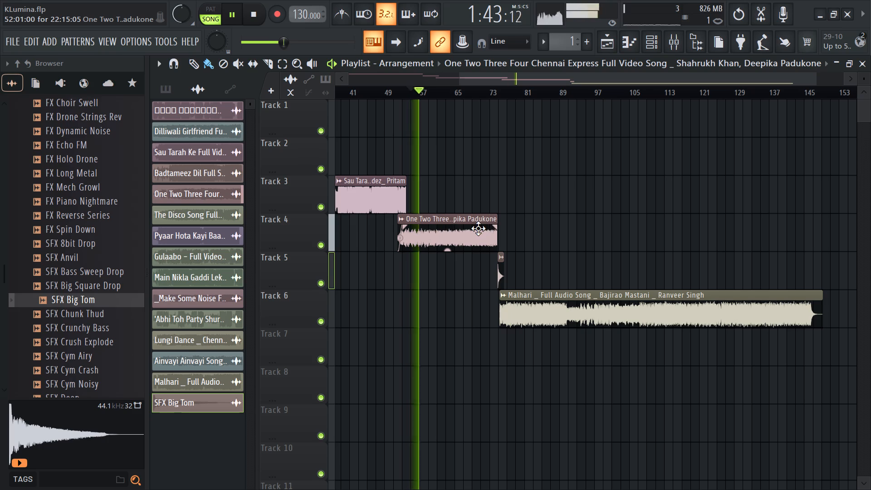
Move One Two Three Four away to 9:01 on Track 4 and put the Sau Tarah Ke clip at 51:01 on Track 4.
{"action": "scroll", "coordinate": [517, 216], "scroll_direction": "down", "scroll_amount": 4, "text": "ctrl"}
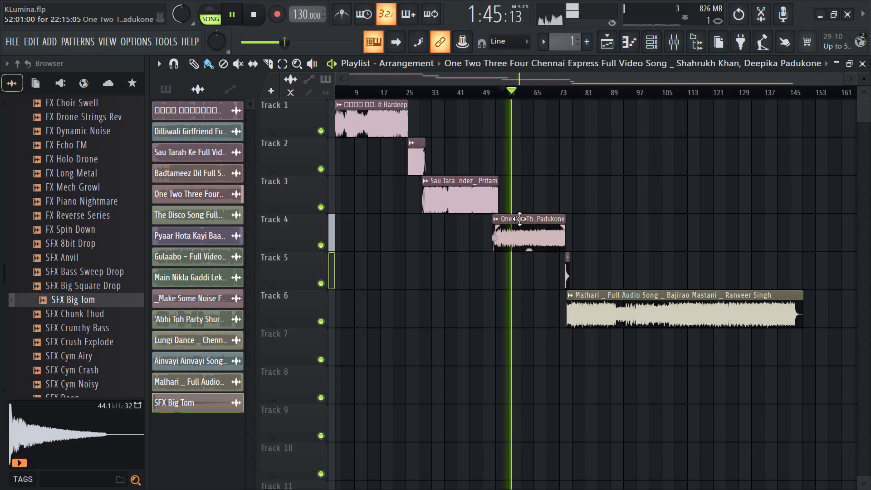
{"action": "left_click_drag", "start_coordinate": [600, 273], "coordinate": [596, 274], "text": "ctrl"}
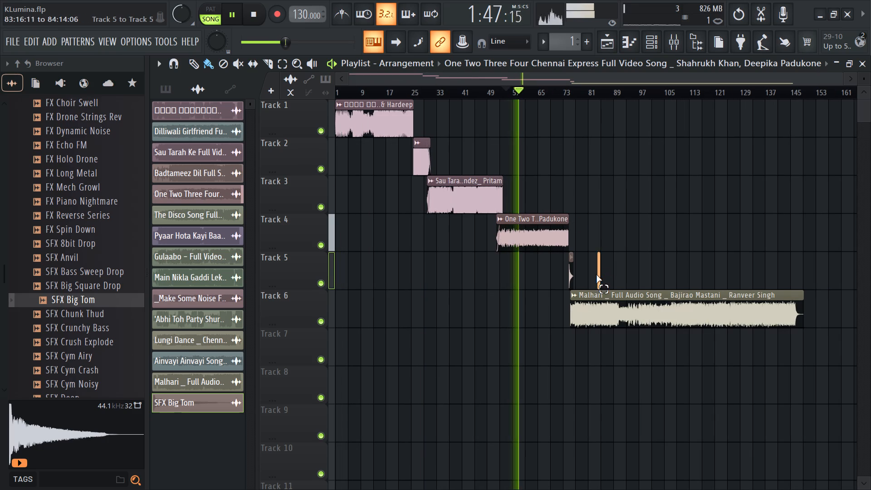
{"action": "left_click_drag", "start_coordinate": [596, 274], "coordinate": [602, 281], "text": "ctrl"}
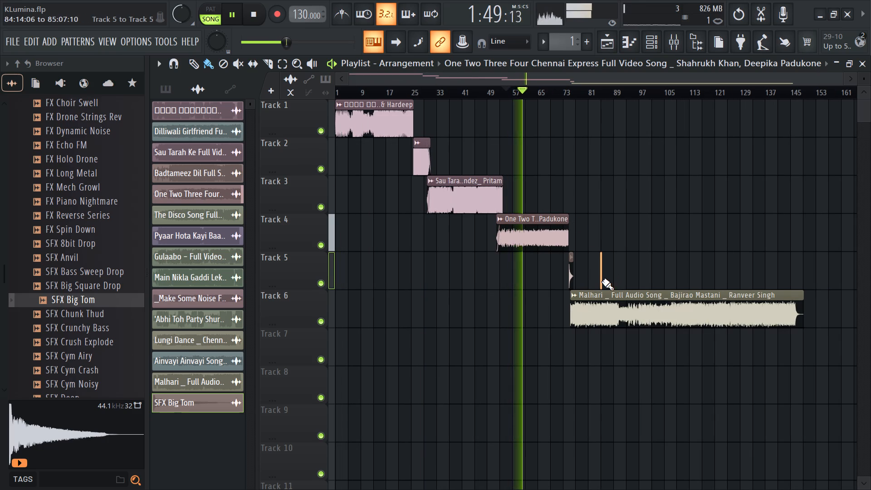
{"action": "left_click_drag", "start_coordinate": [545, 235], "coordinate": [408, 247]}
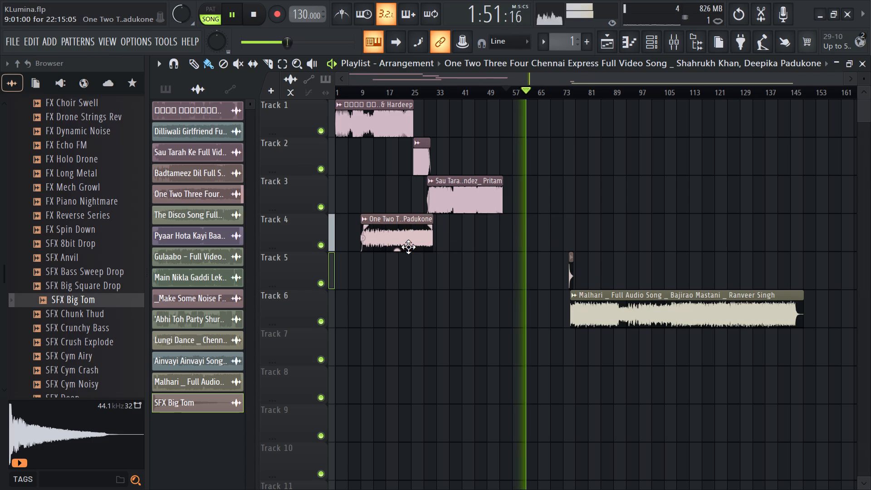
{"action": "left_click_drag", "start_coordinate": [408, 247], "coordinate": [408, 247]}
{"action": "key", "text": "space"}
{"action": "scroll", "coordinate": [432, 225], "scroll_direction": "up", "scroll_amount": 7, "text": "ctrl"}
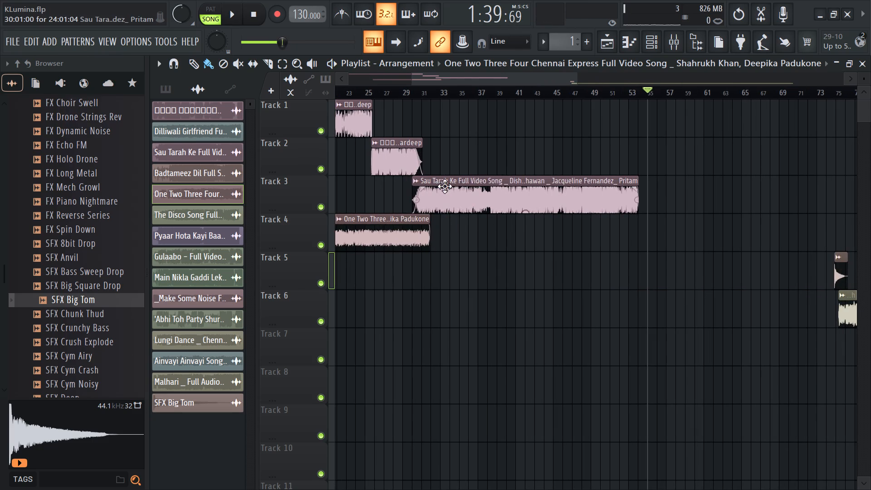
{"action": "left_click_drag", "start_coordinate": [473, 194], "coordinate": [671, 221]}
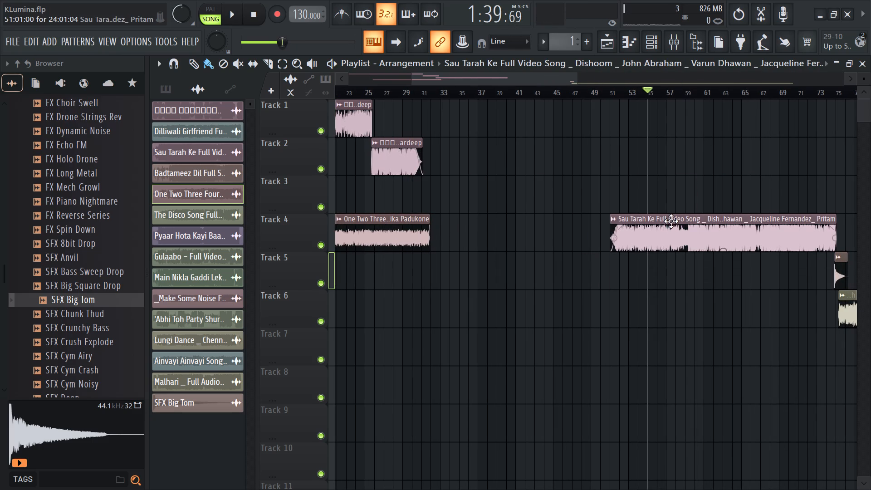
{"action": "left_click_drag", "start_coordinate": [671, 221], "coordinate": [670, 220]}
Play the transition from Sau Tarah Ke through SFX Big Tom into Malhari, trying small nudges to the Track 4 and 5 clips.
{"action": "key", "text": "space"}
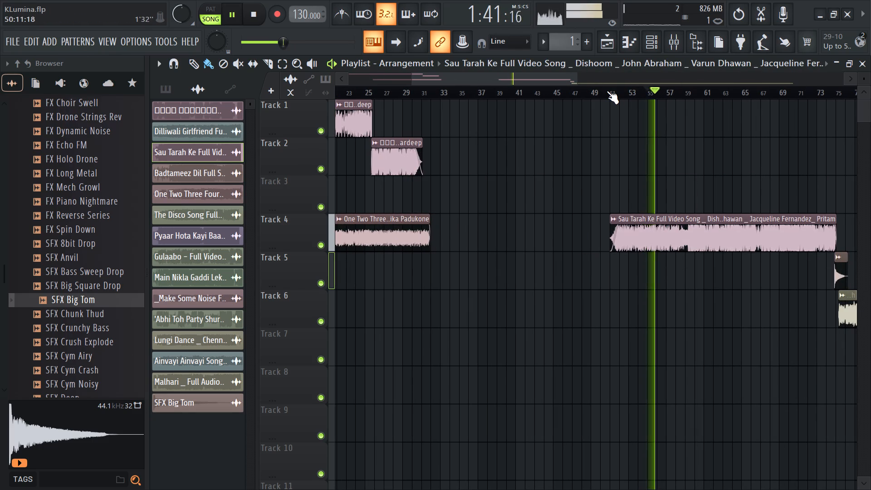
{"action": "left_click", "coordinate": [797, 88]}
{"action": "scroll", "coordinate": [821, 280], "scroll_direction": "up", "scroll_amount": 6, "text": "ctrl"}
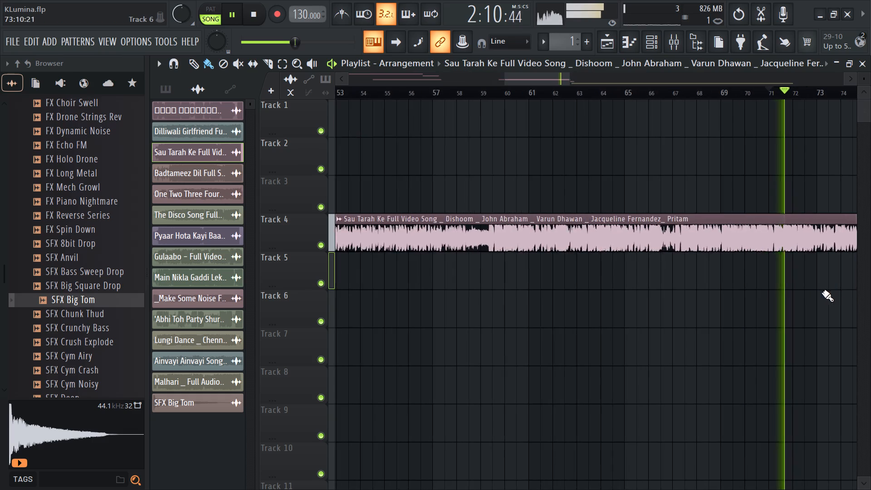
{"action": "scroll", "coordinate": [807, 294], "scroll_direction": "up", "scroll_amount": 3, "text": "ctrl"}
{"action": "scroll", "coordinate": [696, 307], "scroll_direction": "down", "scroll_amount": 5, "text": "ctrl"}
{"action": "scroll", "coordinate": [786, 268], "scroll_direction": "up", "scroll_amount": 18, "text": "ctrl"}
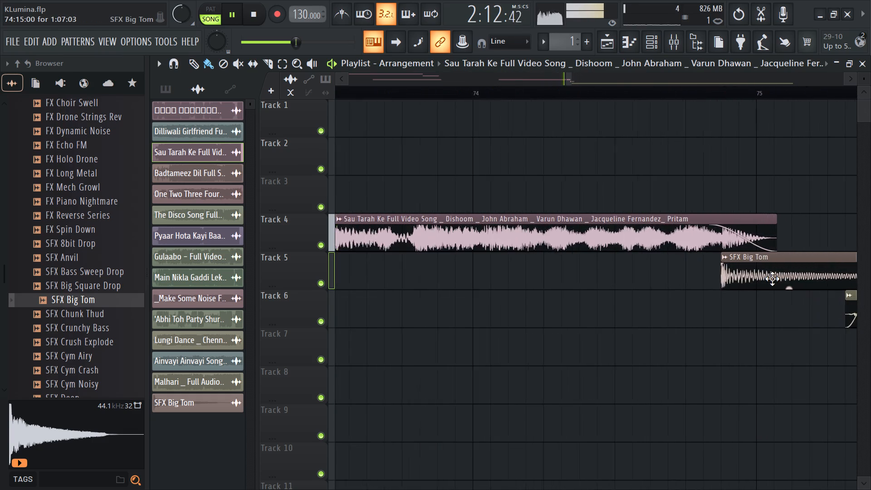
{"action": "scroll", "coordinate": [748, 284], "scroll_direction": "up", "scroll_amount": 7, "text": "ctrl"}
{"action": "left_click_drag", "start_coordinate": [696, 271], "coordinate": [712, 272]}
{"action": "left_click_drag", "start_coordinate": [600, 243], "coordinate": [587, 245]}
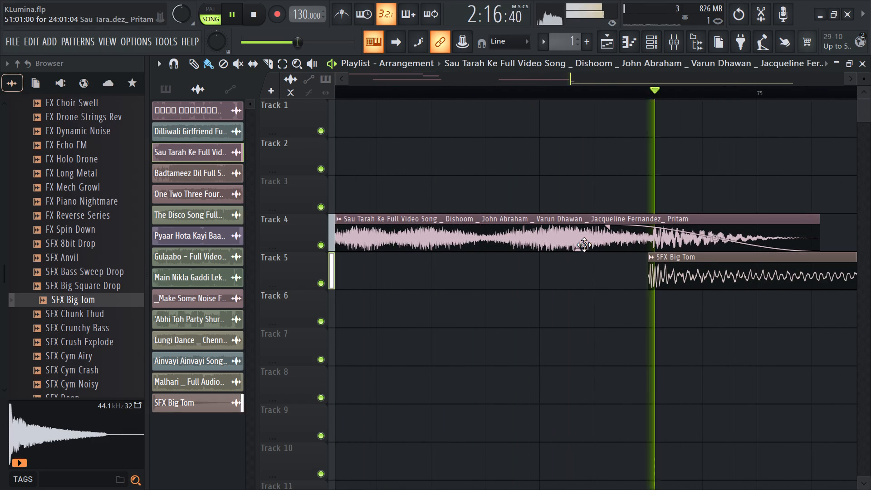
{"action": "left_click_drag", "start_coordinate": [555, 232], "coordinate": [536, 237]}
{"action": "scroll", "coordinate": [561, 269], "scroll_direction": "down", "scroll_amount": 7, "text": "ctrl"}
{"action": "scroll", "coordinate": [682, 347], "scroll_direction": "down", "scroll_amount": 6, "text": "ctrl"}
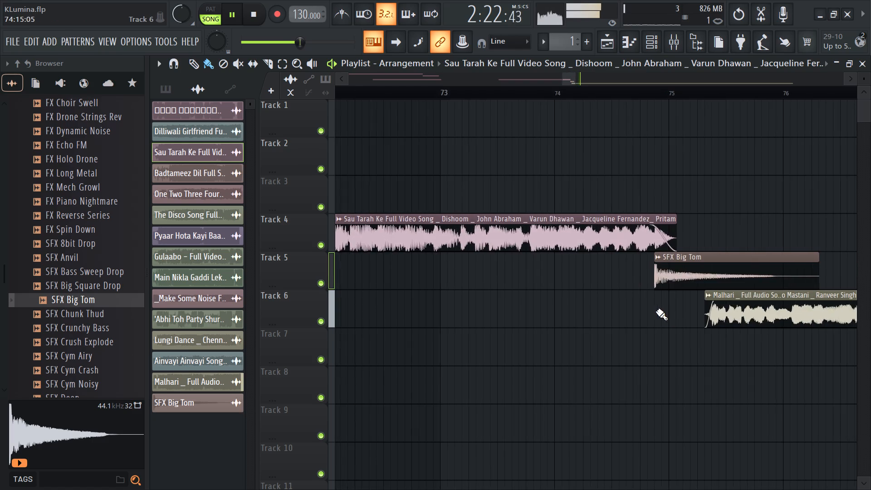
Examine the start of the Sau Tarah Ke clip on Track 4 and replay its transition into Malhari.
{"action": "scroll", "coordinate": [656, 311], "scroll_direction": "down", "scroll_amount": 12, "text": "ctrl"}
{"action": "scroll", "coordinate": [485, 319], "scroll_direction": "down", "scroll_amount": 7, "text": "ctrl"}
{"action": "scroll", "coordinate": [462, 305], "scroll_direction": "up", "scroll_amount": 12, "text": "ctrl"}
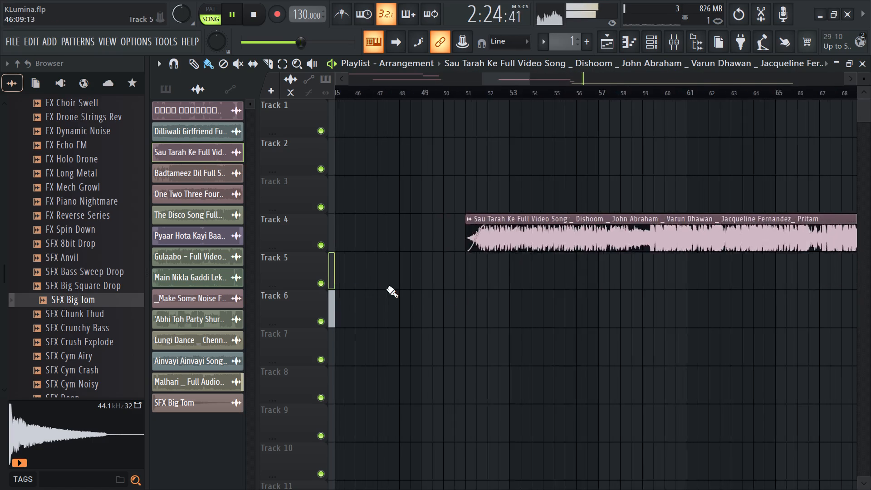
{"action": "scroll", "coordinate": [387, 288], "scroll_direction": "up", "scroll_amount": 2, "text": "ctrl"}
{"action": "scroll", "coordinate": [641, 299], "scroll_direction": "up", "scroll_amount": 7, "text": "ctrl"}
{"action": "scroll", "coordinate": [503, 276], "scroll_direction": "up", "scroll_amount": 11, "text": "ctrl"}
{"action": "key", "text": "space"}
{"action": "key", "text": "space"}
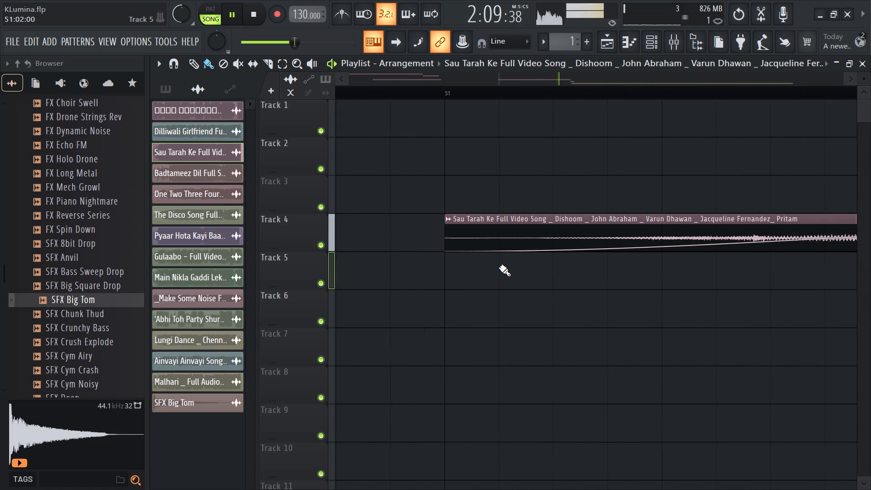
{"action": "scroll", "coordinate": [496, 279], "scroll_direction": "down", "scroll_amount": 20, "text": "ctrl"}
{"action": "scroll", "coordinate": [496, 279], "scroll_direction": "down", "scroll_amount": 14, "text": "ctrl"}
{"action": "scroll", "coordinate": [528, 352], "scroll_direction": "down", "scroll_amount": 2, "text": "ctrl"}
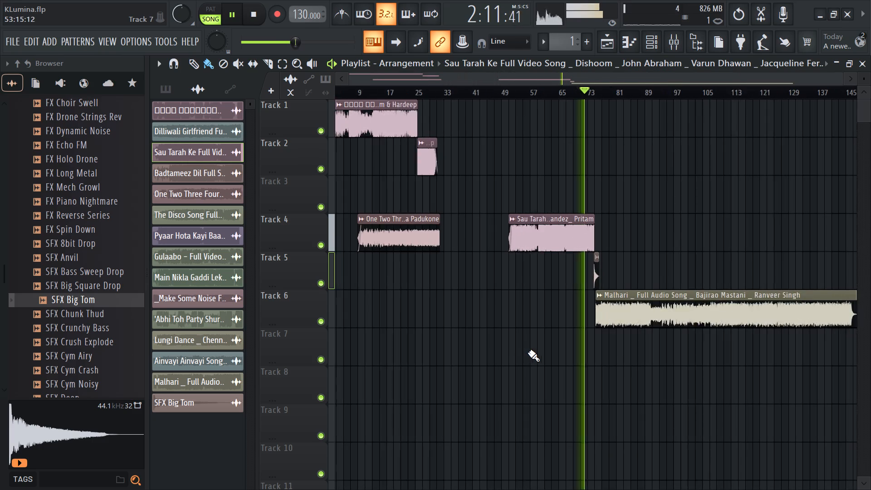
{"action": "scroll", "coordinate": [528, 352], "scroll_direction": "down", "scroll_amount": 1, "text": "ctrl"}
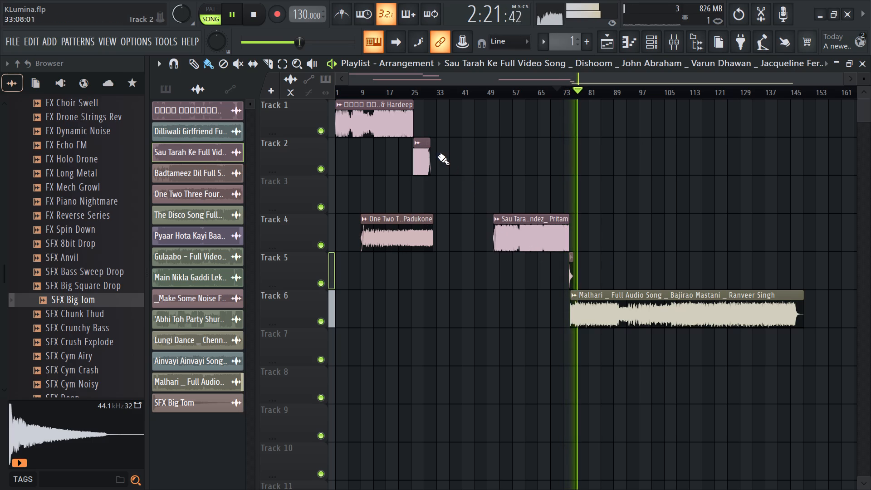
Delete the One Two Three Four clip from the arrangement and stop playback.
{"action": "left_click_drag", "start_coordinate": [409, 238], "coordinate": [341, 210]}
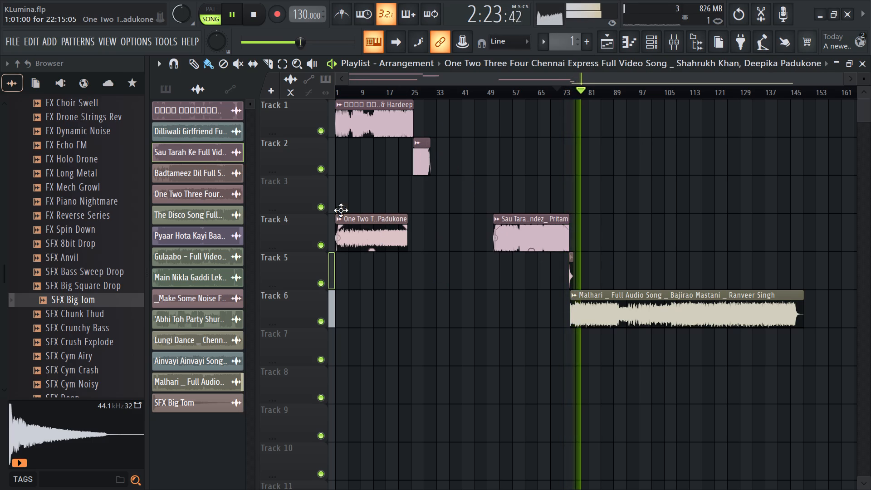
{"action": "left_click_drag", "start_coordinate": [341, 210], "coordinate": [320, 190]}
{"action": "right_click", "coordinate": [366, 196]}
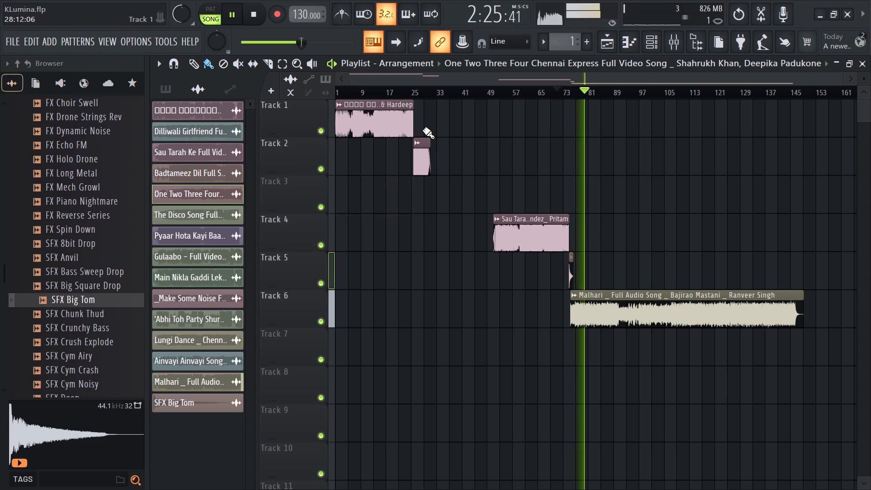
{"action": "key", "text": "ctrl+space"}
{"action": "key", "text": "space"}
{"action": "key", "text": "space"}
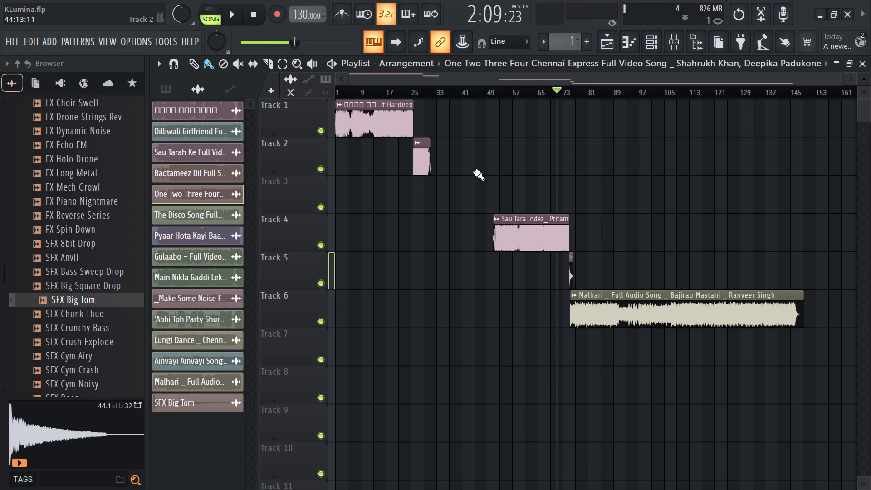
Select the clips on Tracks 1 and 2 and play around the join between them near bar 25.
{"action": "left_click_drag", "start_coordinate": [471, 170], "coordinate": [365, 129], "text": "ctrl"}
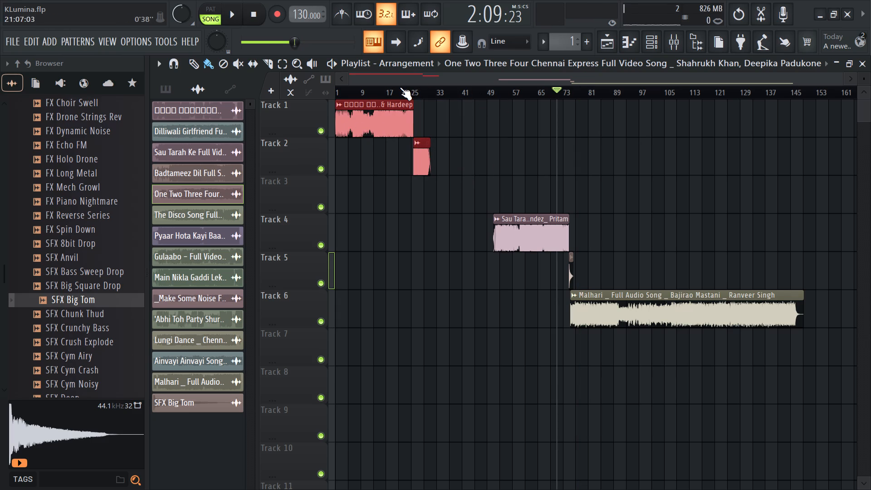
{"action": "left_click", "coordinate": [400, 87]}
{"action": "key", "text": "space"}
{"action": "left_click", "coordinate": [418, 89]}
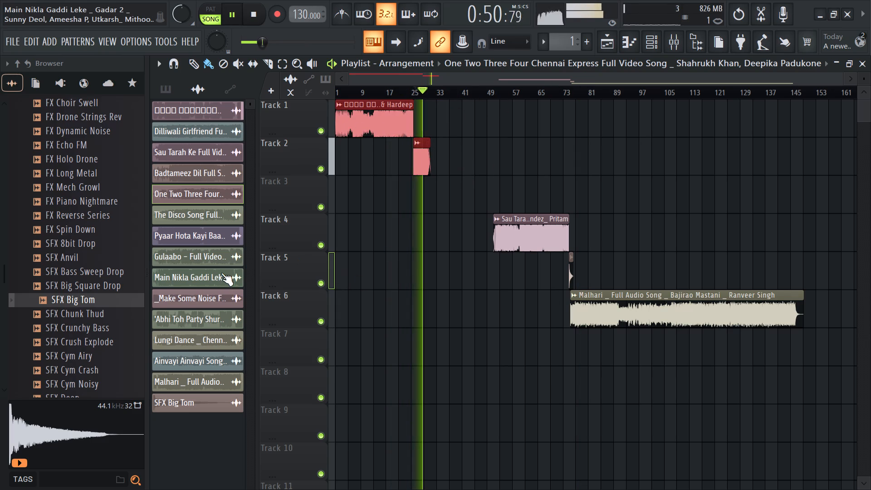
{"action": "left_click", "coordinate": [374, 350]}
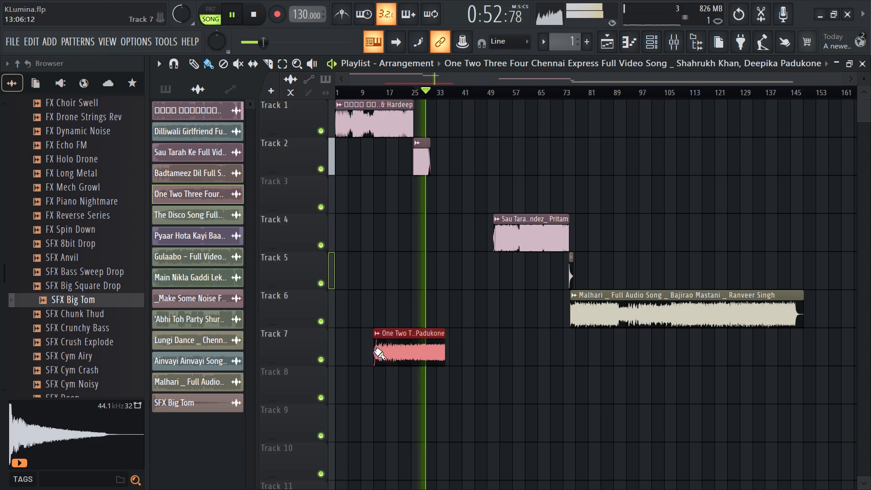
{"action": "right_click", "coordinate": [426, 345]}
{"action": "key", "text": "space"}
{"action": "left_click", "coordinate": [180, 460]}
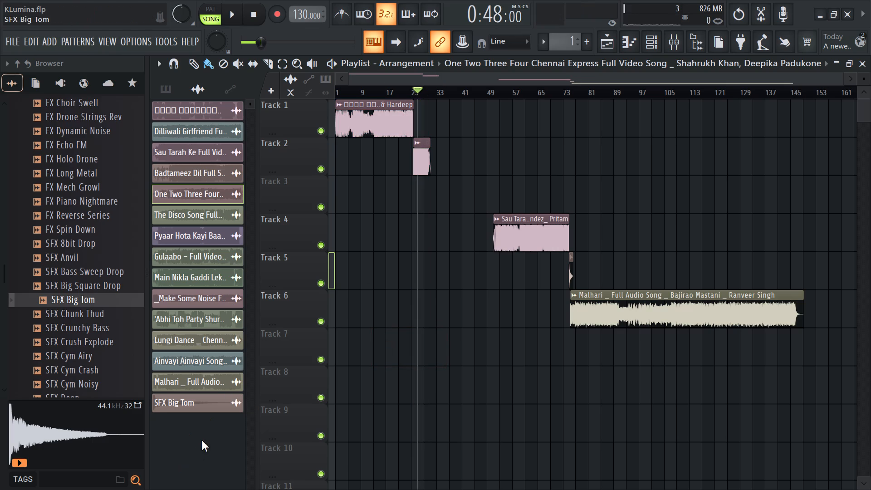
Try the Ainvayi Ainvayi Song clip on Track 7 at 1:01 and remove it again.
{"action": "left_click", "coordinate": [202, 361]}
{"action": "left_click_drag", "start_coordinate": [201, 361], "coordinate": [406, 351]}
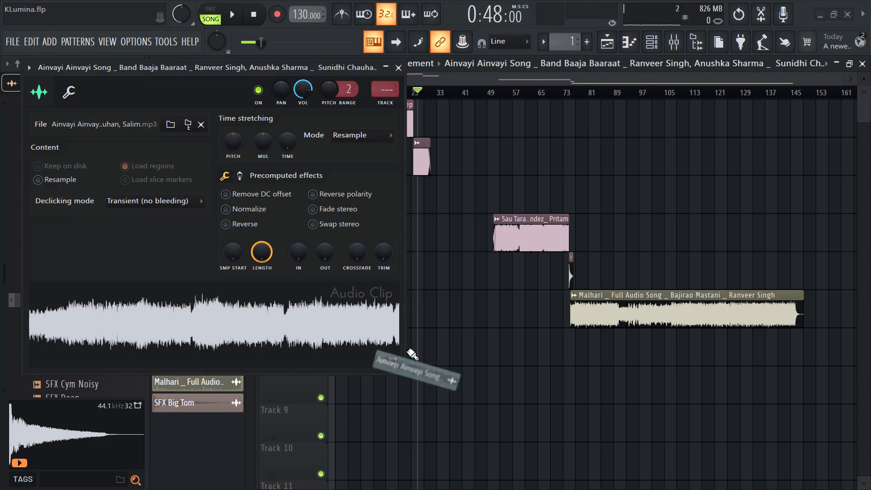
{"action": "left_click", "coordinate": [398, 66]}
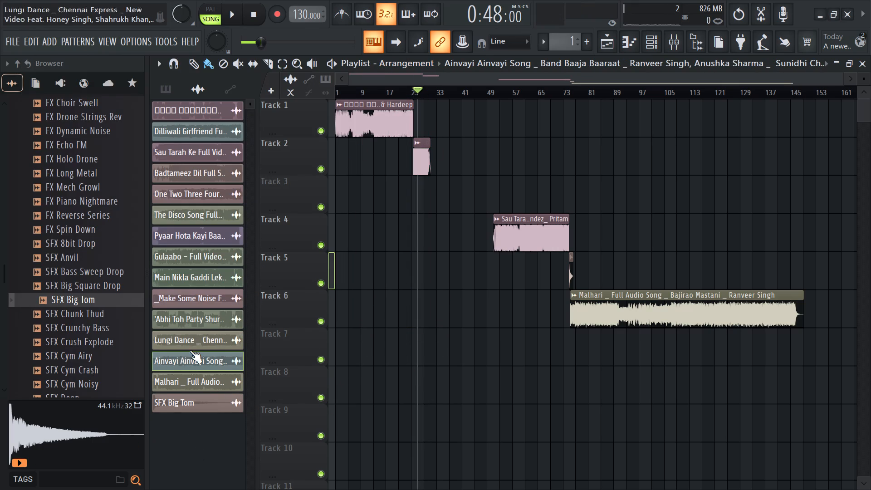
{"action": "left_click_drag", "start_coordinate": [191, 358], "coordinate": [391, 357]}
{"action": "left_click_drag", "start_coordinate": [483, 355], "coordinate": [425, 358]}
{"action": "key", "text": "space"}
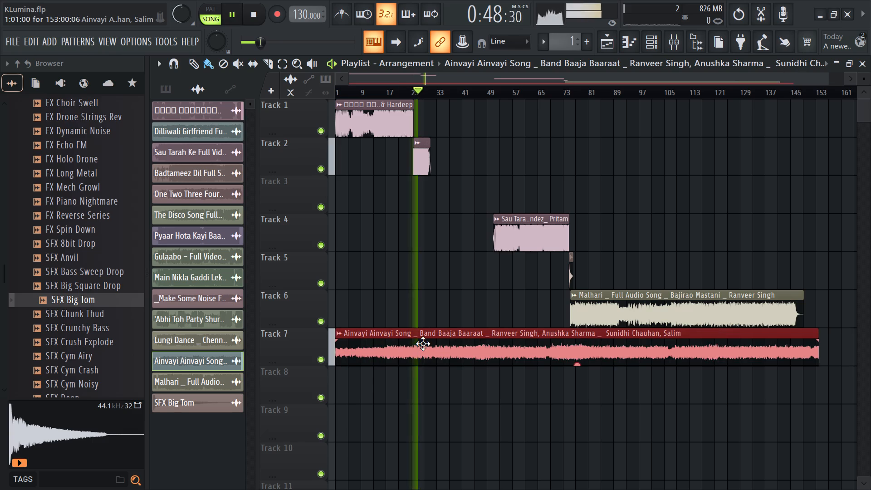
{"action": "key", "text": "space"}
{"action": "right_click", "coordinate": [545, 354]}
Trim the end of the Malhari clip on Track 6 back to about bar 90 and play its closing part.
{"action": "key", "text": "space"}
{"action": "left_click", "coordinate": [617, 91]}
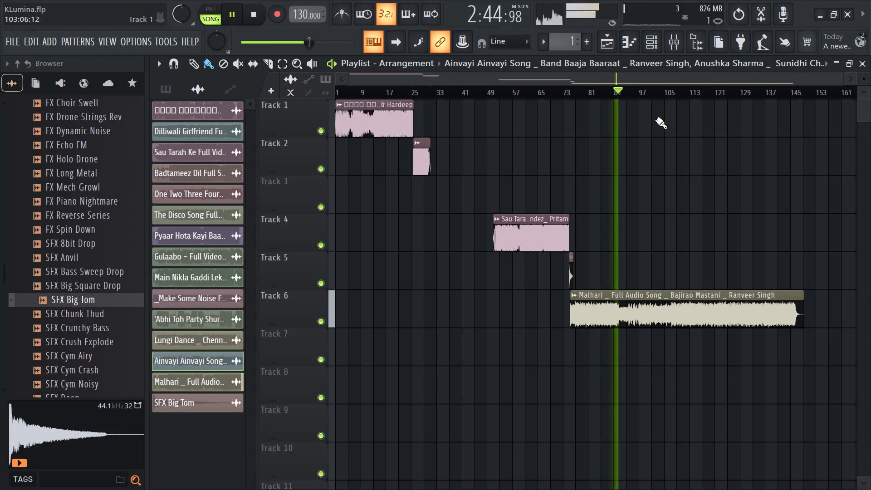
{"action": "left_click_drag", "start_coordinate": [800, 294], "coordinate": [621, 375]}
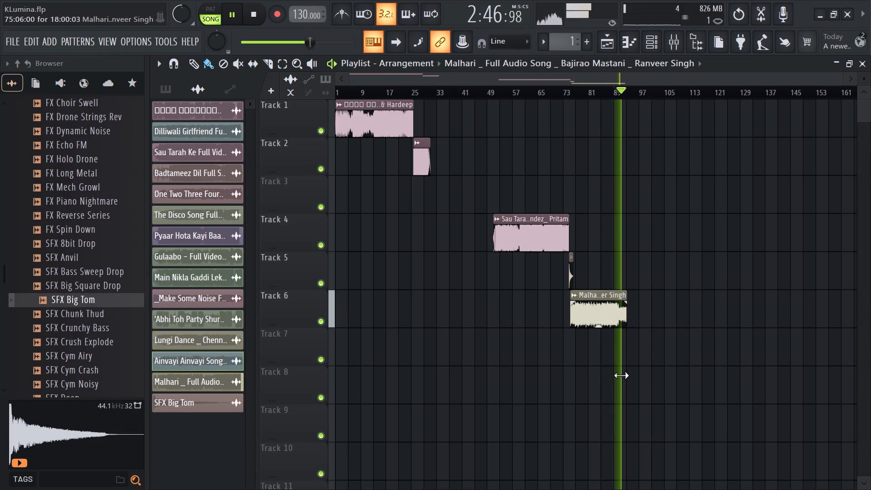
{"action": "left_click_drag", "start_coordinate": [621, 375], "coordinate": [615, 377]}
{"action": "left_click", "coordinate": [603, 94]}
{"action": "scroll", "coordinate": [618, 382], "scroll_direction": "up", "scroll_amount": 2, "text": "ctrl"}
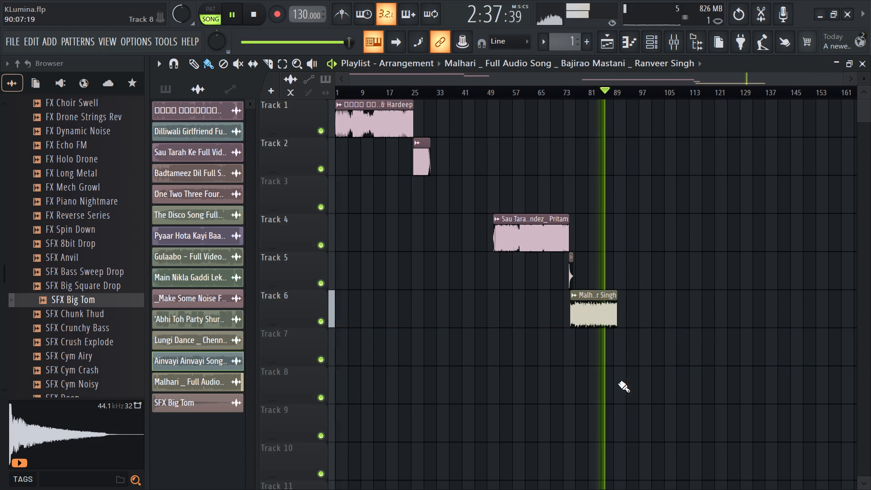
Place a copy of the Malhari clip from Track 6 on Track 7 at about bar 75.
{"action": "scroll", "coordinate": [618, 383], "scroll_direction": "up", "scroll_amount": 4, "text": "ctrl"}
{"action": "scroll", "coordinate": [523, 378], "scroll_direction": "down", "scroll_amount": 6, "text": "ctrl"}
{"action": "scroll", "coordinate": [782, 357], "scroll_direction": "up", "scroll_amount": 11, "text": "ctrl"}
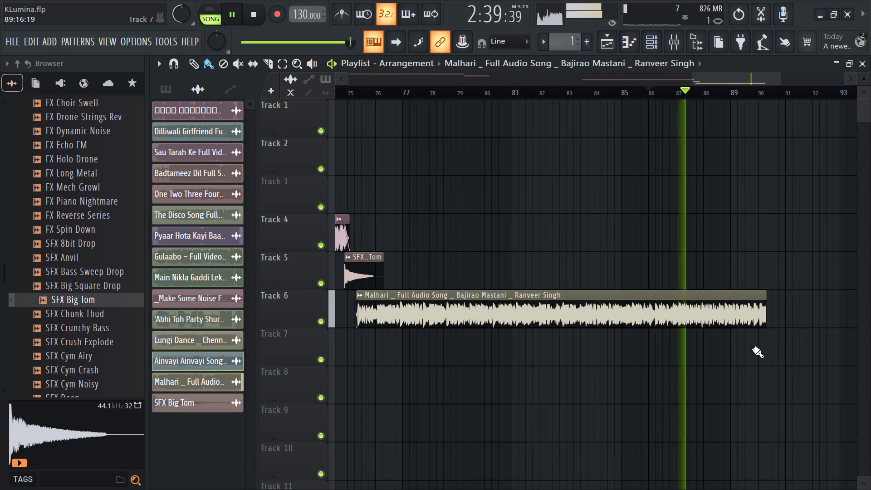
{"action": "left_click", "coordinate": [658, 315]}
{"action": "left_click", "coordinate": [359, 355]}
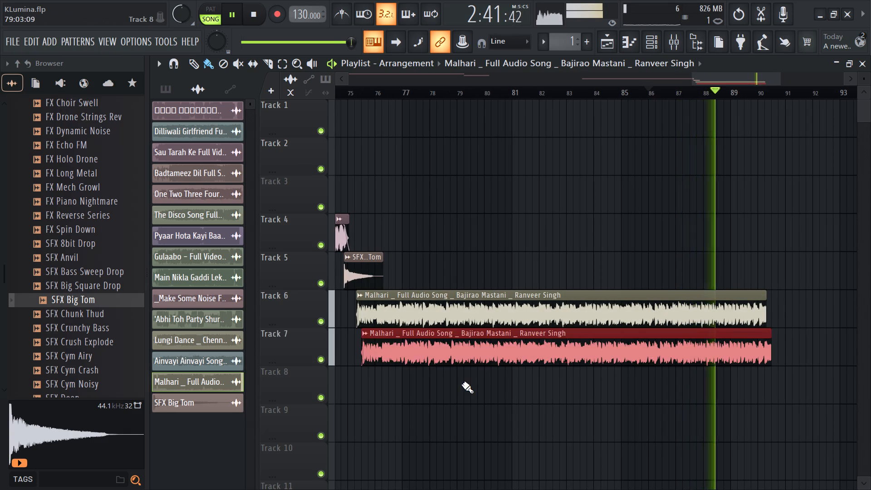
Extend the Track 7 Malhari clip's start to a total length of 64:08:03 and move the clip to 93:01:00.
{"action": "scroll", "coordinate": [462, 384], "scroll_direction": "down", "scroll_amount": 13, "text": "ctrl"}
{"action": "left_click_drag", "start_coordinate": [739, 350], "coordinate": [638, 356]}
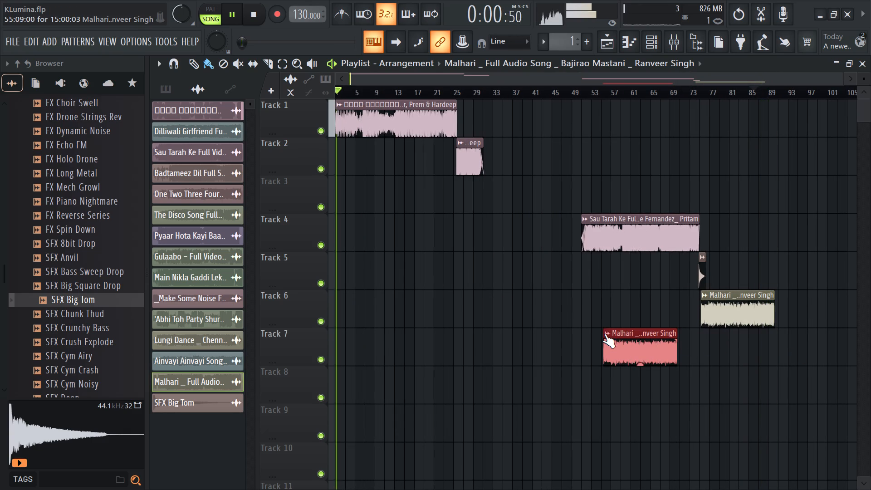
{"action": "left_click_drag", "start_coordinate": [602, 333], "coordinate": [359, 362]}
{"action": "key", "text": "space"}
{"action": "key", "text": "space"}
{"action": "left_click_drag", "start_coordinate": [476, 353], "coordinate": [869, 375]}
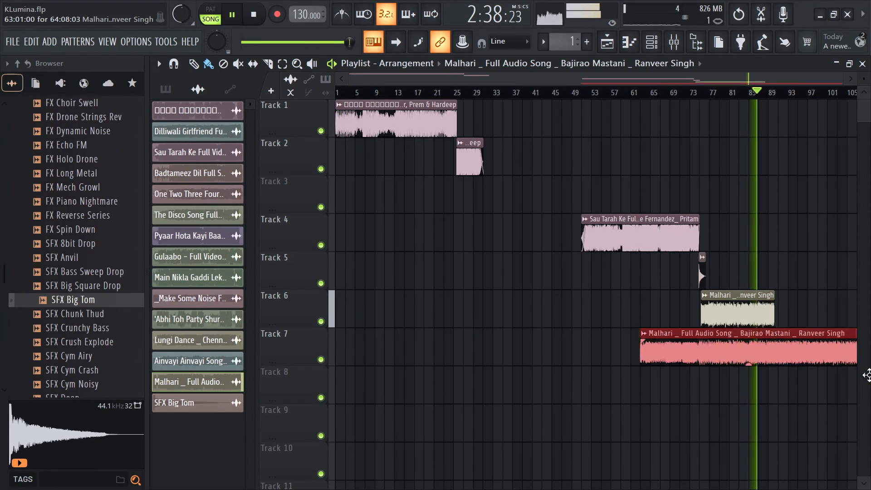
{"action": "left_click_drag", "start_coordinate": [869, 375], "coordinate": [836, 387]}
Play the Track 7 Malhari clip from several points to look for a suitable entry section.
{"action": "left_click", "coordinate": [730, 94]}
{"action": "scroll", "coordinate": [739, 266], "scroll_direction": "down", "scroll_amount": 2, "text": "ctrl"}
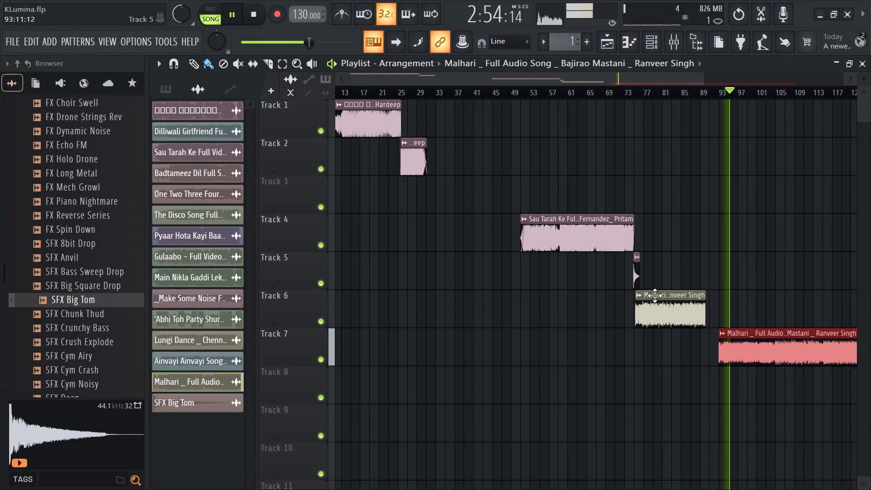
{"action": "scroll", "coordinate": [655, 295], "scroll_direction": "down", "scroll_amount": 5, "text": "ctrl"}
{"action": "left_click", "coordinate": [649, 94]}
{"action": "left_click", "coordinate": [664, 94]}
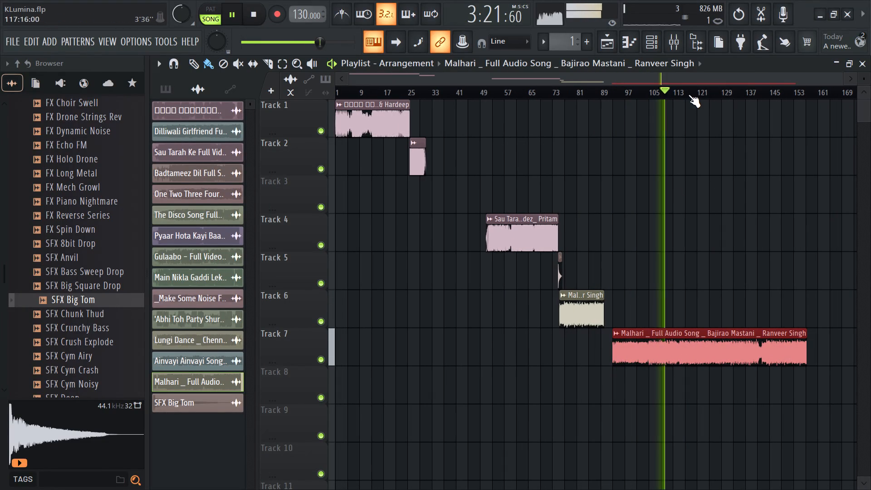
{"action": "left_click", "coordinate": [688, 94]}
{"action": "left_click", "coordinate": [665, 93]}
{"action": "left_click", "coordinate": [641, 92]}
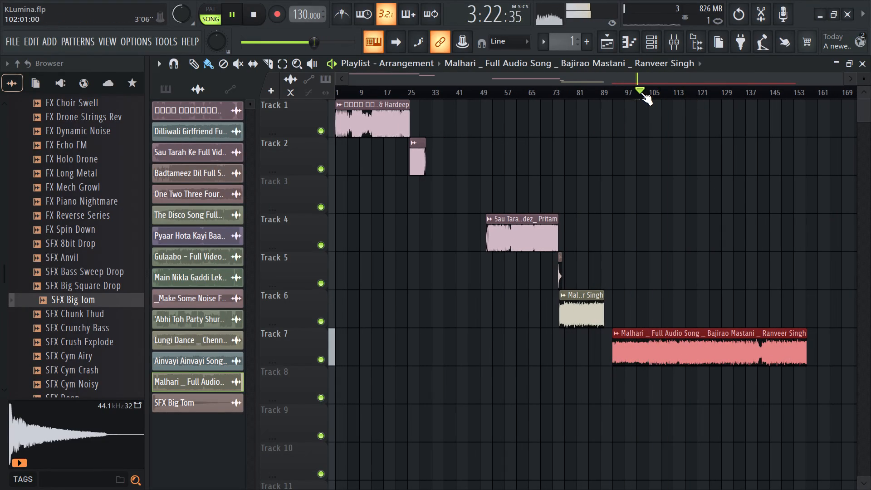
{"action": "scroll", "coordinate": [632, 364], "scroll_direction": "up", "scroll_amount": 8, "text": "ctrl"}
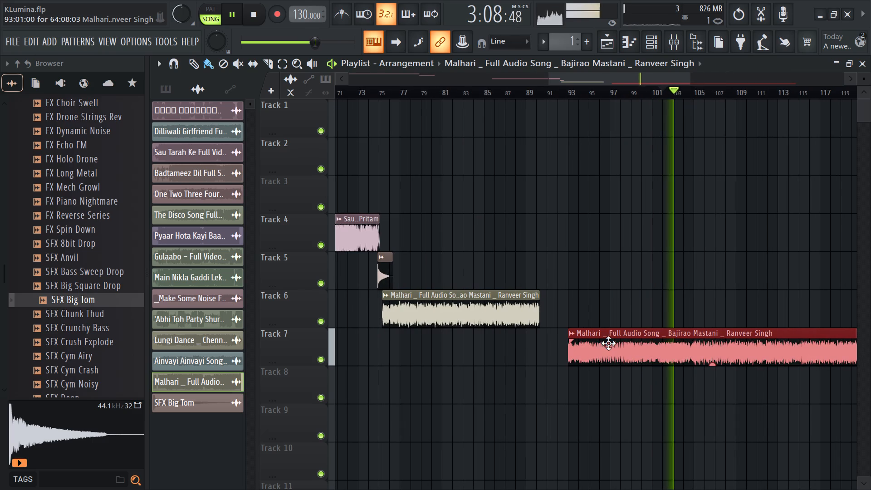
{"action": "key", "text": "space"}
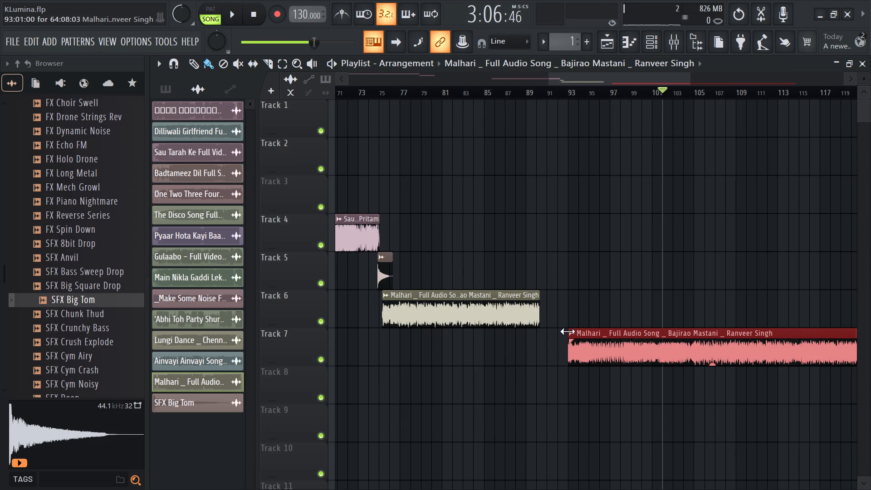
Trim the Track 7 Malhari clip's start to a length of 54:08:03, move it to 88:01:00 and play the join.
{"action": "left_click_drag", "start_coordinate": [568, 331], "coordinate": [672, 365]}
{"action": "left_click_drag", "start_coordinate": [702, 358], "coordinate": [550, 360]}
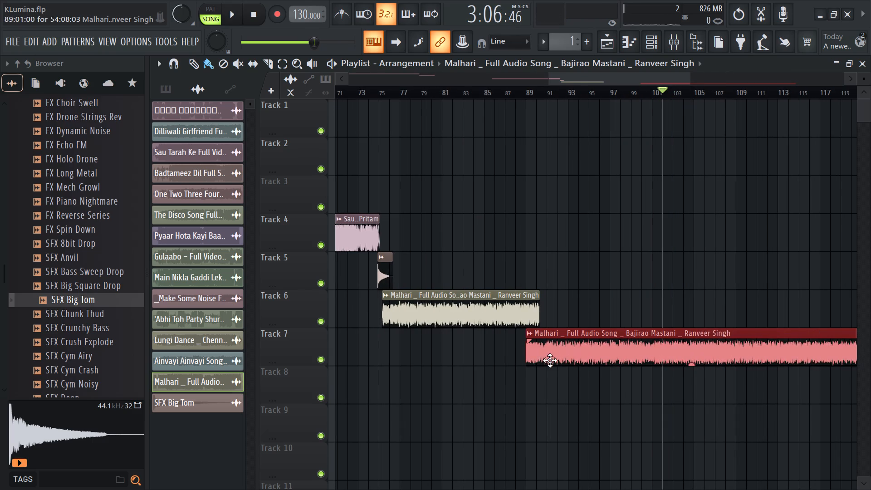
{"action": "left_click_drag", "start_coordinate": [550, 360], "coordinate": [548, 360]}
{"action": "left_click", "coordinate": [472, 93]}
{"action": "key", "text": "space"}
{"action": "scroll", "coordinate": [523, 344], "scroll_direction": "up", "scroll_amount": 6, "text": "ctrl"}
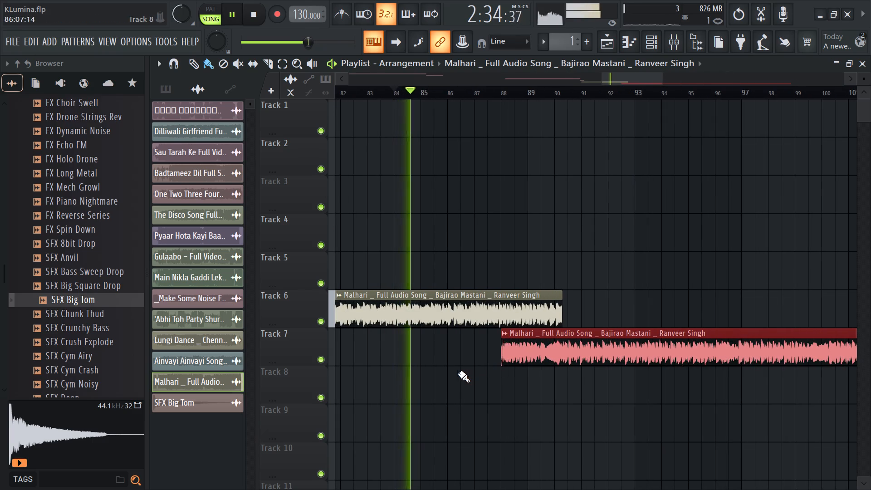
{"action": "left_click", "coordinate": [463, 88]}
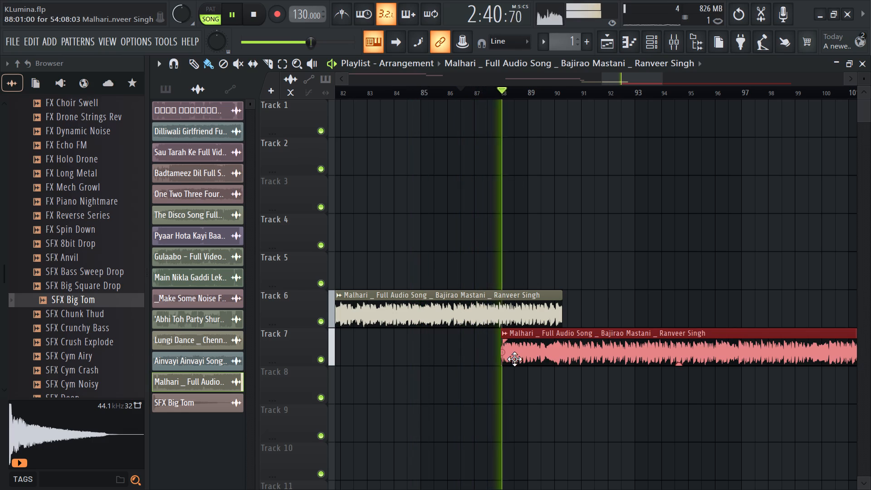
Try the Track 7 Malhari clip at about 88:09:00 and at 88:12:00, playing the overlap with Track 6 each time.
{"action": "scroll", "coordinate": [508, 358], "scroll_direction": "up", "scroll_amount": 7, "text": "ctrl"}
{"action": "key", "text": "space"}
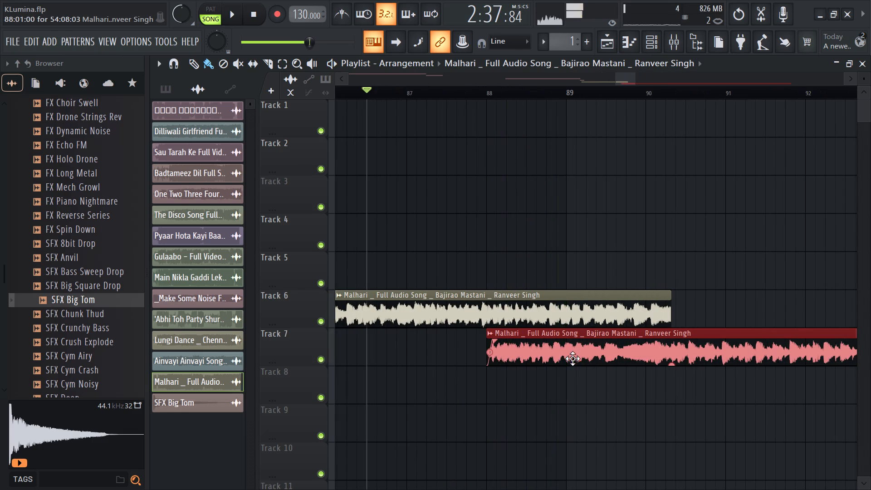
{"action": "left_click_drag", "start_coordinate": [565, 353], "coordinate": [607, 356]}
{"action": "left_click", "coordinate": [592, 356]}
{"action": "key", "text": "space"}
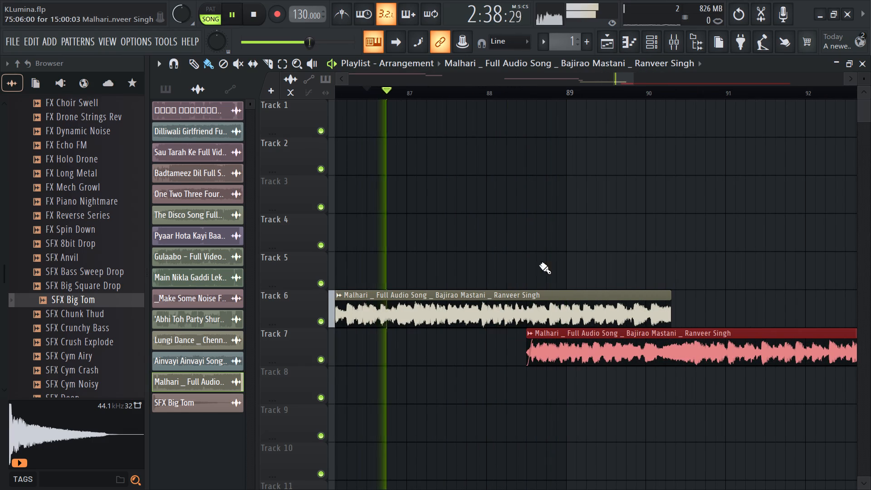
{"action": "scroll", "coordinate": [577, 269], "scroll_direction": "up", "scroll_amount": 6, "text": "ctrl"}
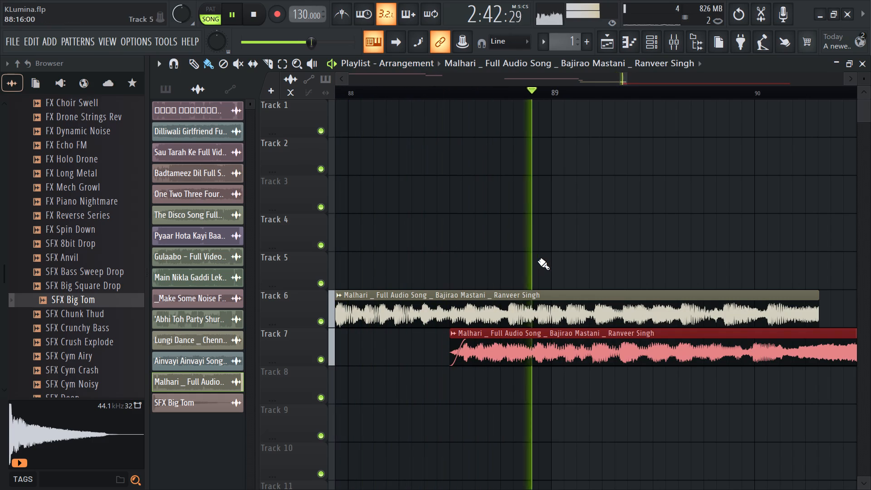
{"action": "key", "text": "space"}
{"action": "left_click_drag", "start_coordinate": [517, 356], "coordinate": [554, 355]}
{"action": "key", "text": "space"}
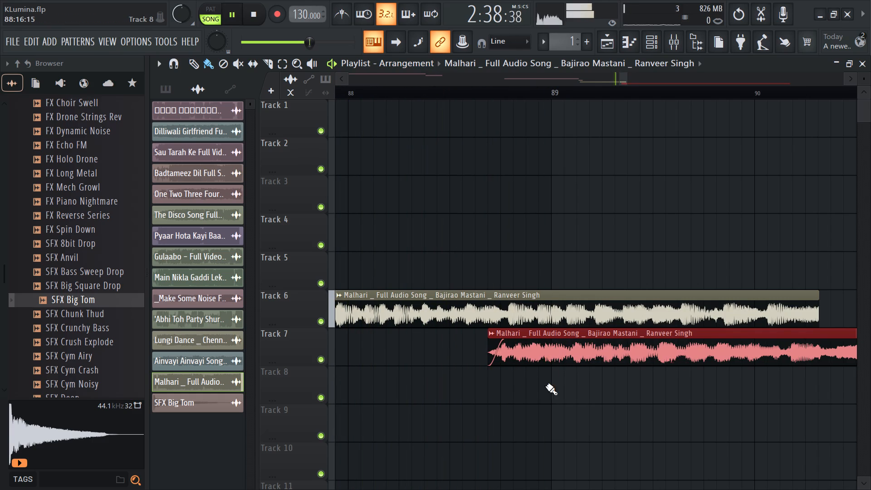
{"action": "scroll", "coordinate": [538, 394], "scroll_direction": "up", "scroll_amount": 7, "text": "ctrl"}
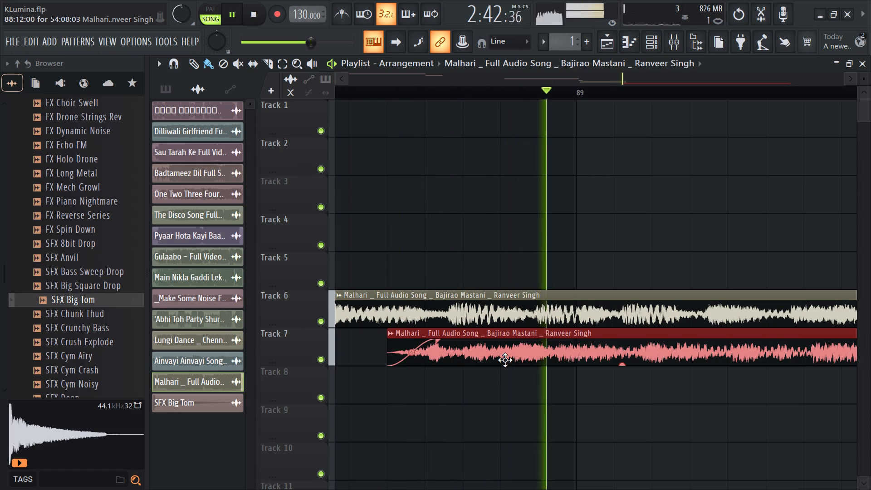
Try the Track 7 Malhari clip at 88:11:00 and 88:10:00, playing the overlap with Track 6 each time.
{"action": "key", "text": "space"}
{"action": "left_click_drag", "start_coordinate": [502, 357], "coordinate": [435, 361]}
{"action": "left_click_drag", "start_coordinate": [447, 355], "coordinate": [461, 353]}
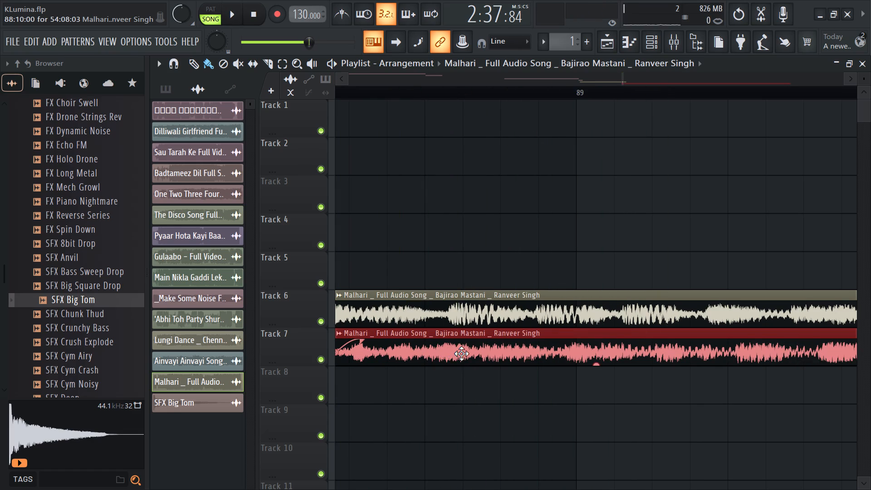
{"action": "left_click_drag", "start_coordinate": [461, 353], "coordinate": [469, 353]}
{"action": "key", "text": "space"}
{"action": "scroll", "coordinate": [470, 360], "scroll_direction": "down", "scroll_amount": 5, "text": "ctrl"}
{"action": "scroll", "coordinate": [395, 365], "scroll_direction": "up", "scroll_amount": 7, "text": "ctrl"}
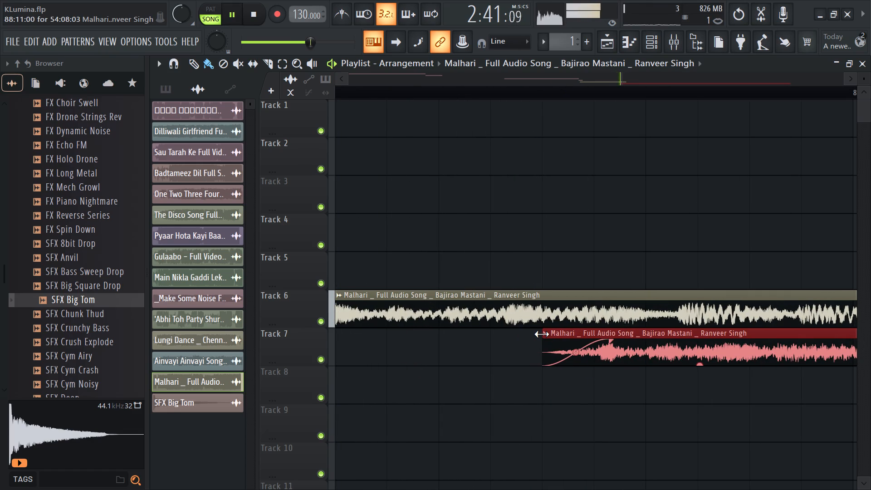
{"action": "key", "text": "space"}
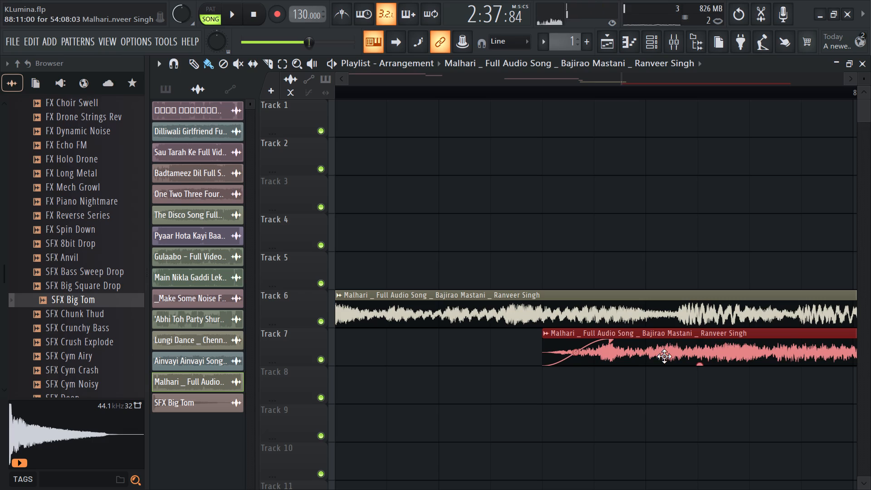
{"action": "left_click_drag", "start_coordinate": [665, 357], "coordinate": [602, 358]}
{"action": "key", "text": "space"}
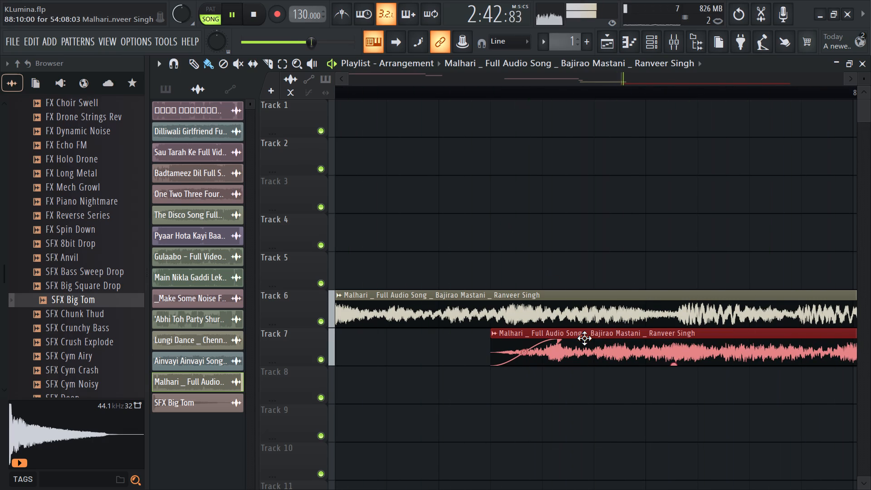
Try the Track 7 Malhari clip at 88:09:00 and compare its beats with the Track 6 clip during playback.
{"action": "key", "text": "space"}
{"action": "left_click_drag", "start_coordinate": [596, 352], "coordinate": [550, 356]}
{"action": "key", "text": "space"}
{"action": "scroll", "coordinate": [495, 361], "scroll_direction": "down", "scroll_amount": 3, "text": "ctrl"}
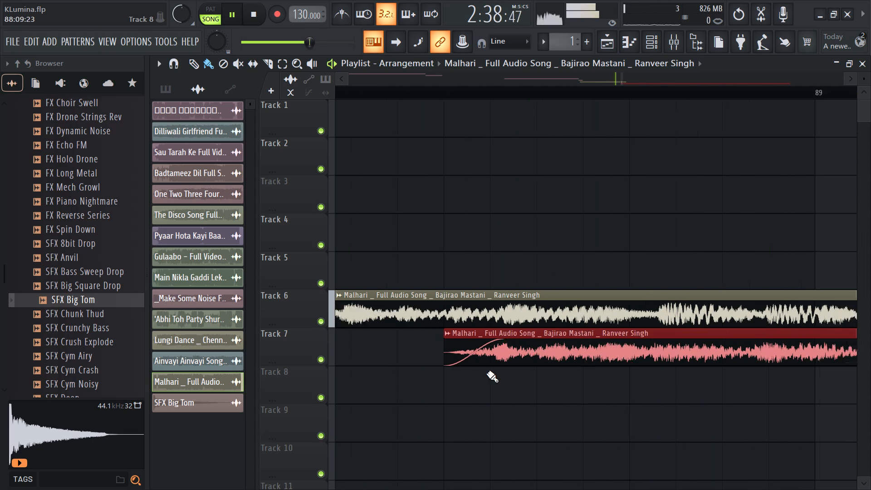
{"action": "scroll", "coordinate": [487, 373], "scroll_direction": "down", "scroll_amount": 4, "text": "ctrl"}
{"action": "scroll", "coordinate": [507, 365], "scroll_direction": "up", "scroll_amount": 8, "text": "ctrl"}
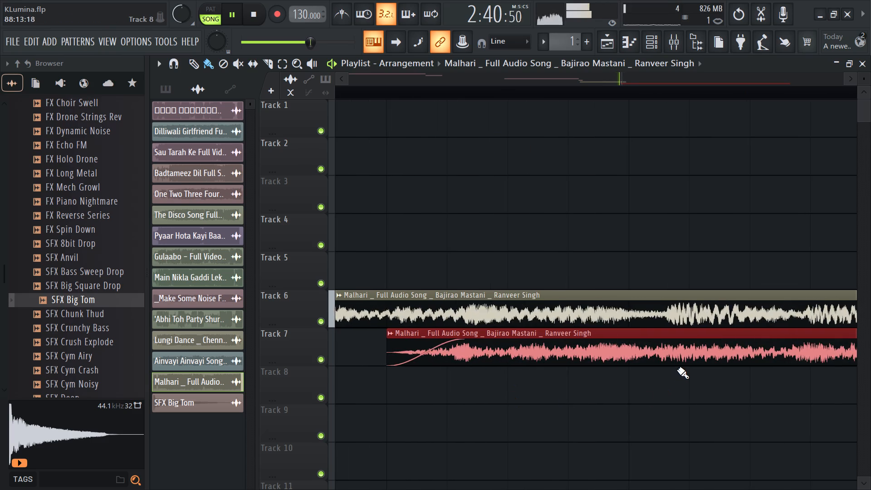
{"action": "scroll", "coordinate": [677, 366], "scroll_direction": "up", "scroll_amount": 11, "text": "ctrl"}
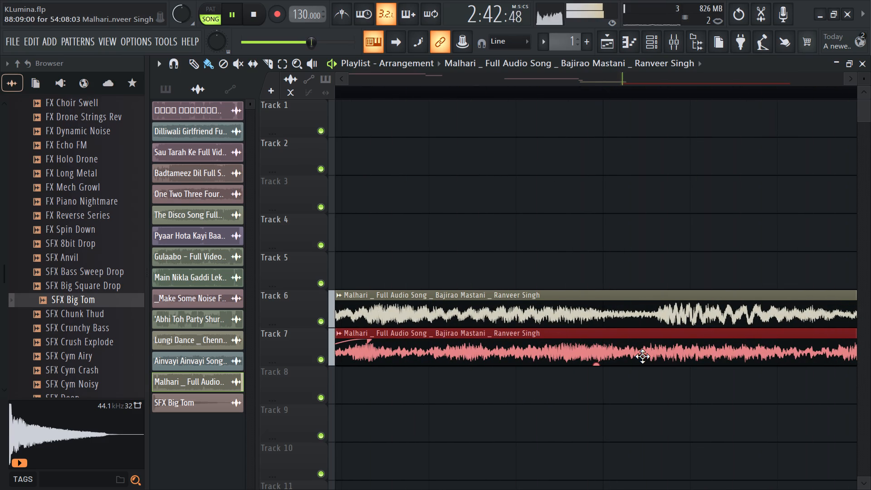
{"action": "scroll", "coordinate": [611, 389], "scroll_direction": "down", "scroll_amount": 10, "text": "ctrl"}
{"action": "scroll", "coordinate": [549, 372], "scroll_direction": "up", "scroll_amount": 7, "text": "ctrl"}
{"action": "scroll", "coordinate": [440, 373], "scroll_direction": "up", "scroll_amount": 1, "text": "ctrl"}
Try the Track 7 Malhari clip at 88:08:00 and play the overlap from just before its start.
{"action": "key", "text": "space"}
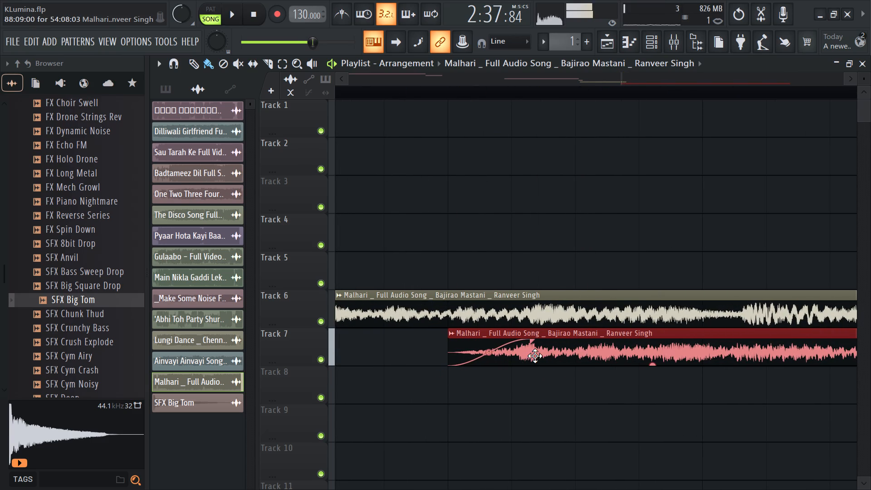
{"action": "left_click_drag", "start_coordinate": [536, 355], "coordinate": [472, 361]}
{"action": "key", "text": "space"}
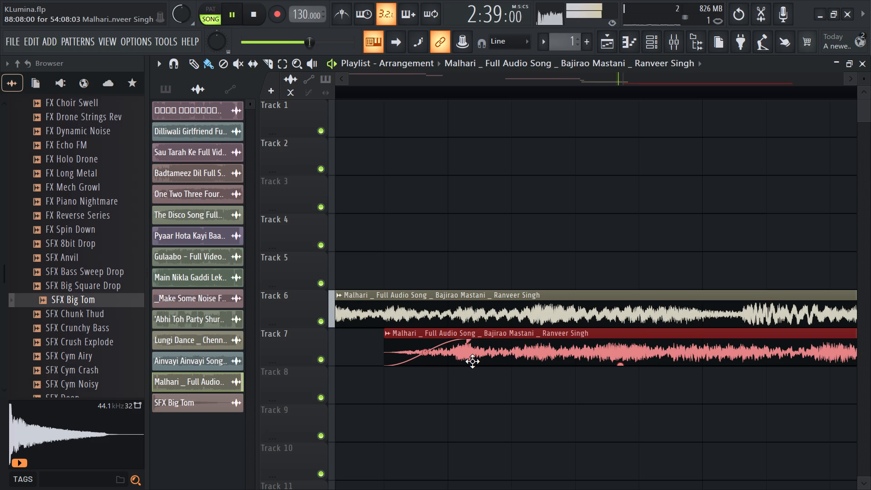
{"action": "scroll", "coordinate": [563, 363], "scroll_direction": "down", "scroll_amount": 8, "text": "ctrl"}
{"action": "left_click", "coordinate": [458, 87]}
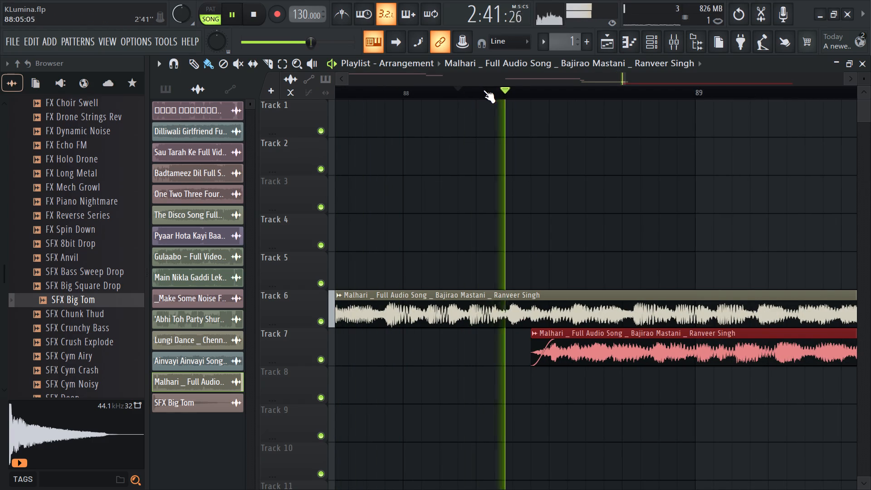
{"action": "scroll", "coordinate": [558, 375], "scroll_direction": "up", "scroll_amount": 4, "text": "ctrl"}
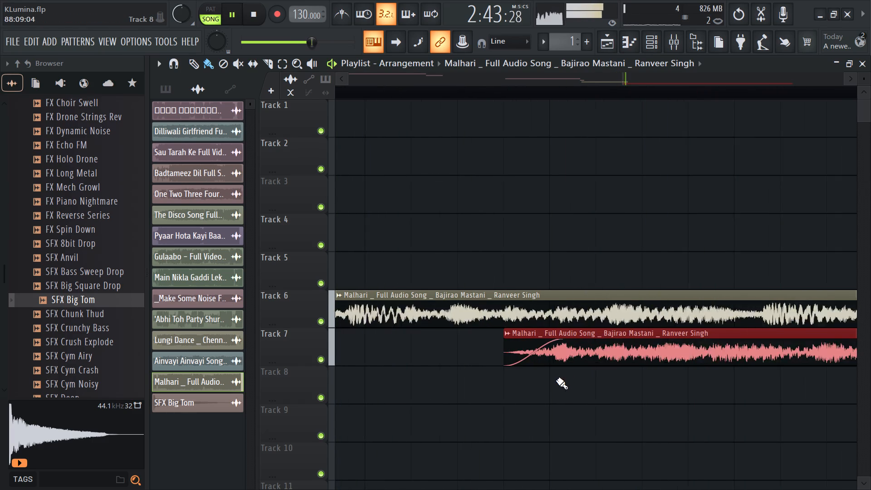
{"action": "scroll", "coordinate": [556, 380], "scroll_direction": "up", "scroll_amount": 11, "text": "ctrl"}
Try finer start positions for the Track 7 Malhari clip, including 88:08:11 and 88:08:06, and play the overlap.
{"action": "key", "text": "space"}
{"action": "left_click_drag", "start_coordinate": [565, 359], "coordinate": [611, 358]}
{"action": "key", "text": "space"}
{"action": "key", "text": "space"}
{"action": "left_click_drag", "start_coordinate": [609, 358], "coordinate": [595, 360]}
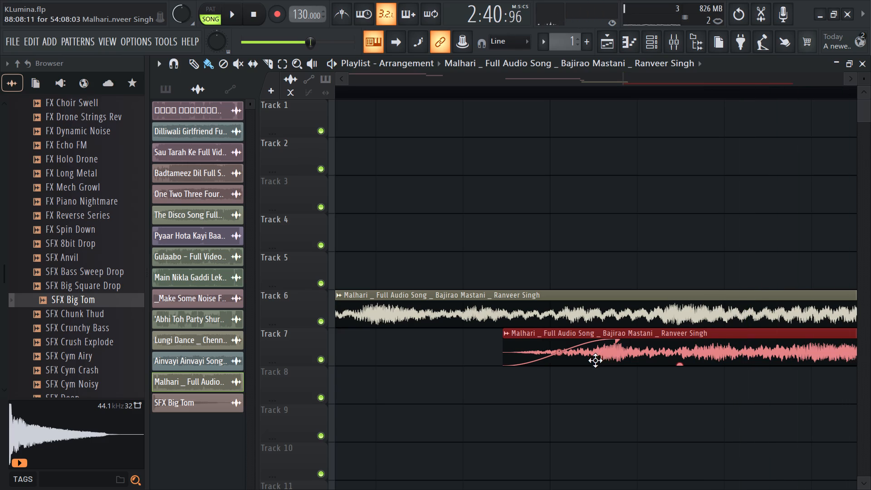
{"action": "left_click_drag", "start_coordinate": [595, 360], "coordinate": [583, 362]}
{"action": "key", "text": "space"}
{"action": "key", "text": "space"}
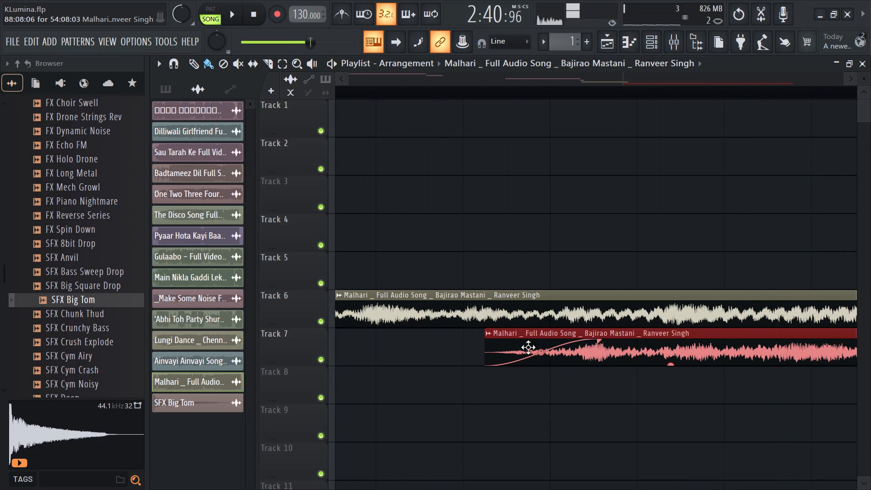
Trim the Track 7 Malhari clip's start to a length of 54:07:04, align it at 88:08:15 and play the join.
{"action": "left_click_drag", "start_coordinate": [484, 331], "coordinate": [568, 345]}
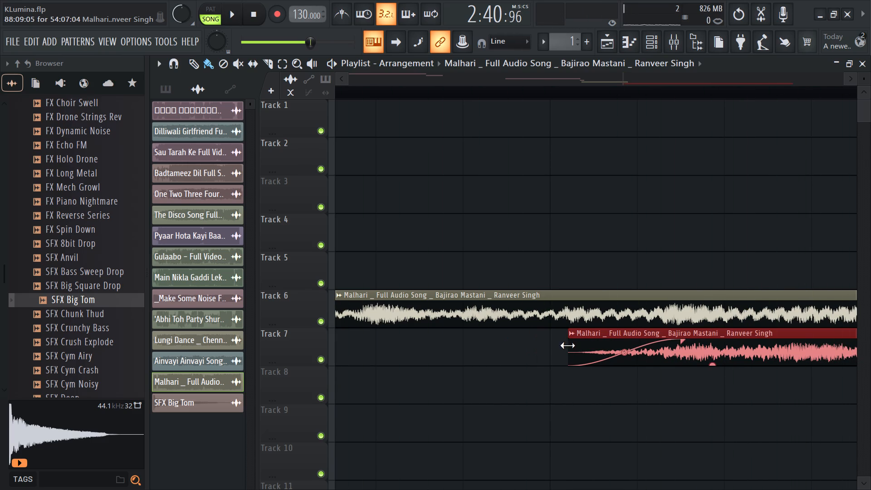
{"action": "left_click_drag", "start_coordinate": [568, 345], "coordinate": [567, 345]}
{"action": "left_click_drag", "start_coordinate": [707, 356], "coordinate": [686, 359]}
{"action": "key", "text": "space"}
{"action": "left_click_drag", "start_coordinate": [691, 358], "coordinate": [696, 358]}
{"action": "key", "text": "space"}
{"action": "left_click_drag", "start_coordinate": [704, 348], "coordinate": [669, 352]}
{"action": "key", "text": "space"}
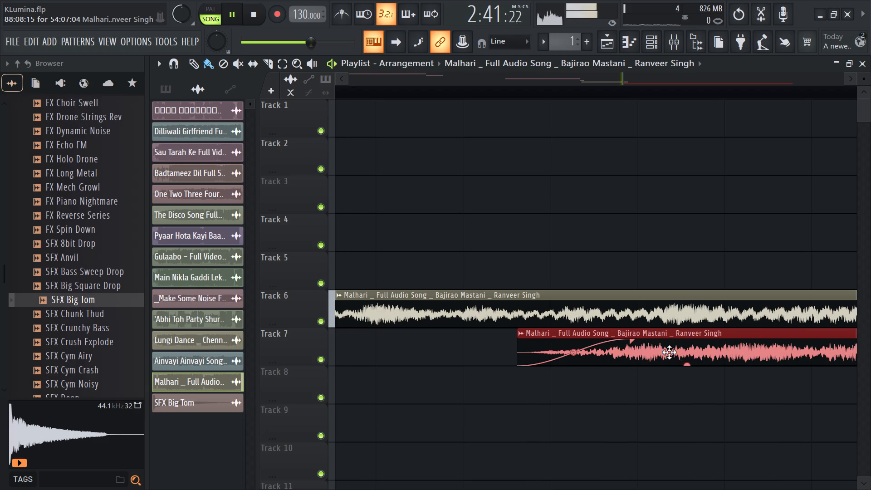
Trim the Track 6 Malhari clip's end to about 89:05, give it a short fade-out and play the transition.
{"action": "scroll", "coordinate": [632, 350], "scroll_direction": "down", "scroll_amount": 8, "text": "ctrl"}
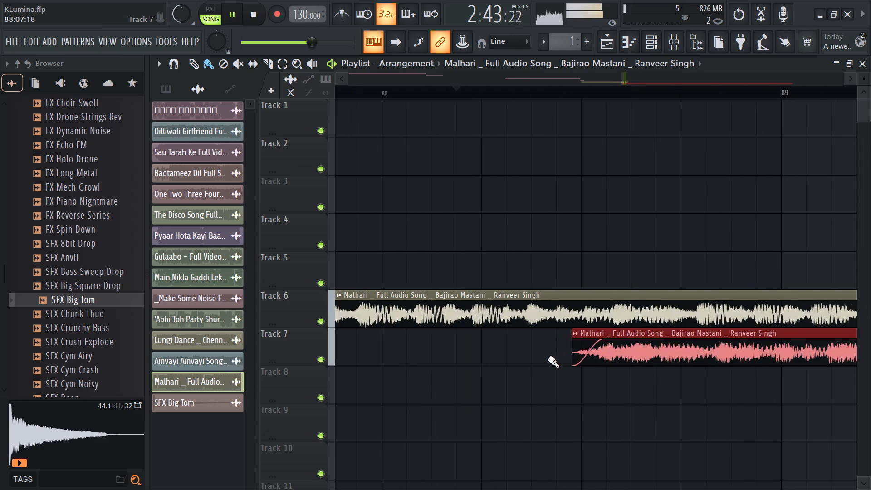
{"action": "scroll", "coordinate": [541, 357], "scroll_direction": "down", "scroll_amount": 13, "text": "ctrl"}
{"action": "left_click_drag", "start_coordinate": [623, 296], "coordinate": [596, 306]}
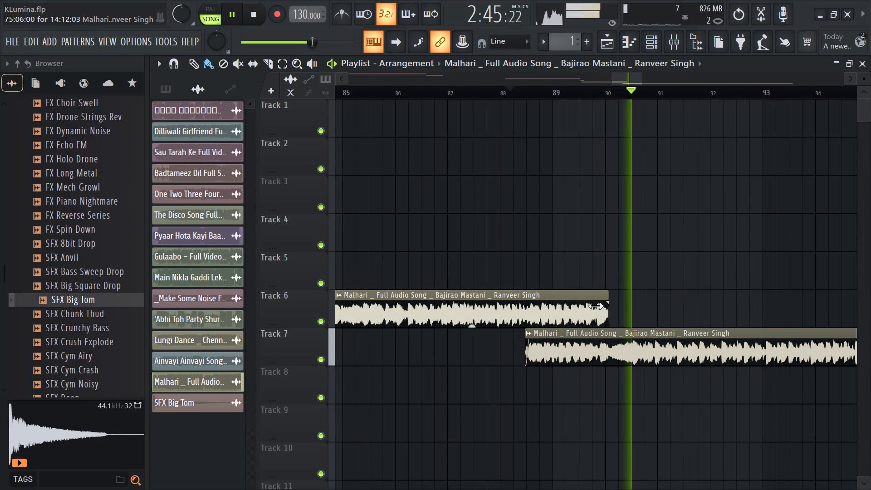
{"action": "left_click_drag", "start_coordinate": [596, 306], "coordinate": [576, 321]}
{"action": "left_click_drag", "start_coordinate": [566, 305], "coordinate": [552, 320]}
{"action": "key", "text": "space"}
{"action": "key", "text": "space"}
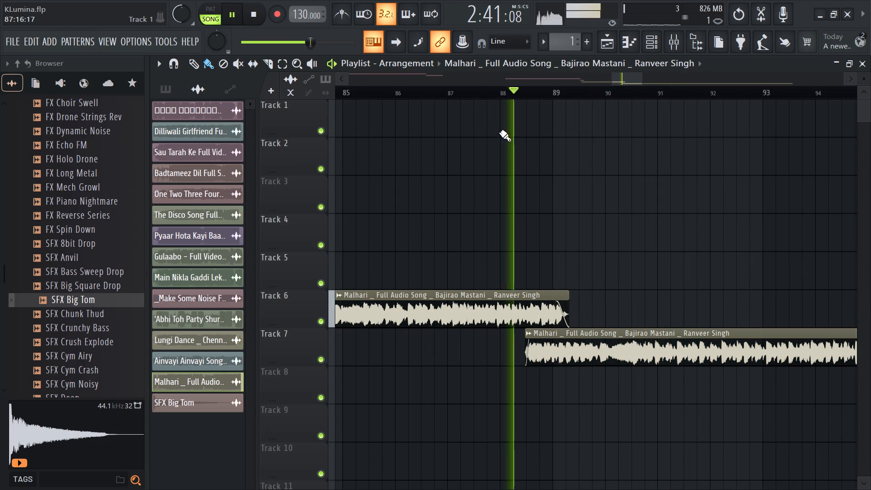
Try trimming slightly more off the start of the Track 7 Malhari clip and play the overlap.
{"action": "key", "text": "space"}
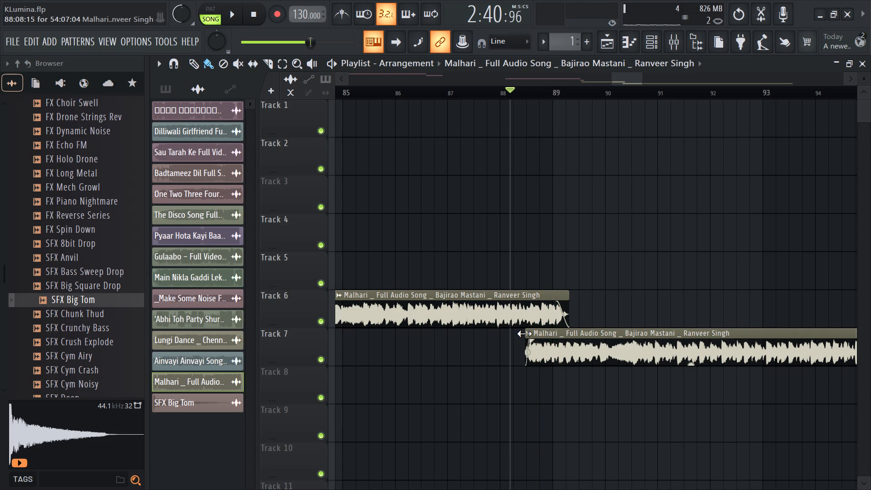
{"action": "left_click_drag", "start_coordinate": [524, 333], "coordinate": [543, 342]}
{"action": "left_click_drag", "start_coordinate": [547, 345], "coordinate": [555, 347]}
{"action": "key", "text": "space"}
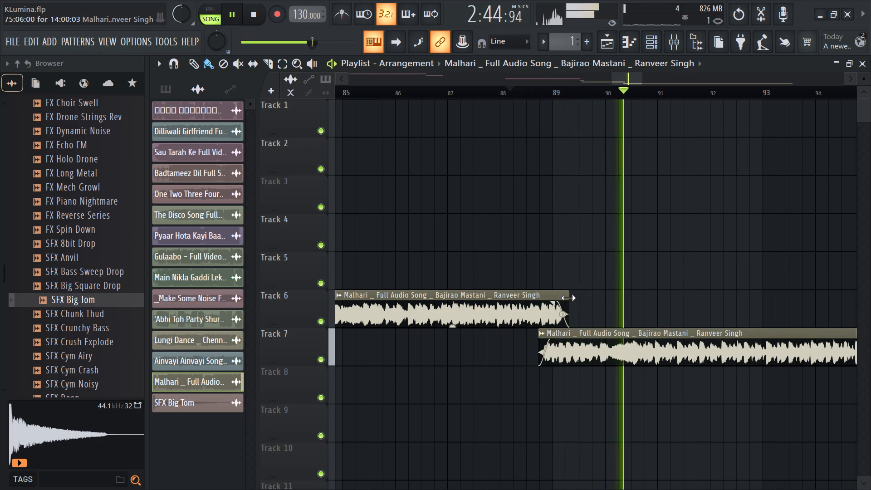
Trim the Track 7 Malhari clip's start to a length of 44:03:04, move it back to 88:12:15 and play the join.
{"action": "scroll", "coordinate": [576, 346], "scroll_direction": "down", "scroll_amount": 7, "text": "ctrl"}
{"action": "left_click", "coordinate": [651, 92]}
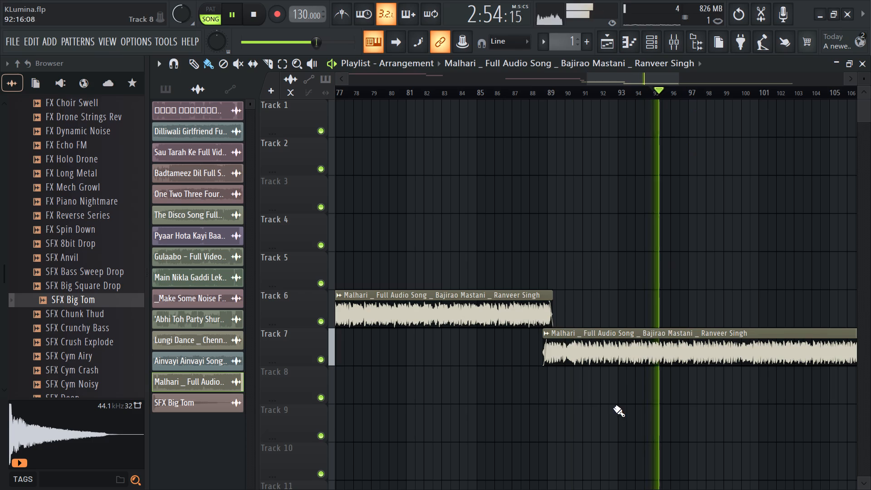
{"action": "left_click_drag", "start_coordinate": [542, 333], "coordinate": [578, 336]}
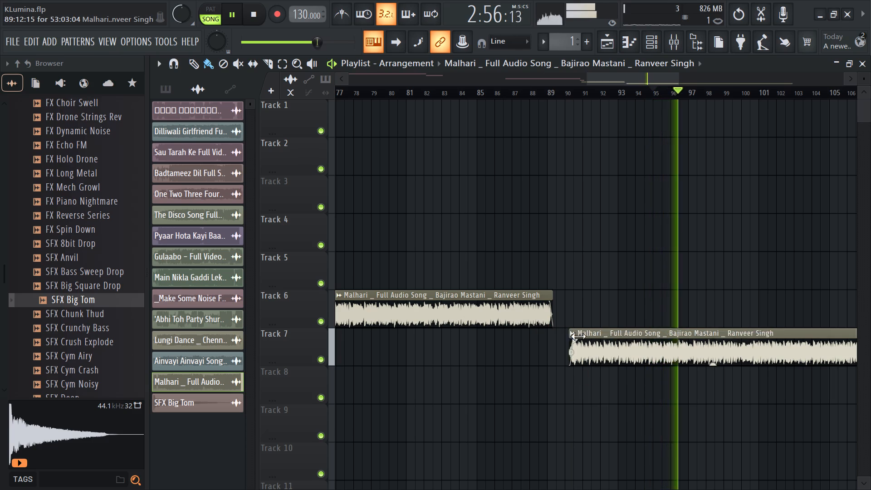
{"action": "left_click_drag", "start_coordinate": [578, 336], "coordinate": [699, 360]}
{"action": "left_click_drag", "start_coordinate": [735, 355], "coordinate": [572, 363]}
{"action": "left_click", "coordinate": [538, 91]}
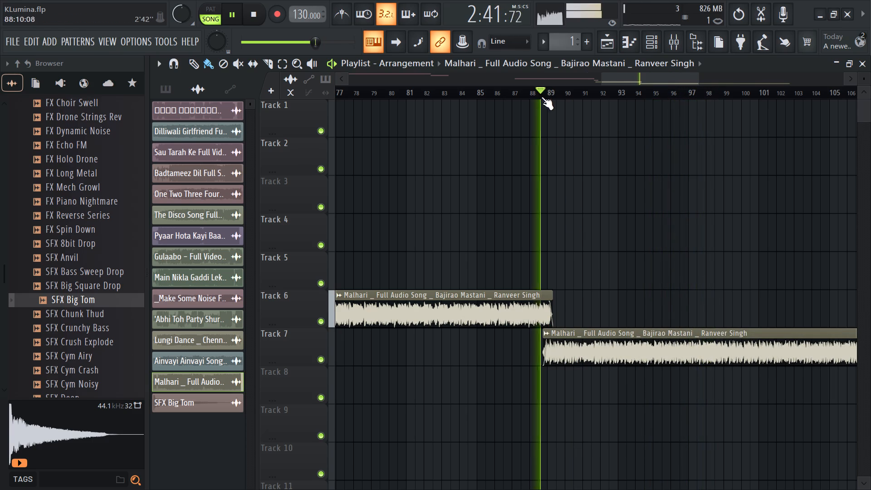
{"action": "scroll", "coordinate": [585, 377], "scroll_direction": "up", "scroll_amount": 7, "text": "ctrl"}
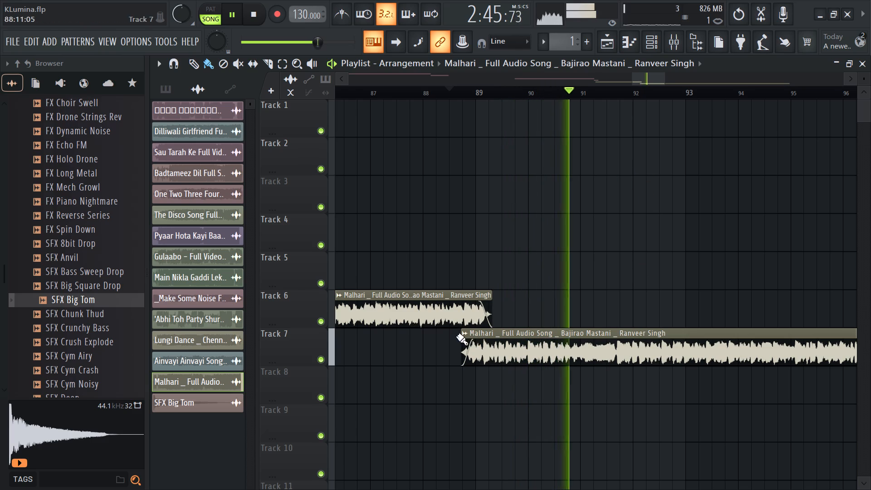
{"action": "left_click_drag", "start_coordinate": [459, 333], "coordinate": [465, 333]}
{"action": "left_click_drag", "start_coordinate": [461, 333], "coordinate": [512, 350]}
{"action": "key", "text": "space"}
{"action": "left_click_drag", "start_coordinate": [560, 358], "coordinate": [504, 358]}
{"action": "key", "text": "space"}
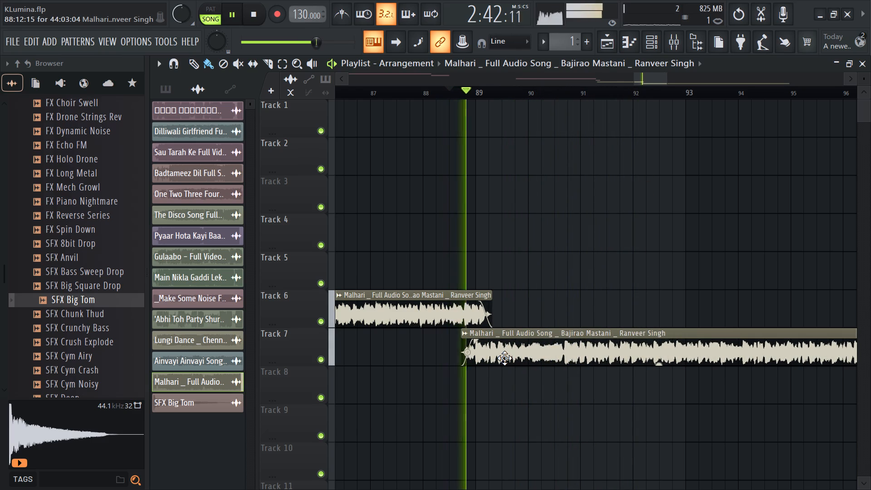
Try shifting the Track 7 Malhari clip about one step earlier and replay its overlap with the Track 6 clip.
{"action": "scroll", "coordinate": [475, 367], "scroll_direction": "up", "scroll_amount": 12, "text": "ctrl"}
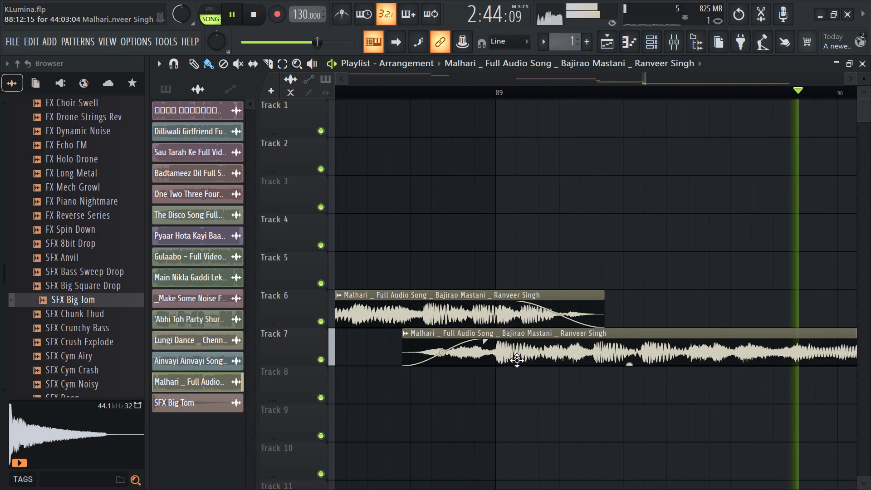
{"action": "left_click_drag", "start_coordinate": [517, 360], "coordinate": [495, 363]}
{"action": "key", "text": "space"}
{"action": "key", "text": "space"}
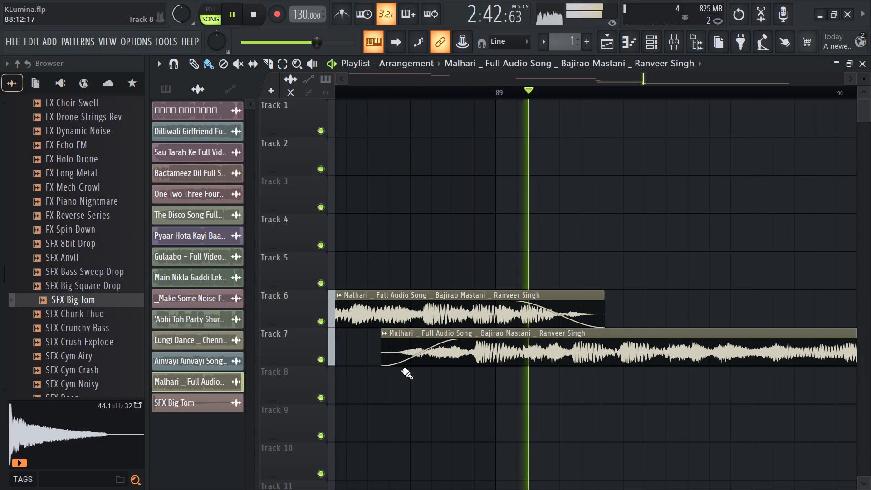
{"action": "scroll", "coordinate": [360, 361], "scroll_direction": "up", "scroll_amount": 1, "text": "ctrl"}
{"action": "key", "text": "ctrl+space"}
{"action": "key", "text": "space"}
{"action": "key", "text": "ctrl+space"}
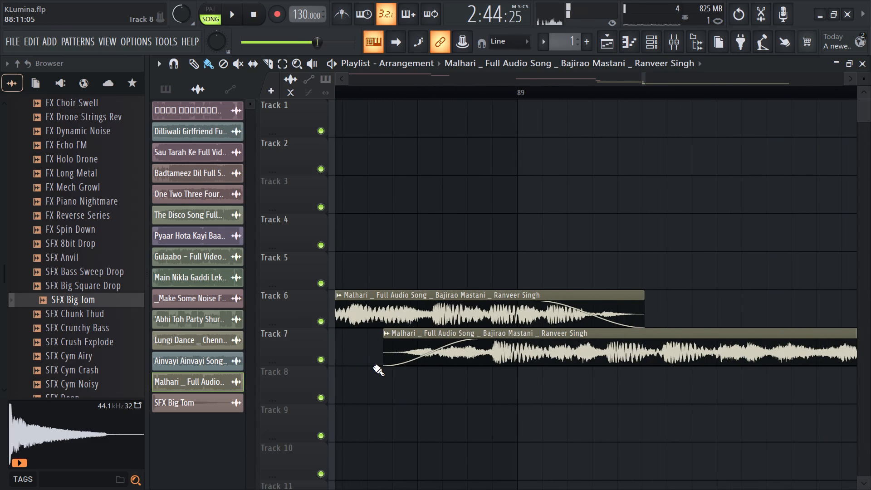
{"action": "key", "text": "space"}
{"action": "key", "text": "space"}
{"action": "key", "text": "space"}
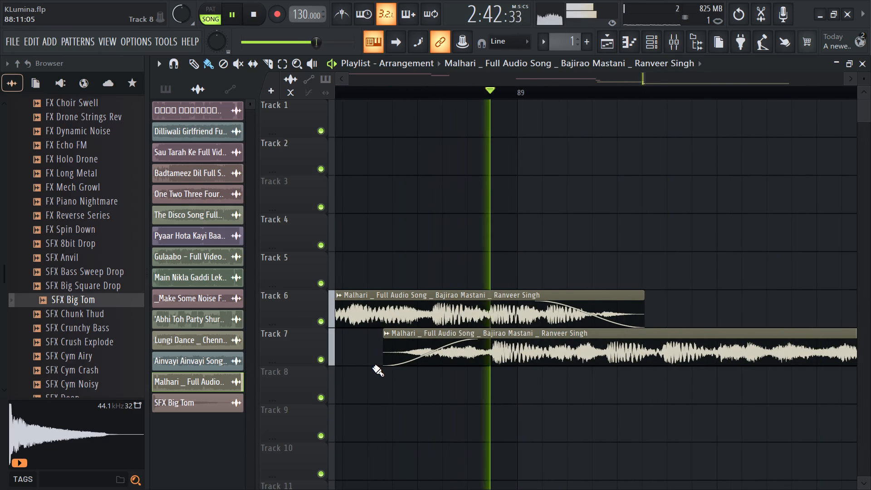
Move the Track 7 Malhari clip earlier to 88:10:15, then 88:09:15, playing the overlap at each position.
{"action": "key", "text": "space"}
{"action": "left_click_drag", "start_coordinate": [514, 352], "coordinate": [478, 359]}
{"action": "key", "text": "space"}
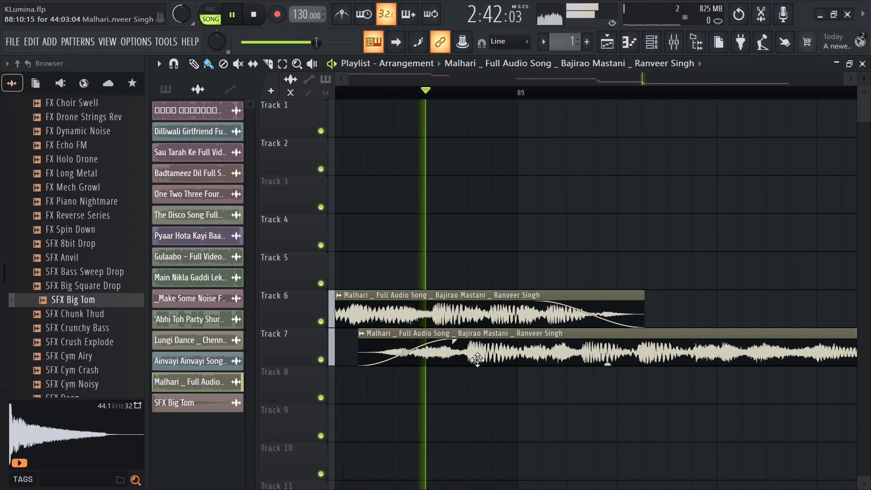
{"action": "key", "text": "space"}
{"action": "left_click_drag", "start_coordinate": [495, 358], "coordinate": [462, 363]}
{"action": "key", "text": "space"}
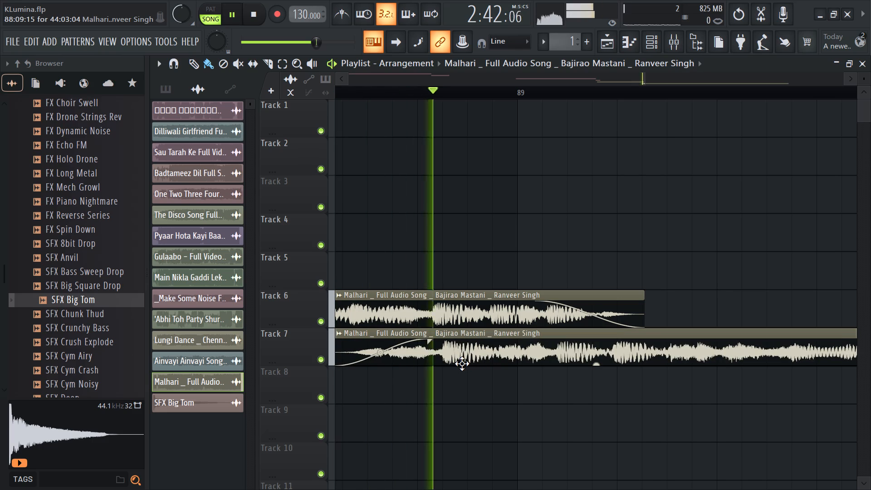
Trim the Track 6 Malhari clip's end to about 88:15 and replay the transition.
{"action": "left_click_drag", "start_coordinate": [644, 294], "coordinate": [547, 327]}
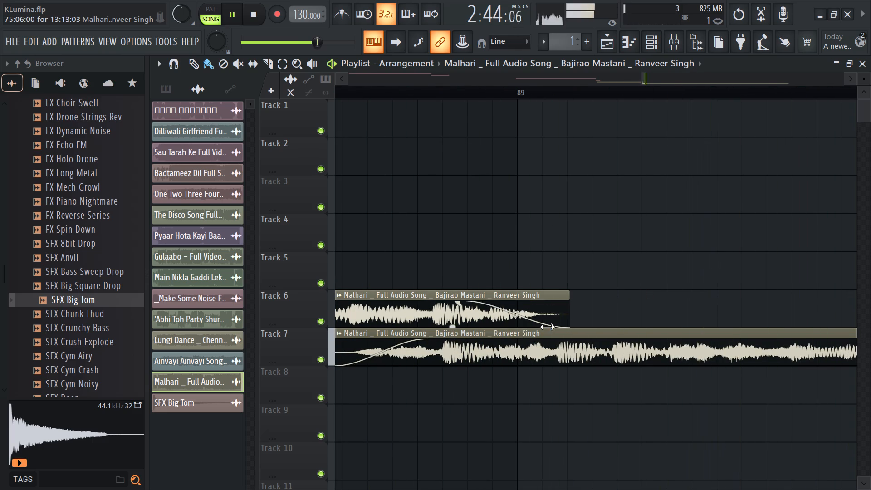
{"action": "left_click_drag", "start_coordinate": [547, 327], "coordinate": [465, 350]}
{"action": "key", "text": "space"}
{"action": "key", "text": "space"}
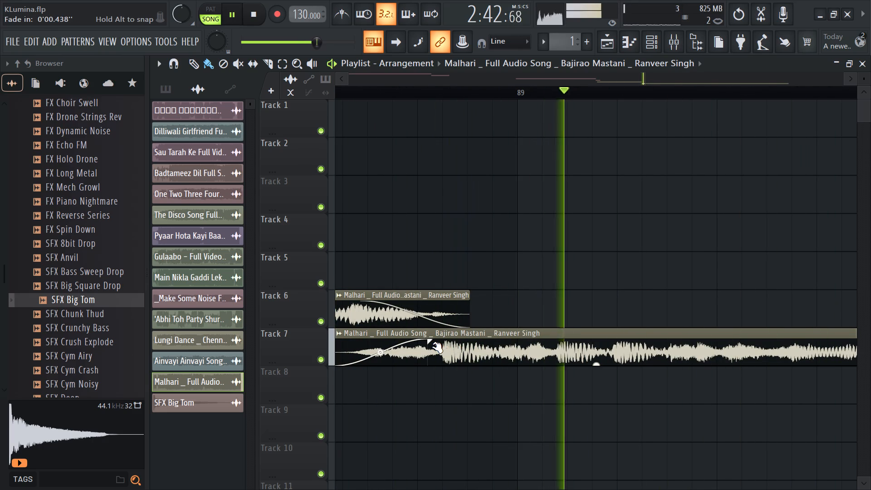
Play the Malhari transition from about 86:12 and save the project.
{"action": "scroll", "coordinate": [555, 377], "scroll_direction": "down", "scroll_amount": 13, "text": "ctrl"}
{"action": "left_click", "coordinate": [445, 98]}
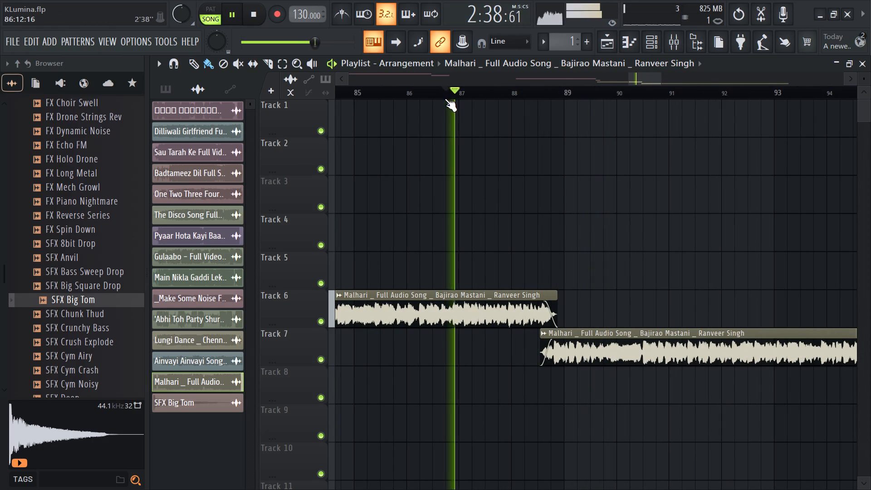
{"action": "key", "text": "ctrl+s"}
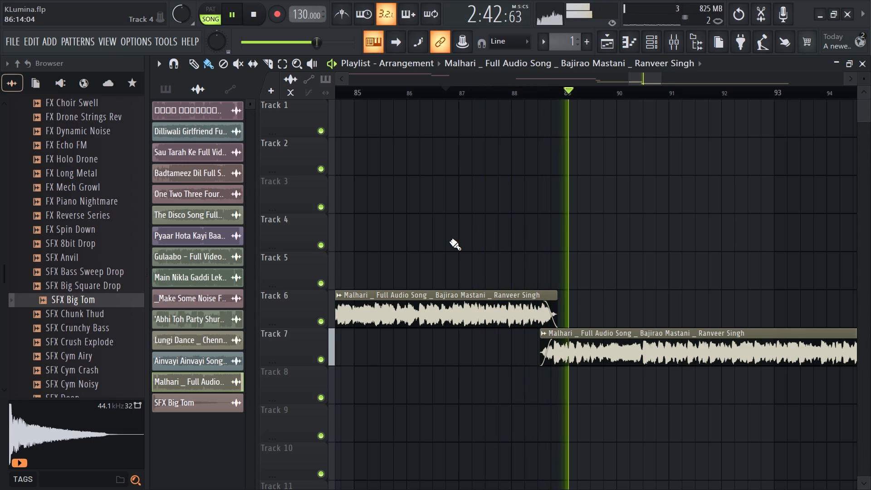
Fine-position the start of the Track 7 Malhari clip at 88:09:00, restart playback of the join and save the project.
{"action": "scroll", "coordinate": [558, 383], "scroll_direction": "up", "scroll_amount": 9, "text": "ctrl"}
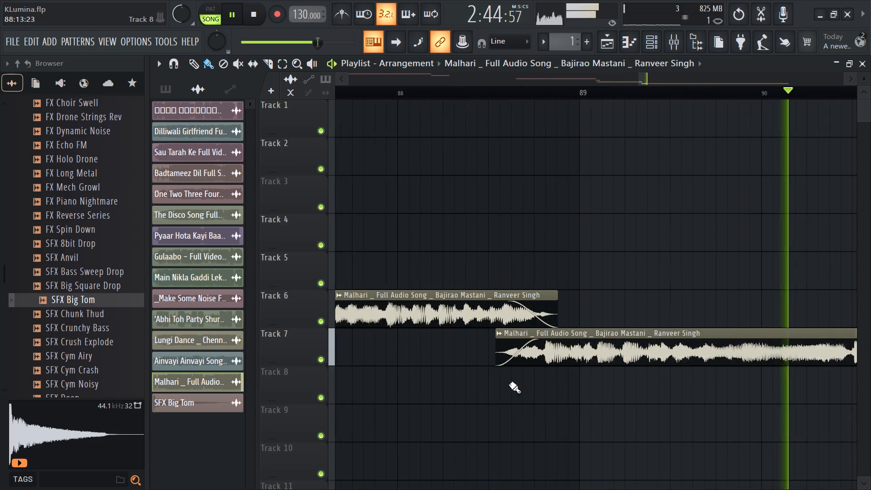
{"action": "scroll", "coordinate": [509, 384], "scroll_direction": "up", "scroll_amount": 13, "text": "ctrl"}
{"action": "left_click_drag", "start_coordinate": [535, 354], "coordinate": [482, 362]}
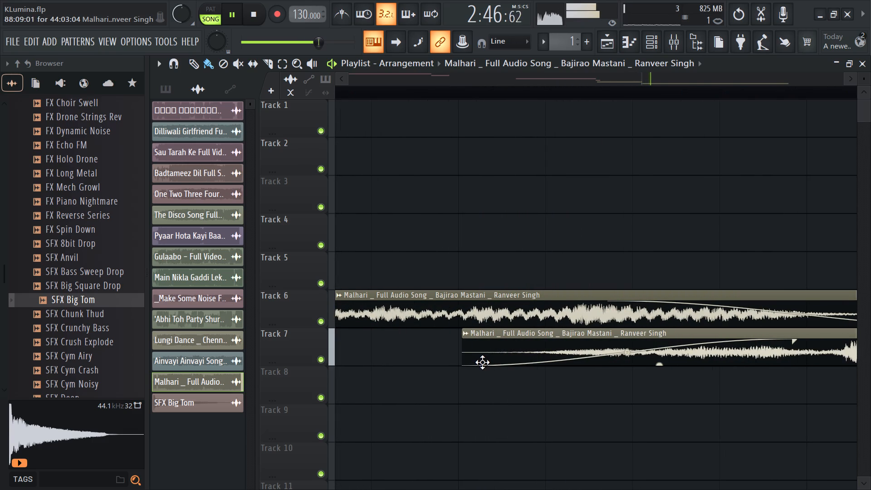
{"action": "left_click_drag", "start_coordinate": [482, 362], "coordinate": [485, 362]}
{"action": "left_click_drag", "start_coordinate": [491, 354], "coordinate": [490, 353]}
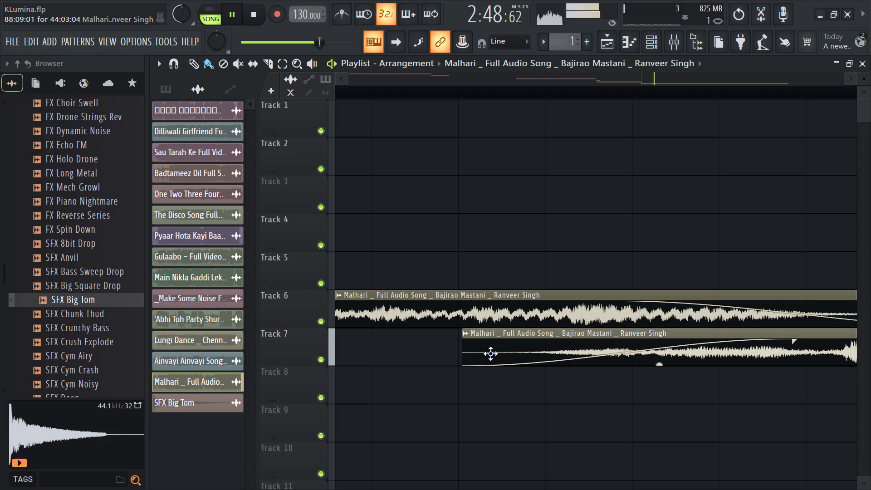
{"action": "left_click_drag", "start_coordinate": [490, 353], "coordinate": [487, 353]}
{"action": "key", "text": "space"}
{"action": "key", "text": "space"}
{"action": "key", "text": "ctrl+s"}
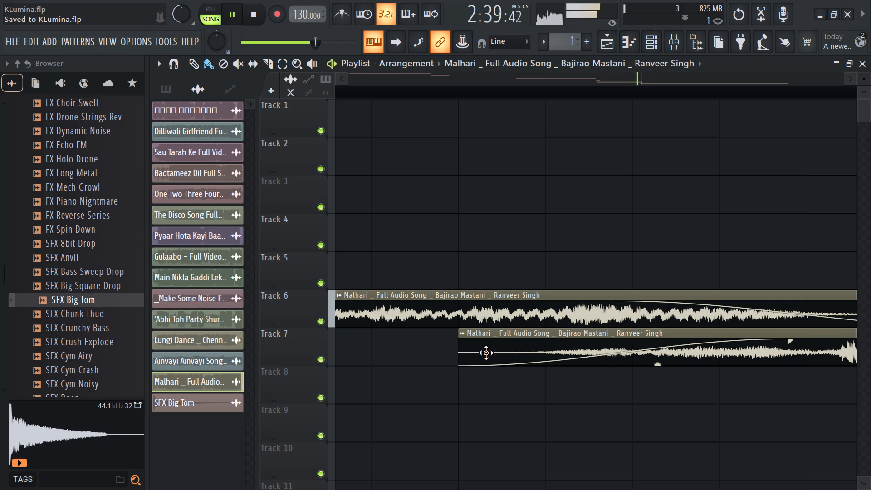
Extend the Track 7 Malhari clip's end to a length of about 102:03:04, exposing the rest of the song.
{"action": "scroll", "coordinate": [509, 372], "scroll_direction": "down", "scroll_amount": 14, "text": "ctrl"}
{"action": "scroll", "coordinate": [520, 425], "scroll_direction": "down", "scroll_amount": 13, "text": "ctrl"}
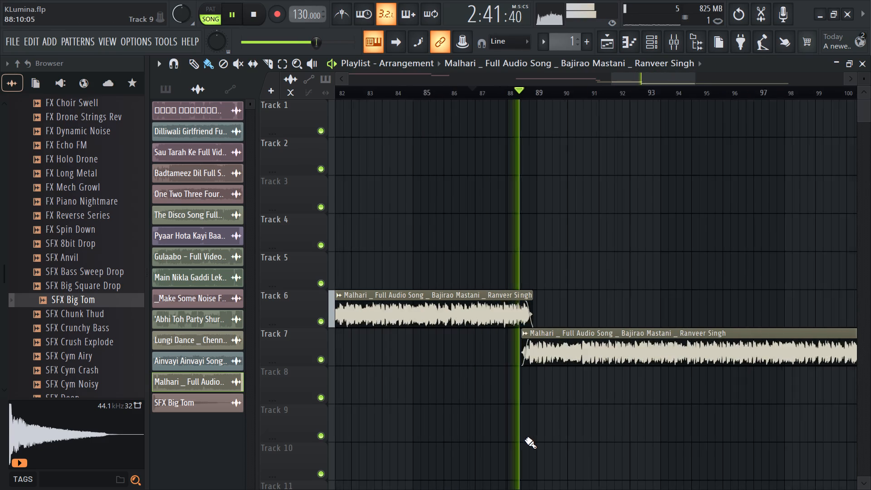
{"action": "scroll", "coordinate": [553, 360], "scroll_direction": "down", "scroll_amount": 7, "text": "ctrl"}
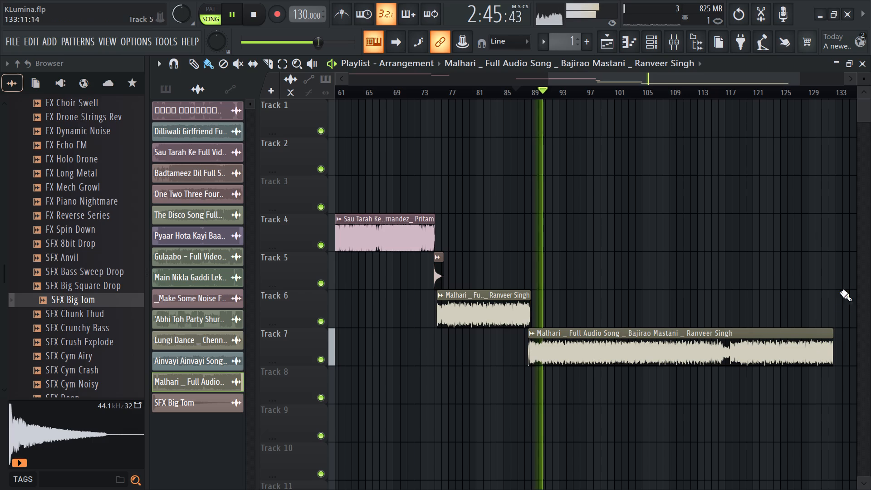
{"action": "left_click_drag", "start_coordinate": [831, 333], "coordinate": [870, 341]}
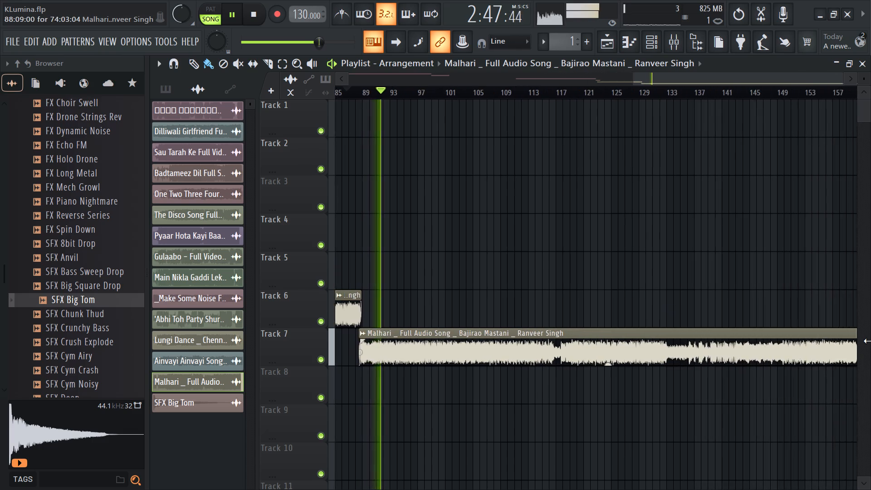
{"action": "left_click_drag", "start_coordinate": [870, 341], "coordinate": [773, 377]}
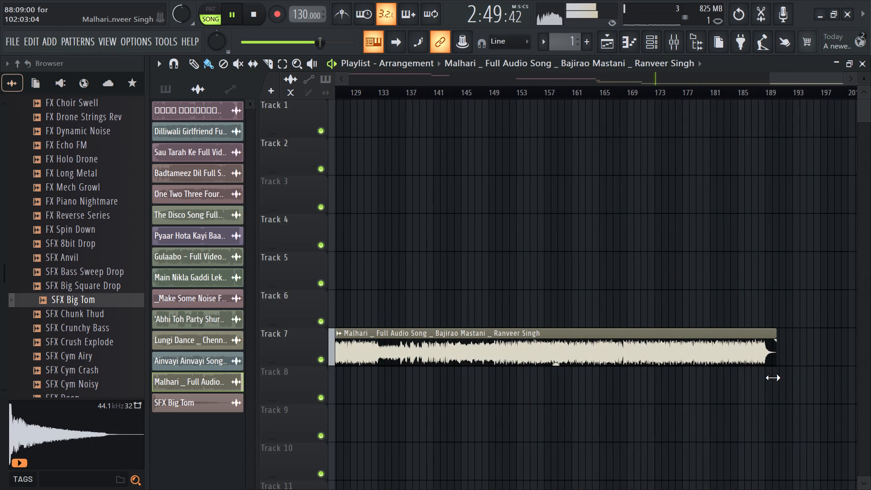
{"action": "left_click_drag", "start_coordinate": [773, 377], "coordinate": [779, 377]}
Cut the Track 7 Malhari clip's end back to a length of 10:05:04.
{"action": "scroll", "coordinate": [772, 375], "scroll_direction": "down", "scroll_amount": 8, "text": "ctrl"}
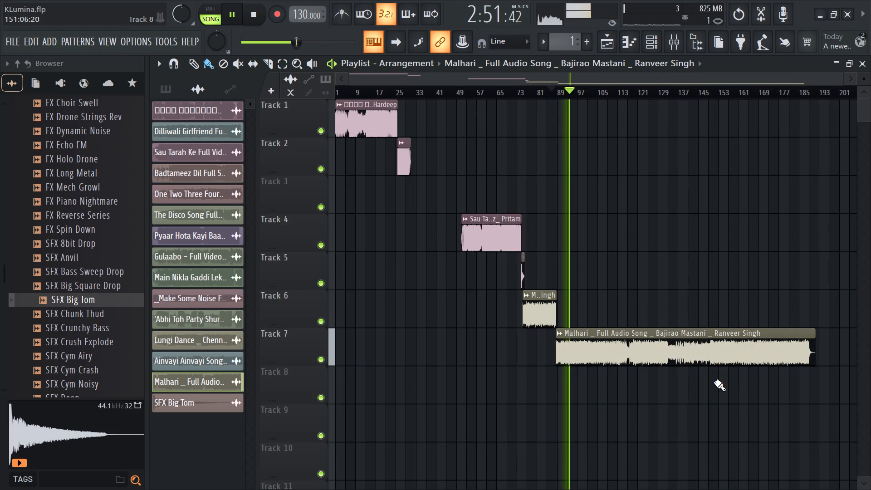
{"action": "left_click_drag", "start_coordinate": [815, 330], "coordinate": [584, 425]}
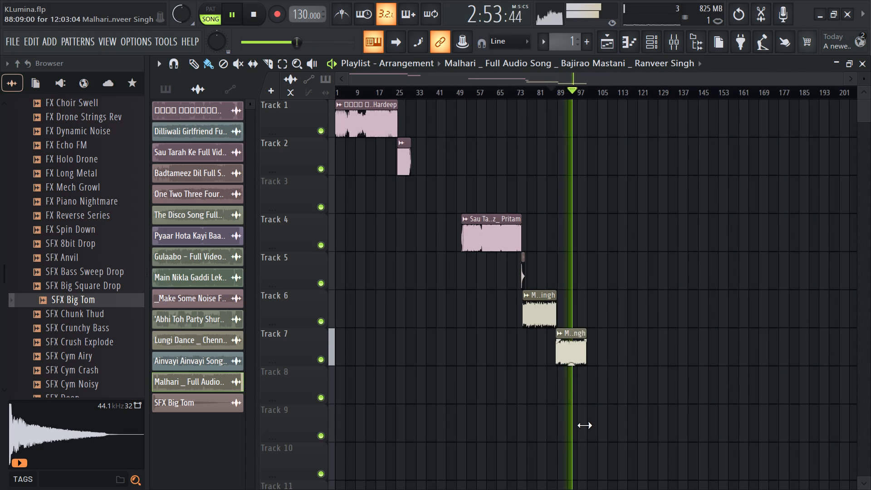
{"action": "left_click_drag", "start_coordinate": [584, 425], "coordinate": [583, 426]}
{"action": "scroll", "coordinate": [617, 384], "scroll_direction": "up", "scroll_amount": 7, "text": "ctrl"}
{"action": "scroll", "coordinate": [500, 394], "scroll_direction": "down", "scroll_amount": 7, "text": "ctrl"}
{"action": "scroll", "coordinate": [804, 367], "scroll_direction": "up", "scroll_amount": 3, "text": "ctrl"}
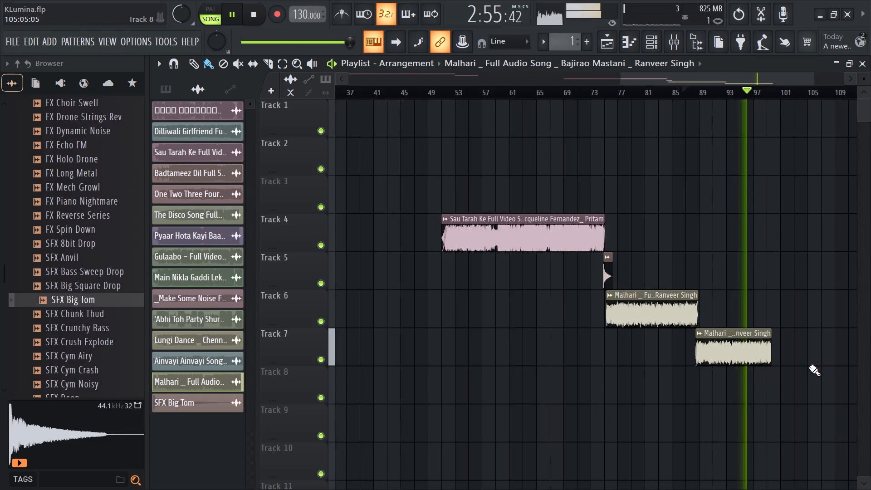
{"action": "scroll", "coordinate": [809, 367], "scroll_direction": "up", "scroll_amount": 12, "text": "ctrl"}
{"action": "scroll", "coordinate": [716, 377], "scroll_direction": "up", "scroll_amount": 7, "text": "ctrl"}
{"action": "scroll", "coordinate": [668, 353], "scroll_direction": "down", "scroll_amount": 5, "text": "ctrl"}
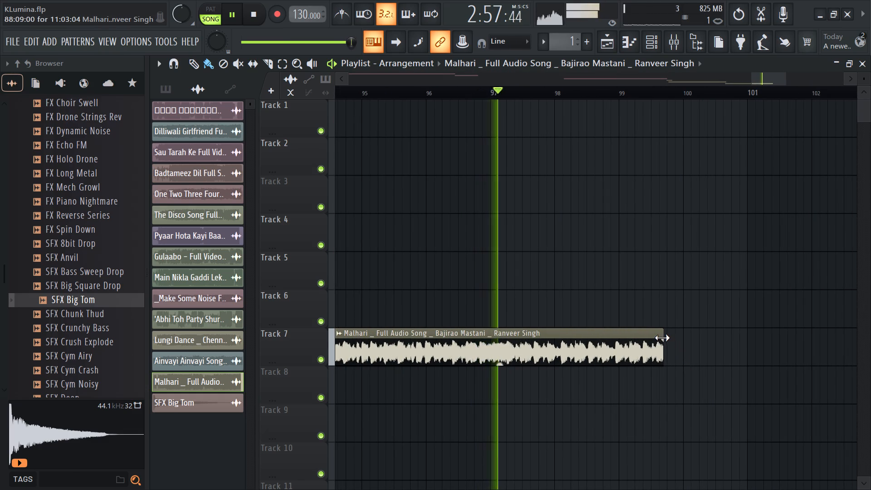
{"action": "key", "text": "space"}
{"action": "left_click_drag", "start_coordinate": [662, 334], "coordinate": [609, 351]}
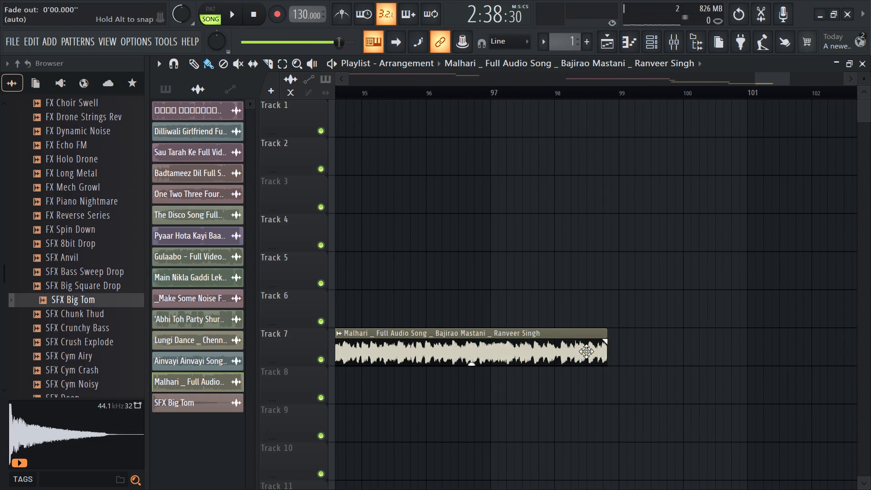
Place a copy of the shortened Track 7 Malhari clip on Track 8 at 97:09:00.
{"action": "left_click", "coordinate": [561, 352]}
{"action": "left_click", "coordinate": [521, 403]}
Extend the Track 8 Malhari copy to the song's end, trim its start to a length of 29:05:04 and move it to 101:09:00.
{"action": "scroll", "coordinate": [473, 411], "scroll_direction": "down", "scroll_amount": 16, "text": "ctrl"}
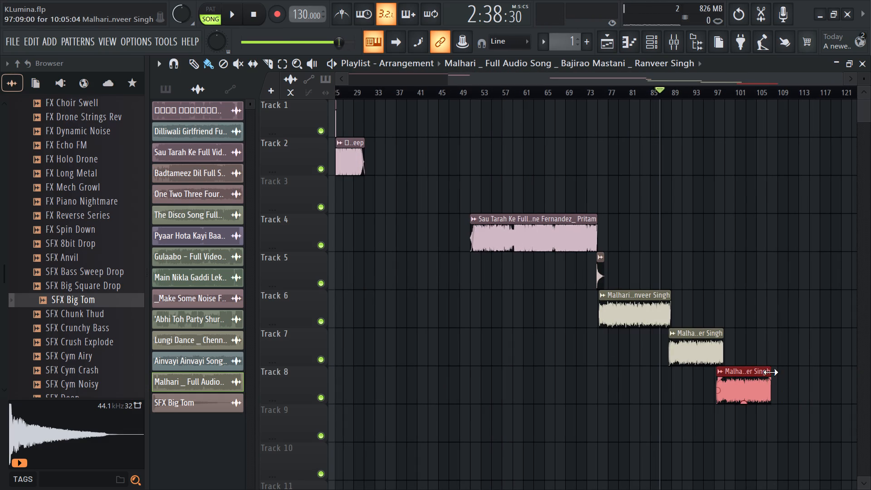
{"action": "left_click_drag", "start_coordinate": [769, 371], "coordinate": [870, 371]}
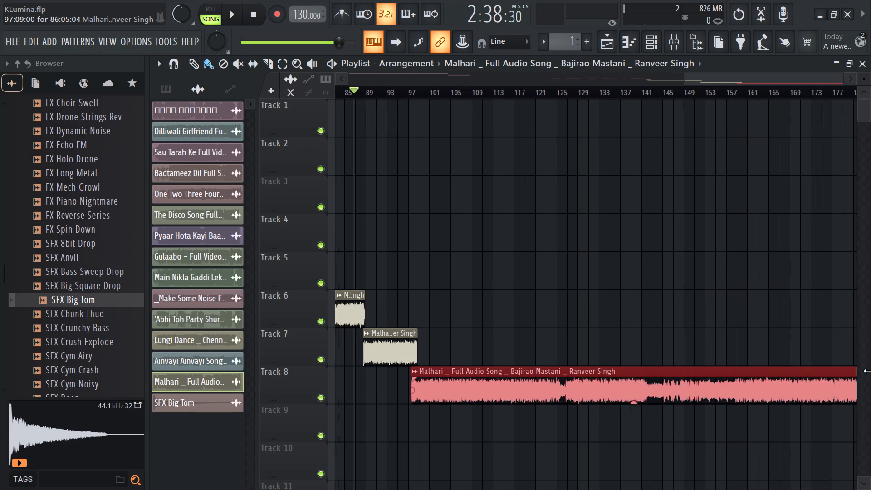
{"action": "left_click_drag", "start_coordinate": [870, 371], "coordinate": [803, 411]}
{"action": "scroll", "coordinate": [761, 405], "scroll_direction": "down", "scroll_amount": 7, "text": "ctrl"}
{"action": "left_click_drag", "start_coordinate": [568, 372], "coordinate": [653, 372]}
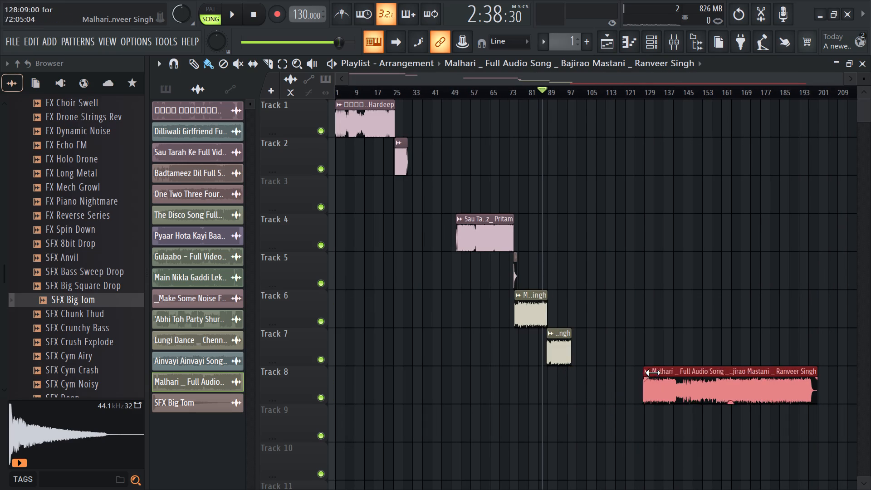
{"action": "left_click_drag", "start_coordinate": [653, 372], "coordinate": [747, 402]}
{"action": "left_click_drag", "start_coordinate": [781, 389], "coordinate": [611, 394]}
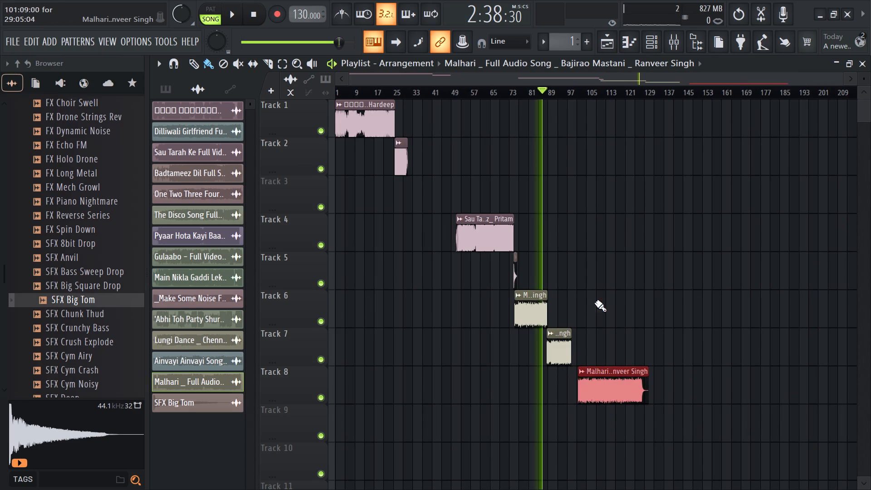
Play the Track 8 Malhari section from about bar 105 and clear the clip selection.
{"action": "key", "text": "space"}
{"action": "left_click", "coordinate": [590, 91]}
{"action": "left_click", "coordinate": [656, 255]}
{"action": "right_click", "coordinate": [679, 248]}
{"action": "right_click_drag", "start_coordinate": [682, 264], "coordinate": [683, 269]}
{"action": "left_click", "coordinate": [682, 268]}
{"action": "scroll", "coordinate": [641, 392], "scroll_direction": "up", "scroll_amount": 7, "text": "ctrl"}
{"action": "scroll", "coordinate": [586, 363], "scroll_direction": "down", "scroll_amount": 6, "text": "ctrl"}
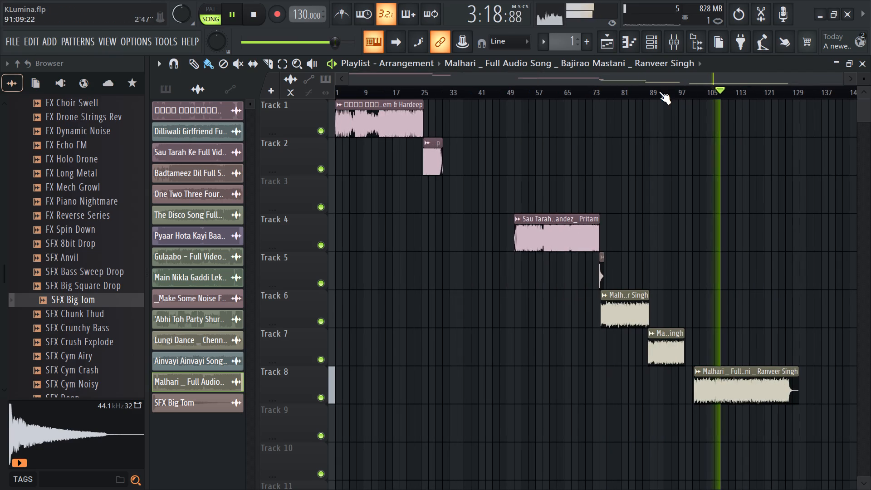
Play parts of the Track 7 and Track 8 Malhari clips between about bars 88 and 125 to compare the sections.
{"action": "left_click", "coordinate": [659, 91]}
{"action": "left_click", "coordinate": [671, 98]}
{"action": "left_click", "coordinate": [688, 94]}
{"action": "left_click", "coordinate": [678, 98]}
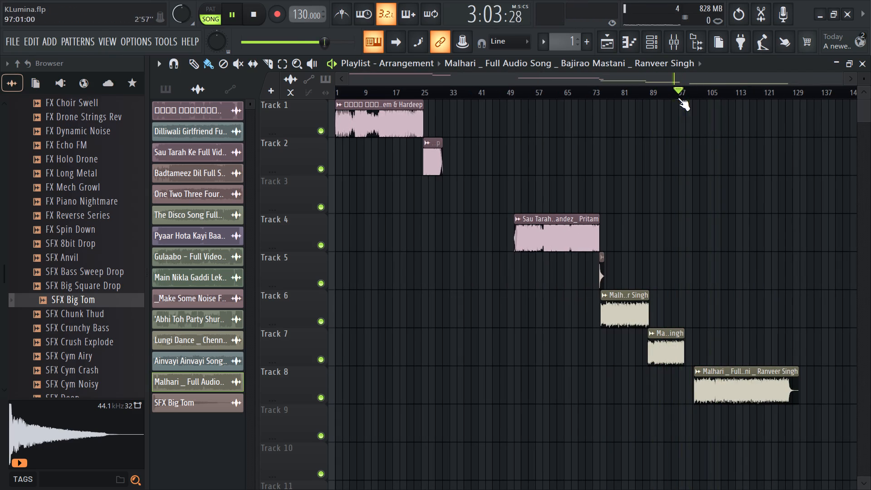
{"action": "left_click", "coordinate": [699, 93]}
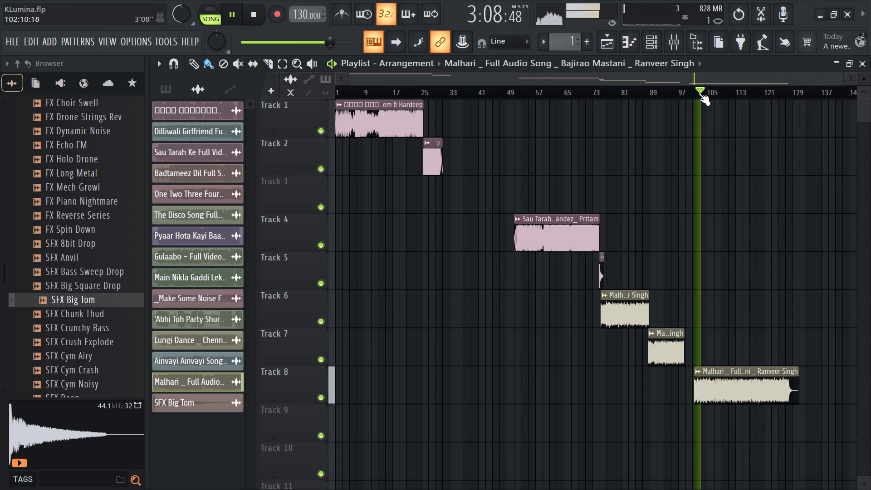
{"action": "left_click", "coordinate": [723, 93]}
{"action": "left_click", "coordinate": [748, 93]}
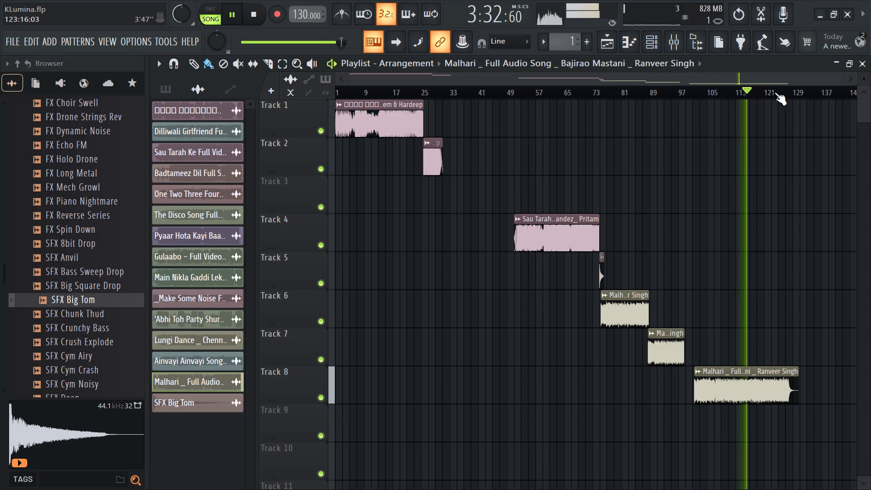
{"action": "left_click", "coordinate": [775, 92]}
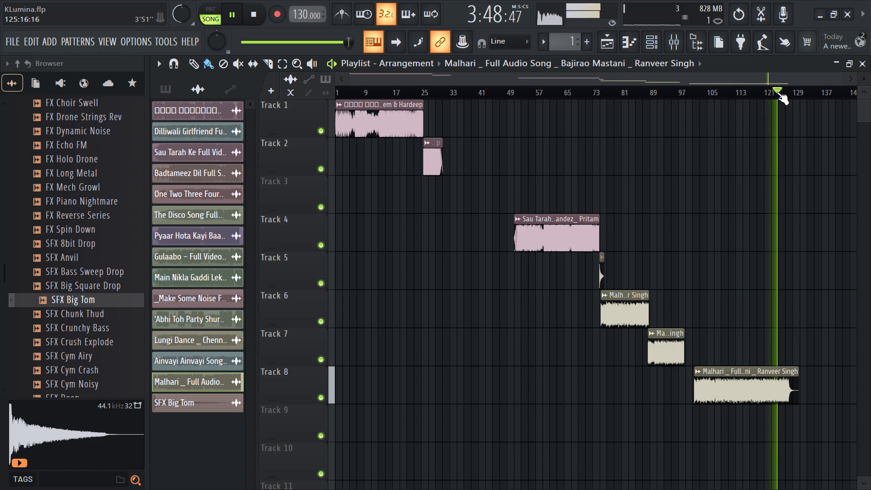
{"action": "left_click", "coordinate": [764, 92]}
{"action": "left_click", "coordinate": [741, 92]}
{"action": "left_click", "coordinate": [721, 89]}
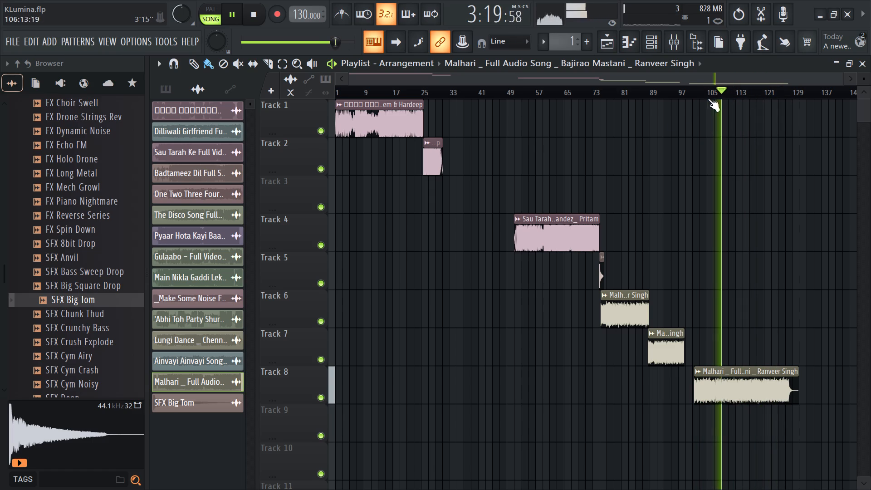
{"action": "left_click", "coordinate": [661, 95]}
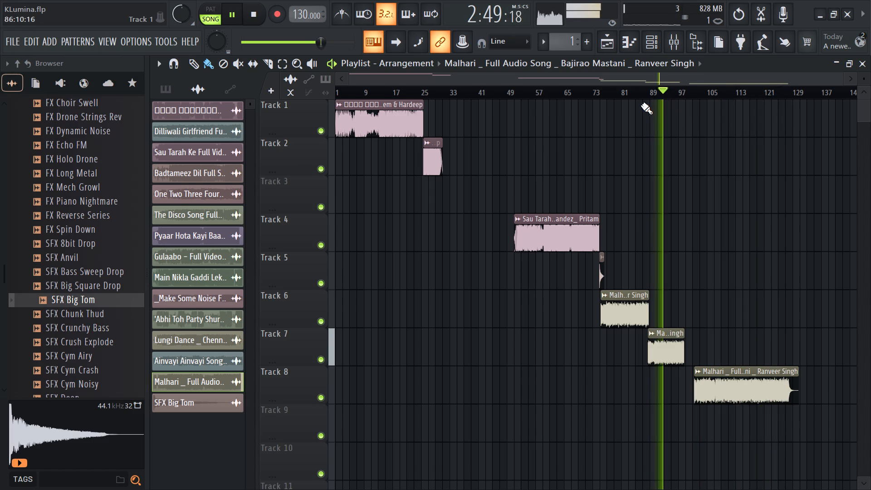
{"action": "left_click", "coordinate": [646, 94]}
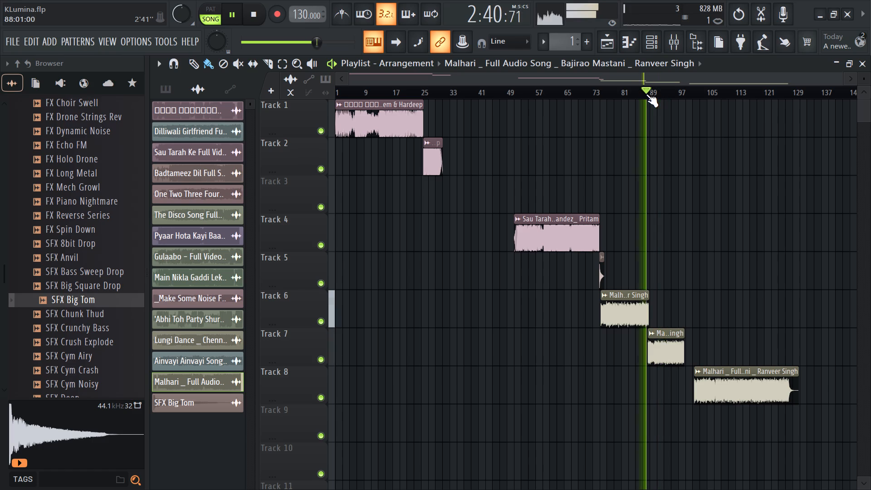
{"action": "left_click", "coordinate": [707, 90]}
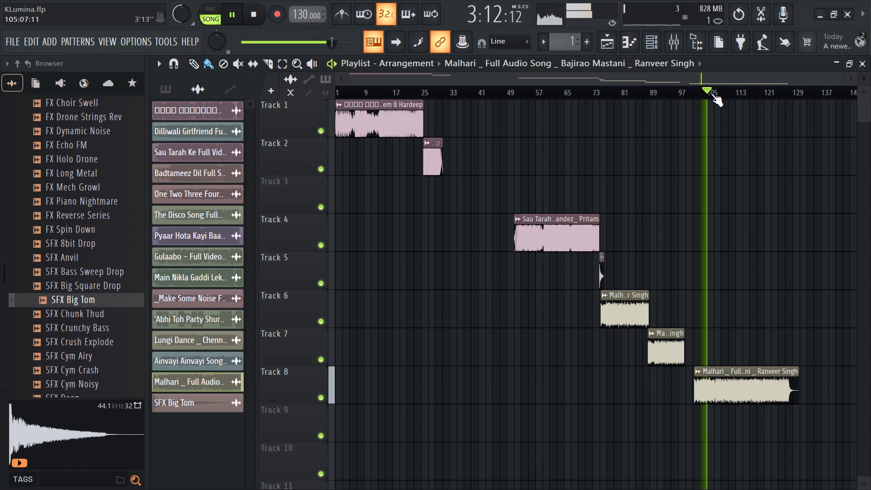
{"action": "key", "text": "space"}
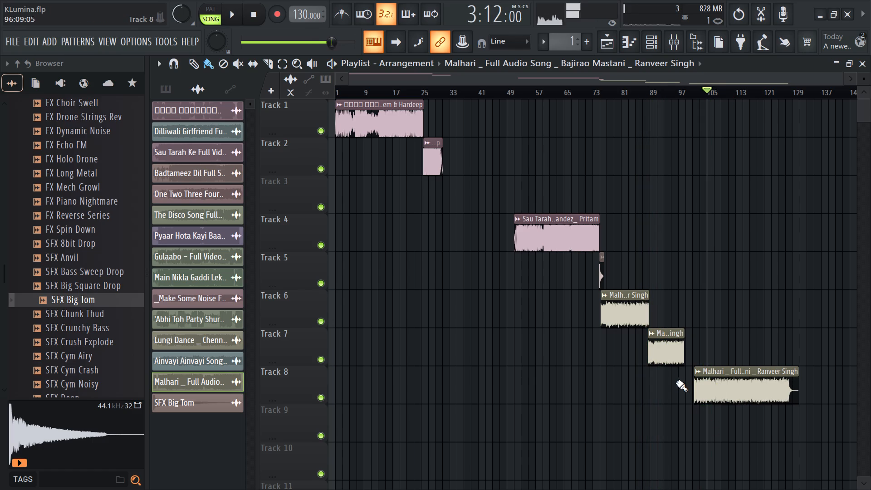
Delete the Malhari clip on Track 7.
{"action": "left_click", "coordinate": [665, 348]}
{"action": "right_click", "coordinate": [665, 348]}
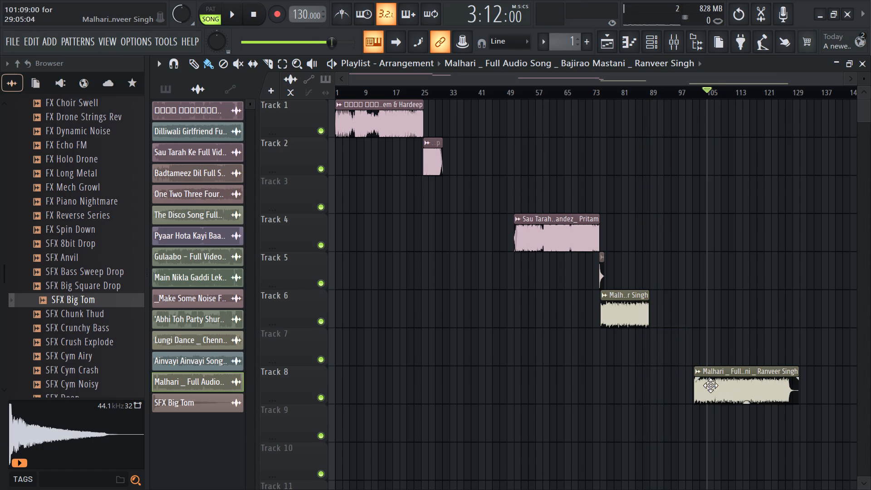
Trim the start of the Track 8 Malhari clip to a length of 25:05:04 and move it to Track 7 at 87:09:00.
{"action": "left_click_drag", "start_coordinate": [693, 371], "coordinate": [706, 373]}
{"action": "left_click_drag", "start_coordinate": [725, 390], "coordinate": [673, 361]}
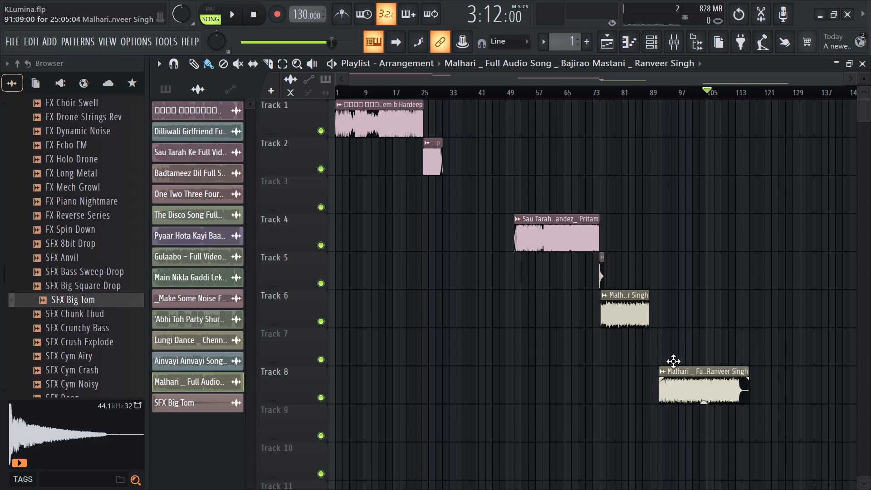
{"action": "left_click_drag", "start_coordinate": [673, 361], "coordinate": [661, 336]}
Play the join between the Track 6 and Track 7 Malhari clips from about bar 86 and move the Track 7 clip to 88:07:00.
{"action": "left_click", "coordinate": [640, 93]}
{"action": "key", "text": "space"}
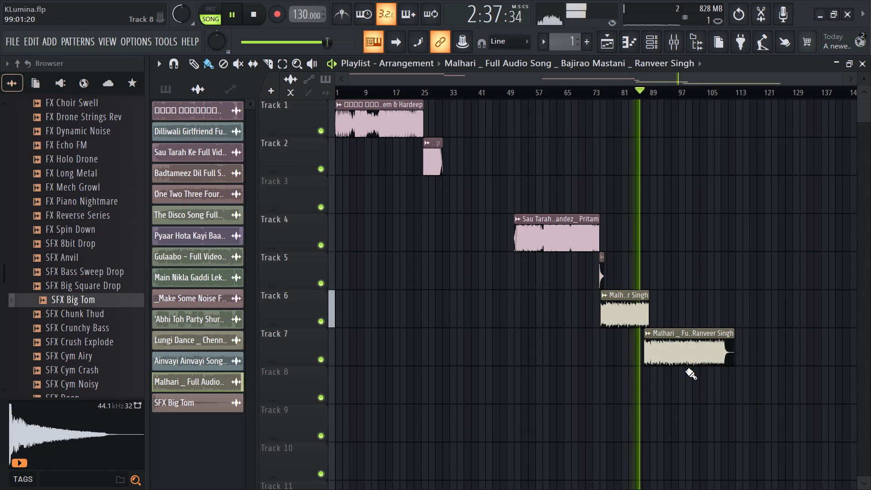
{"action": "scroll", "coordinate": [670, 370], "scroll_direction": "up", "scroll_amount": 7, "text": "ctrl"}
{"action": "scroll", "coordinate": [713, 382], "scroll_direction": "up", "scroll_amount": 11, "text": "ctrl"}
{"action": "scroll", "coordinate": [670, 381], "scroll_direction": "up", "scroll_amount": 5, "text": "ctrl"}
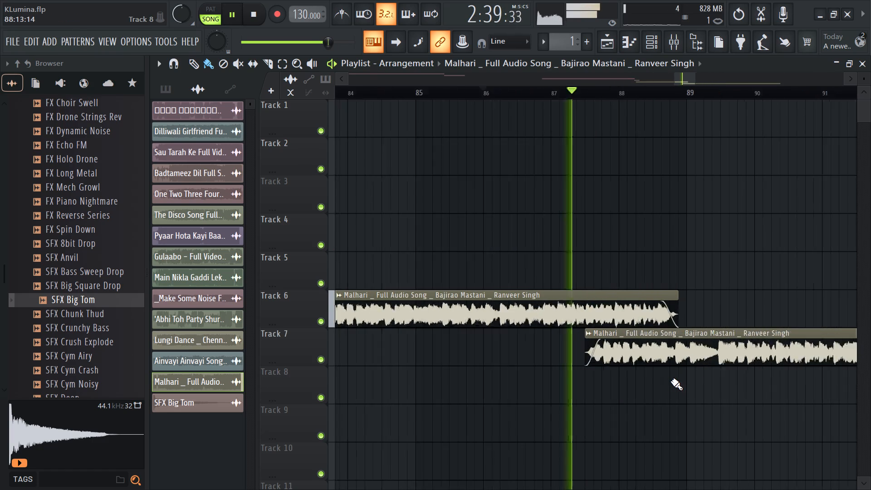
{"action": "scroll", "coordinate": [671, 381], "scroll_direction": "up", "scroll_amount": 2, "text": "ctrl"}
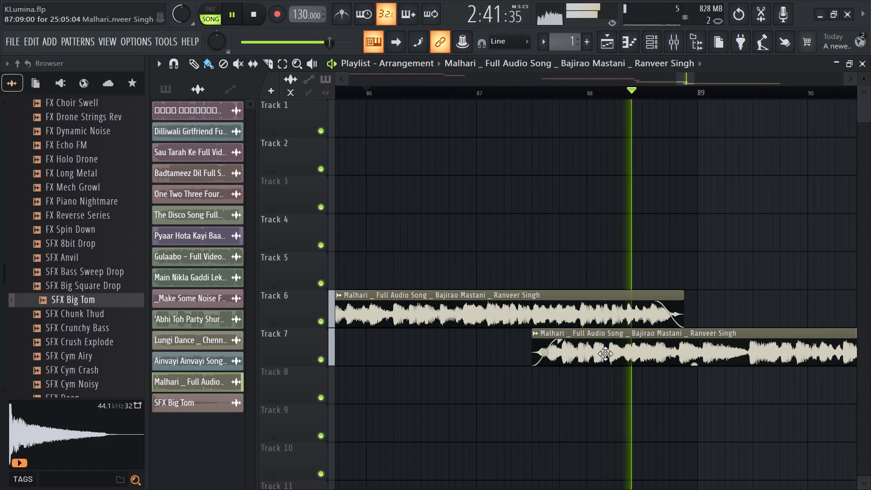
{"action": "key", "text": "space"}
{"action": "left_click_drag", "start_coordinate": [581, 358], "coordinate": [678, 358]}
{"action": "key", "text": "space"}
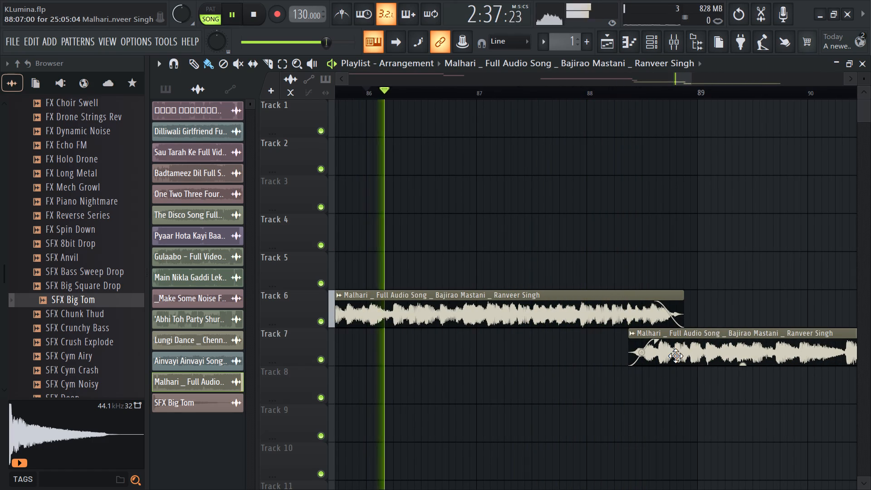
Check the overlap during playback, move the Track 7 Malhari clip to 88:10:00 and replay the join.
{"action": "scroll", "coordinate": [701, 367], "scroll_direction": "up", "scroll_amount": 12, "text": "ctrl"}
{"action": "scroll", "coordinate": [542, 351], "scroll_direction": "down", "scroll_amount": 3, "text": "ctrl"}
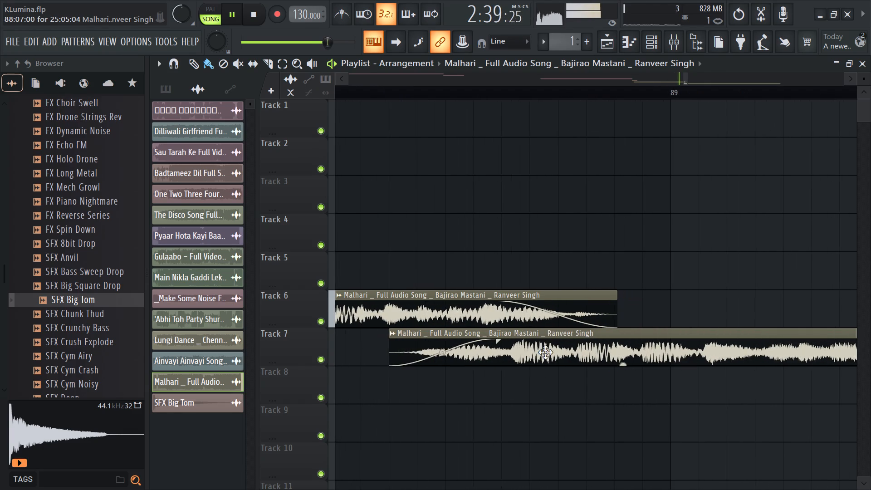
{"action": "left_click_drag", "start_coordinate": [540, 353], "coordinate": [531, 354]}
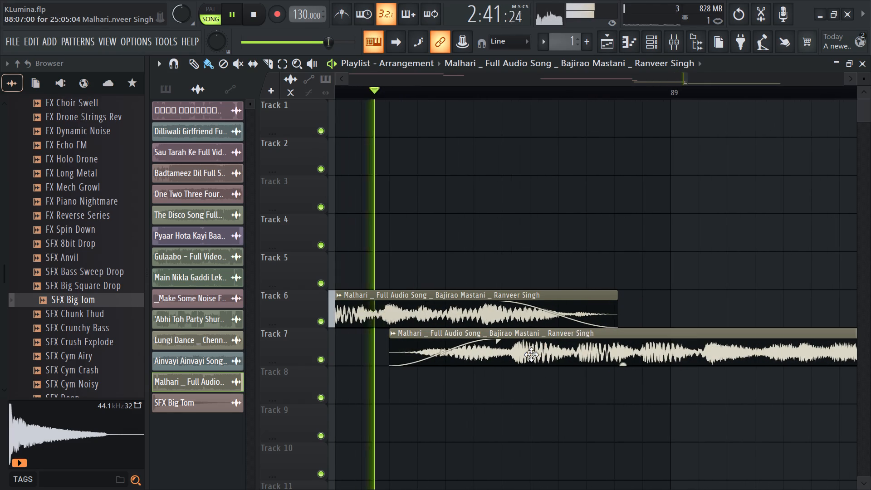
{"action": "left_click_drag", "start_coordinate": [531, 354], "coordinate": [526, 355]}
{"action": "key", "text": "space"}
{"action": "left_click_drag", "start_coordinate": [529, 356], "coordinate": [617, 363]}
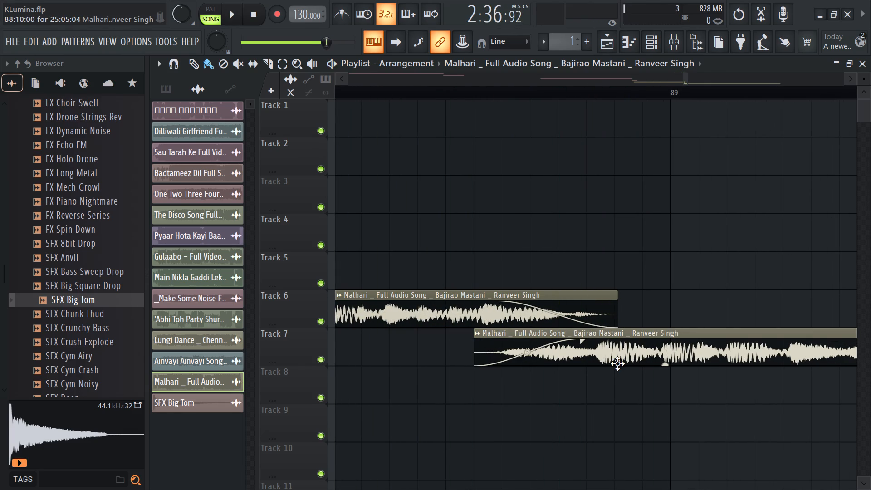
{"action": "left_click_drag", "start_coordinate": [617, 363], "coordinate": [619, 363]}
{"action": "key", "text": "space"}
Shorten the Track 6 Malhari clip's fade-out and the Track 7 clip's fade-in, the latter to about 0.21 seconds.
{"action": "left_click_drag", "start_coordinate": [490, 306], "coordinate": [582, 300]}
{"action": "left_click_drag", "start_coordinate": [580, 341], "coordinate": [523, 345]}
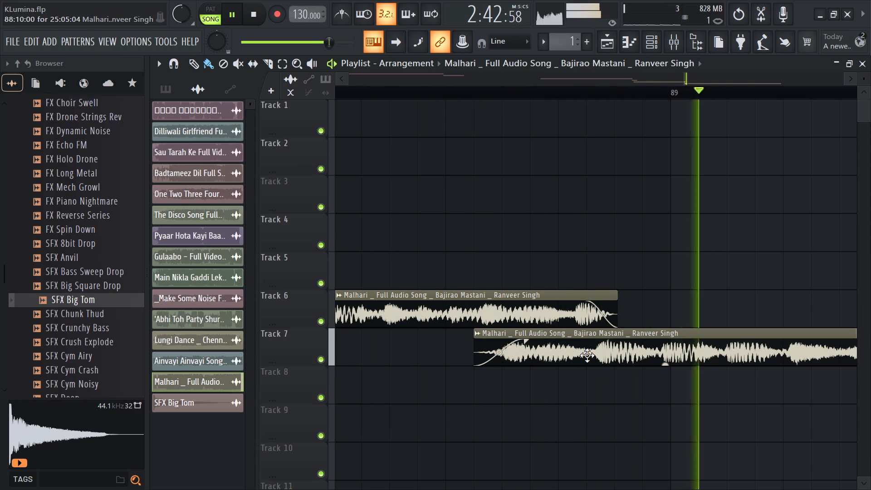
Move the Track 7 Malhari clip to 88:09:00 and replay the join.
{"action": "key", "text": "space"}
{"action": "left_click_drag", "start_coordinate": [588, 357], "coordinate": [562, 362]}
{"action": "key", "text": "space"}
Trim the start of the Track 7 Malhari clip to a length of 25:04:10.
{"action": "scroll", "coordinate": [553, 365], "scroll_direction": "up", "scroll_amount": 4, "text": "ctrl"}
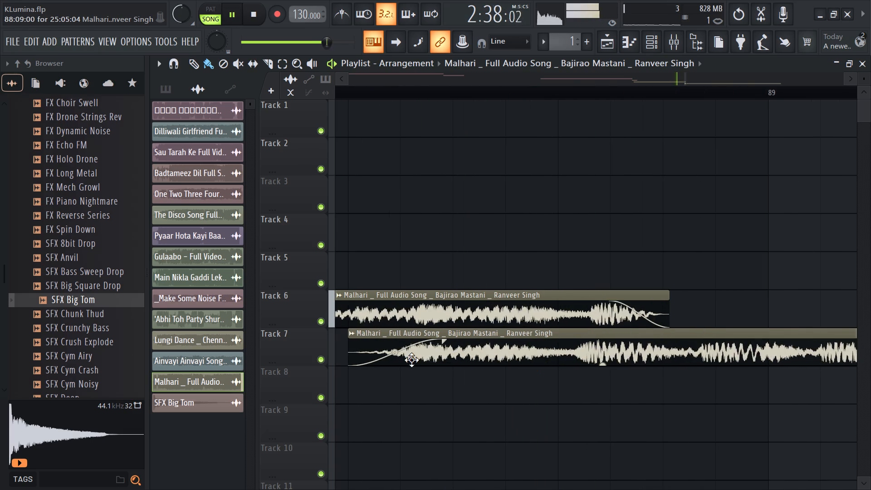
{"action": "scroll", "coordinate": [443, 367], "scroll_direction": "down", "scroll_amount": 3, "text": "ctrl"}
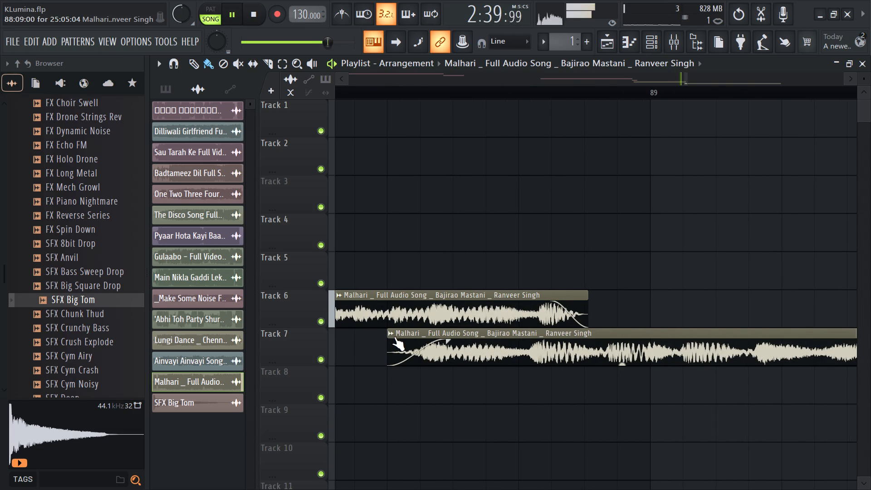
{"action": "scroll", "coordinate": [403, 359], "scroll_direction": "up", "scroll_amount": 6, "text": "ctrl"}
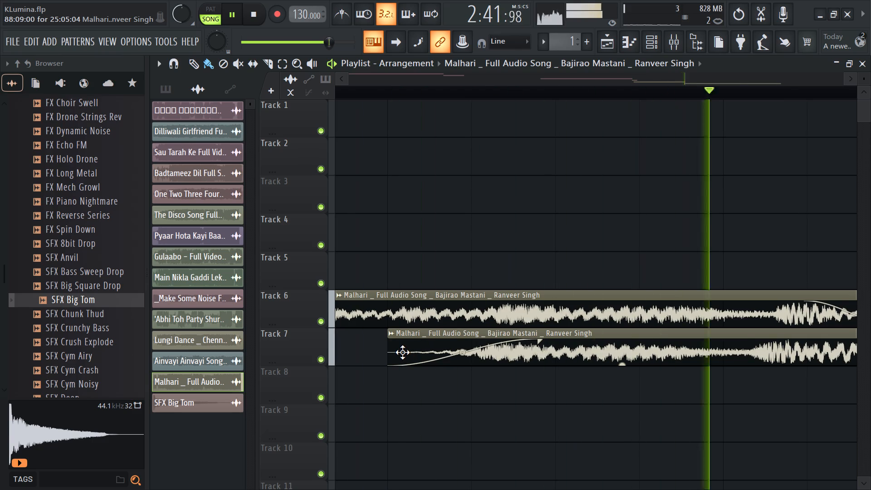
{"action": "left_click_drag", "start_coordinate": [402, 352], "coordinate": [442, 362]}
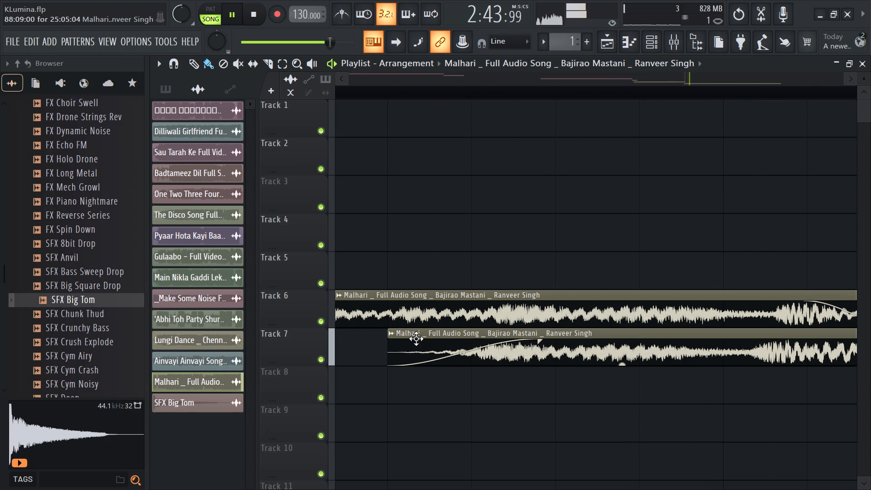
{"action": "key", "text": "space"}
{"action": "left_click", "coordinate": [388, 332]}
{"action": "left_click", "coordinate": [357, 343]}
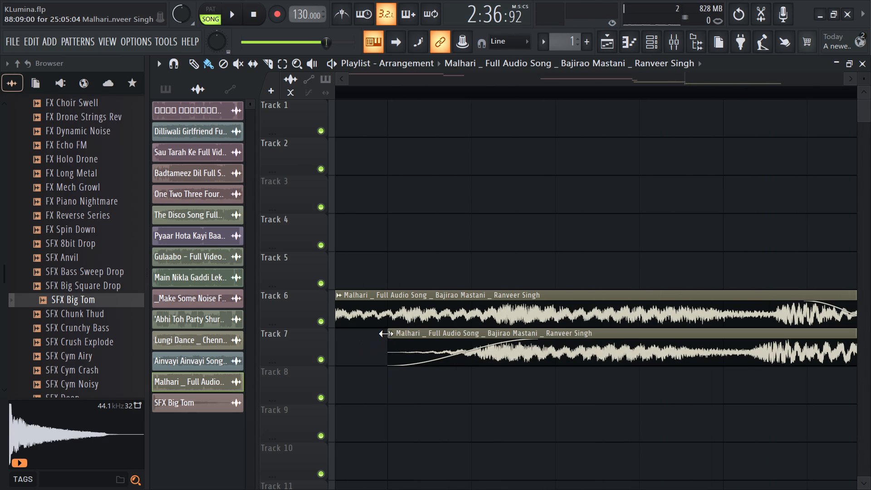
{"action": "left_click_drag", "start_coordinate": [386, 333], "coordinate": [409, 343]}
{"action": "scroll", "coordinate": [386, 349], "scroll_direction": "up", "scroll_amount": 7, "text": "ctrl"}
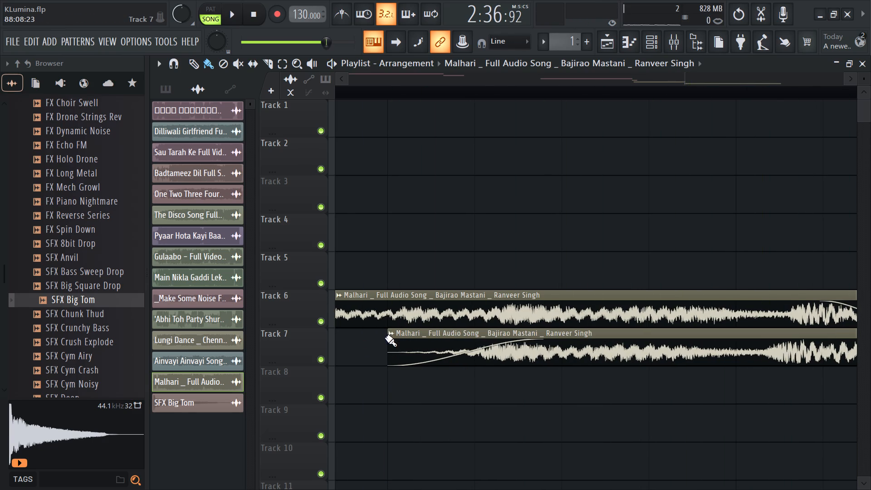
{"action": "left_click_drag", "start_coordinate": [388, 336], "coordinate": [453, 337]}
Move the trimmed Track 7 Malhari clip to 88:10:00 and play the join.
{"action": "left_click_drag", "start_coordinate": [492, 345], "coordinate": [532, 349]}
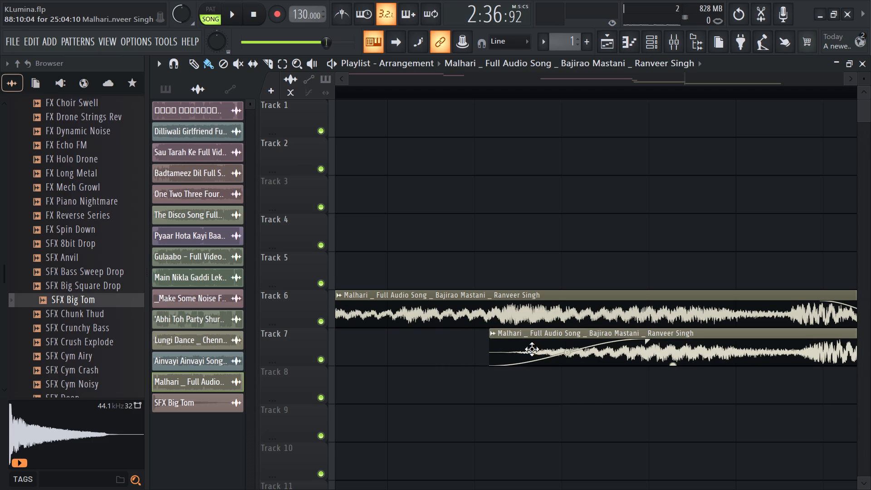
{"action": "left_click_drag", "start_coordinate": [532, 349], "coordinate": [514, 356]}
{"action": "key", "text": "space"}
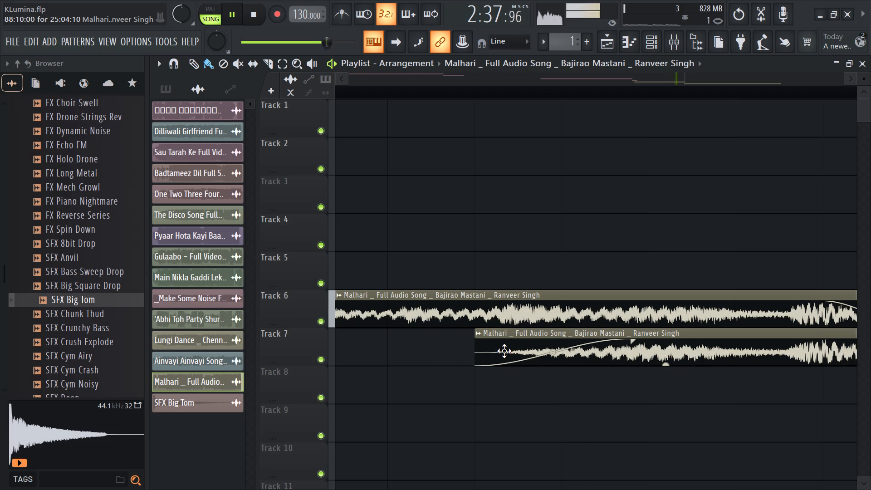
Cut the Track 6 Malhari clip's end back to a length of 13:08:03.
{"action": "scroll", "coordinate": [435, 334], "scroll_direction": "down", "scroll_amount": 7, "text": "ctrl"}
{"action": "left_click_drag", "start_coordinate": [585, 297], "coordinate": [553, 312]}
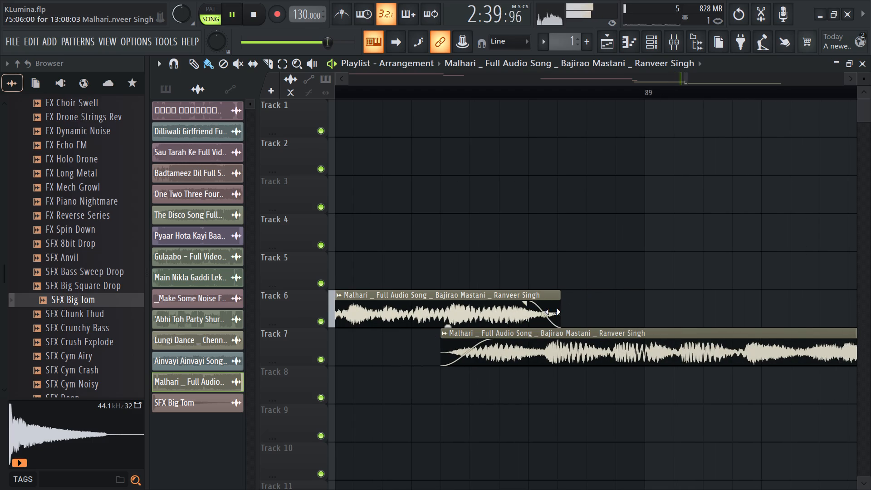
{"action": "left_click_drag", "start_coordinate": [553, 312], "coordinate": [548, 313]}
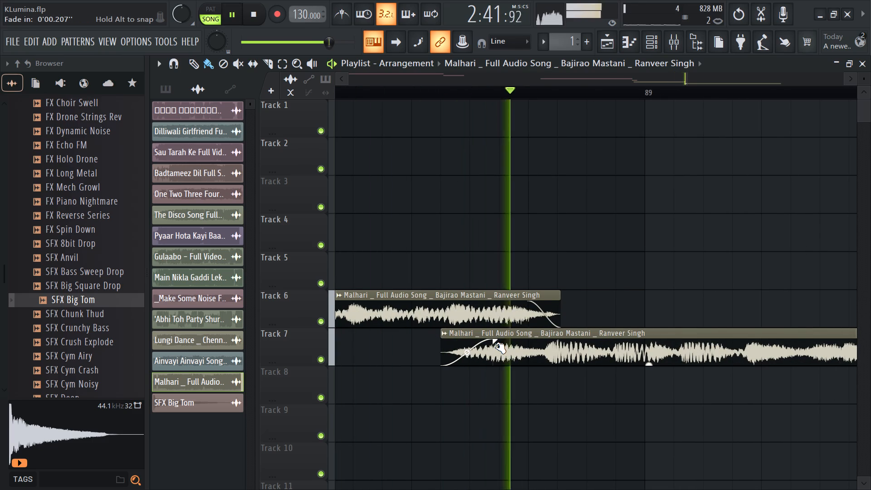
Play the Track 7 Malhari clip through to its end, and the Track 4 Sau Tarah clip through its transition into Malhari.
{"action": "scroll", "coordinate": [394, 333], "scroll_direction": "down", "scroll_amount": 15, "text": "ctrl"}
{"action": "scroll", "coordinate": [391, 365], "scroll_direction": "down", "scroll_amount": 6, "text": "ctrl"}
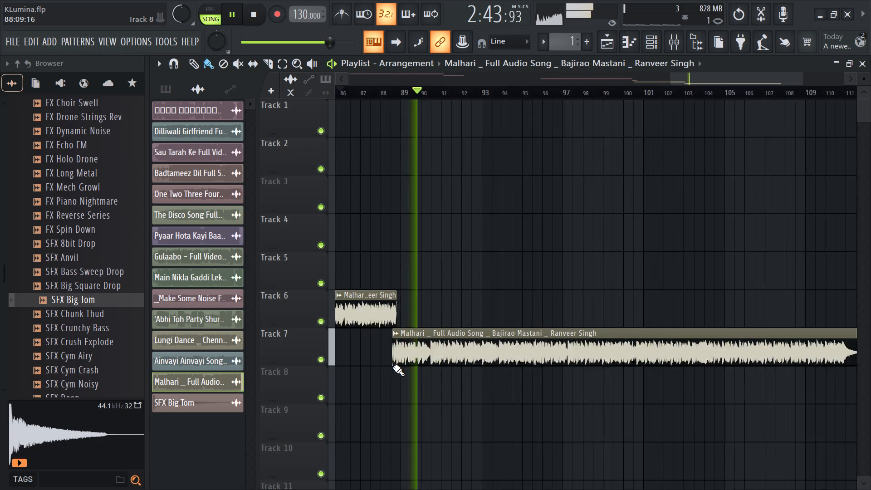
{"action": "scroll", "coordinate": [393, 367], "scroll_direction": "down", "scroll_amount": 2, "text": "ctrl"}
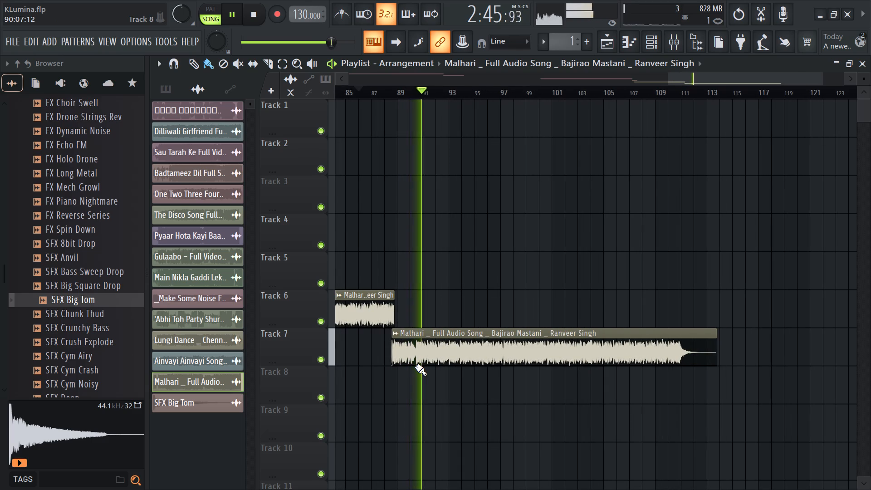
{"action": "scroll", "coordinate": [415, 366], "scroll_direction": "down", "scroll_amount": 7, "text": "ctrl"}
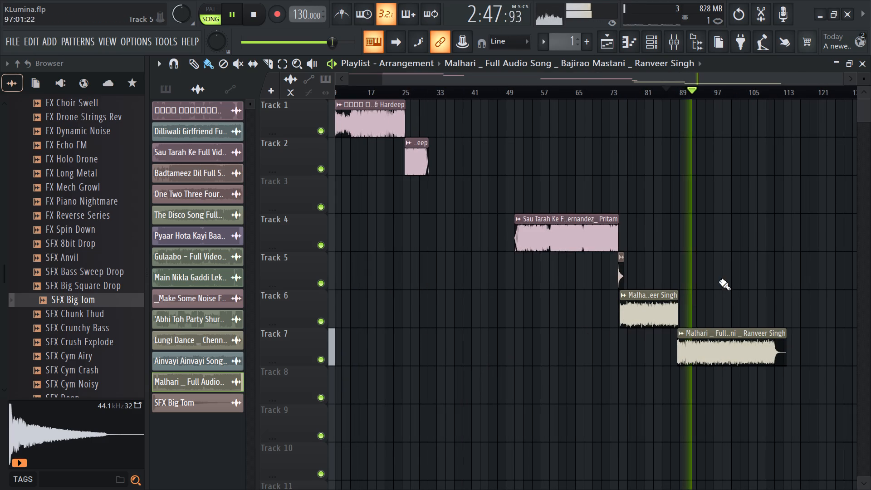
{"action": "left_click", "coordinate": [728, 97]}
{"action": "left_click", "coordinate": [754, 96]}
{"action": "left_click", "coordinate": [775, 96]}
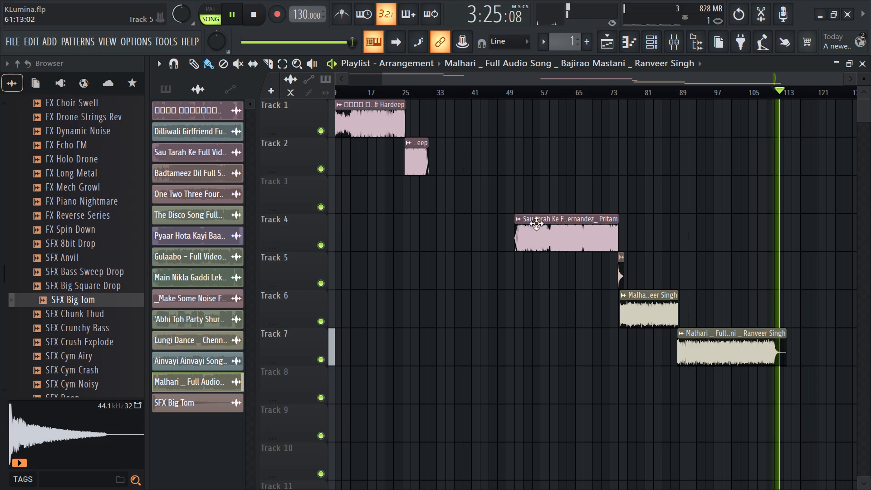
{"action": "left_click", "coordinate": [514, 94]}
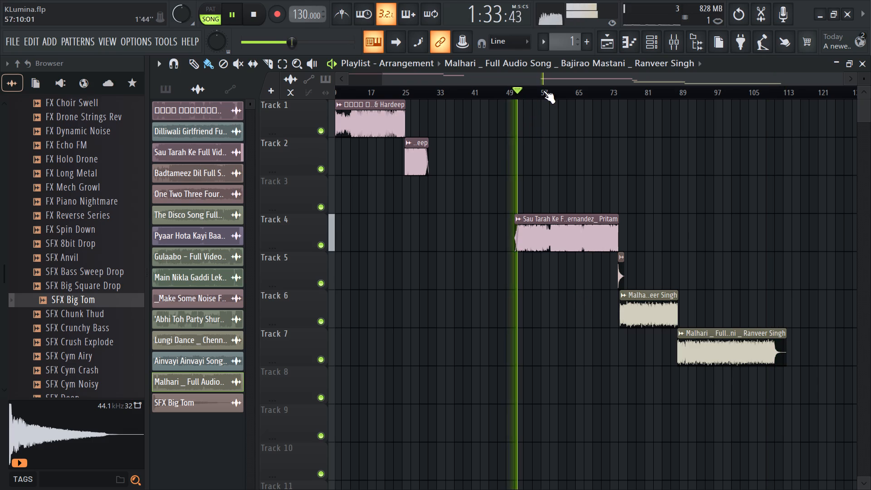
{"action": "left_click", "coordinate": [556, 86]}
{"action": "left_click", "coordinate": [587, 92]}
{"action": "left_click", "coordinate": [606, 91]}
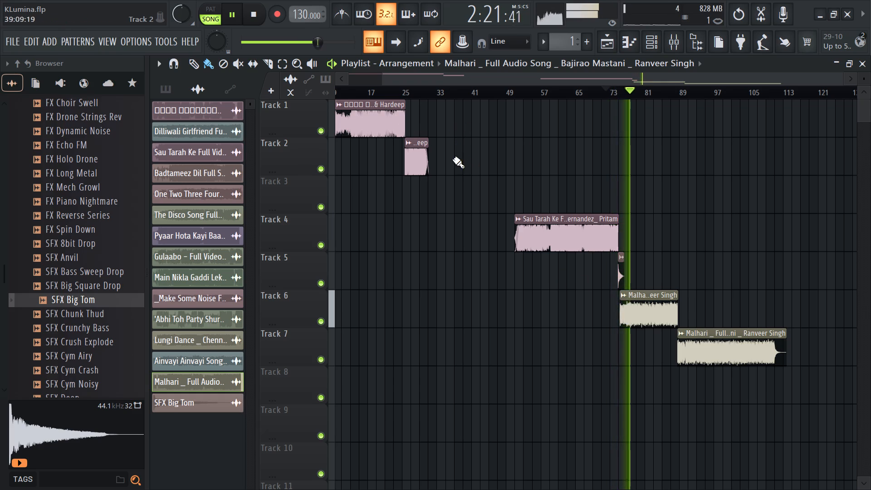
Stop playback and move the Sau Tarah, SFX Big Tom and Malhari clips together four tracks down, with Sau Tarah starting at about bar 116.
{"action": "key", "text": "space"}
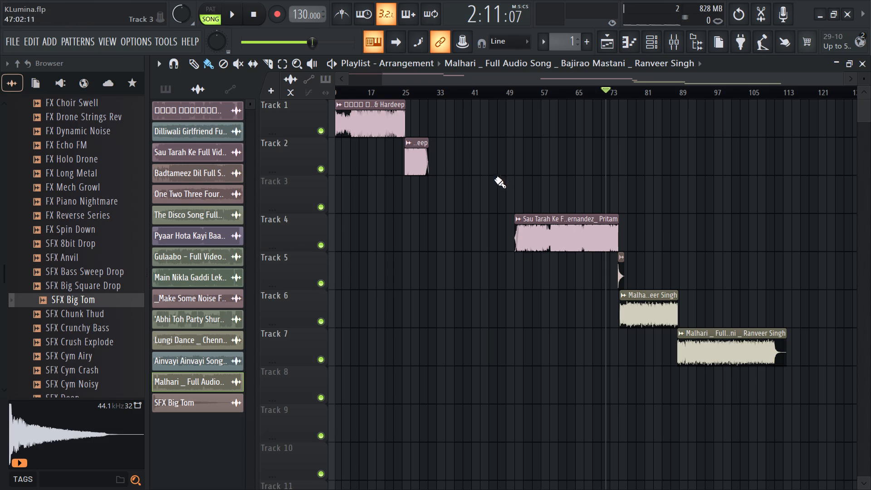
{"action": "left_click_drag", "start_coordinate": [553, 198], "coordinate": [821, 379], "text": "ctrl"}
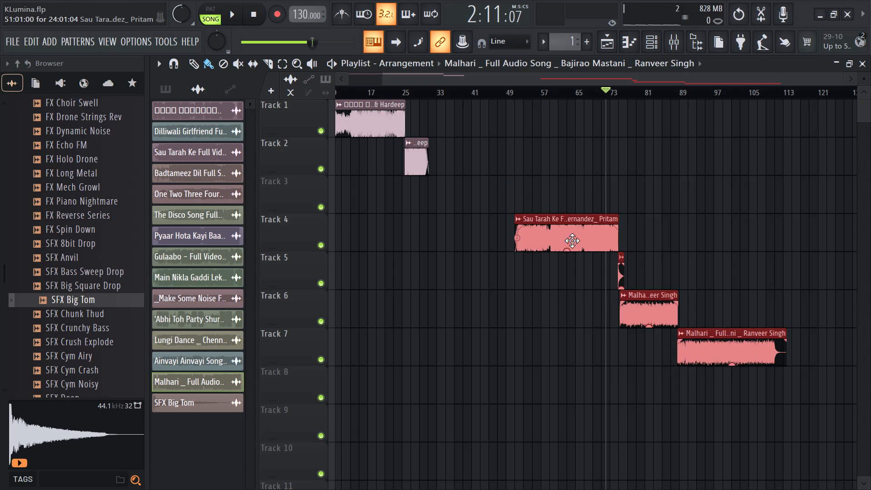
{"action": "left_click_drag", "start_coordinate": [563, 238], "coordinate": [847, 415]}
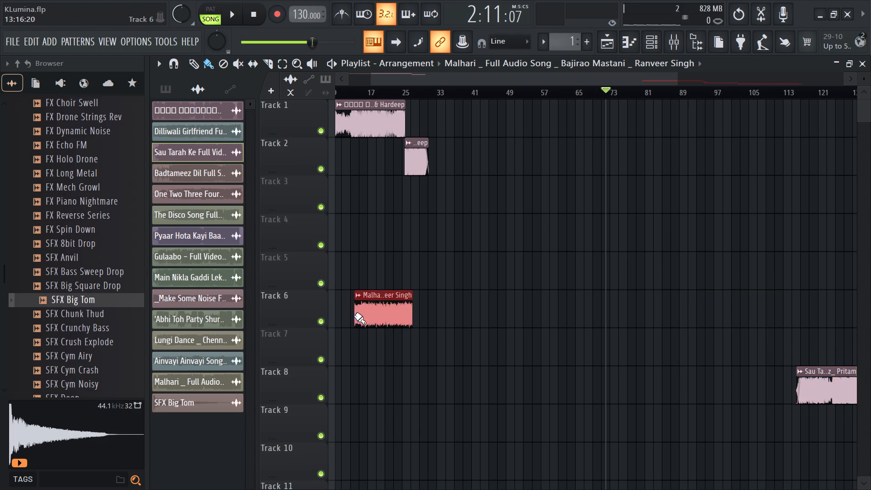
{"action": "left_click", "coordinate": [354, 315]}
{"action": "right_click_drag", "start_coordinate": [391, 305], "coordinate": [389, 310]}
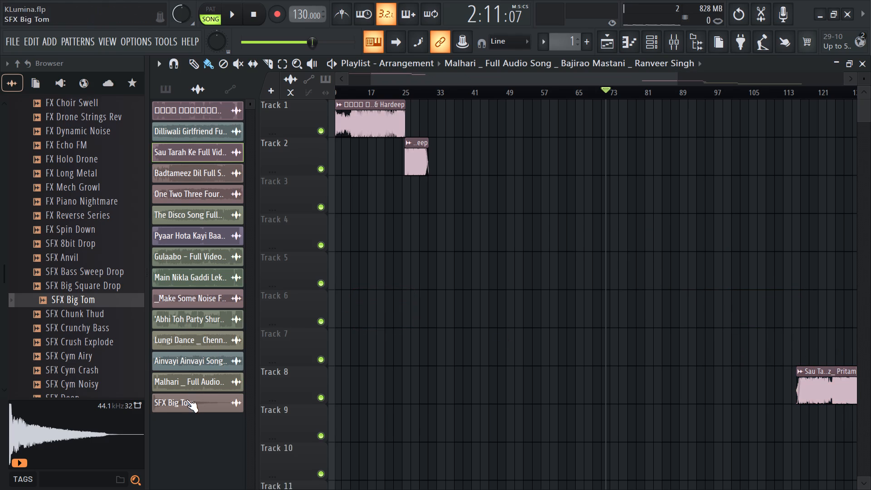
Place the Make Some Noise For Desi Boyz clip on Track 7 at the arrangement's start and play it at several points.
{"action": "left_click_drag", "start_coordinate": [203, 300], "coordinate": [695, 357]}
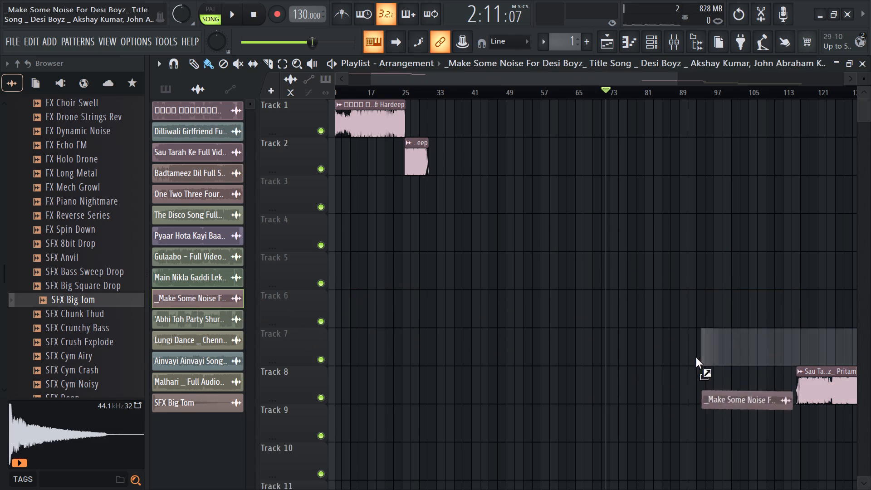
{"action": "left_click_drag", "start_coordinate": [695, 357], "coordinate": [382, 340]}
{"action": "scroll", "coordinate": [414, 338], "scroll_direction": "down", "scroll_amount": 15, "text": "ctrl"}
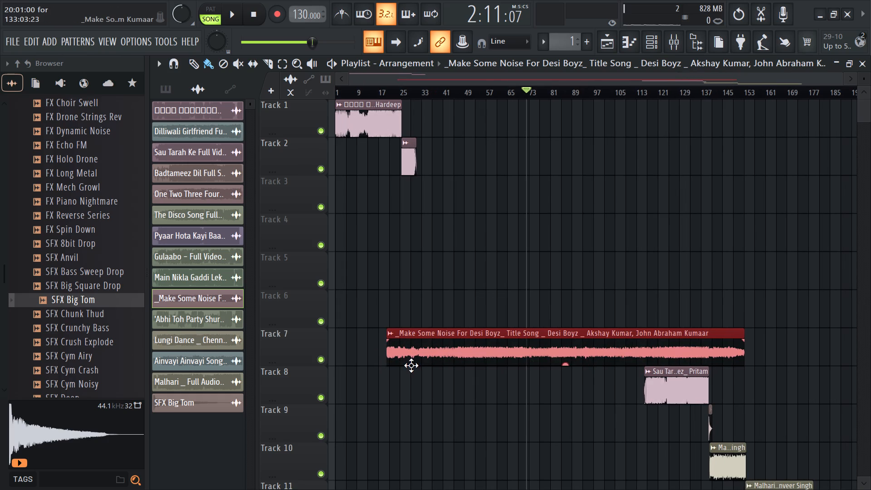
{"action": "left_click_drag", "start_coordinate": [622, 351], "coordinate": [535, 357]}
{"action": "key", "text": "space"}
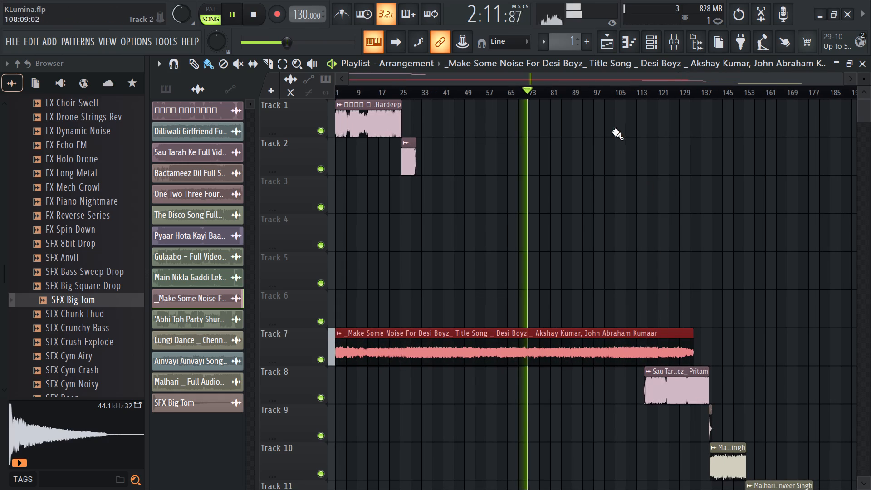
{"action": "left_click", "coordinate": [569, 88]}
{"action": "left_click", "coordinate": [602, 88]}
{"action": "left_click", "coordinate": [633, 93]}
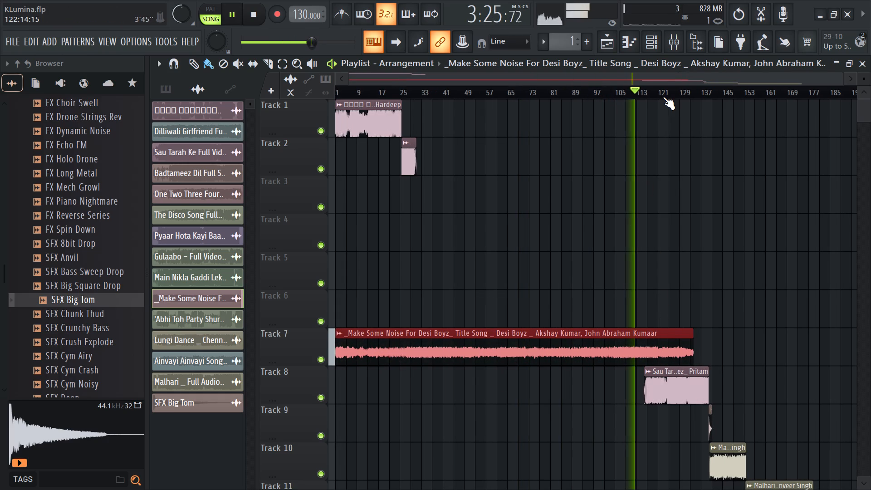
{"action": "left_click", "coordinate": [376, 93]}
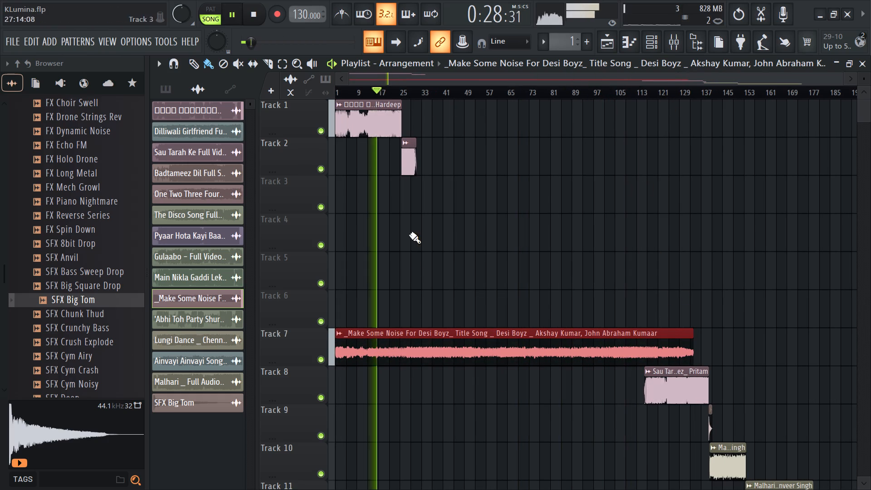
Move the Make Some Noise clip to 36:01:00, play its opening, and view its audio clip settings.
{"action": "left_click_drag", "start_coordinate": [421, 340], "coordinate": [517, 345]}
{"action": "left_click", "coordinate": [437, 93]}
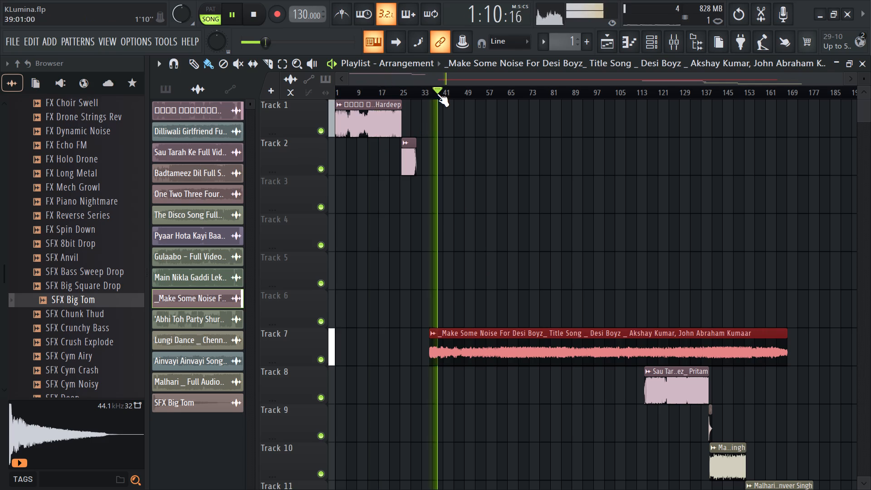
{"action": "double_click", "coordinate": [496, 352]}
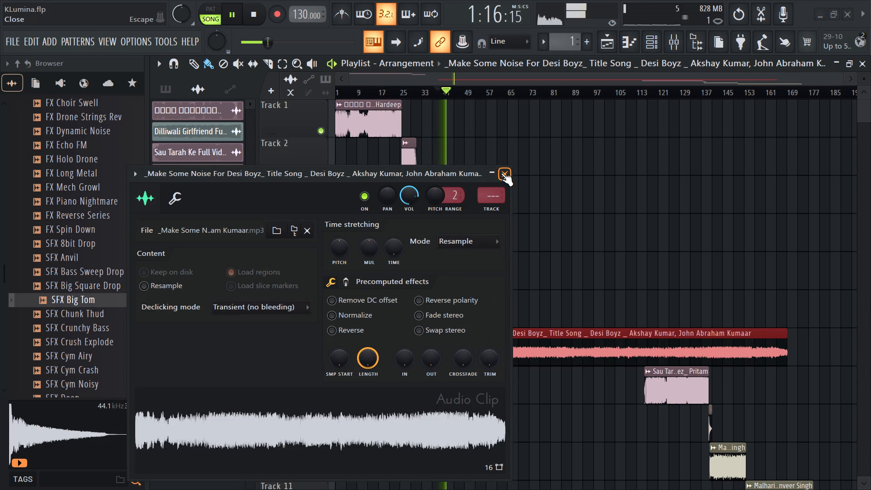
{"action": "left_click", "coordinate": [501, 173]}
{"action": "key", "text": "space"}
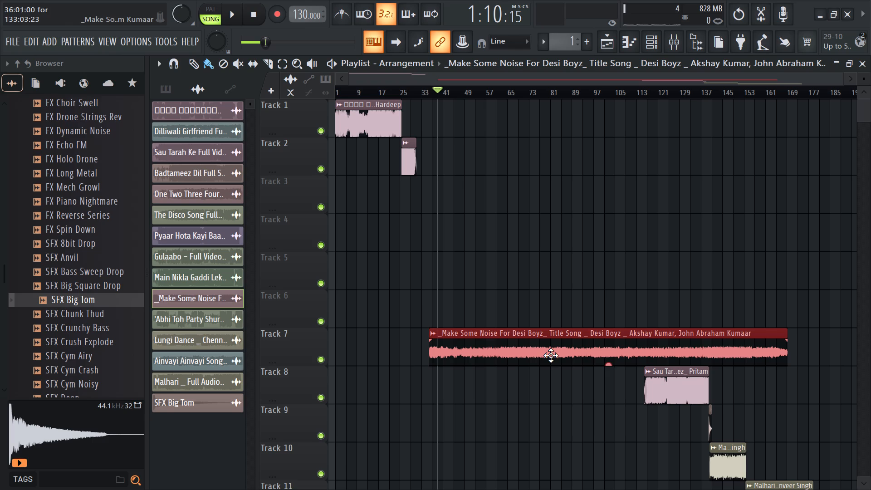
Delete the Make Some Noise For Desi Boyz audio clip from the project.
{"action": "left_click", "coordinate": [551, 355]}
{"action": "right_click", "coordinate": [195, 295]}
{"action": "left_click", "coordinate": [236, 426]}
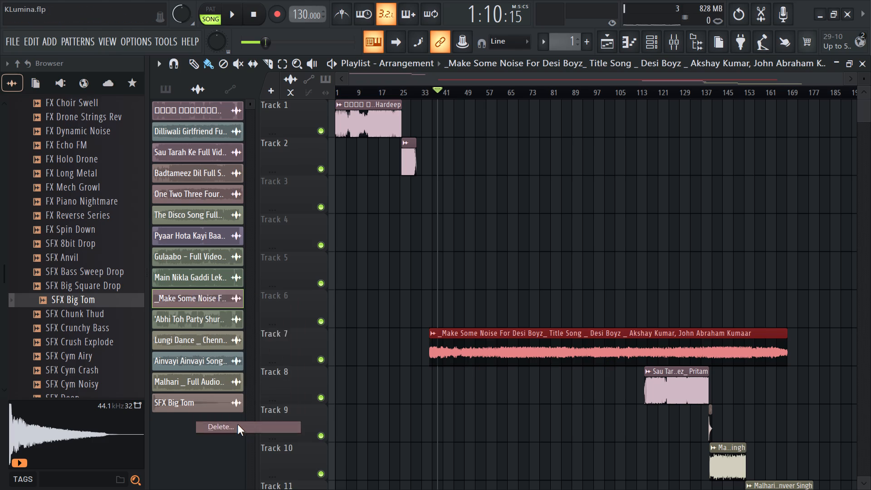
Switch to YouTube in Chrome and search for "desi boys song".
{"action": "key", "text": "alt+Tab"}
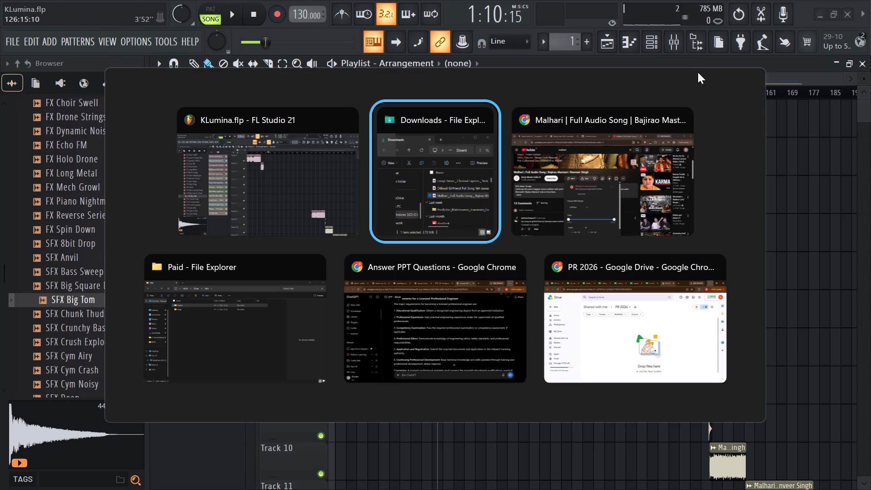
{"action": "key", "text": "alt+Tab"}
{"action": "left_click_drag", "start_coordinate": [306, 83], "coordinate": [185, 79]}
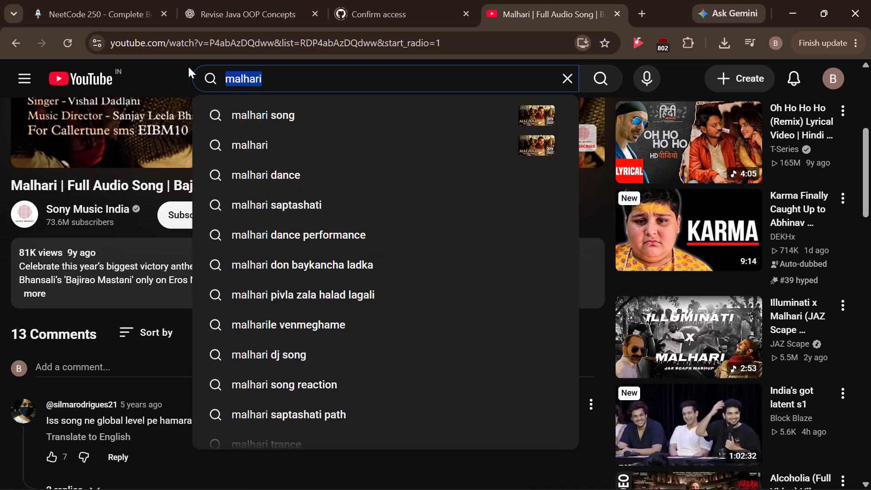
{"action": "key", "text": "BackSpace"}
{"action": "key", "text": "BackSpace"}
{"action": "type", "text": "desi boys song"}
{"action": "key", "text": "Return"}
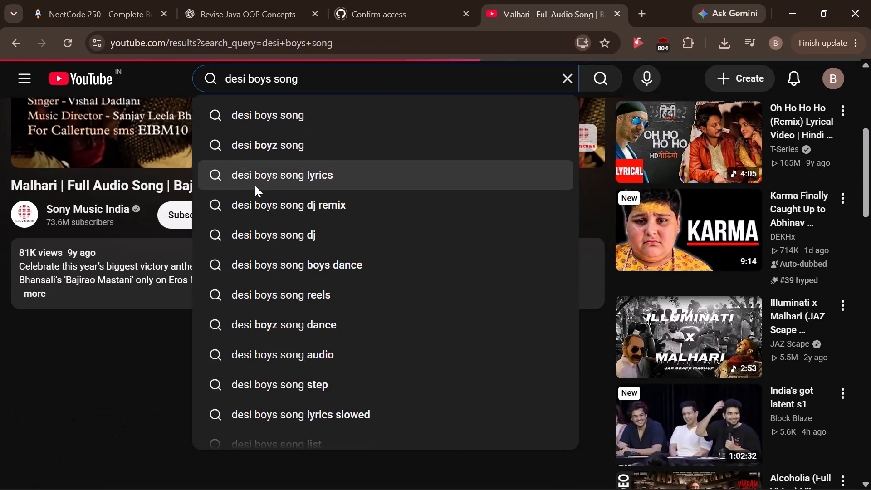
Open the Subha Hone Na De 8K video from the results and listen to it from about 0:48 with the volume raised.
{"action": "scroll", "coordinate": [256, 209], "scroll_direction": "down", "scroll_amount": 5}
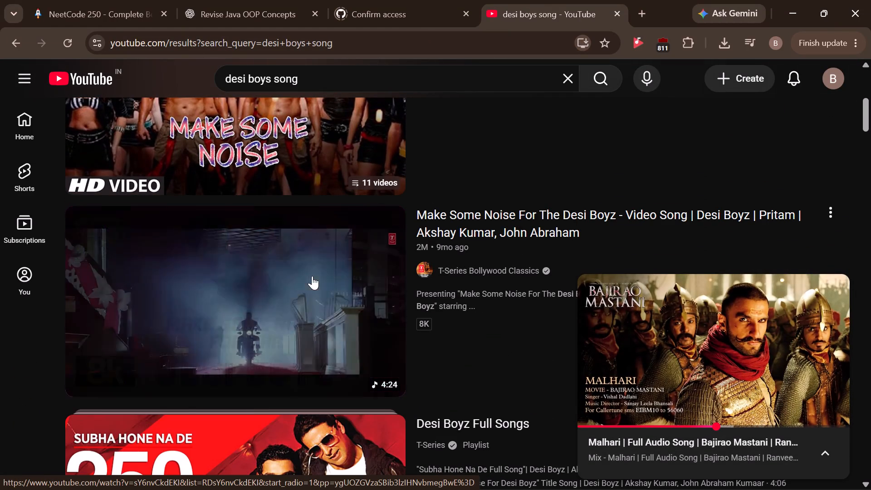
{"action": "scroll", "coordinate": [309, 282], "scroll_direction": "up", "scroll_amount": 1}
{"action": "scroll", "coordinate": [309, 282], "scroll_direction": "down", "scroll_amount": 4}
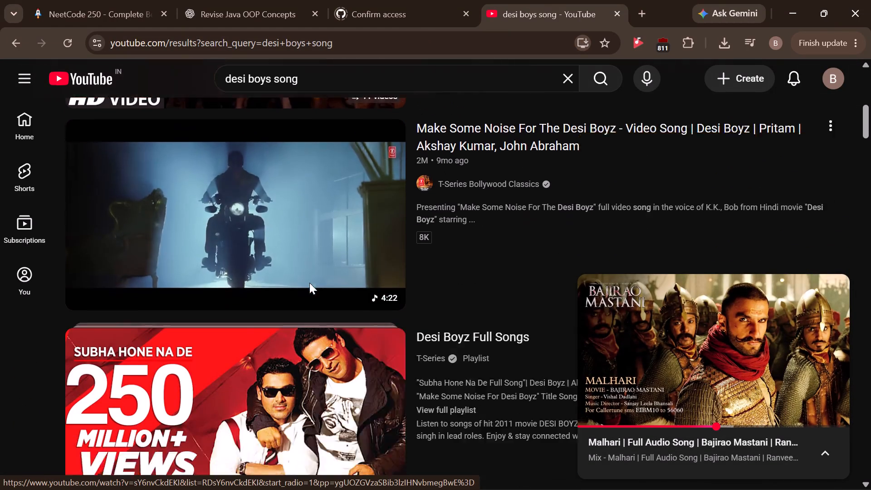
{"action": "scroll", "coordinate": [309, 283], "scroll_direction": "down", "scroll_amount": 4}
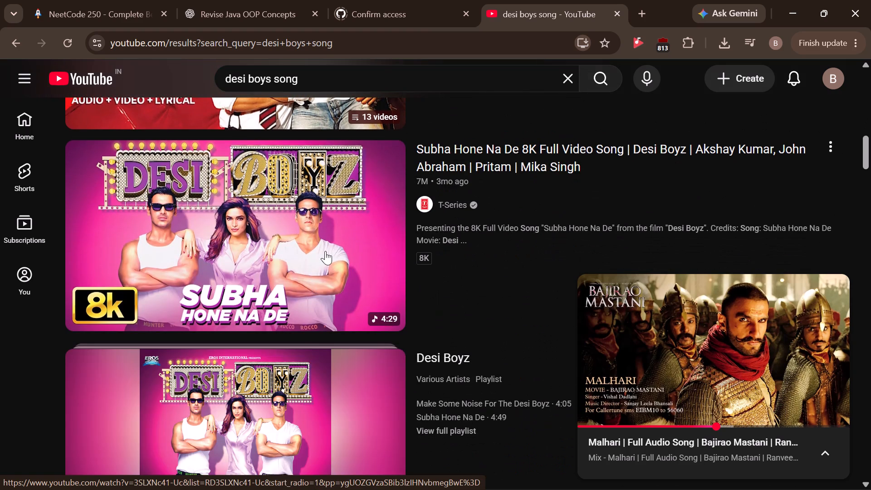
{"action": "left_click", "coordinate": [325, 251]}
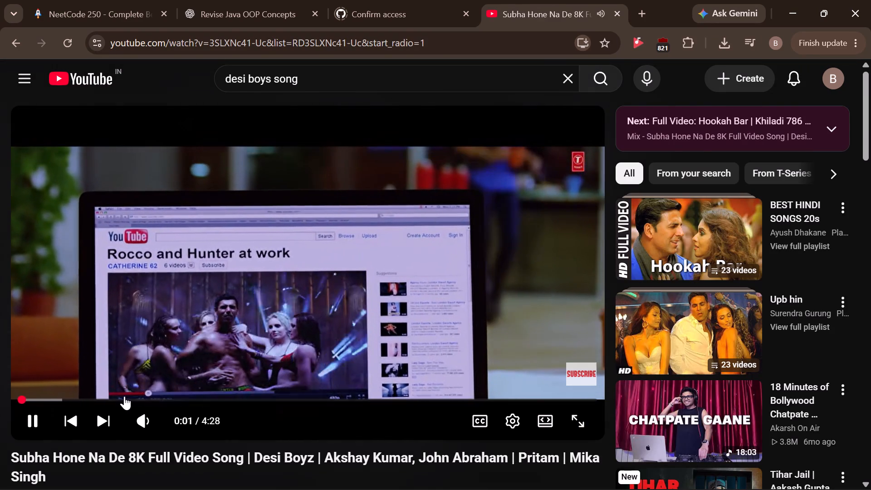
{"action": "left_click", "coordinate": [124, 396]}
{"action": "left_click", "coordinate": [153, 417]}
{"action": "left_click_drag", "start_coordinate": [172, 421], "coordinate": [268, 426]}
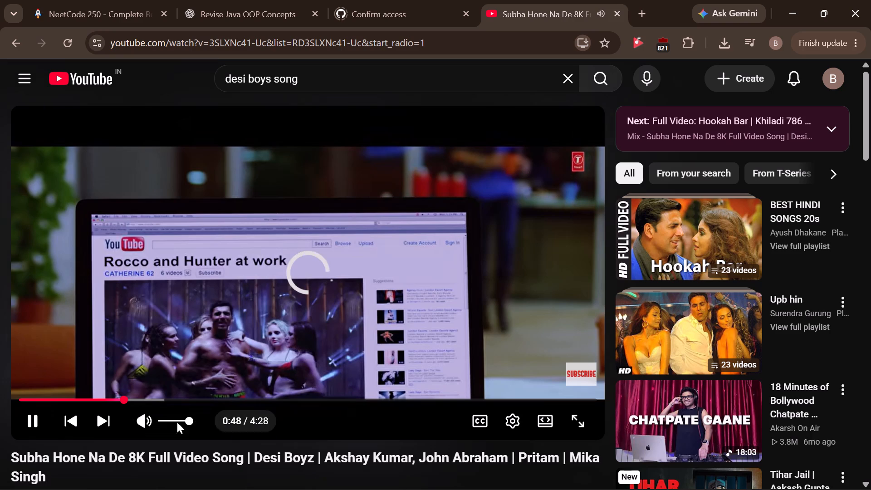
{"action": "left_click", "coordinate": [274, 289]}
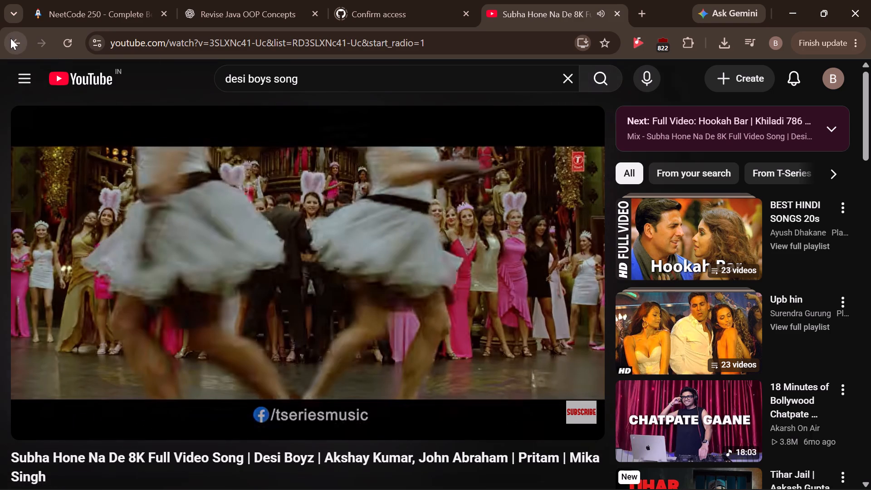
Return to the search results, open Make Some Noise For The Desi Boyz from the Desi Boyz playlist, and pause it.
{"action": "left_click", "coordinate": [10, 38]}
{"action": "scroll", "coordinate": [286, 251], "scroll_direction": "down", "scroll_amount": 5}
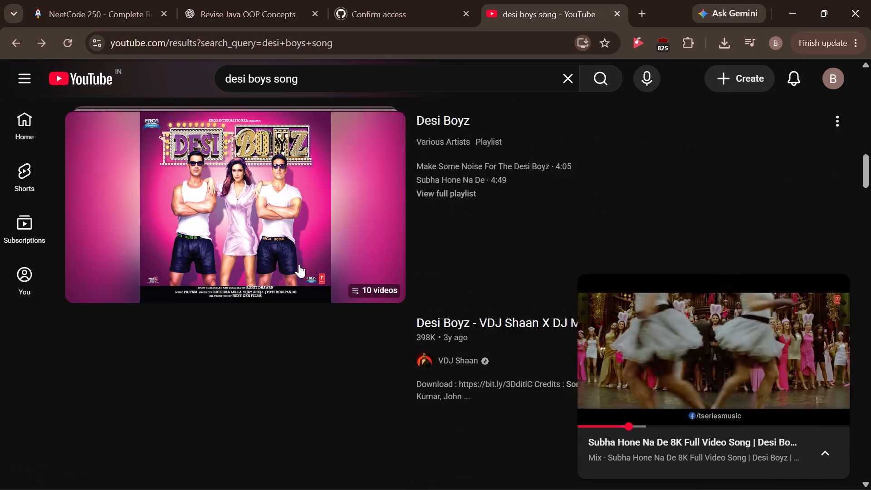
{"action": "scroll", "coordinate": [312, 221], "scroll_direction": "up", "scroll_amount": 1}
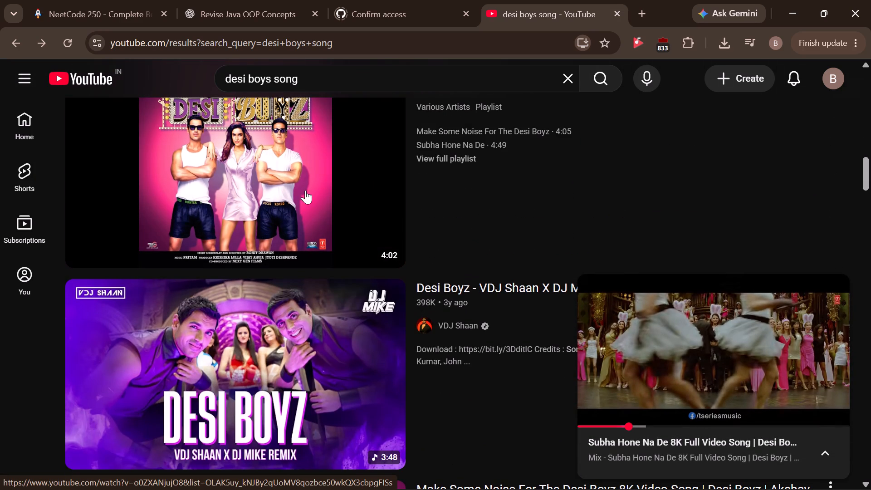
{"action": "left_click", "coordinate": [313, 186]}
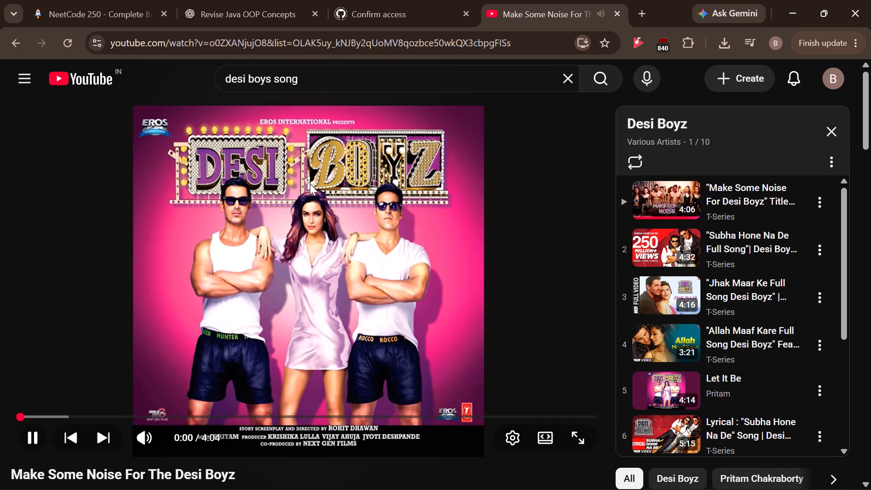
{"action": "left_click", "coordinate": [343, 314]}
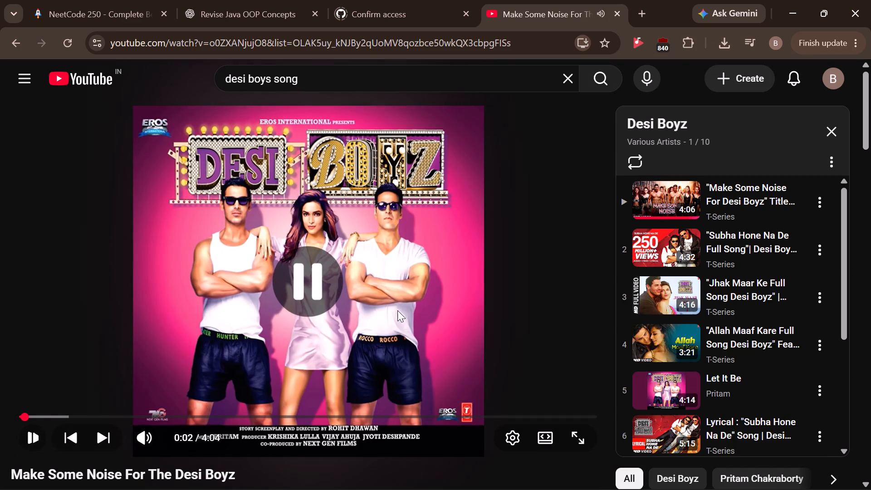
Download the full Make Some Noise For The Desi Boyz track, 00:00 to 04:04, as a 128Kbps MP3.
{"action": "scroll", "coordinate": [570, 283], "scroll_direction": "up", "scroll_amount": 4}
{"action": "scroll", "coordinate": [759, 266], "scroll_direction": "up", "scroll_amount": 5}
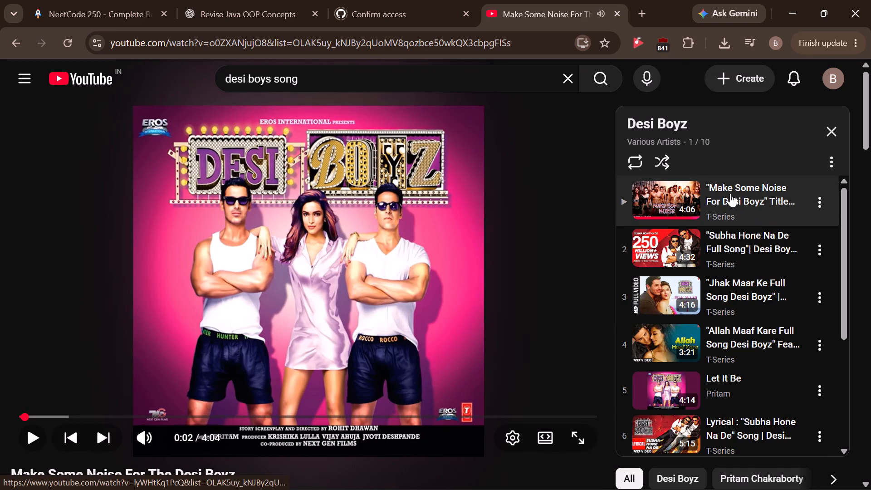
{"action": "scroll", "coordinate": [724, 206], "scroll_direction": "down", "scroll_amount": 1}
{"action": "scroll", "coordinate": [355, 319], "scroll_direction": "down", "scroll_amount": 2}
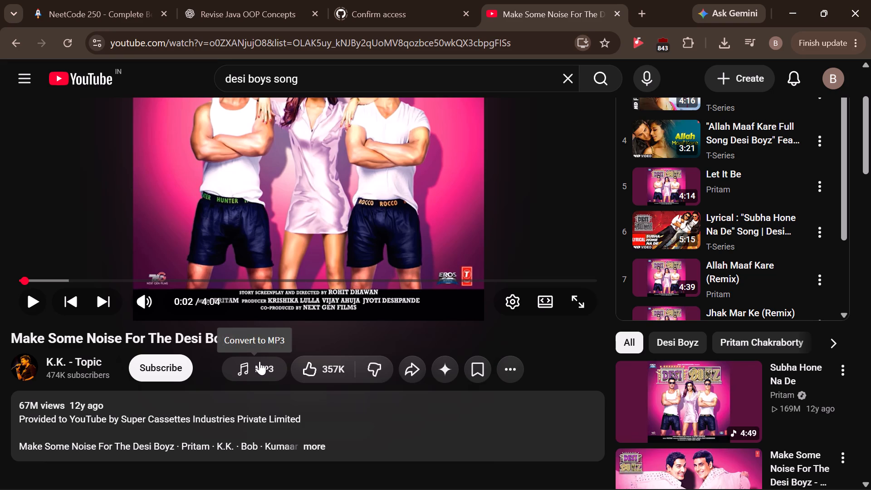
{"action": "left_click", "coordinate": [259, 361]}
{"action": "scroll", "coordinate": [357, 418], "scroll_direction": "down", "scroll_amount": 4}
{"action": "scroll", "coordinate": [509, 401], "scroll_direction": "down", "scroll_amount": 3}
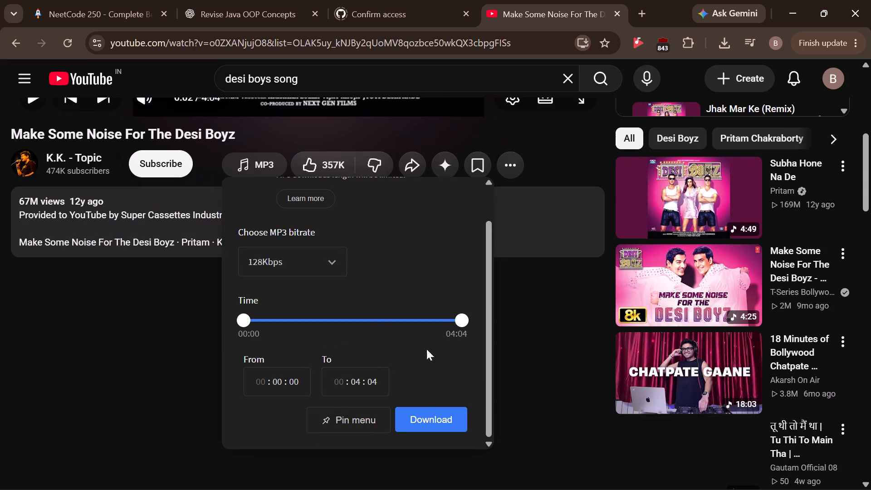
{"action": "scroll", "coordinate": [422, 277], "scroll_direction": "up", "scroll_amount": 5}
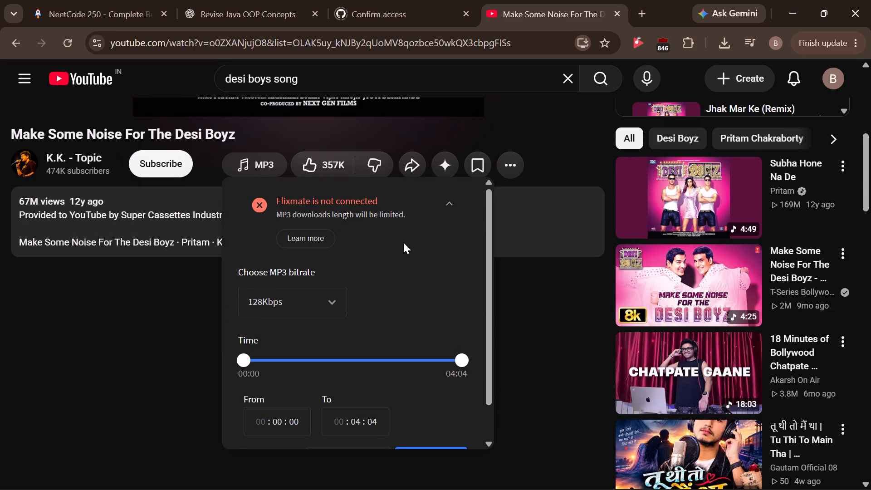
{"action": "scroll", "coordinate": [401, 265], "scroll_direction": "down", "scroll_amount": 2}
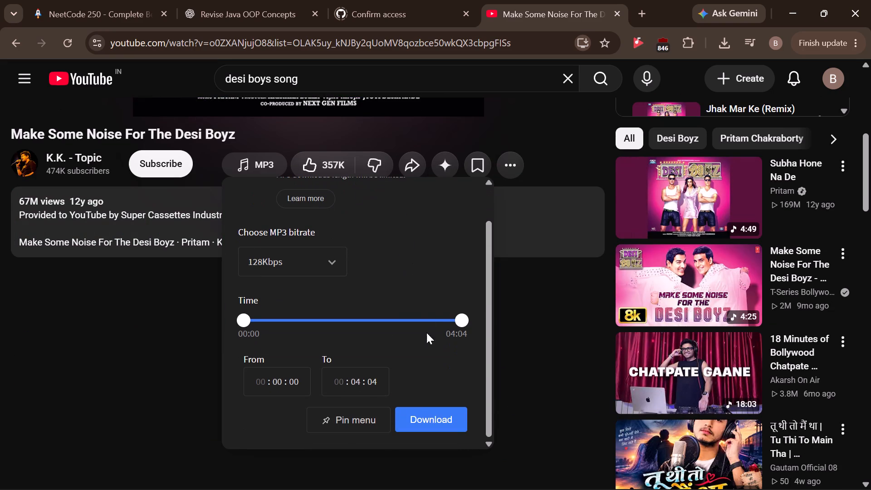
{"action": "left_click", "coordinate": [436, 418]}
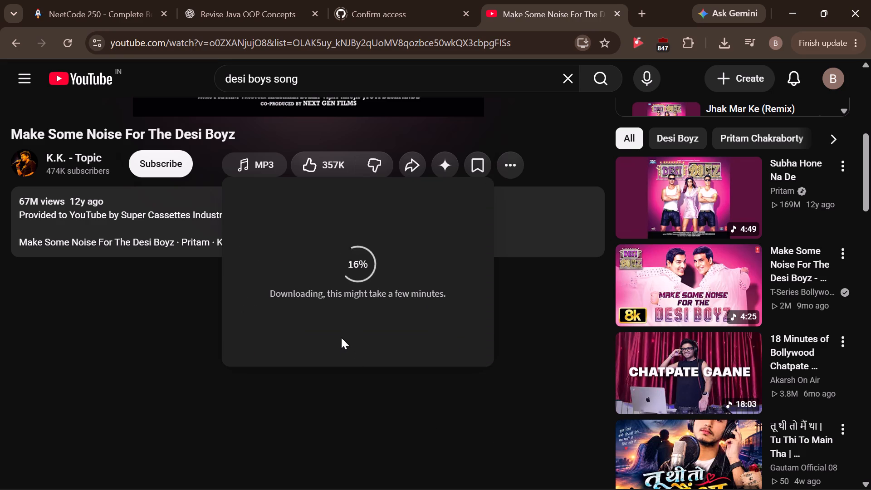
{"action": "left_click", "coordinate": [549, 291]}
{"action": "left_click", "coordinate": [531, 286]}
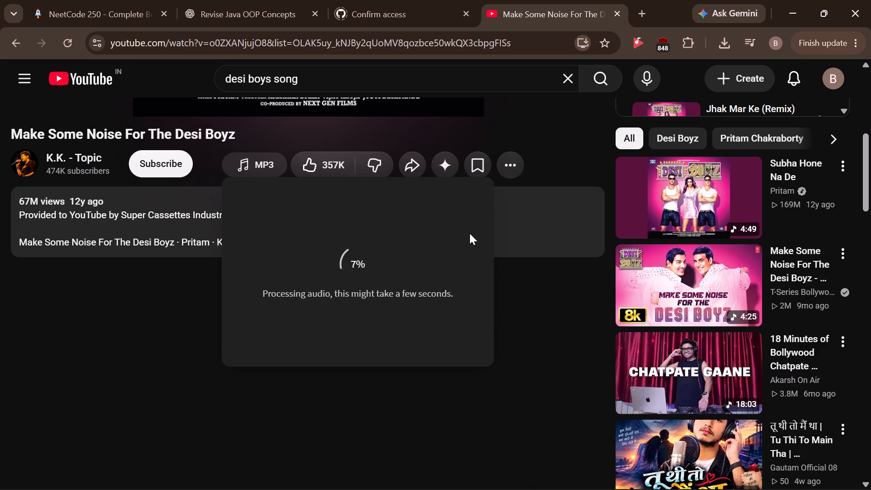
{"action": "left_click", "coordinate": [563, 162]}
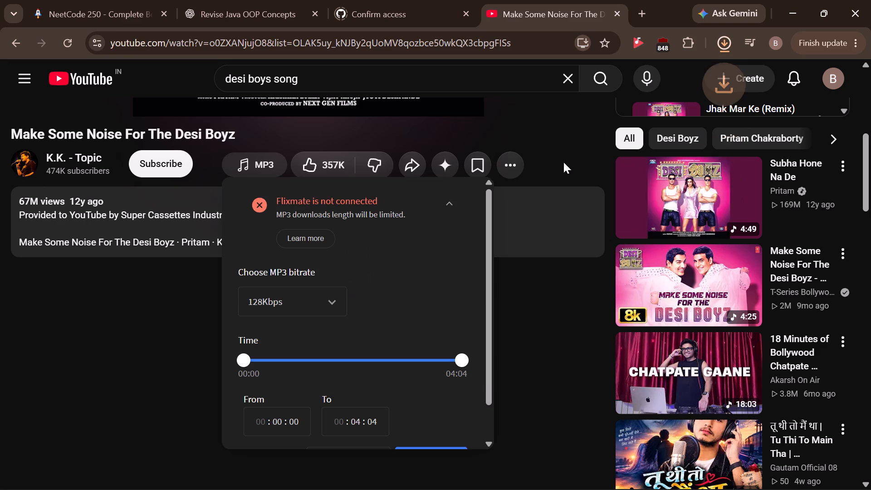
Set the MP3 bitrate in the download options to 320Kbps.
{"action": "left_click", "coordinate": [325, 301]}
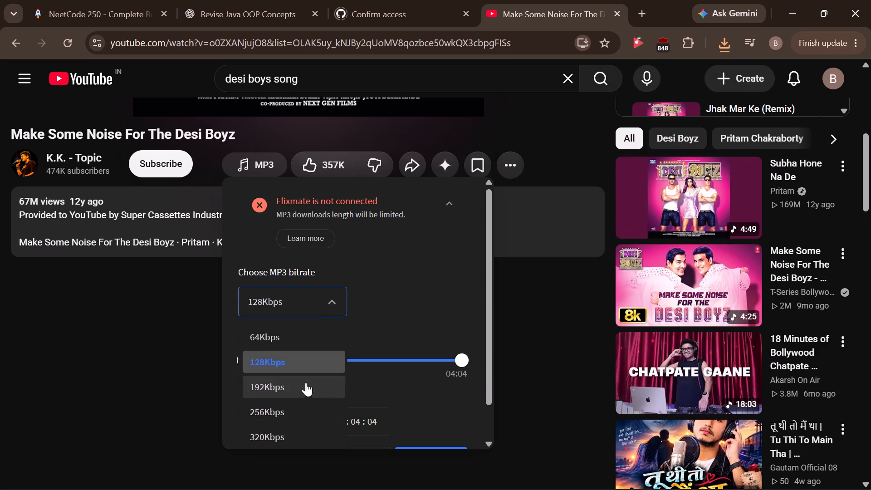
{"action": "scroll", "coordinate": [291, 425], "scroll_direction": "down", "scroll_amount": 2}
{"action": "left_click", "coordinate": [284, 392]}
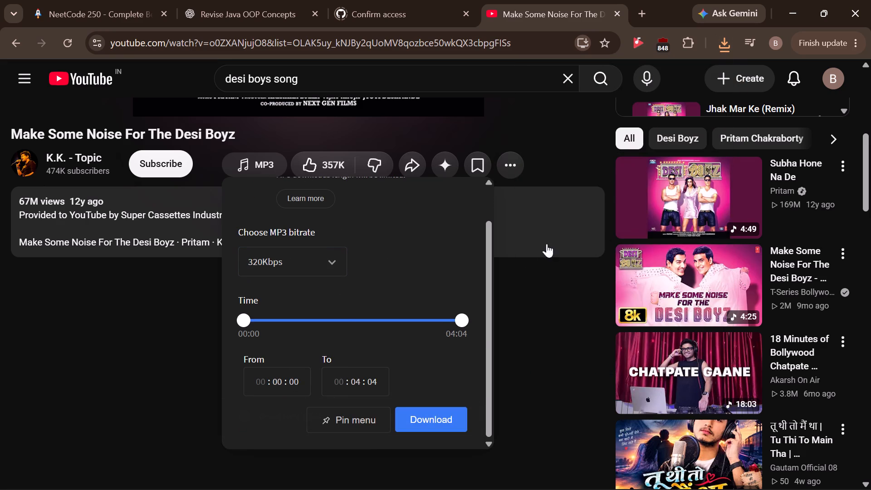
Show the downloaded Make Some Noise For The Desi Boyz MP3 in its folder and check it briefly in Media Player.
{"action": "left_click", "coordinate": [735, 41]}
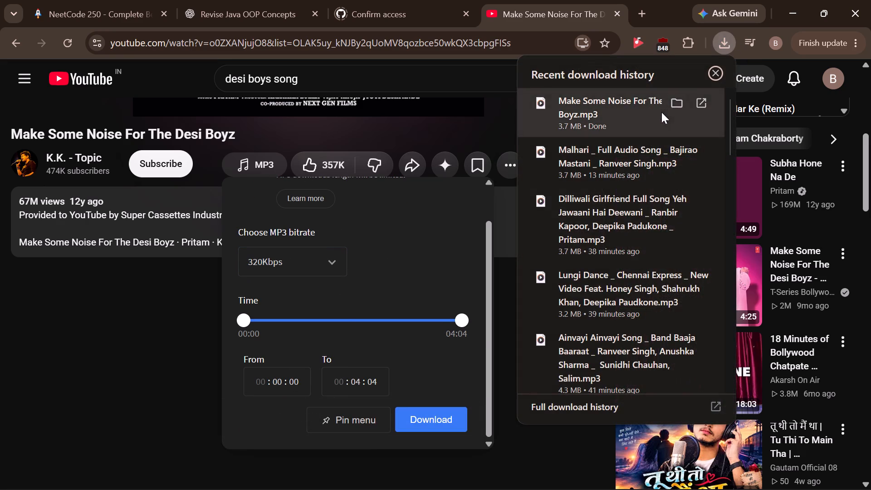
{"action": "left_click", "coordinate": [675, 104]}
{"action": "double_click", "coordinate": [164, 333]}
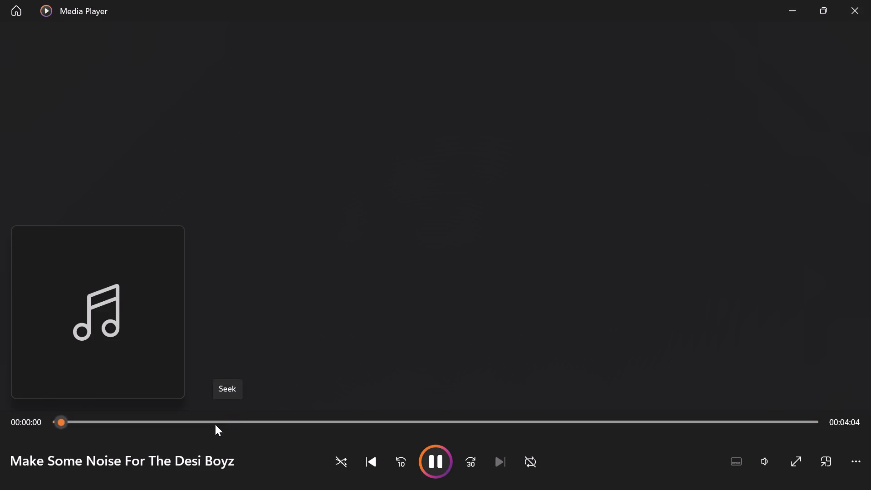
{"action": "left_click", "coordinate": [858, 11]}
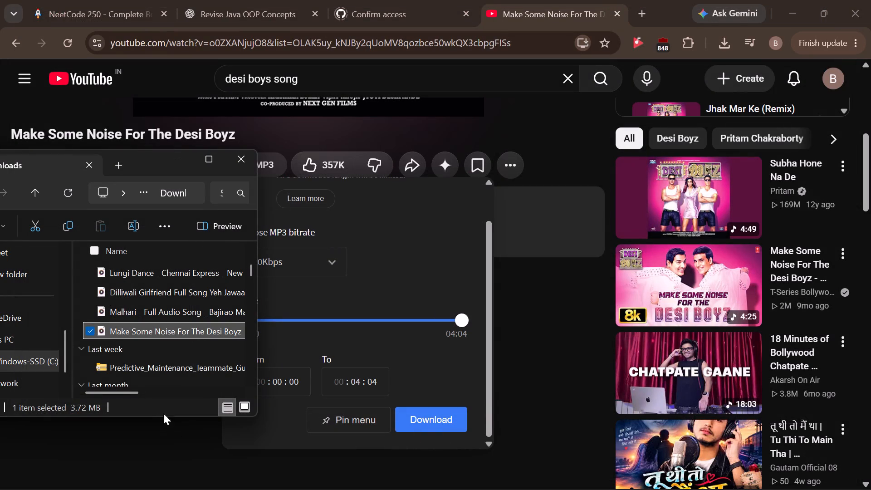
Switch to FL Studio, import the downloaded Make Some Noise For The Desi Boyz MP3 and place it on Track 7 starting at bar 1.
{"action": "key", "text": "alt+Tab"}
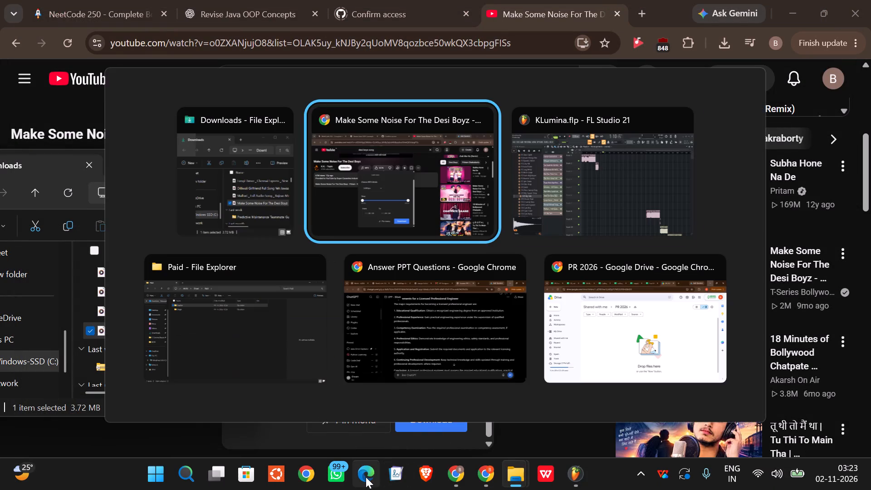
{"action": "key", "text": "alt+Tab"}
{"action": "key", "text": "alt+Tab"}
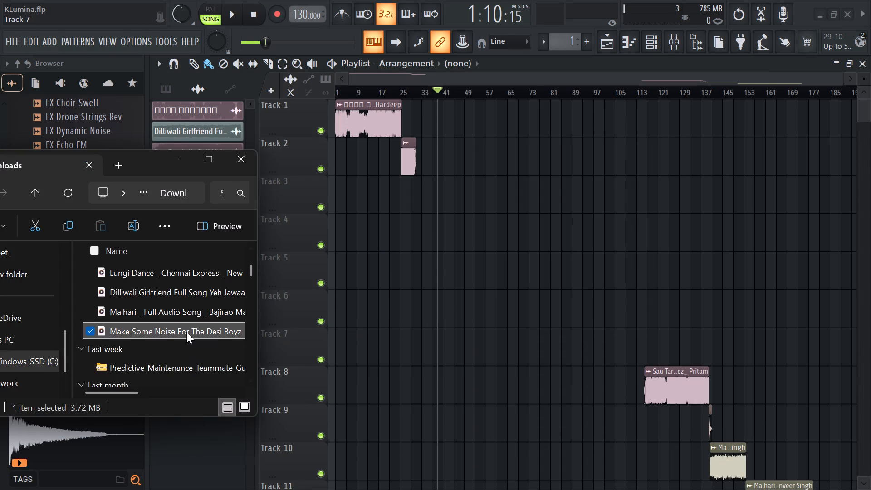
{"action": "left_click_drag", "start_coordinate": [186, 332], "coordinate": [211, 449]}
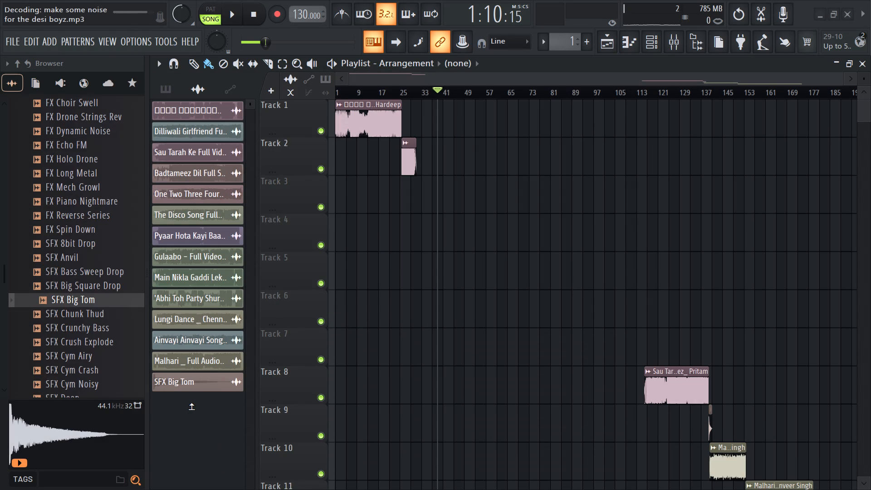
{"action": "left_click_drag", "start_coordinate": [191, 402], "coordinate": [372, 340]}
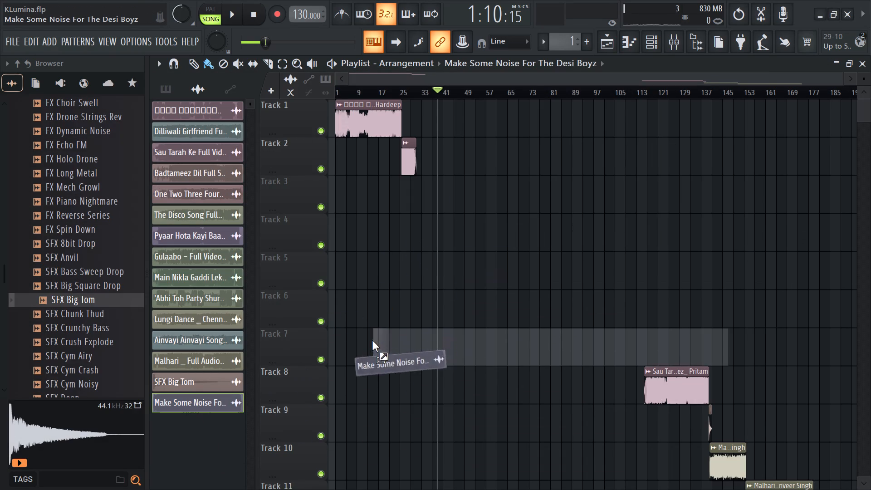
{"action": "left_click_drag", "start_coordinate": [372, 340], "coordinate": [362, 340]}
{"action": "left_click_drag", "start_coordinate": [450, 351], "coordinate": [465, 348]}
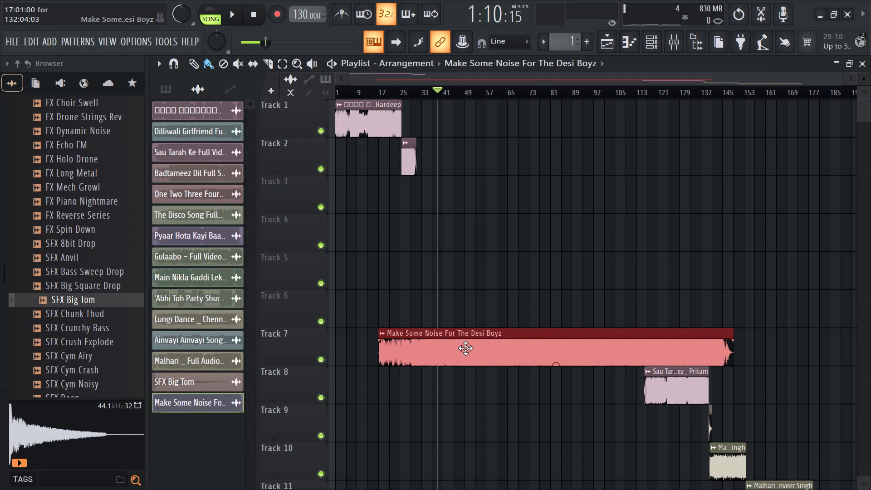
{"action": "left_click_drag", "start_coordinate": [465, 348], "coordinate": [334, 353]}
Solo Track 7 and listen to the end of the Make Some Noise clip around bars 126 to 131.
{"action": "key", "text": "space"}
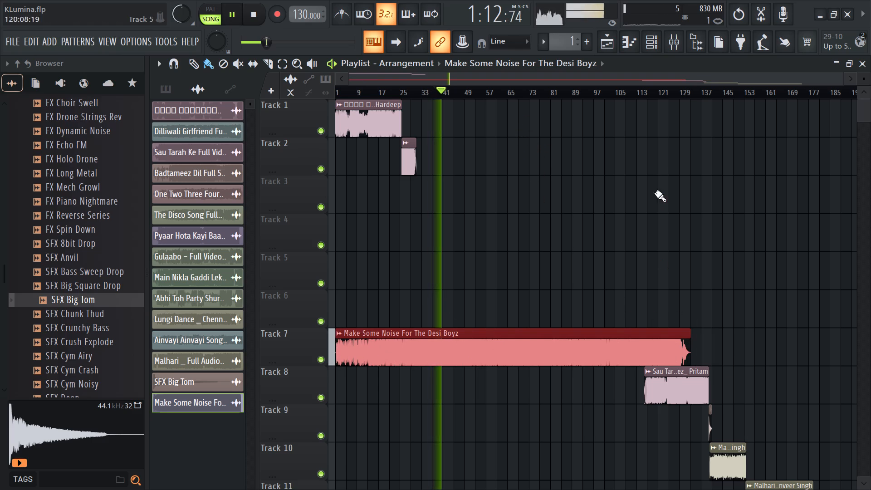
{"action": "left_click", "coordinate": [622, 91]}
{"action": "left_click", "coordinate": [684, 94]}
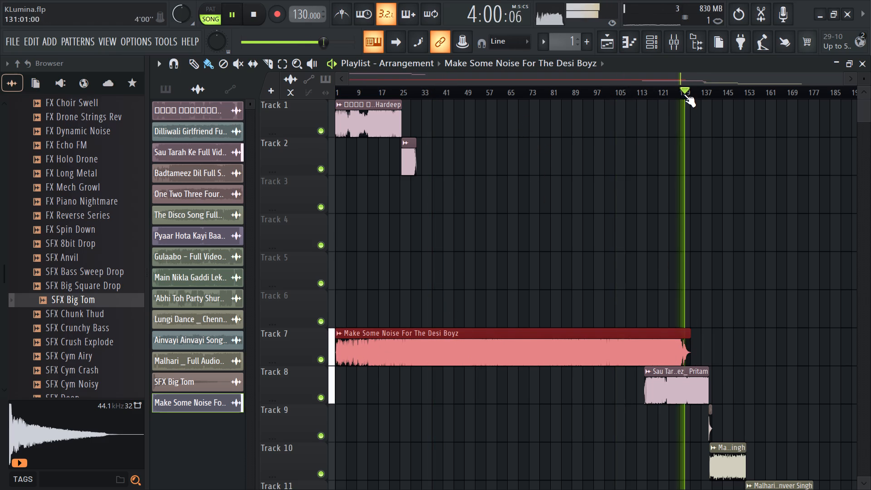
{"action": "left_click", "coordinate": [672, 93]}
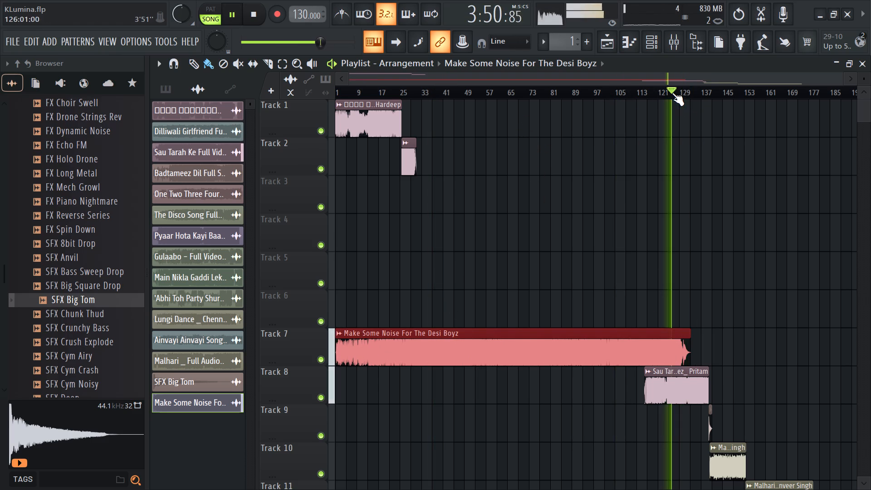
{"action": "right_click", "coordinate": [324, 358]}
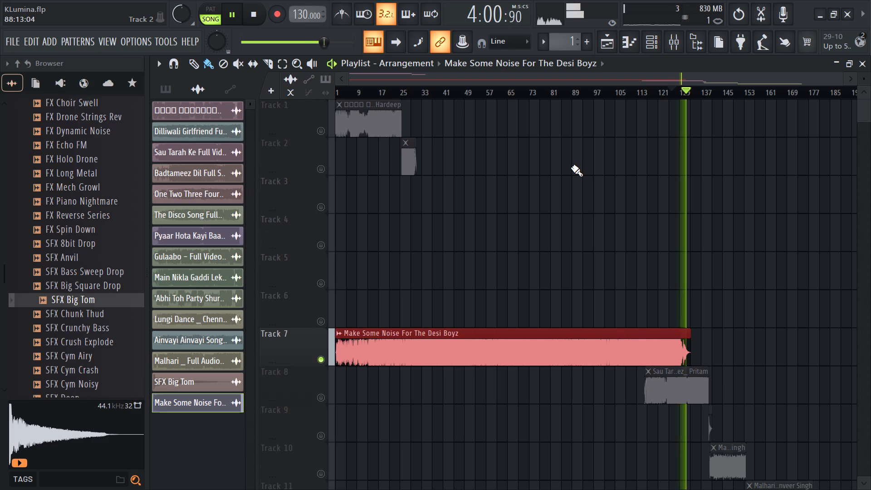
{"action": "key", "text": "space"}
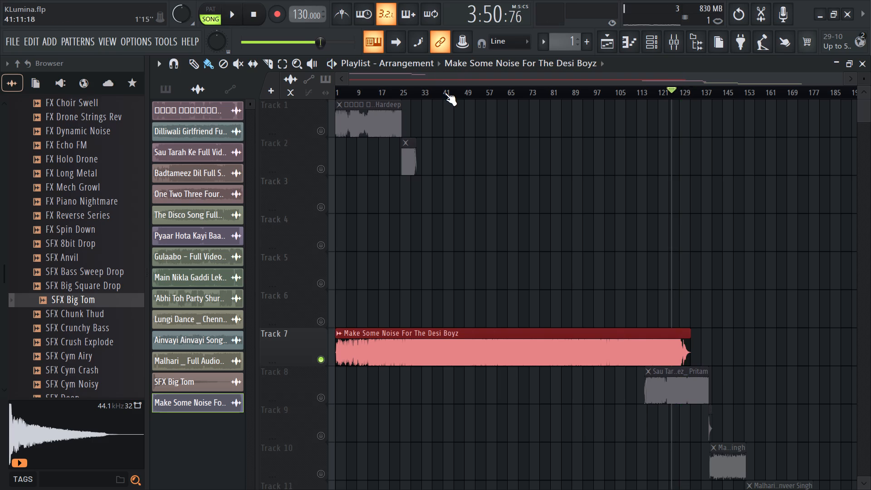
Listen to the soloed Make Some Noise clip around bar 33, from the start, and at several points up to about bar 19.
{"action": "key", "text": "space"}
{"action": "left_click", "coordinate": [421, 90]}
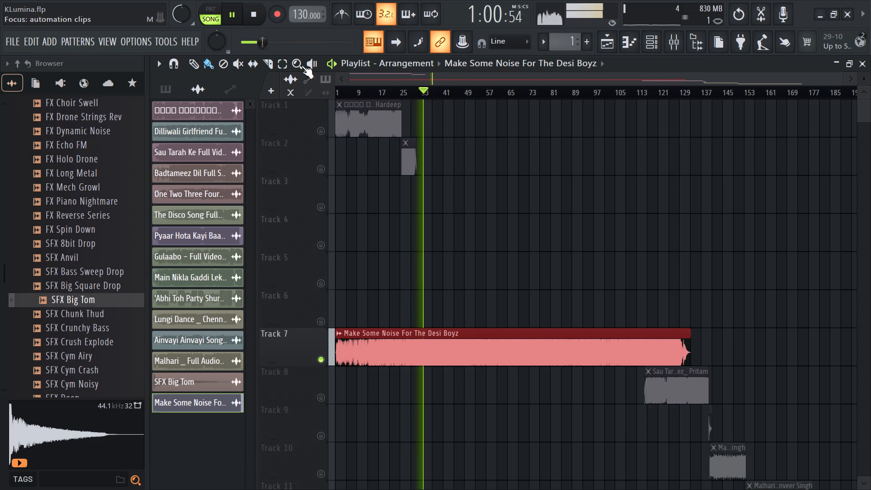
{"action": "double_click", "coordinate": [257, 8]}
{"action": "key", "text": "space"}
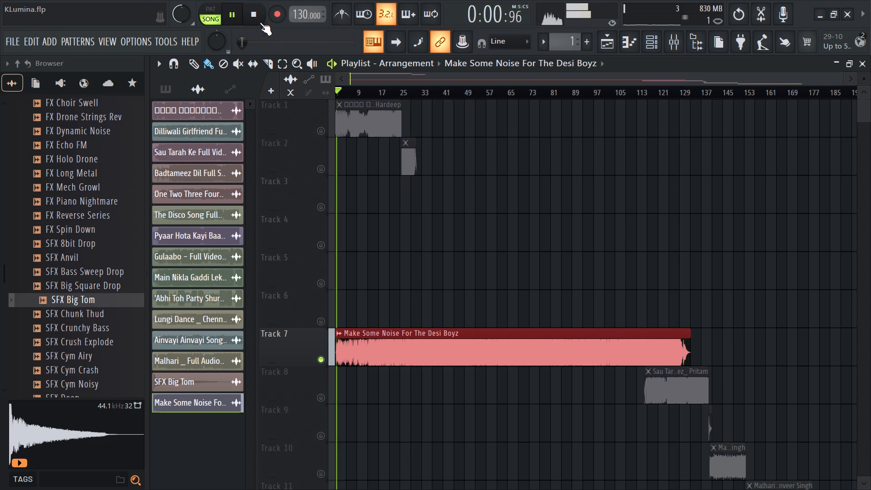
{"action": "left_click", "coordinate": [351, 93]}
{"action": "left_click", "coordinate": [373, 88]}
{"action": "left_click", "coordinate": [385, 88]}
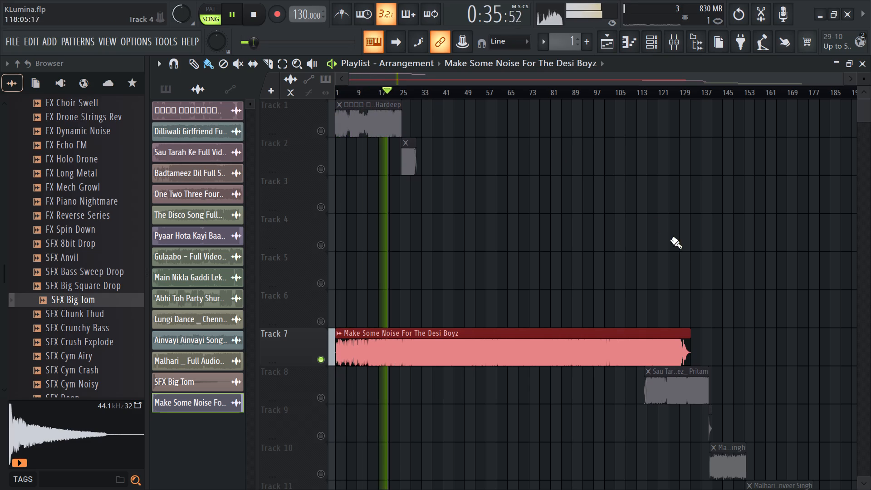
Trim the end of the Make Some Noise clip on Track 7 to a length of about 49 bars, listening for the cut point.
{"action": "left_click_drag", "start_coordinate": [688, 337], "coordinate": [419, 407]}
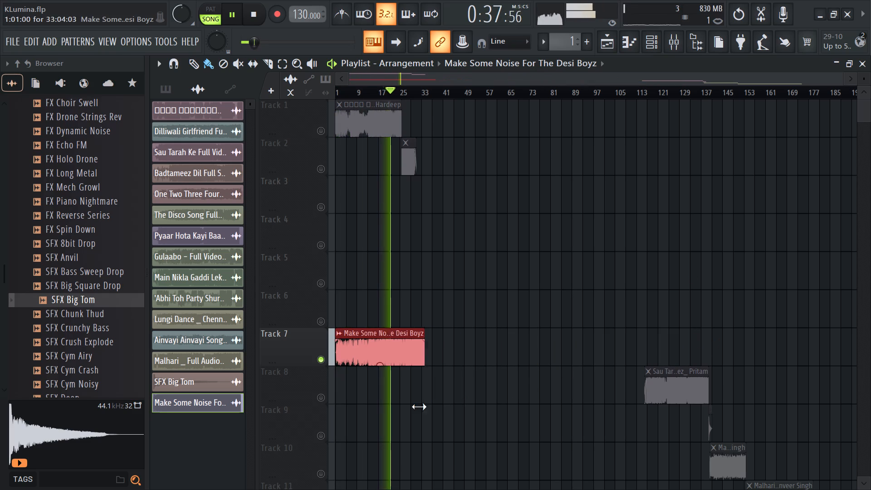
{"action": "left_click_drag", "start_coordinate": [419, 407], "coordinate": [417, 407]}
{"action": "left_click", "coordinate": [401, 92]}
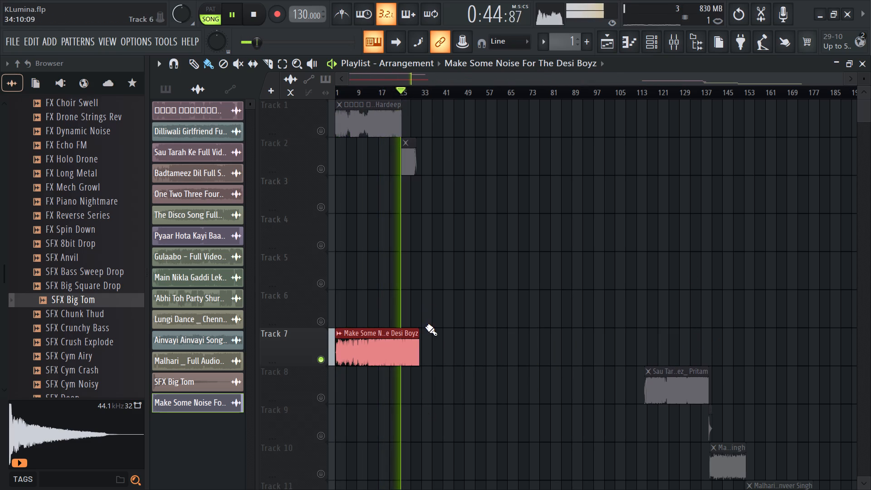
{"action": "scroll", "coordinate": [423, 349], "scroll_direction": "up", "scroll_amount": 11, "text": "ctrl"}
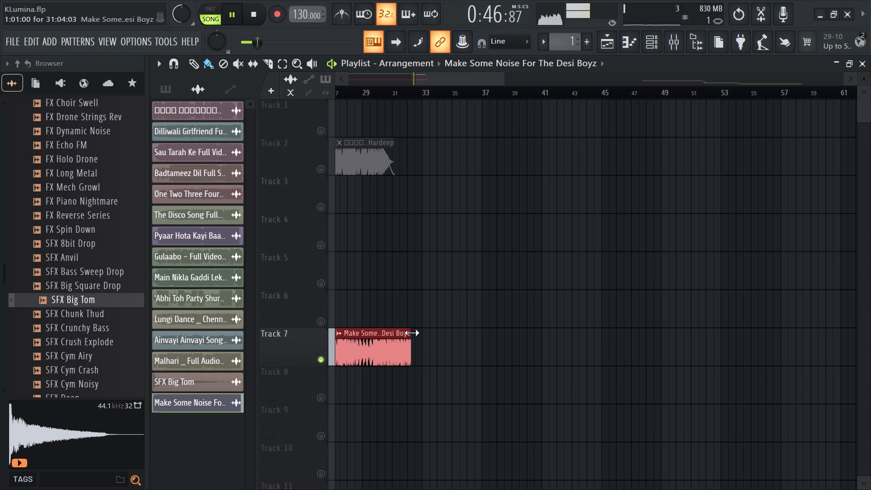
{"action": "left_click_drag", "start_coordinate": [410, 333], "coordinate": [658, 341]}
{"action": "left_click", "coordinate": [396, 93]}
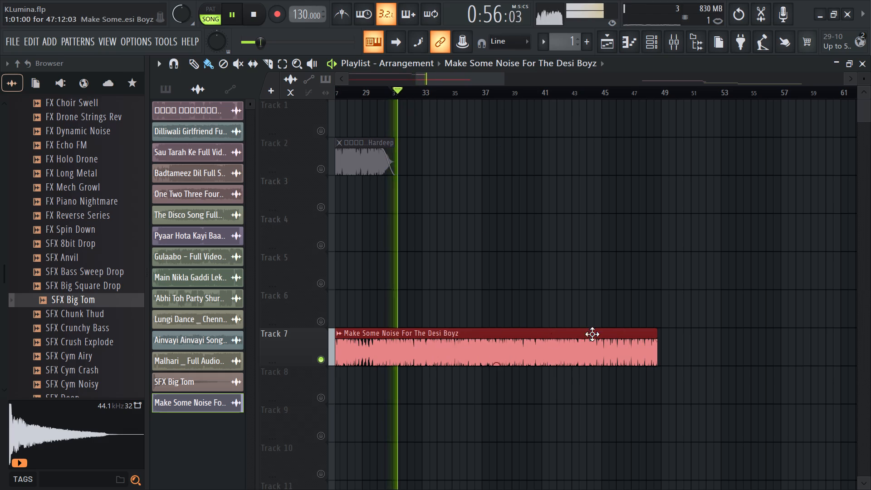
{"action": "scroll", "coordinate": [483, 295], "scroll_direction": "up", "scroll_amount": 2, "text": "ctrl"}
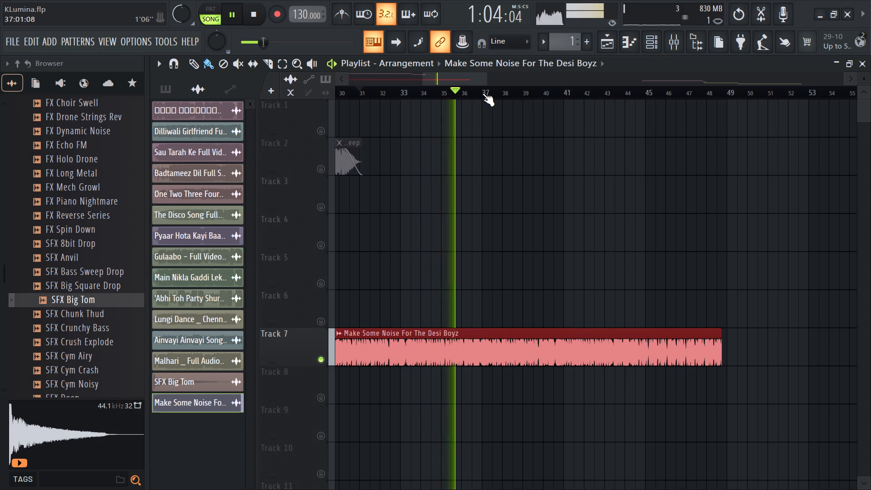
{"action": "left_click_drag", "start_coordinate": [719, 328], "coordinate": [614, 398]}
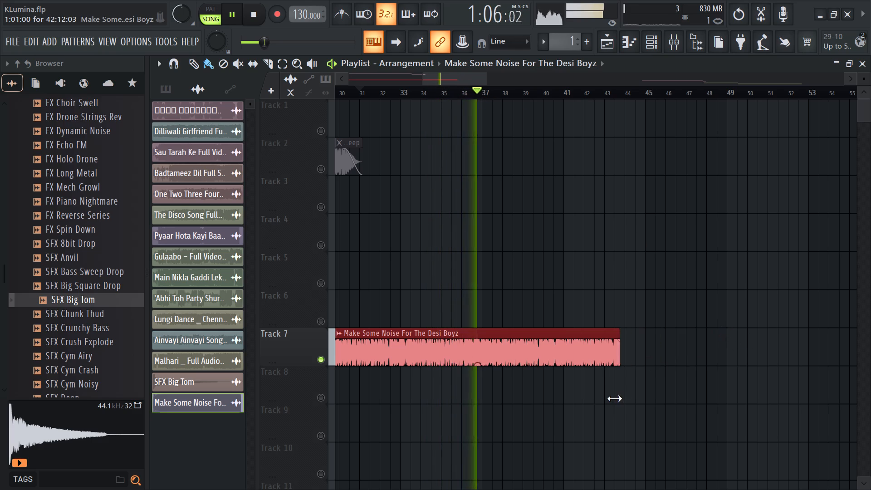
{"action": "left_click_drag", "start_coordinate": [614, 398], "coordinate": [755, 407]}
Save the KLumina project.
{"action": "scroll", "coordinate": [653, 333], "scroll_direction": "down", "scroll_amount": 7, "text": "ctrl"}
{"action": "scroll", "coordinate": [581, 259], "scroll_direction": "down", "scroll_amount": 6, "text": "ctrl"}
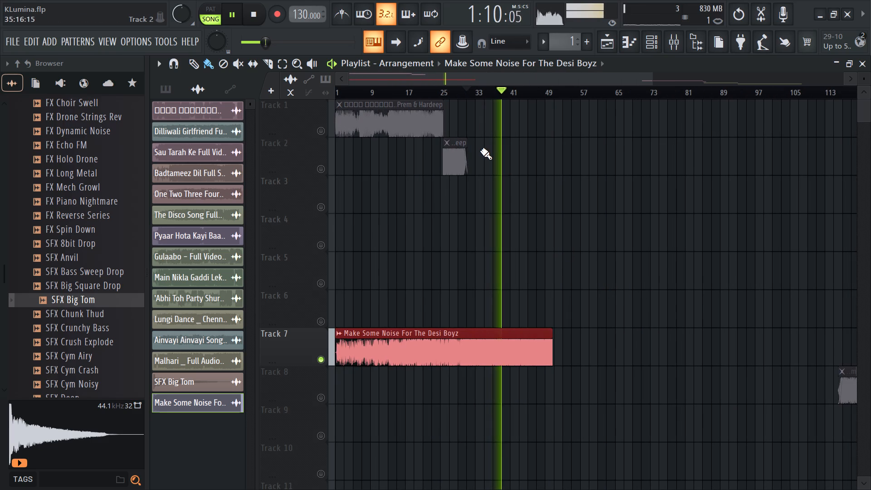
{"action": "scroll", "coordinate": [531, 348], "scroll_direction": "up", "scroll_amount": 7, "text": "ctrl"}
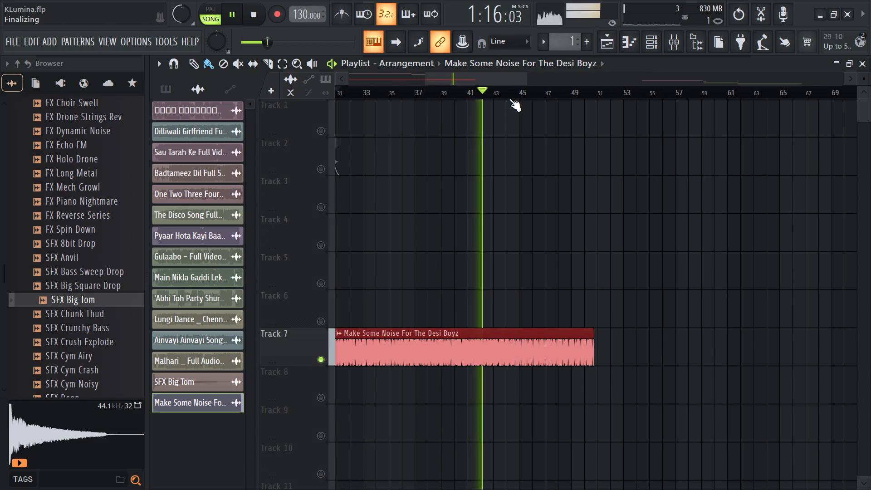
{"action": "key", "text": "ctrl+s"}
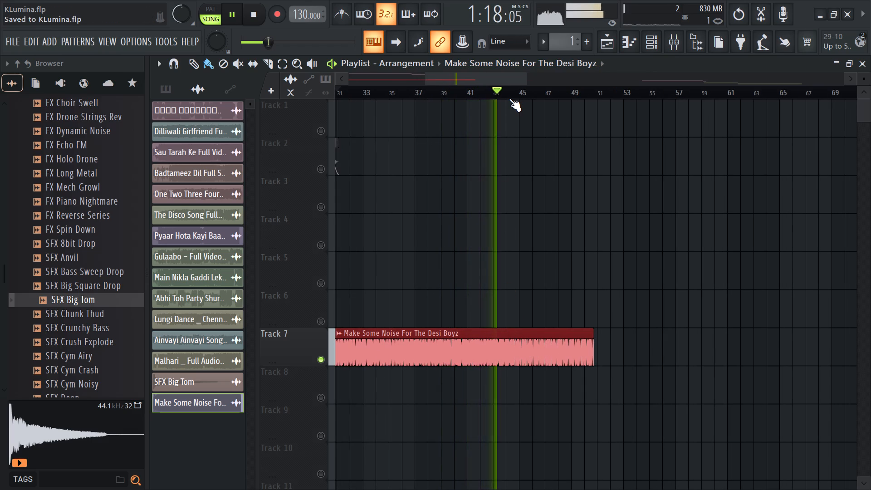
{"action": "key", "text": "ctrl+s"}
{"action": "key", "text": "ctrl+s"}
{"action": "key", "text": "ctrl+s"}
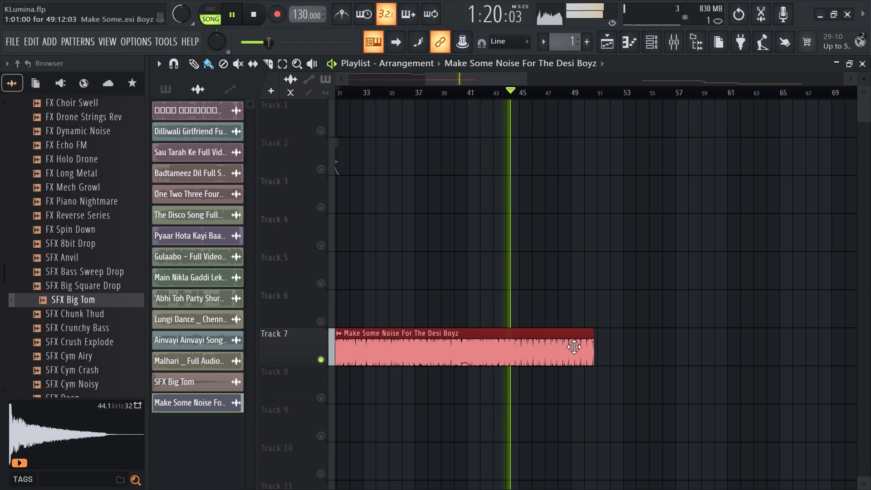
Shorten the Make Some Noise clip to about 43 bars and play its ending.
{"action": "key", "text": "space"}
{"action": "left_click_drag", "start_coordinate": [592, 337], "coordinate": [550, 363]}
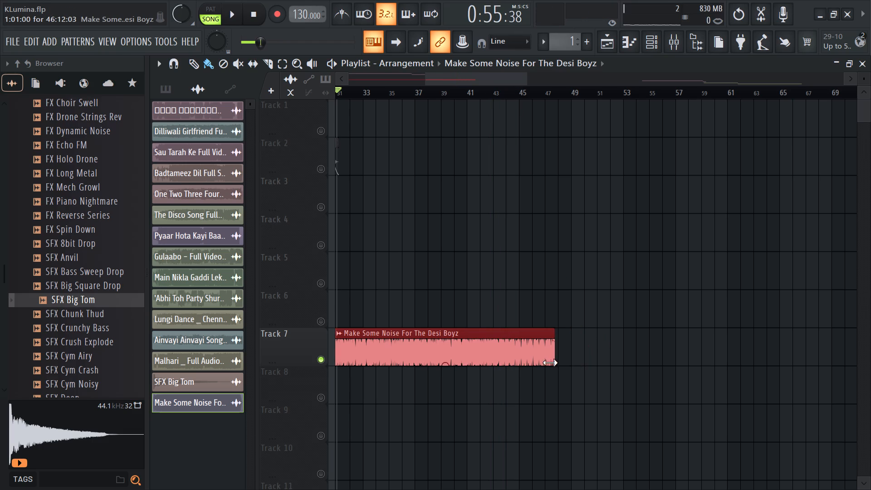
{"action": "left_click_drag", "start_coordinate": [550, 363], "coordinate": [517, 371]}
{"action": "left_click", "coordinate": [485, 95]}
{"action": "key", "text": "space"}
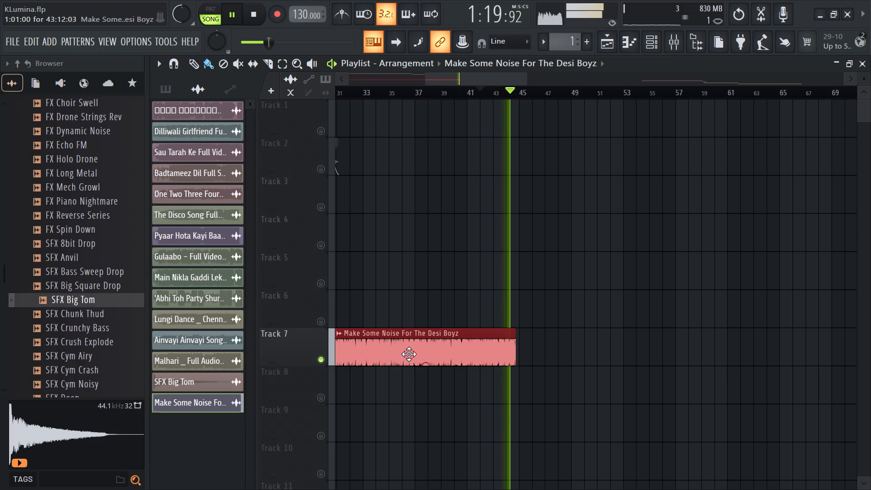
Move the Make Some Noise clip along Track 7 to start at bar 66, and unsolo the track with playback stopped.
{"action": "scroll", "coordinate": [409, 354], "scroll_direction": "down", "scroll_amount": 7, "text": "ctrl"}
{"action": "left_click_drag", "start_coordinate": [393, 354], "coordinate": [677, 362]}
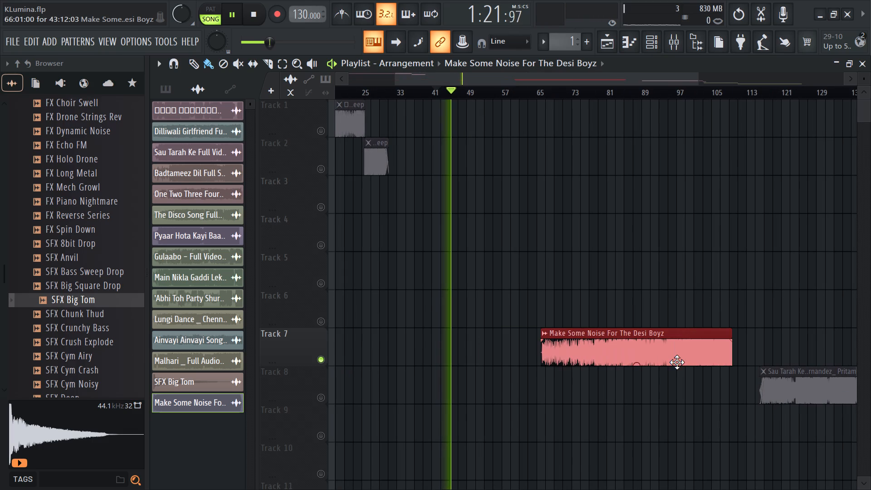
{"action": "left_click_drag", "start_coordinate": [677, 362], "coordinate": [679, 361]}
{"action": "right_click", "coordinate": [318, 362]}
{"action": "key", "text": "space"}
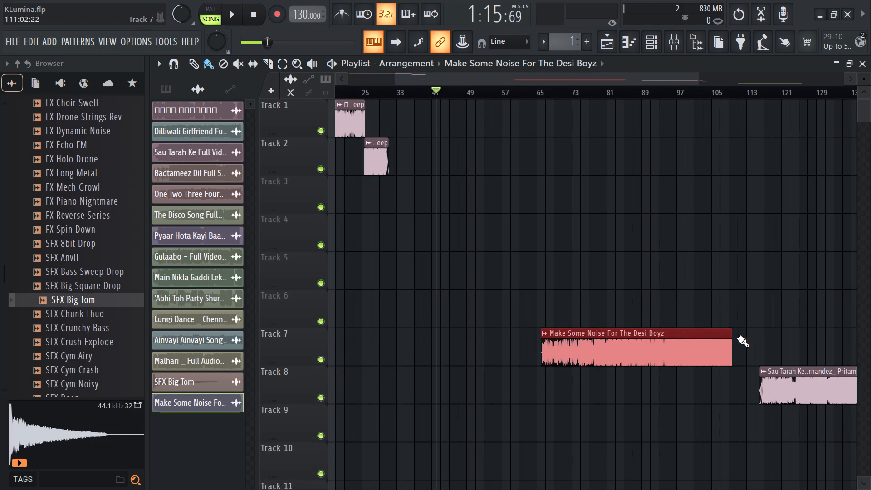
Extend the Make Some Noise clip to about 47 bars and shift it so its end overlaps the start of Sau Tarah on Track 8.
{"action": "left_click_drag", "start_coordinate": [733, 333], "coordinate": [752, 357]}
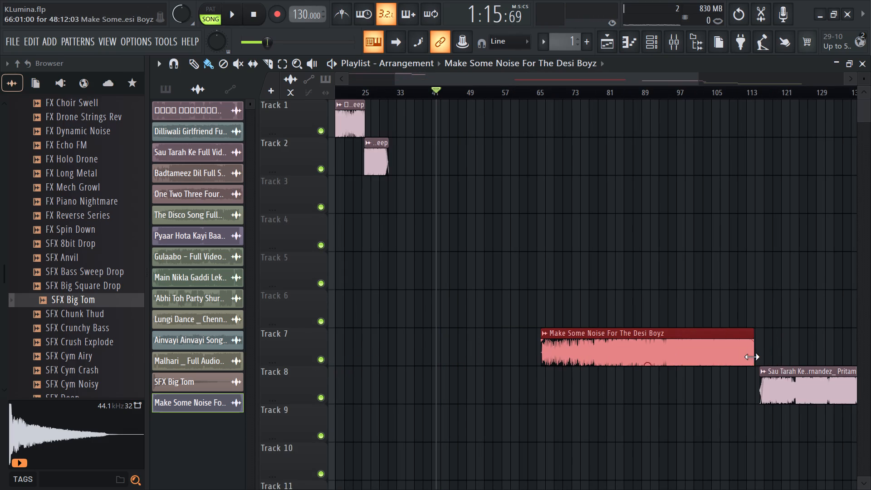
{"action": "left_click_drag", "start_coordinate": [752, 357], "coordinate": [750, 358]}
{"action": "left_click_drag", "start_coordinate": [716, 357], "coordinate": [743, 357]}
Add a short fade-out to the end of the Make Some Noise clip where it overlaps Sau Tarah.
{"action": "left_click_drag", "start_coordinate": [772, 341], "coordinate": [759, 350]}
Play the Make Some Noise clip from about bar 73, skipping ahead to listen to the transition into Sau Tarah.
{"action": "key", "text": "space"}
{"action": "key", "text": "space"}
{"action": "left_click", "coordinate": [574, 95]}
{"action": "key", "text": "space"}
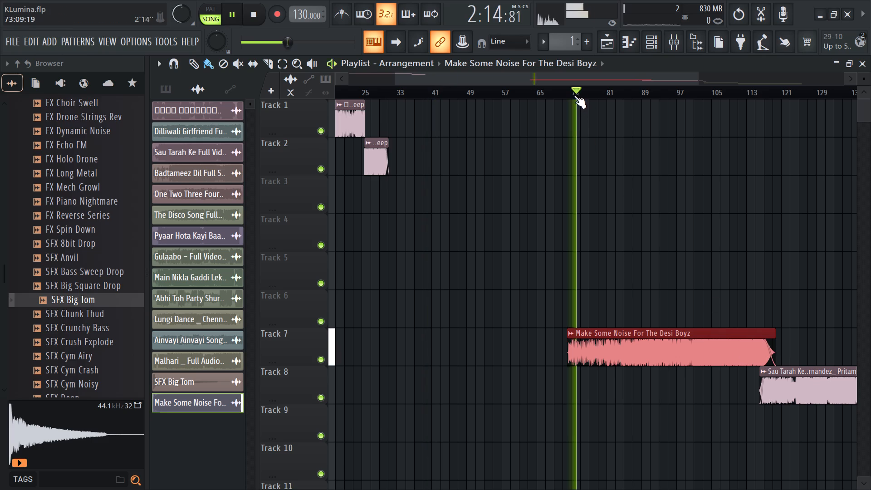
{"action": "left_click_drag", "start_coordinate": [593, 94], "coordinate": [603, 94]}
{"action": "left_click", "coordinate": [680, 95]}
{"action": "left_click", "coordinate": [721, 95]}
{"action": "left_click", "coordinate": [757, 95]}
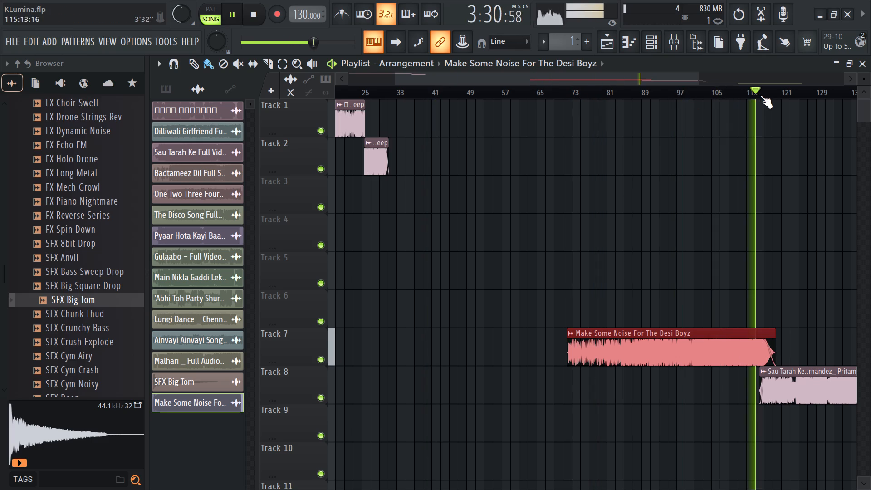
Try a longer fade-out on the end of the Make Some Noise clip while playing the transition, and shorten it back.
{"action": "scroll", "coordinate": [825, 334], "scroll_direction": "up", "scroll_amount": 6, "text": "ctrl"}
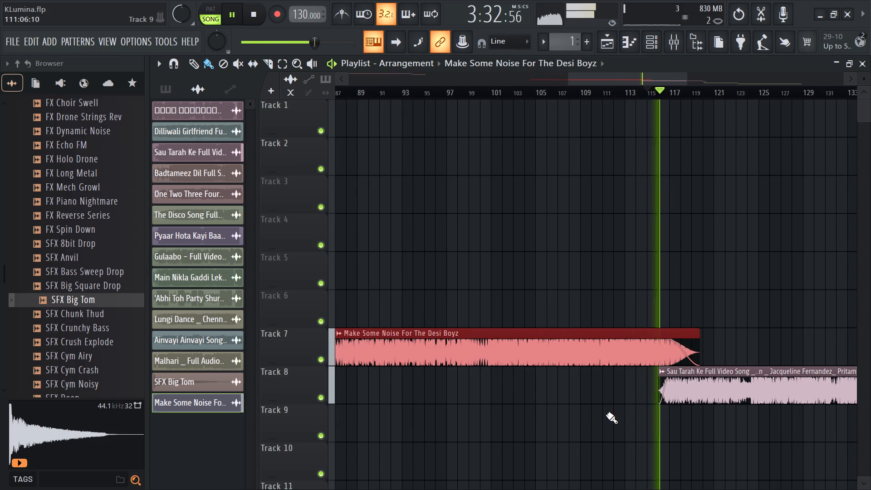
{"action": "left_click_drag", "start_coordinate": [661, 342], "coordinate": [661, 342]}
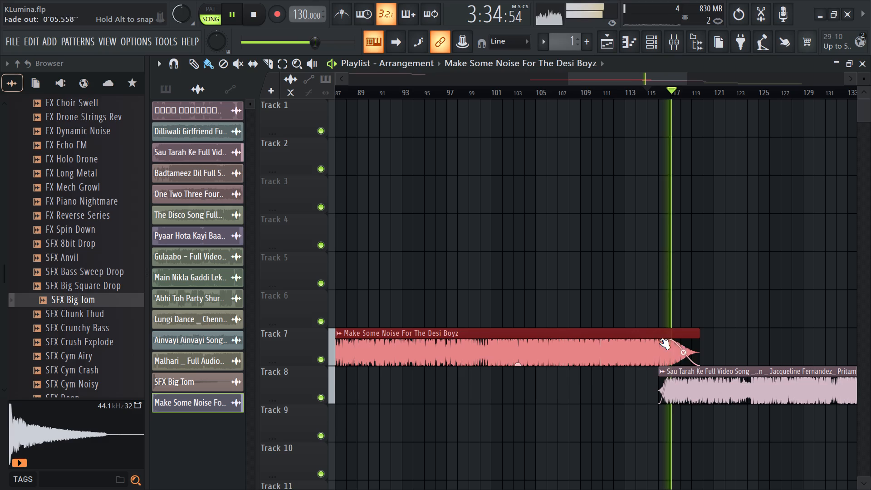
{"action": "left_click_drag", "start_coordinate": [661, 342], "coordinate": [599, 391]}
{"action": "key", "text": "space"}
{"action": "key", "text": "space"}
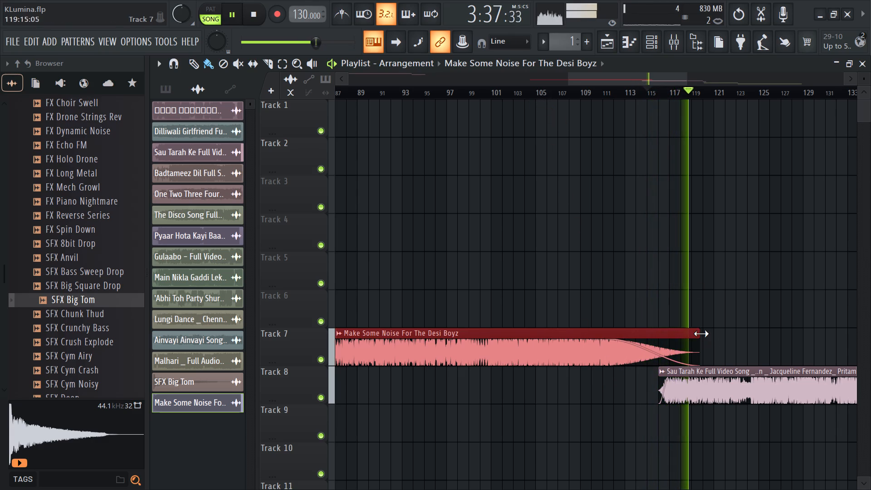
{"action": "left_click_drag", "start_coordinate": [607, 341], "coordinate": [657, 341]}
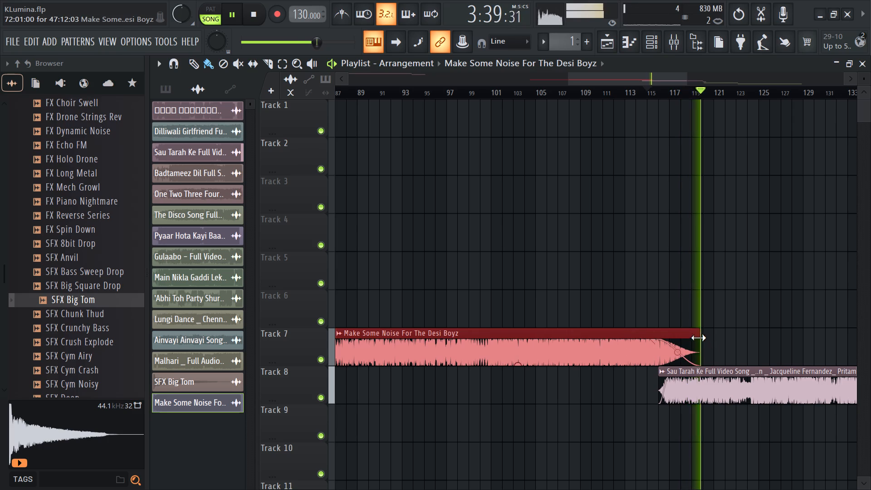
Trim the end of the Make Some Noise clip to about 45 bars, shorten its fade-out, and replay the transition.
{"action": "left_click_drag", "start_coordinate": [696, 336], "coordinate": [677, 348]}
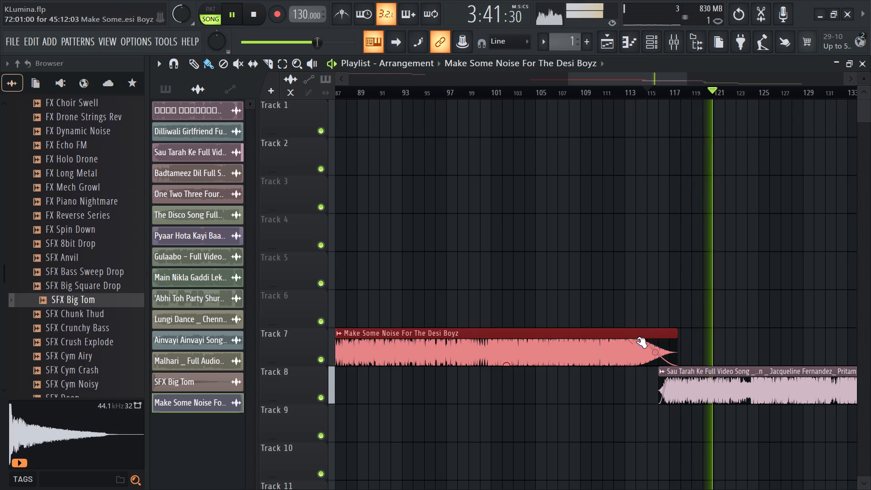
{"action": "left_click_drag", "start_coordinate": [632, 343], "coordinate": [649, 366]}
{"action": "key", "text": "space"}
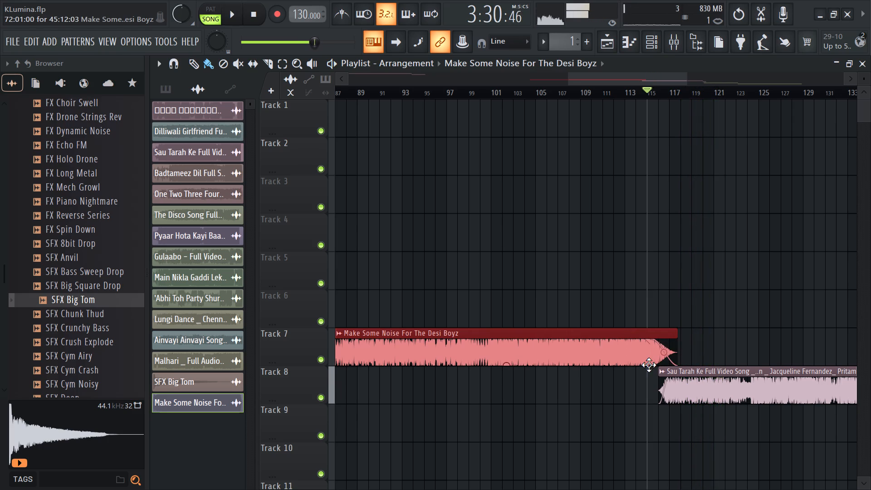
{"action": "key", "text": "space"}
Save the project.
{"action": "key", "text": "ctrl+s"}
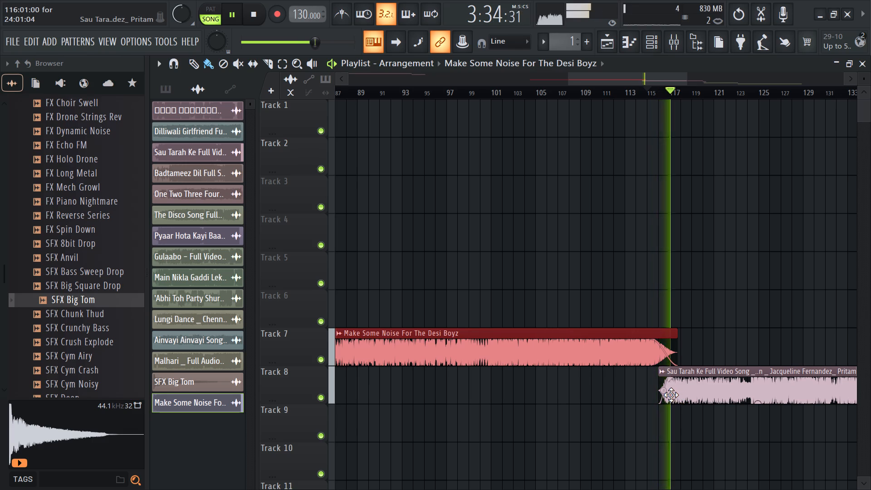
With playback stopped, move all clips on Tracks 7 to 11 together so Make Some Noise starts at about bar 148, and deselect them.
{"action": "scroll", "coordinate": [687, 392], "scroll_direction": "down", "scroll_amount": 7, "text": "ctrl"}
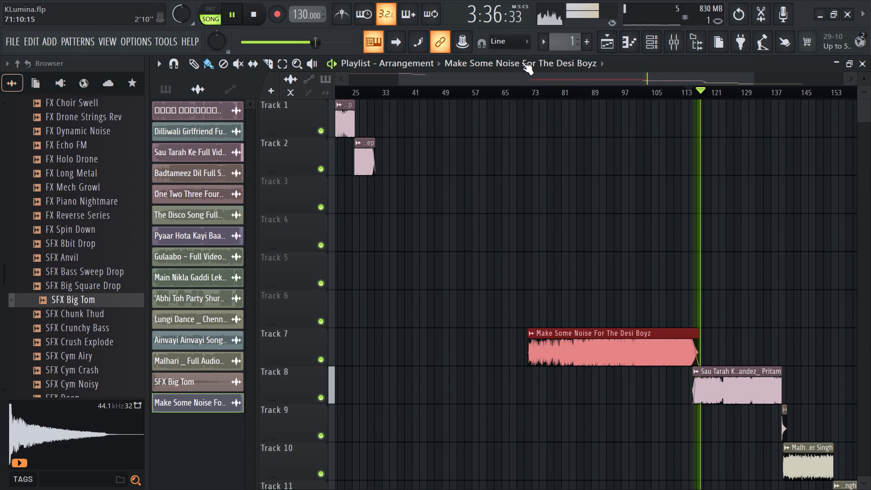
{"action": "left_click", "coordinate": [529, 91]}
{"action": "key", "text": "space"}
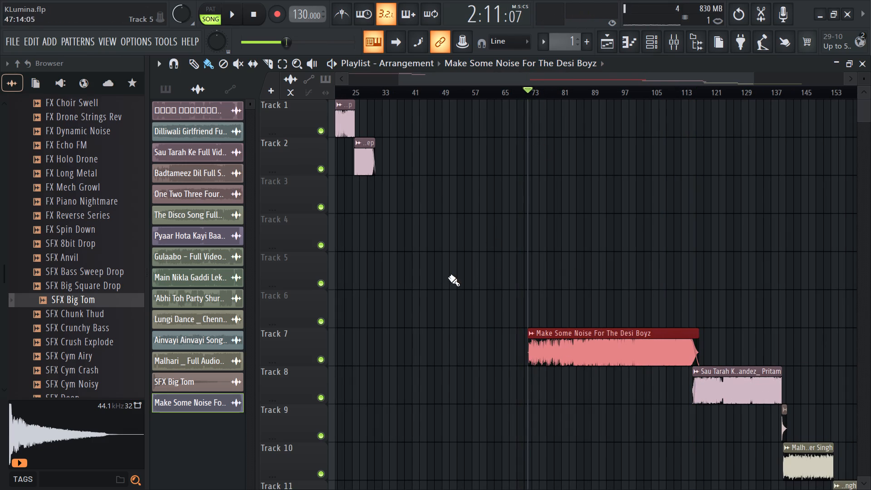
{"action": "scroll", "coordinate": [508, 267], "scroll_direction": "down", "scroll_amount": 8, "text": "ctrl"}
{"action": "left_click_drag", "start_coordinate": [563, 258], "coordinate": [849, 489], "text": "ctrl"}
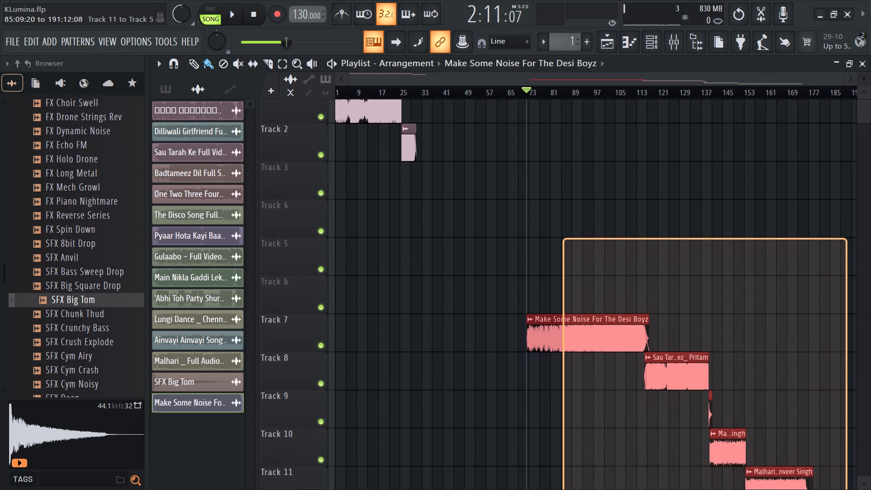
{"action": "left_click_drag", "start_coordinate": [849, 489], "coordinate": [870, 457], "text": "ctrl"}
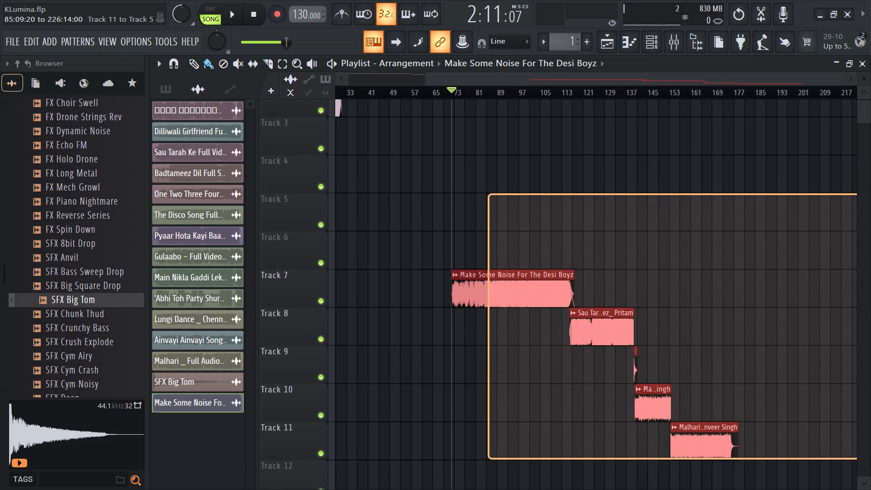
{"action": "left_click_drag", "start_coordinate": [870, 457], "coordinate": [816, 489], "text": "ctrl"}
{"action": "scroll", "coordinate": [671, 312], "scroll_direction": "down", "scroll_amount": 7, "text": "ctrl"}
{"action": "left_click_drag", "start_coordinate": [551, 283], "coordinate": [675, 287]}
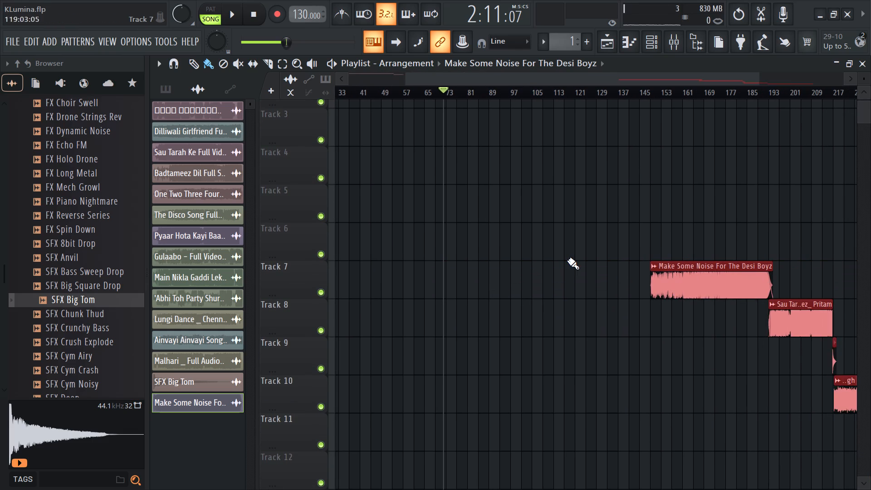
{"action": "scroll", "coordinate": [566, 258], "scroll_direction": "down", "scroll_amount": 7, "text": "ctrl"}
{"action": "left_click", "coordinate": [439, 139]}
{"action": "right_click", "coordinate": [487, 136]}
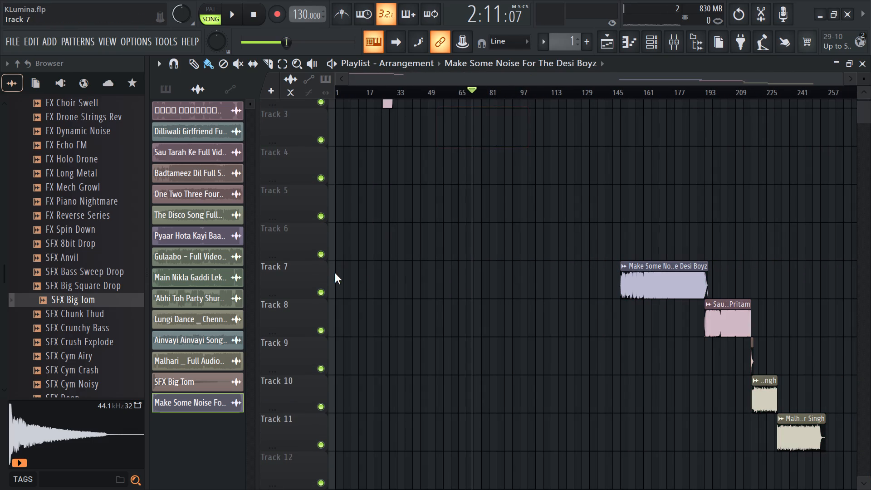
Reorder the audio clip list by moving Malhari and Sau Tarah to its end, after Make Some Noise.
{"action": "left_click", "coordinate": [639, 283]}
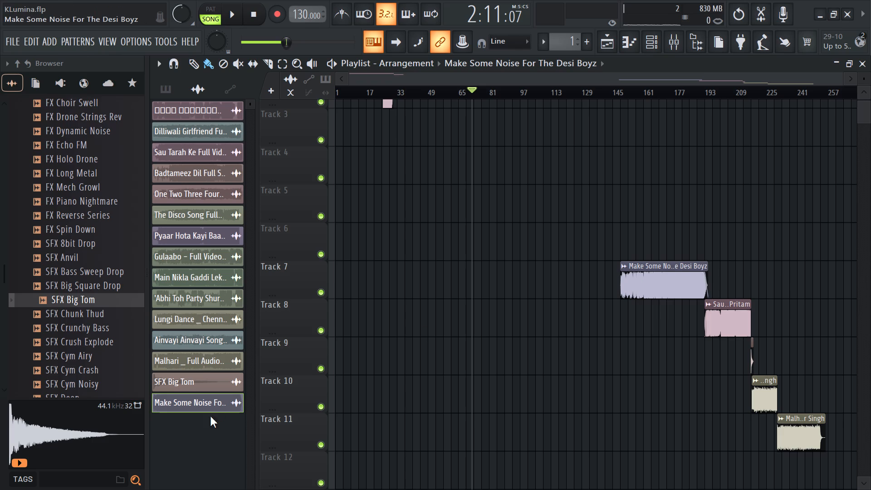
{"action": "left_click", "coordinate": [202, 421]}
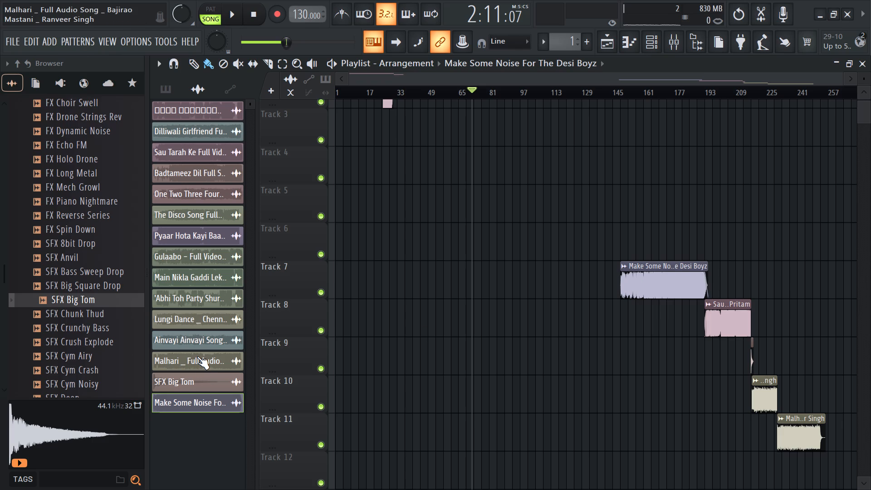
{"action": "left_click_drag", "start_coordinate": [195, 363], "coordinate": [182, 424]}
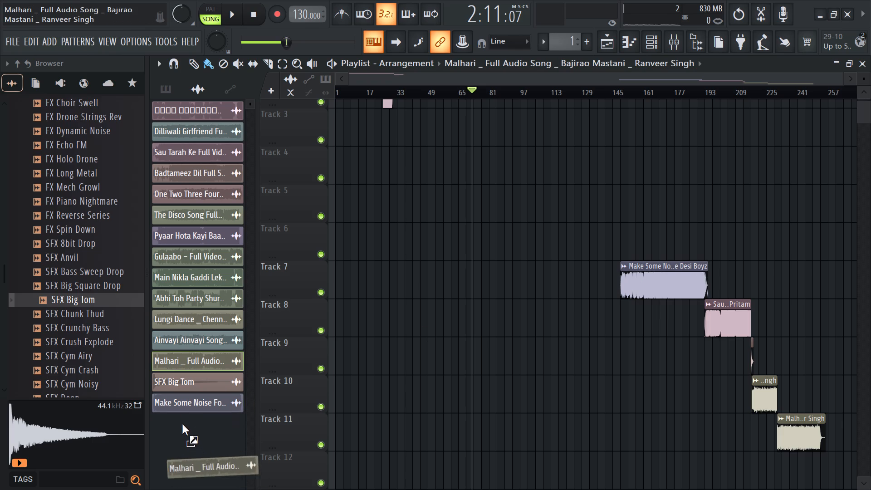
{"action": "left_click_drag", "start_coordinate": [182, 424], "coordinate": [179, 414]}
{"action": "left_click_drag", "start_coordinate": [186, 363], "coordinate": [171, 413]}
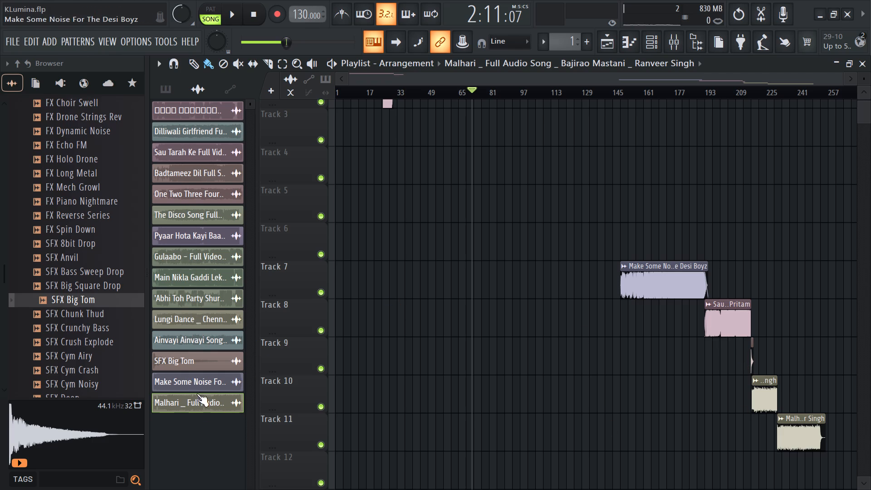
{"action": "left_click_drag", "start_coordinate": [205, 148], "coordinate": [206, 169]}
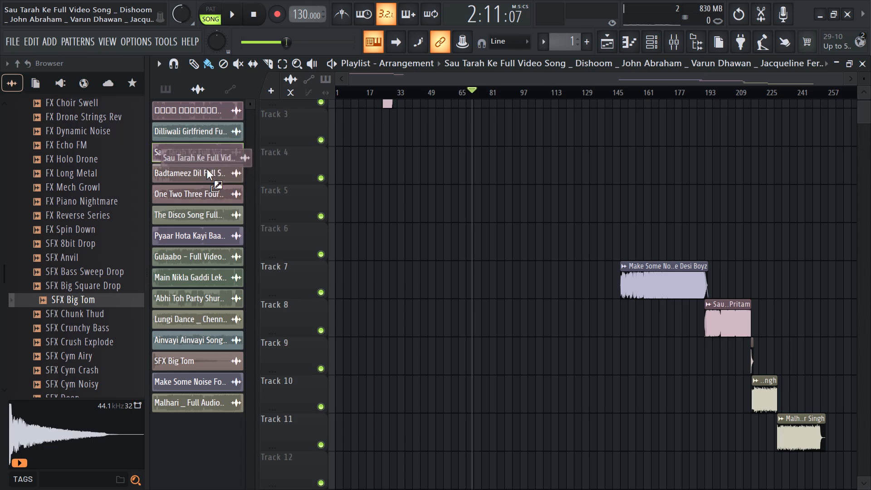
{"action": "left_click_drag", "start_coordinate": [206, 169], "coordinate": [181, 409]}
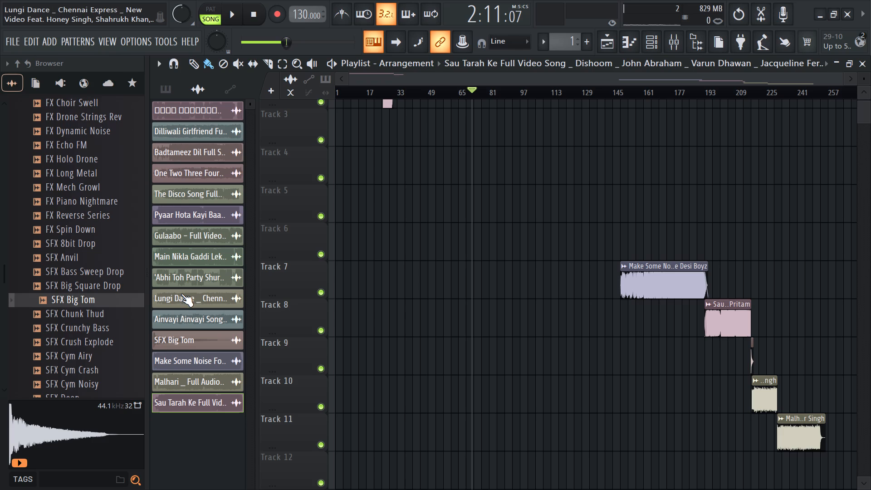
Place the Lungi Dance clip on Track 6 starting at bar 49.
{"action": "left_click_drag", "start_coordinate": [181, 294], "coordinate": [428, 254]}
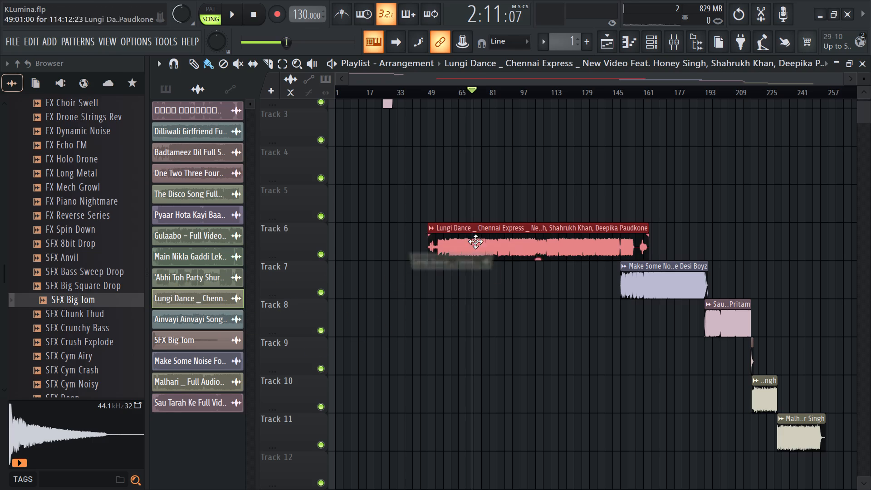
Play the Lungi Dance clip from different positions to listen for a suitable starting point.
{"action": "key", "text": "space"}
{"action": "left_click", "coordinate": [519, 95]}
{"action": "left_click", "coordinate": [542, 93]}
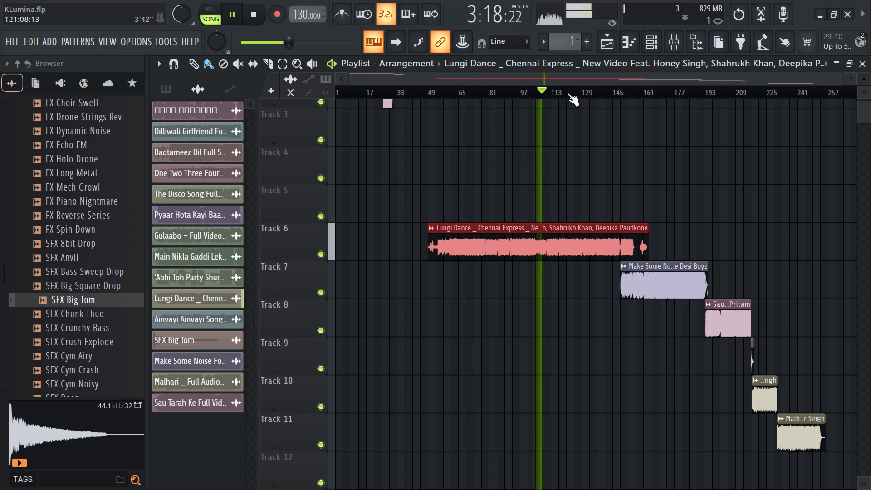
{"action": "left_click", "coordinate": [573, 93]}
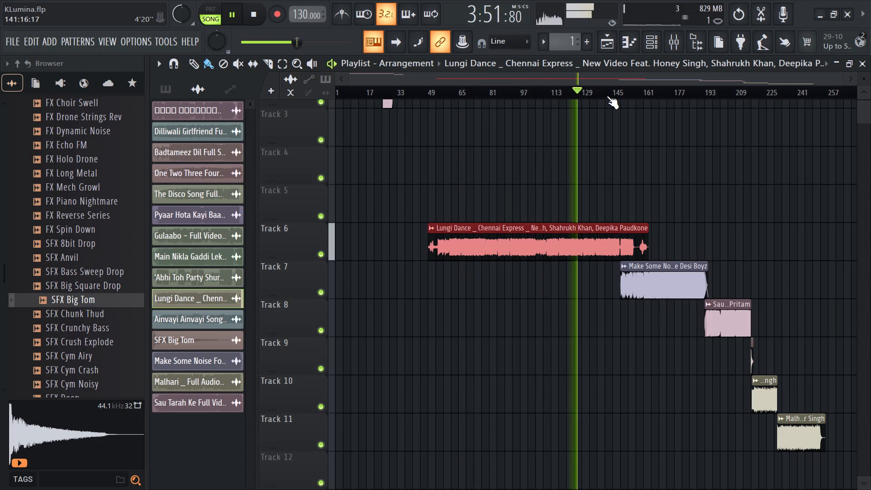
{"action": "left_click", "coordinate": [607, 96]}
{"action": "left_click", "coordinate": [458, 97]}
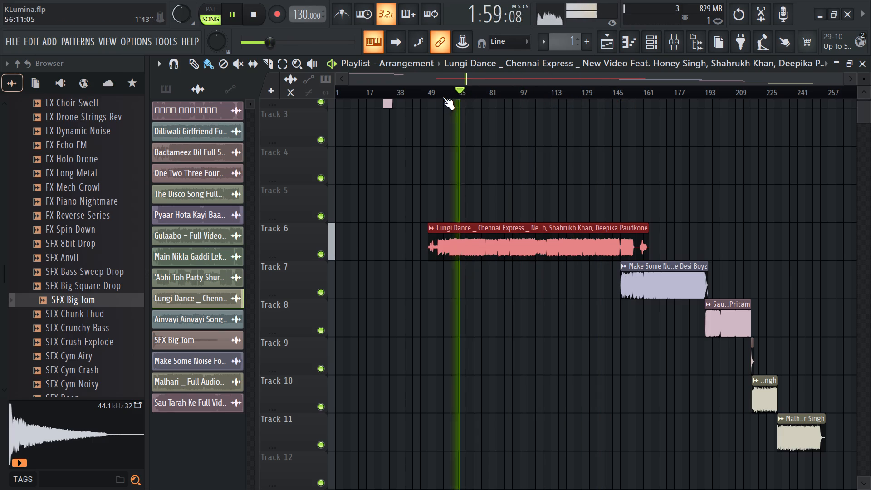
{"action": "left_click", "coordinate": [442, 97]}
{"action": "left_click", "coordinate": [457, 90]}
{"action": "left_click", "coordinate": [478, 89]}
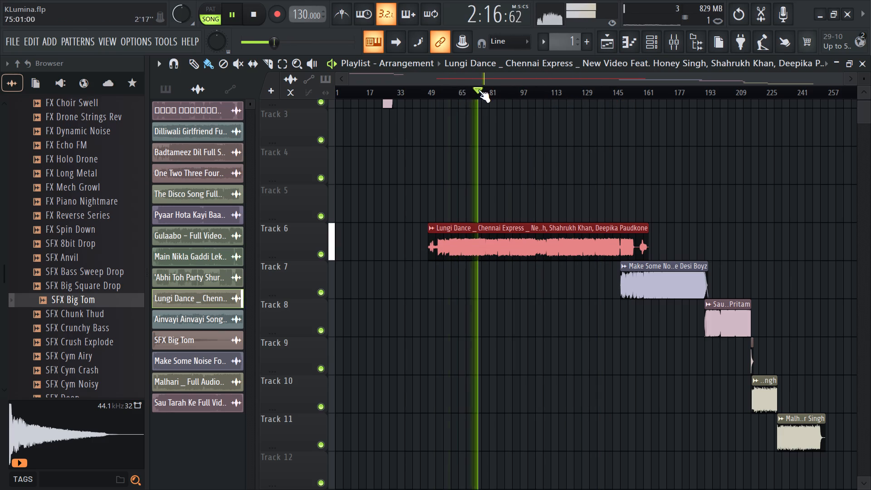
{"action": "left_click", "coordinate": [499, 91]}
{"action": "left_click", "coordinate": [493, 93]}
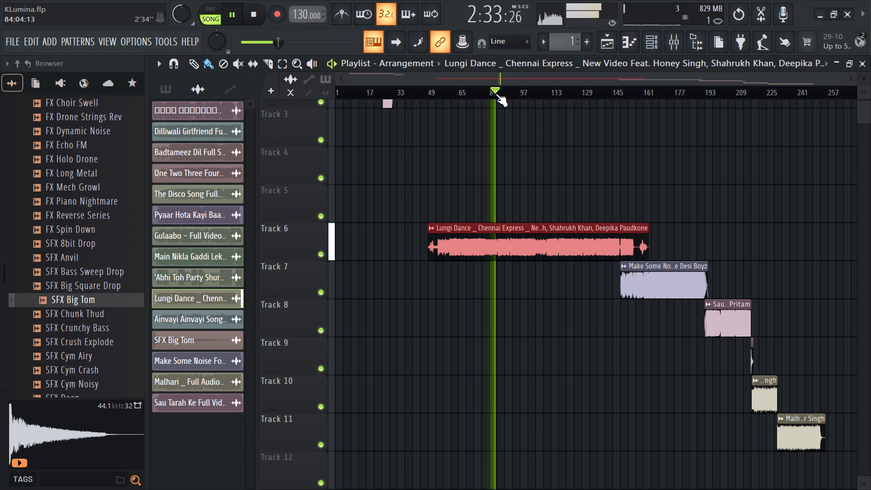
{"action": "left_click", "coordinate": [484, 90]}
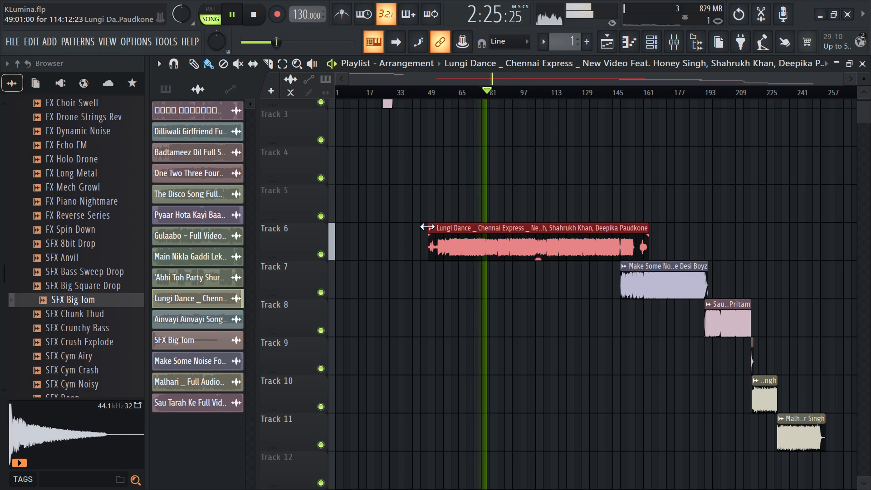
Trim the start of the Lungi Dance clip to bar 79, playing it back to check the cut.
{"action": "key", "text": "space"}
{"action": "left_click_drag", "start_coordinate": [427, 226], "coordinate": [476, 267]}
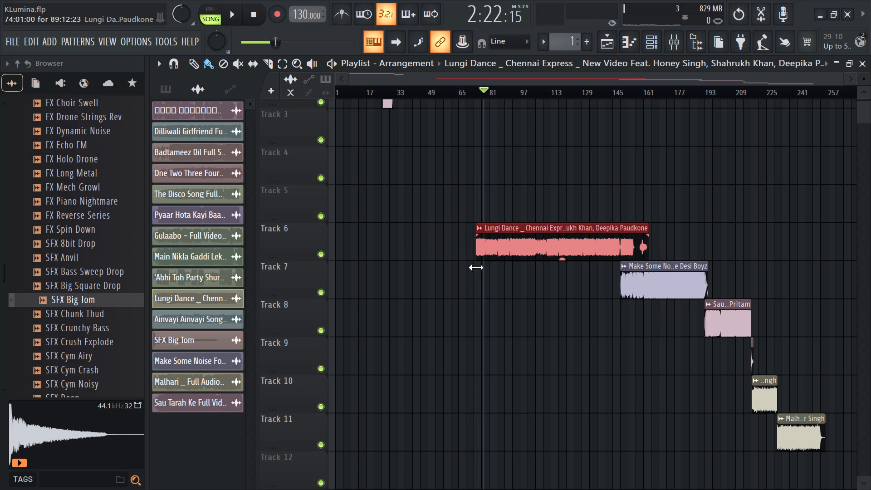
{"action": "left_click_drag", "start_coordinate": [476, 267], "coordinate": [484, 275]}
{"action": "key", "text": "space"}
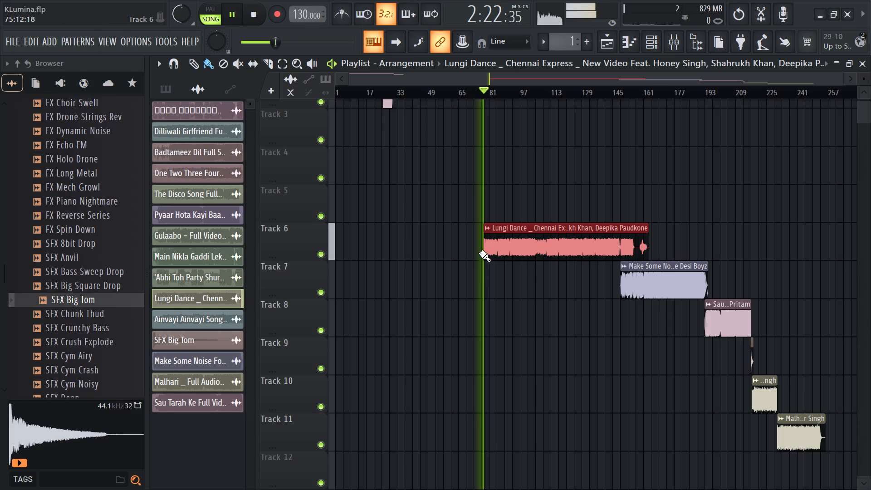
{"action": "scroll", "coordinate": [489, 259], "scroll_direction": "up", "scroll_amount": 12, "text": "ctrl"}
{"action": "scroll", "coordinate": [437, 256], "scroll_direction": "up", "scroll_amount": 6, "text": "ctrl"}
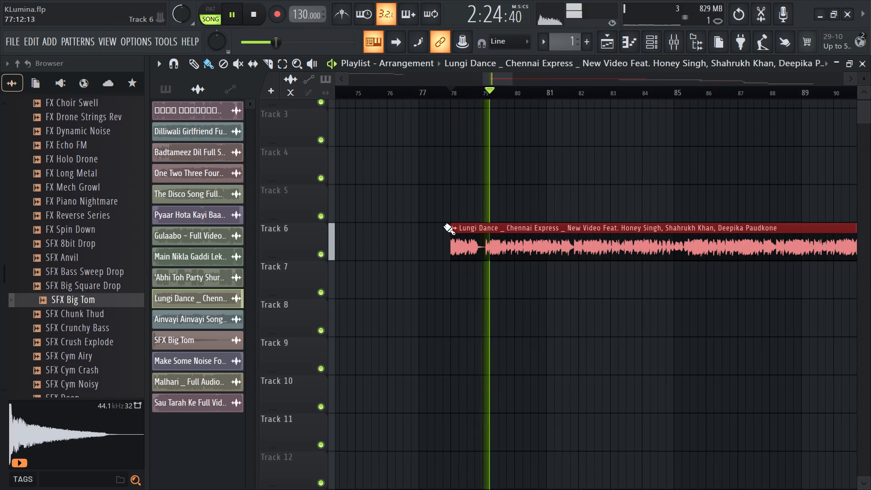
{"action": "key", "text": "space"}
{"action": "left_click_drag", "start_coordinate": [449, 228], "coordinate": [452, 230]}
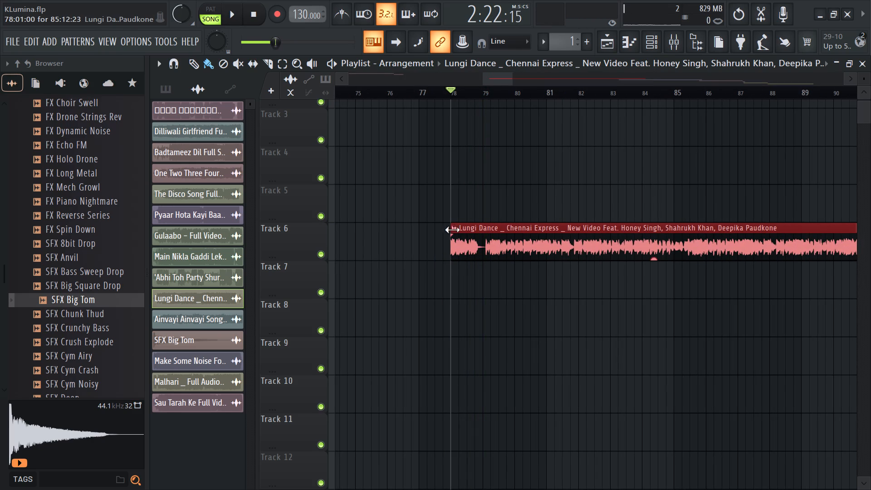
{"action": "left_click_drag", "start_coordinate": [452, 230], "coordinate": [479, 257]}
{"action": "key", "text": "space"}
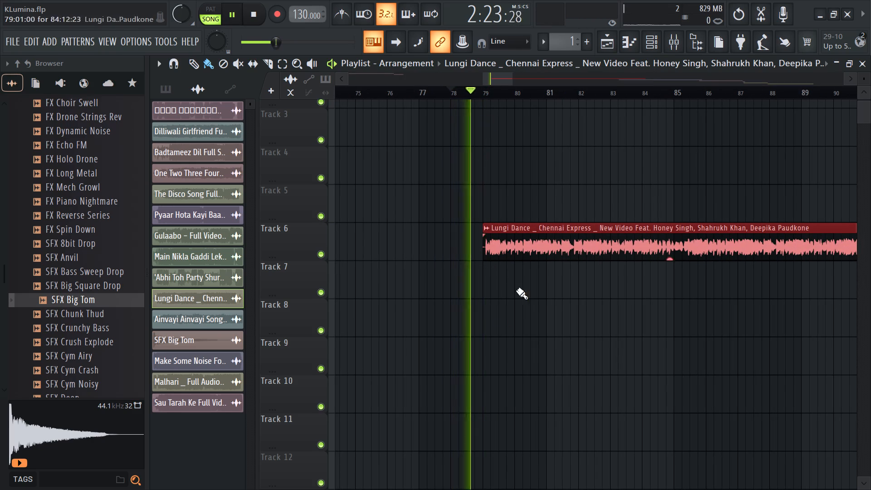
Add a very short fade-in to the start of the Lungi Dance clip.
{"action": "scroll", "coordinate": [439, 330], "scroll_direction": "down", "scroll_amount": 4, "text": "ctrl"}
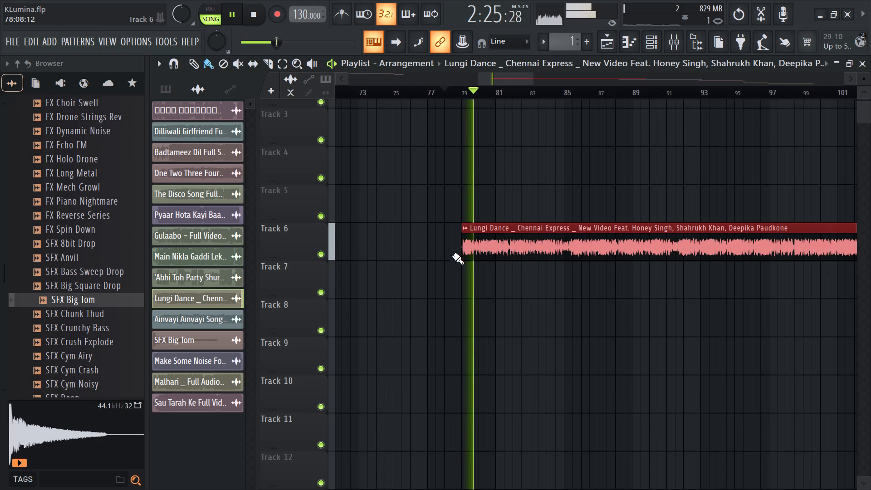
{"action": "left_click_drag", "start_coordinate": [463, 235], "coordinate": [465, 241]}
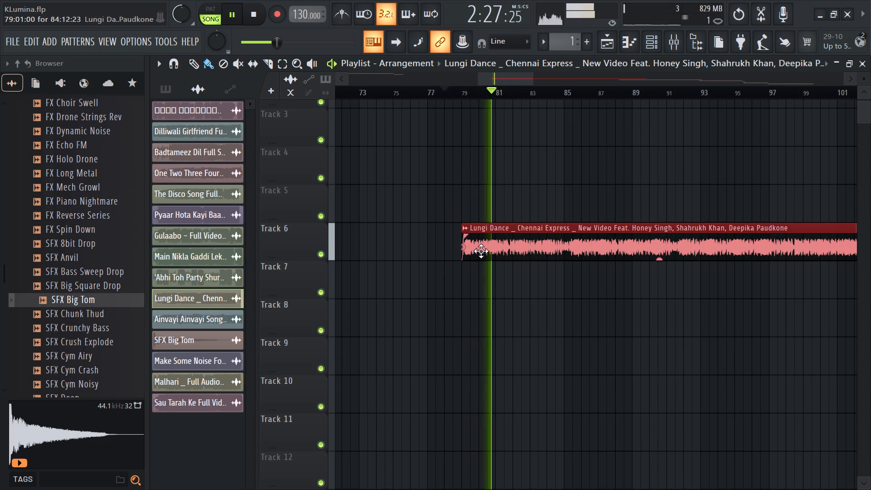
Play the Lungi Dance clip from successive positions through to the start of Make Some Noise to check the song.
{"action": "left_click", "coordinate": [529, 88]}
{"action": "left_click", "coordinate": [555, 89]}
{"action": "left_click", "coordinate": [587, 87]}
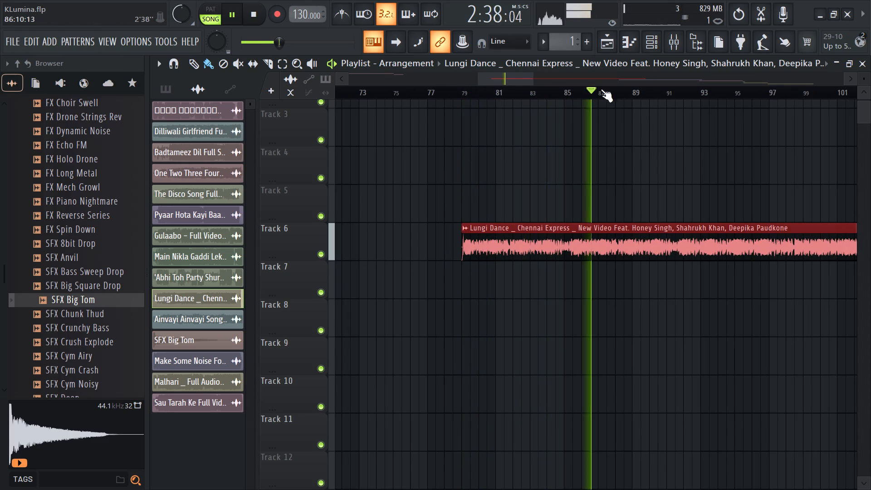
{"action": "left_click", "coordinate": [630, 89]}
{"action": "left_click", "coordinate": [675, 93]}
{"action": "scroll", "coordinate": [514, 200], "scroll_direction": "down", "scroll_amount": 6, "text": "ctrl"}
{"action": "scroll", "coordinate": [545, 115], "scroll_direction": "down", "scroll_amount": 6, "text": "ctrl"}
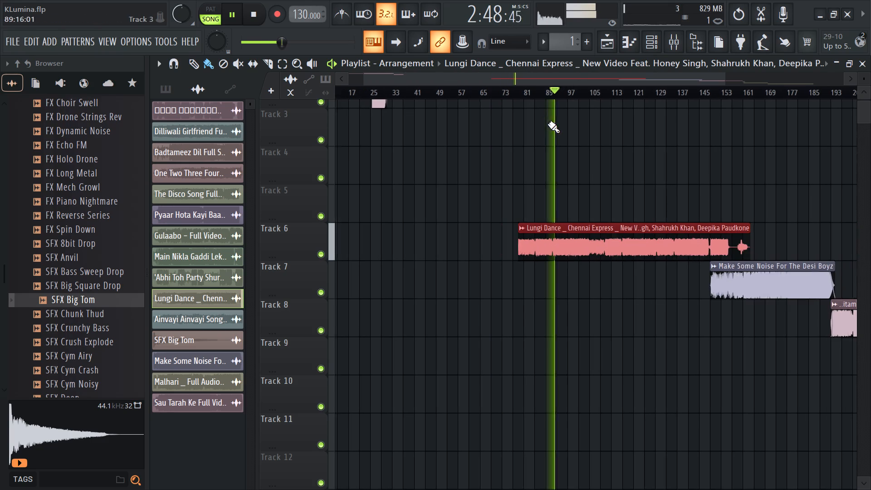
{"action": "left_click", "coordinate": [568, 92]}
{"action": "left_click", "coordinate": [589, 93]}
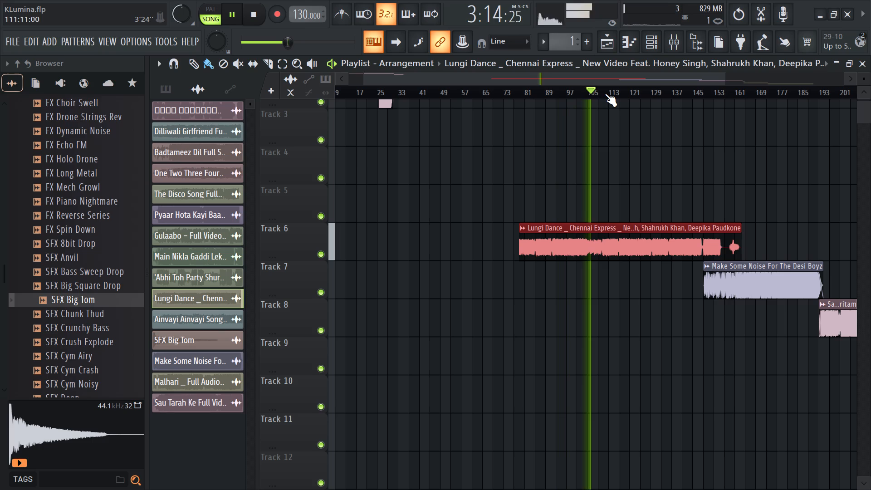
{"action": "left_click", "coordinate": [605, 93]}
{"action": "left_click", "coordinate": [627, 97]}
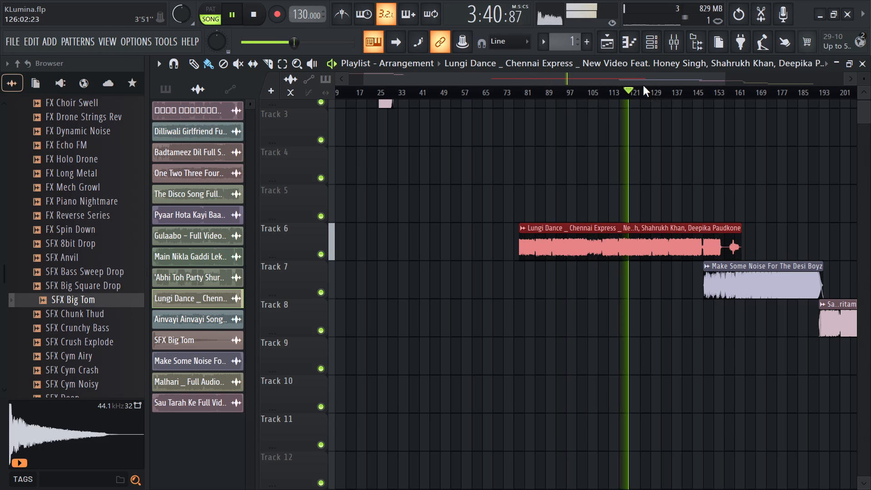
{"action": "left_click", "coordinate": [643, 85]}
{"action": "left_click", "coordinate": [659, 90]}
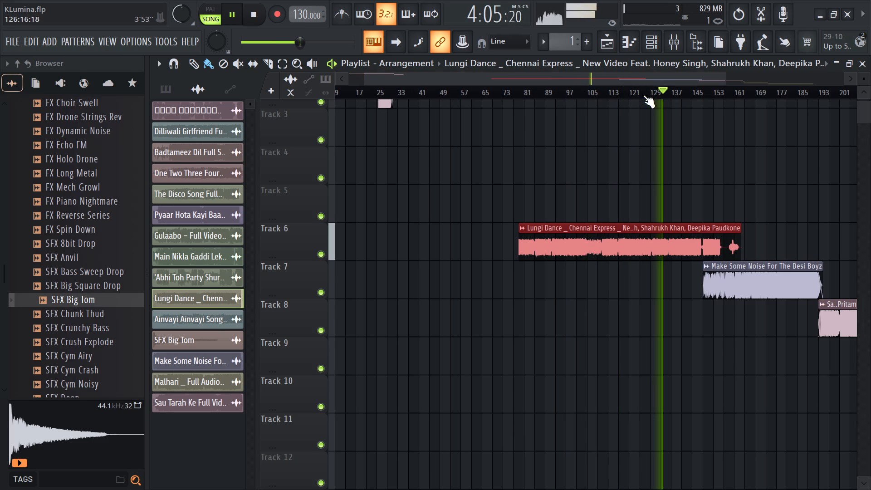
{"action": "left_click", "coordinate": [680, 93]}
{"action": "left_click", "coordinate": [697, 92]}
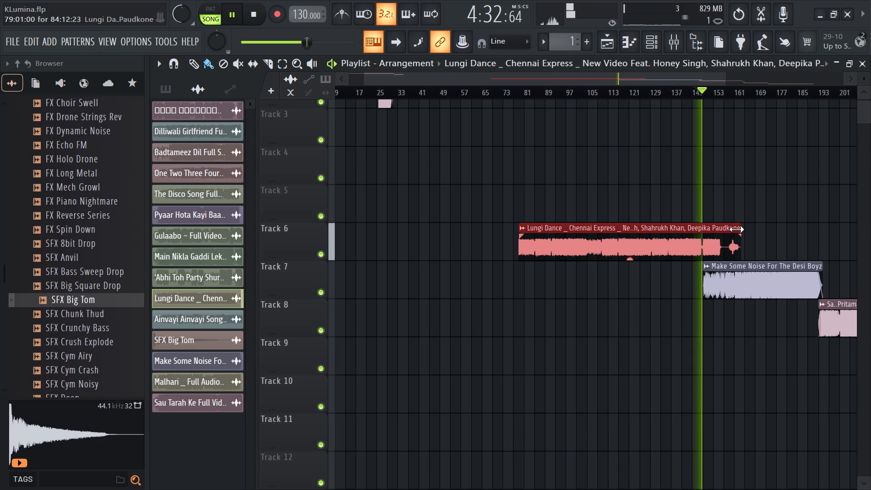
{"action": "key", "text": "space"}
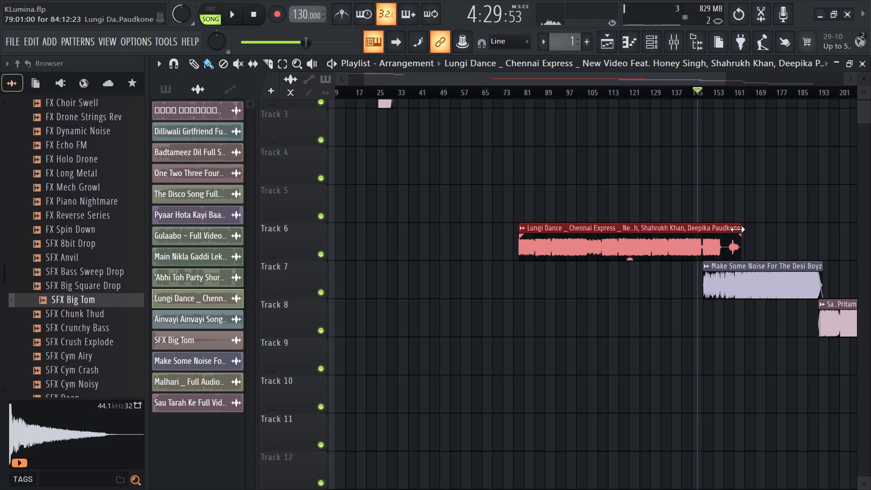
Trim the end of the Lungi Dance clip on Track 6 back to the start of Make Some Noise.
{"action": "left_click_drag", "start_coordinate": [742, 229], "coordinate": [703, 267]}
Shift the Lungi Dance clip to start at 79:14:00, playing its transition into Make Some Noise and saving the project between adjustments.
{"action": "scroll", "coordinate": [710, 253], "scroll_direction": "up", "scroll_amount": 11, "text": "ctrl"}
{"action": "left_click_drag", "start_coordinate": [642, 243], "coordinate": [656, 248]}
{"action": "key", "text": "space"}
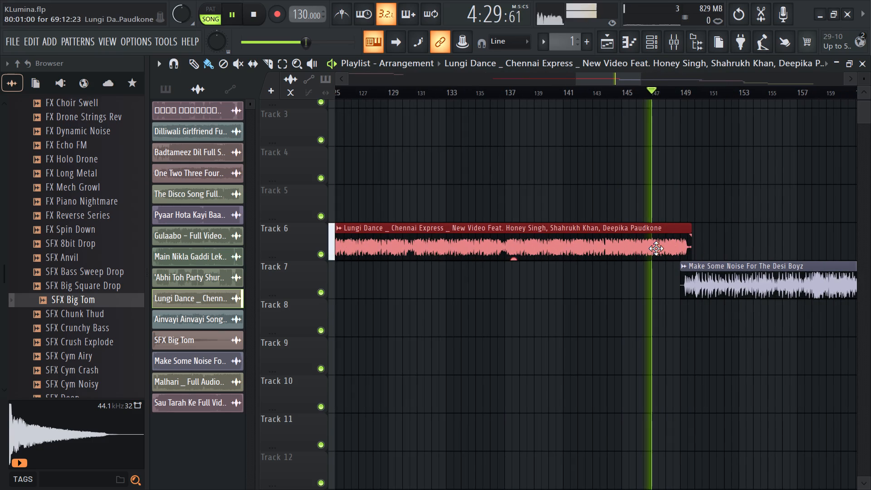
{"action": "scroll", "coordinate": [689, 273], "scroll_direction": "up", "scroll_amount": 14, "text": "ctrl"}
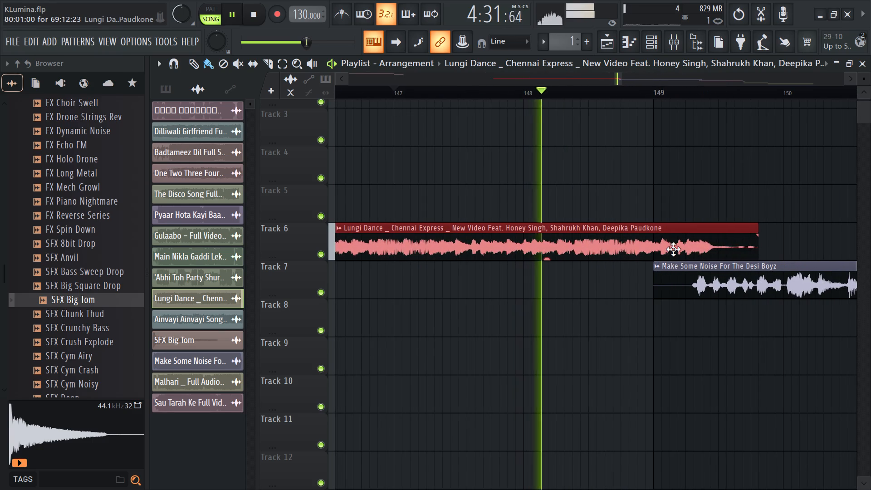
{"action": "left_click_drag", "start_coordinate": [673, 249], "coordinate": [625, 274]}
{"action": "key", "text": "space"}
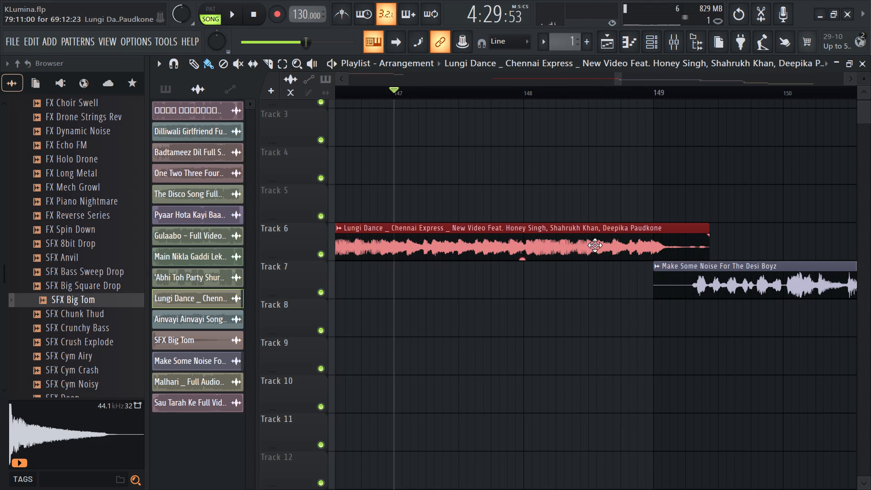
{"action": "key", "text": "space"}
{"action": "key", "text": "ctrl+s"}
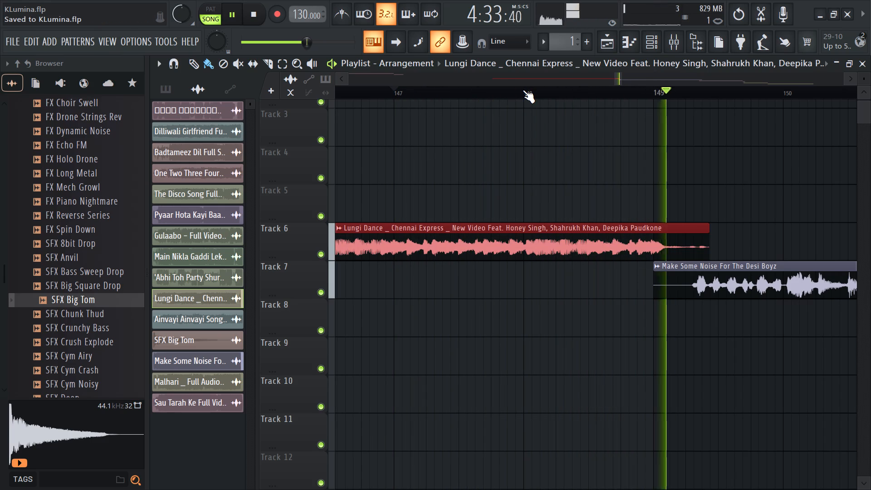
{"action": "key", "text": "space"}
{"action": "left_click_drag", "start_coordinate": [549, 236], "coordinate": [569, 239]}
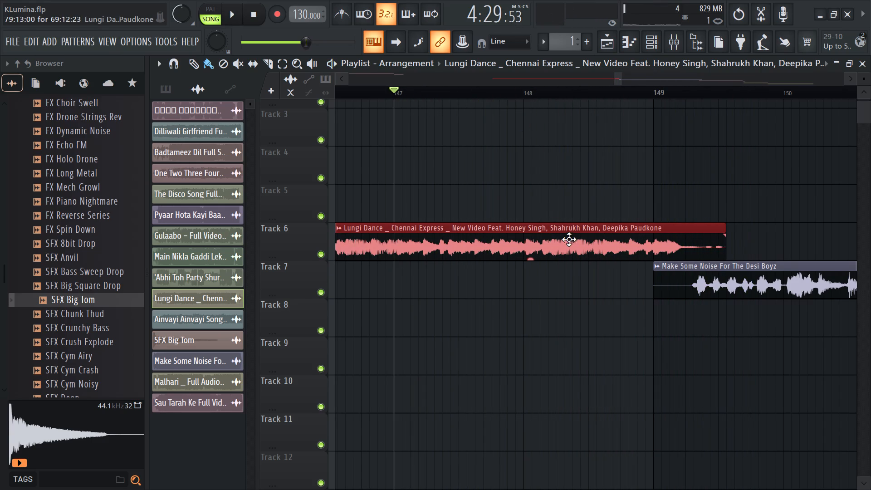
{"action": "left_click_drag", "start_coordinate": [569, 239], "coordinate": [572, 240]}
{"action": "key", "text": "space"}
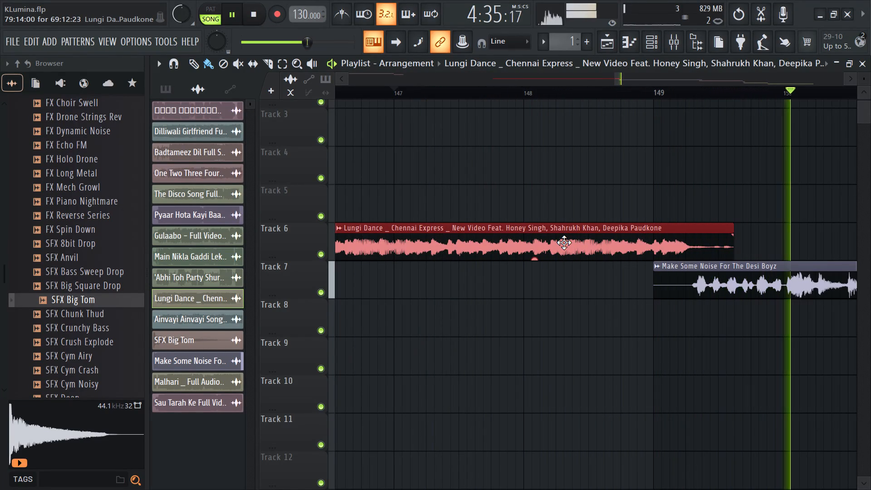
{"action": "scroll", "coordinate": [504, 313], "scroll_direction": "down", "scroll_amount": 7, "text": "ctrl"}
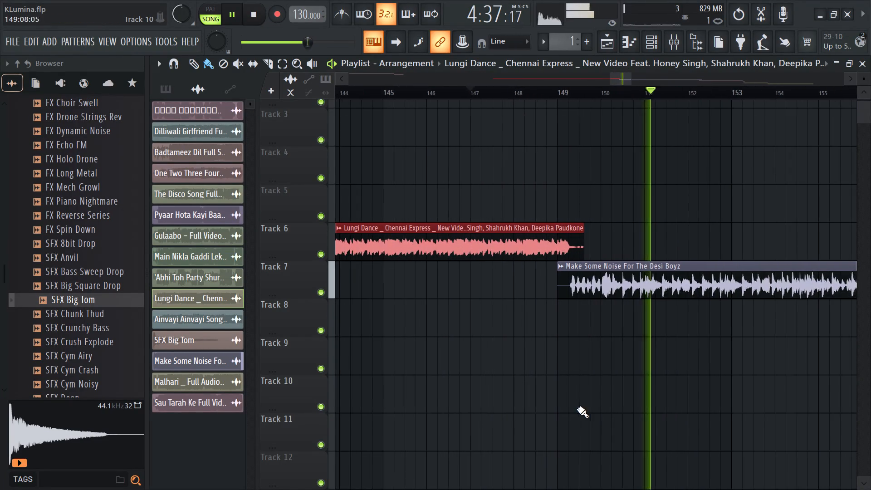
{"action": "scroll", "coordinate": [572, 409], "scroll_direction": "down", "scroll_amount": 8, "text": "ctrl"}
{"action": "scroll", "coordinate": [602, 432], "scroll_direction": "down", "scroll_amount": 16, "text": "ctrl"}
{"action": "scroll", "coordinate": [598, 437], "scroll_direction": "down", "scroll_amount": 6, "text": "ctrl"}
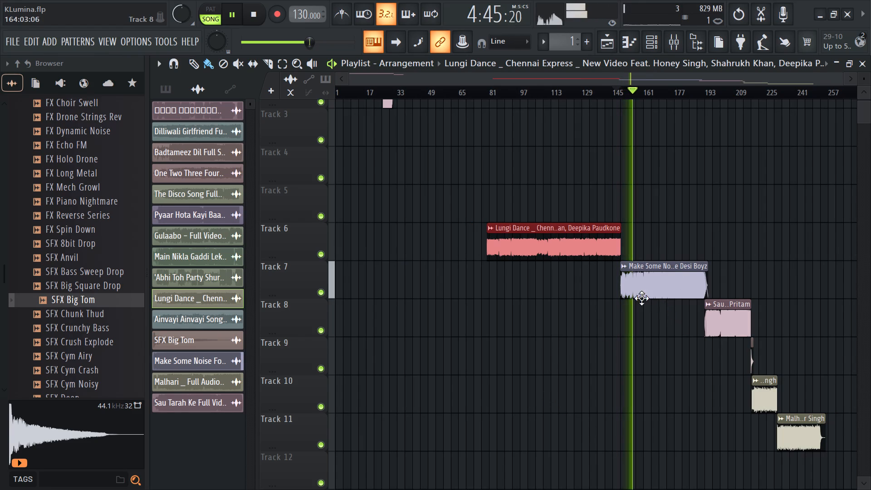
{"action": "key", "text": "space"}
Move the Lungi Dance audio clip to the end of the clip list, below Sau Tarah.
{"action": "left_click_drag", "start_coordinate": [184, 297], "coordinate": [185, 298]}
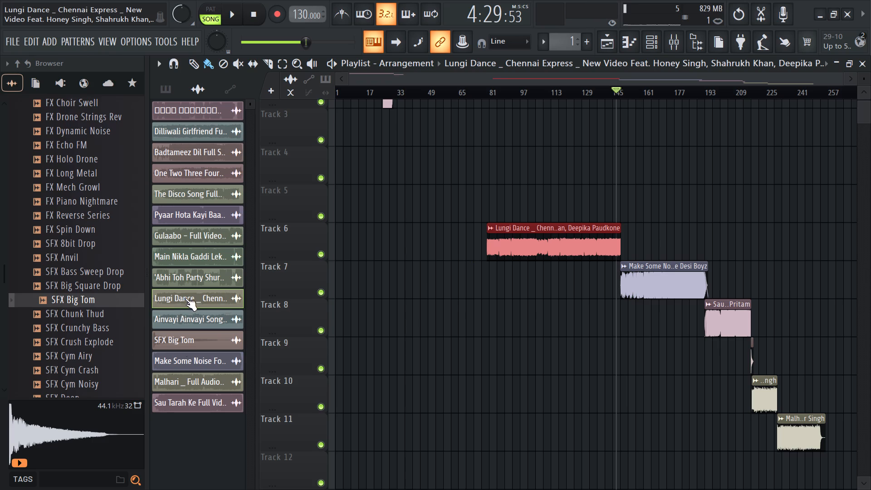
{"action": "left_click_drag", "start_coordinate": [185, 298], "coordinate": [176, 413]}
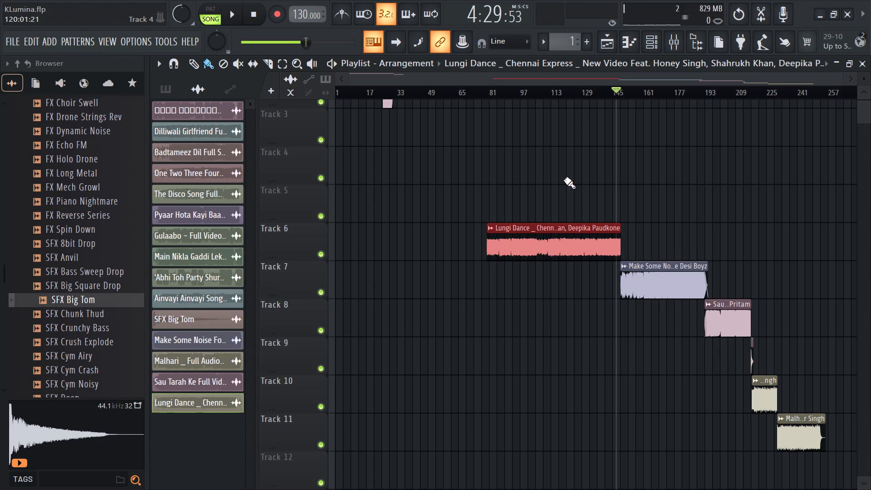
Check the Lungi Dance clip's time span and play it from several positions to find a shorter section's entry point.
{"action": "left_click", "coordinate": [490, 92]}
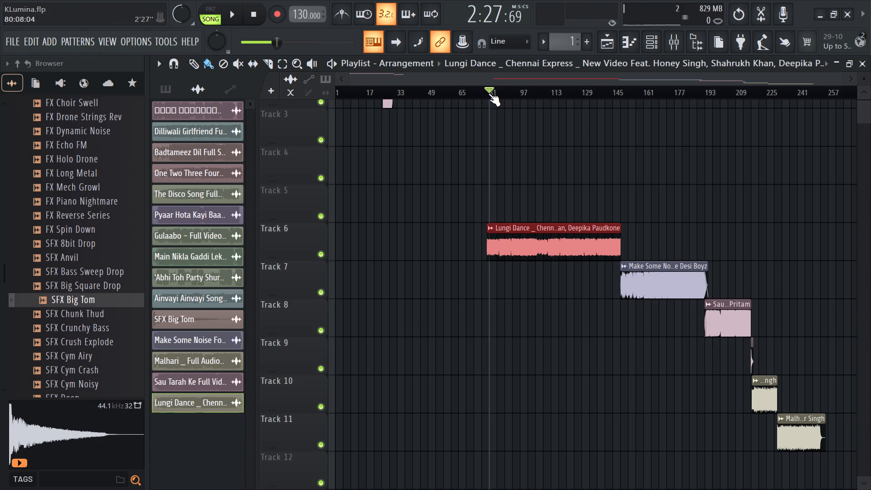
{"action": "left_click", "coordinate": [486, 94]}
{"action": "left_click_drag", "start_coordinate": [489, 95], "coordinate": [493, 97]}
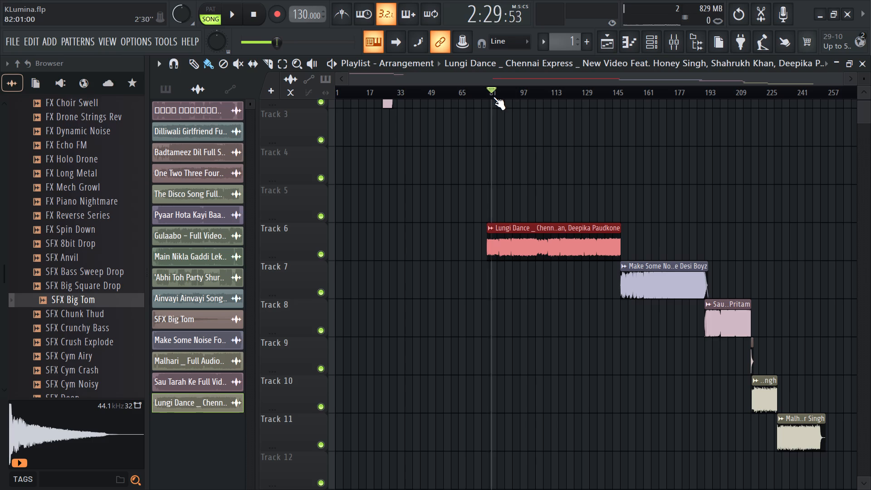
{"action": "left_click_drag", "start_coordinate": [493, 97], "coordinate": [597, 97]}
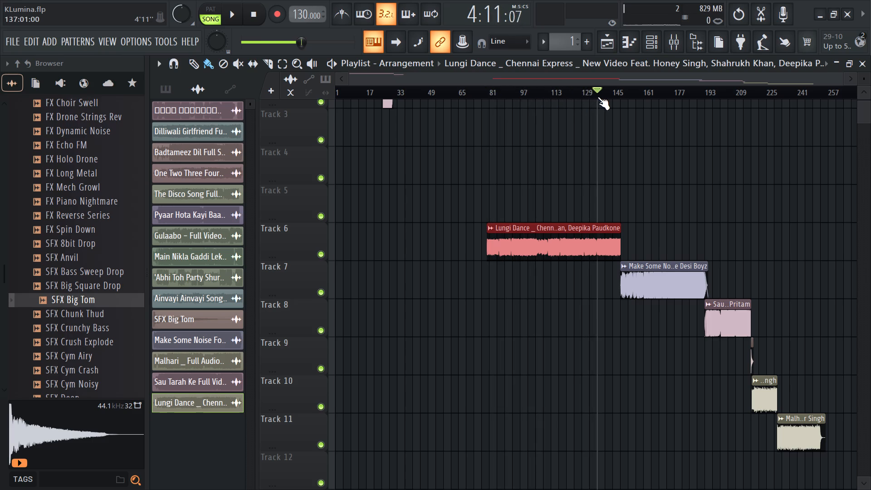
{"action": "left_click_drag", "start_coordinate": [597, 97], "coordinate": [619, 95]}
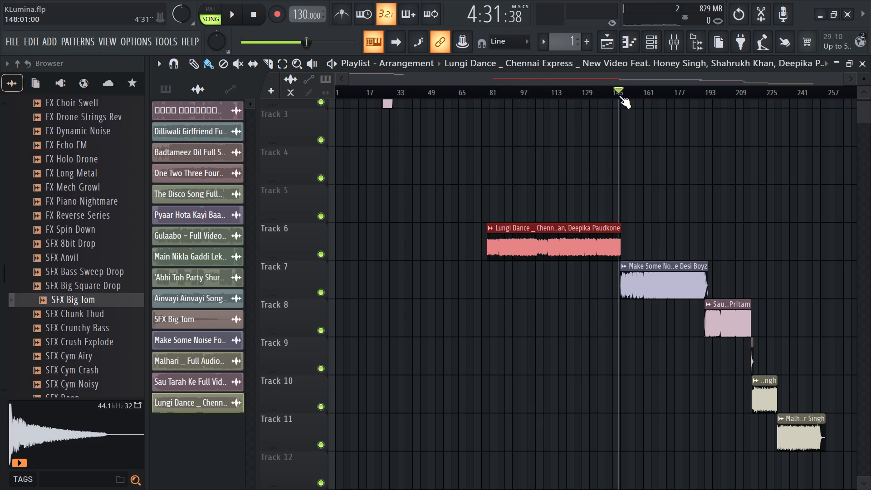
{"action": "left_click_drag", "start_coordinate": [619, 95], "coordinate": [489, 132]}
{"action": "key", "text": "space"}
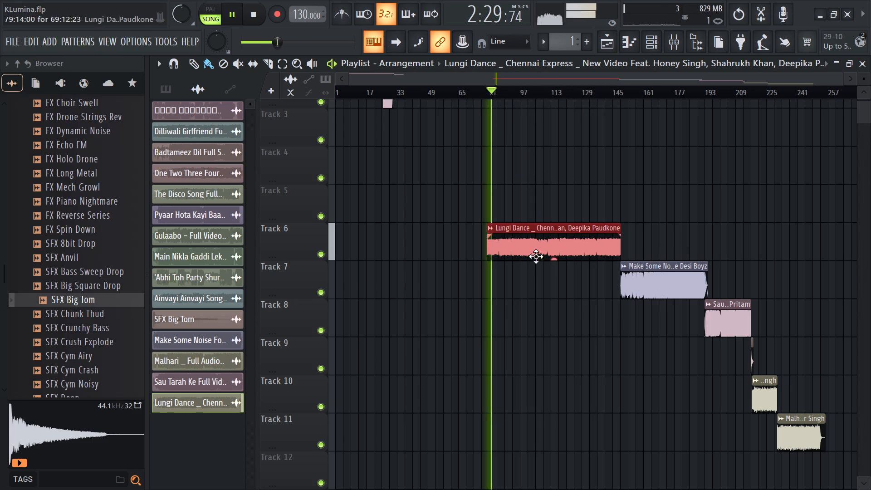
{"action": "scroll", "coordinate": [538, 275], "scroll_direction": "down", "scroll_amount": 5, "text": "ctrl"}
{"action": "scroll", "coordinate": [526, 264], "scroll_direction": "up", "scroll_amount": 6, "text": "ctrl"}
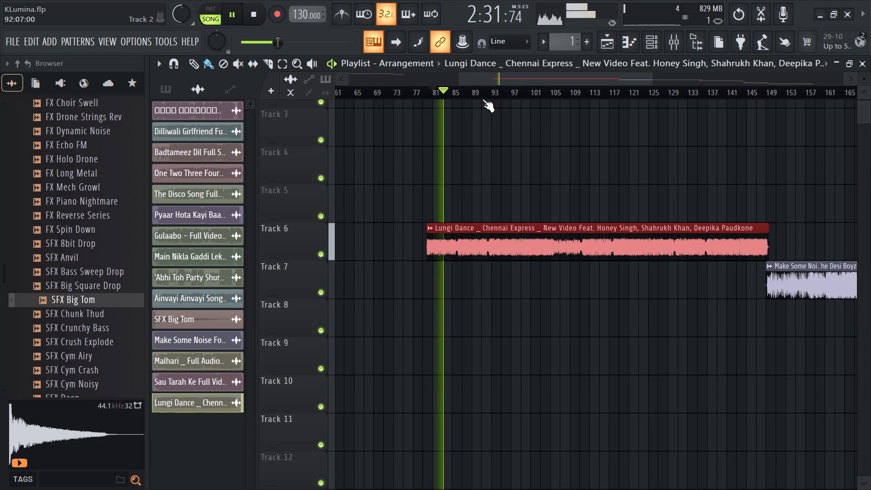
{"action": "left_click", "coordinate": [472, 93]}
{"action": "left_click", "coordinate": [485, 92]}
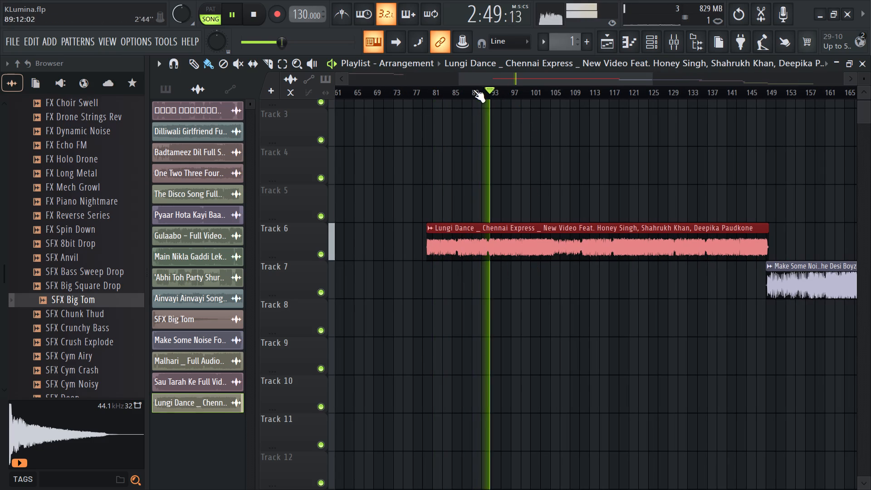
{"action": "left_click", "coordinate": [508, 88]}
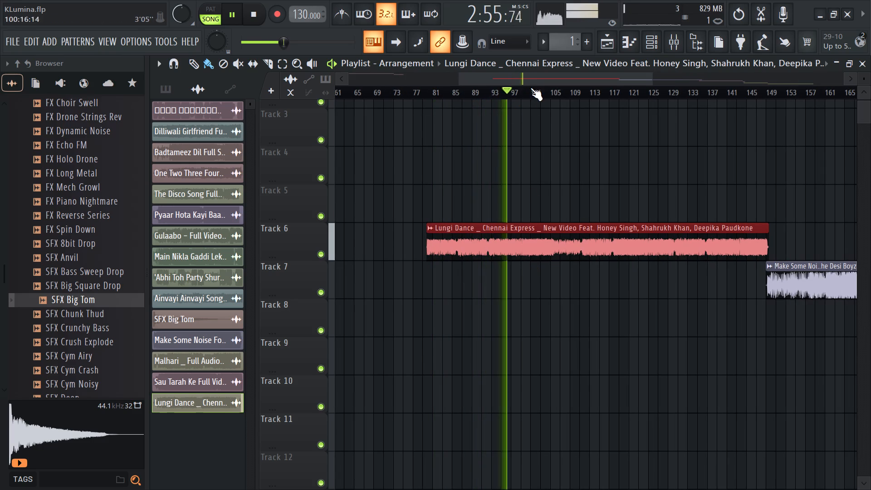
{"action": "left_click", "coordinate": [530, 88]}
{"action": "left_click", "coordinate": [561, 88]}
{"action": "left_click", "coordinate": [562, 93]}
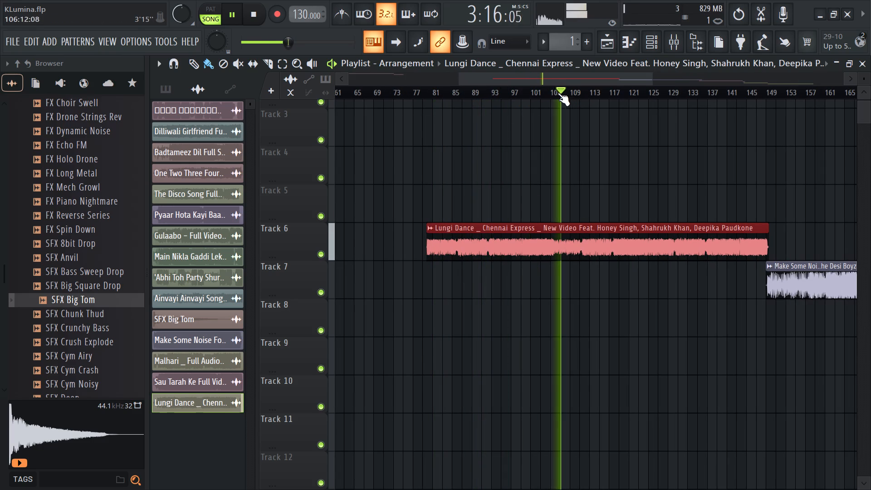
{"action": "left_click", "coordinate": [547, 90]}
Trim the start of the Lungi Dance clip to about 105:10, play back the new entry point, and save the project.
{"action": "left_click_drag", "start_coordinate": [426, 226], "coordinate": [504, 257]}
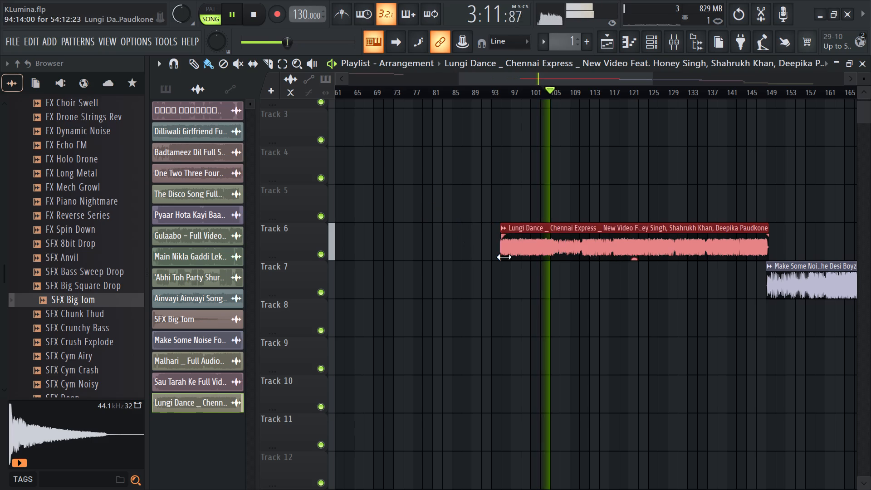
{"action": "left_click_drag", "start_coordinate": [504, 257], "coordinate": [553, 277]}
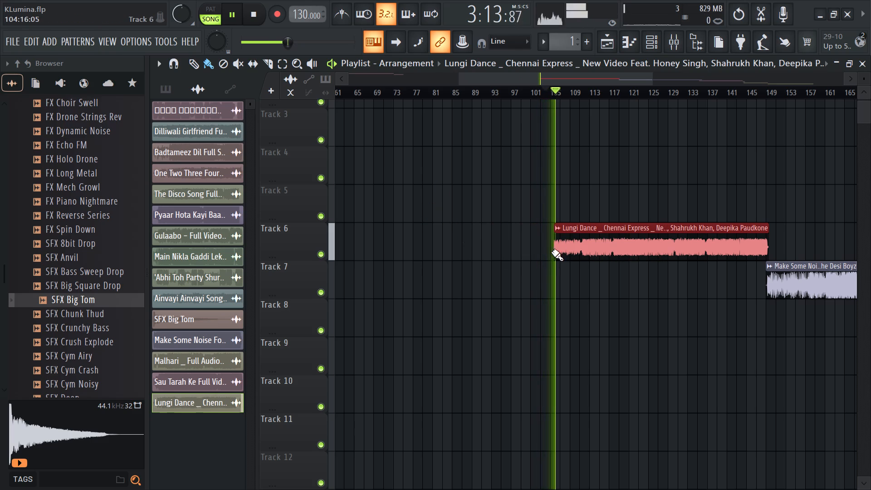
{"action": "scroll", "coordinate": [566, 255], "scroll_direction": "up", "scroll_amount": 13, "text": "ctrl"}
{"action": "key", "text": "space"}
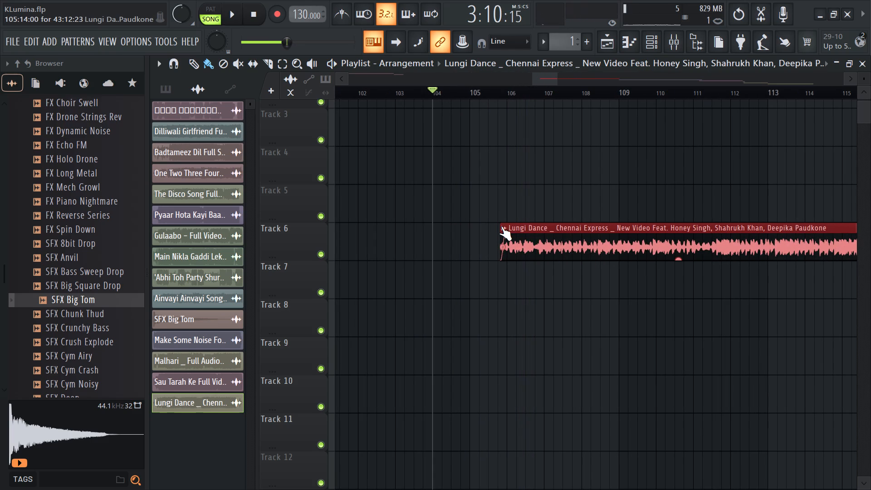
{"action": "left_click_drag", "start_coordinate": [499, 226], "coordinate": [491, 230]}
{"action": "key", "text": "space"}
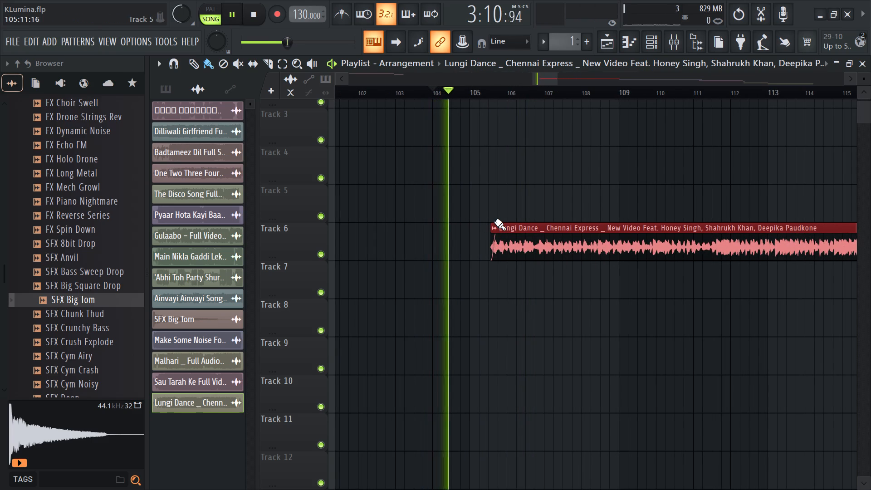
{"action": "key", "text": "ctrl+s"}
{"action": "left_click", "coordinate": [491, 95]}
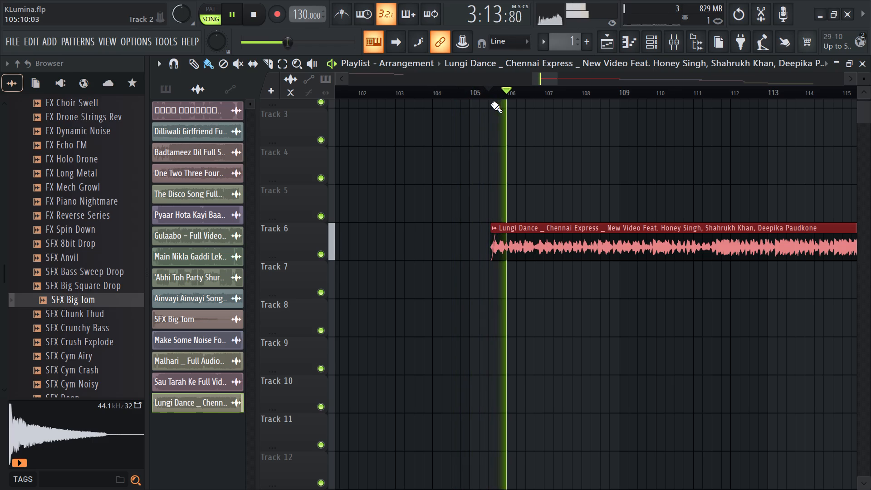
{"action": "key", "text": "space"}
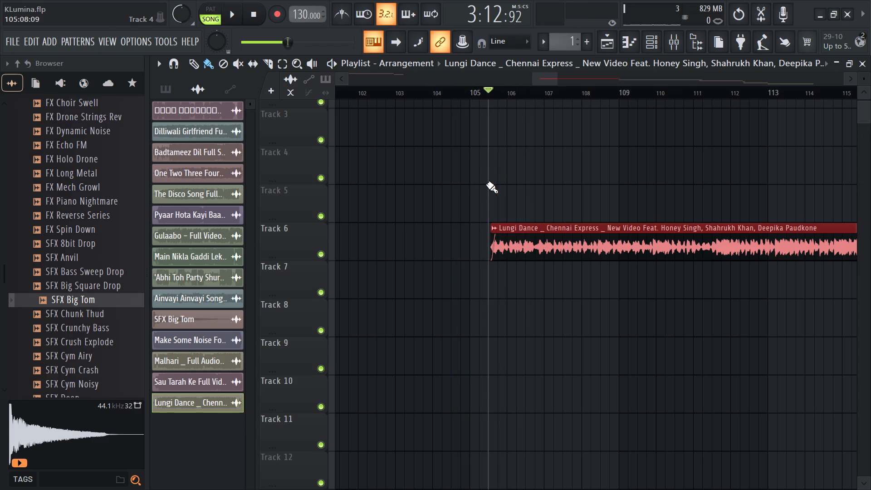
Check the time positions of the trimmed Lungi Dance clip's end and start.
{"action": "scroll", "coordinate": [484, 187], "scroll_direction": "down", "scroll_amount": 6, "text": "ctrl"}
{"action": "scroll", "coordinate": [651, 178], "scroll_direction": "down", "scroll_amount": 6, "text": "ctrl"}
{"action": "left_click", "coordinate": [834, 93]}
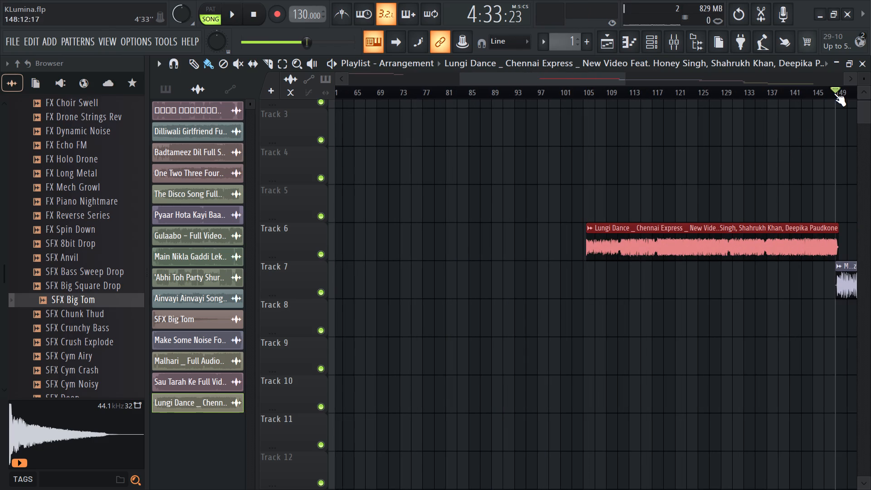
{"action": "scroll", "coordinate": [507, 182], "scroll_direction": "down", "scroll_amount": 5, "text": "ctrl"}
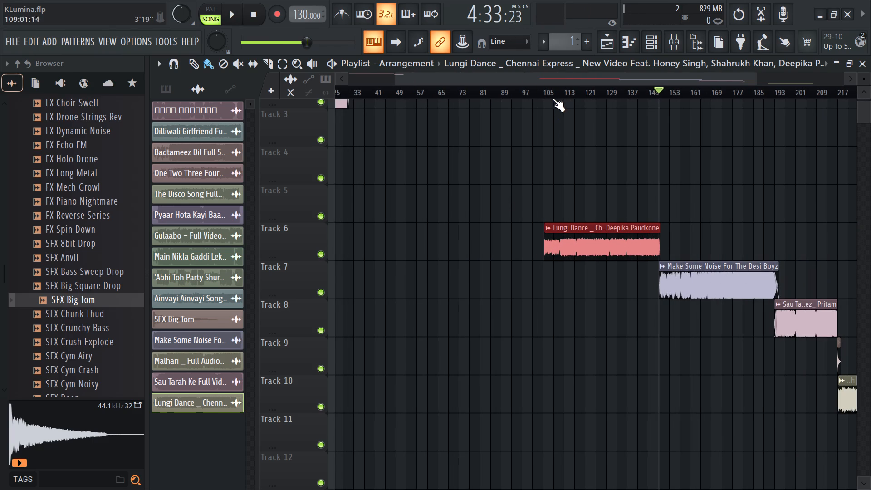
{"action": "left_click", "coordinate": [536, 92]}
{"action": "left_click", "coordinate": [551, 91]}
{"action": "left_click", "coordinate": [543, 91]}
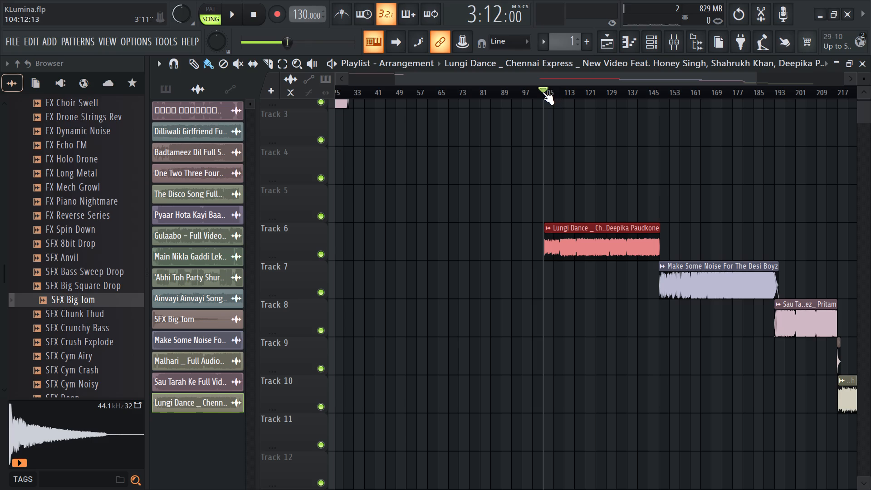
Play back Lungi Dance on Track 6 from its start and from about bar 129.
{"action": "key", "text": "space"}
{"action": "left_click", "coordinate": [612, 83]}
{"action": "left_click", "coordinate": [611, 90]}
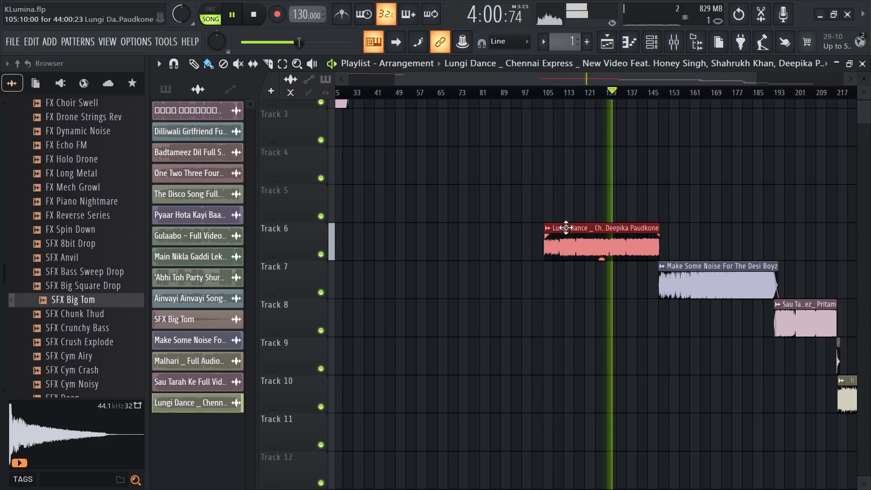
{"action": "scroll", "coordinate": [557, 234], "scroll_direction": "down", "scroll_amount": 7, "text": "ctrl"}
{"action": "key", "text": "space"}
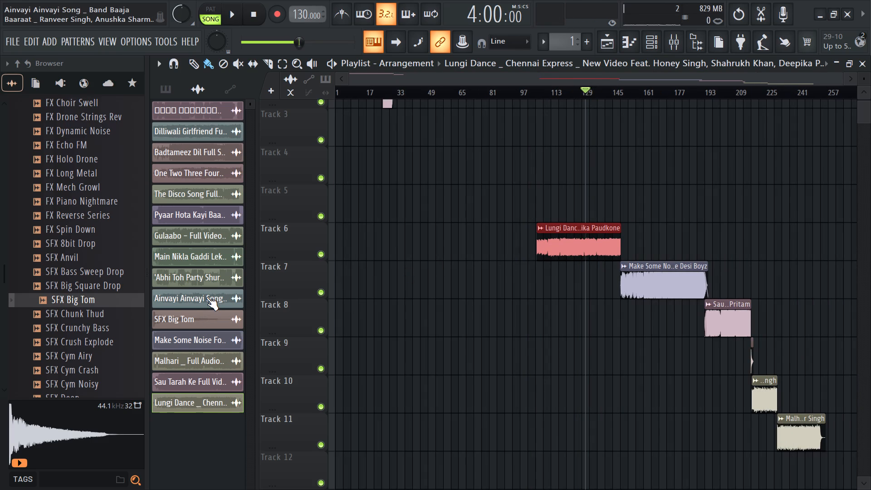
Place the Ainvayi Ainvayi audio clip on Track 5, starting at bar 24.
{"action": "left_click_drag", "start_coordinate": [206, 297], "coordinate": [188, 414]}
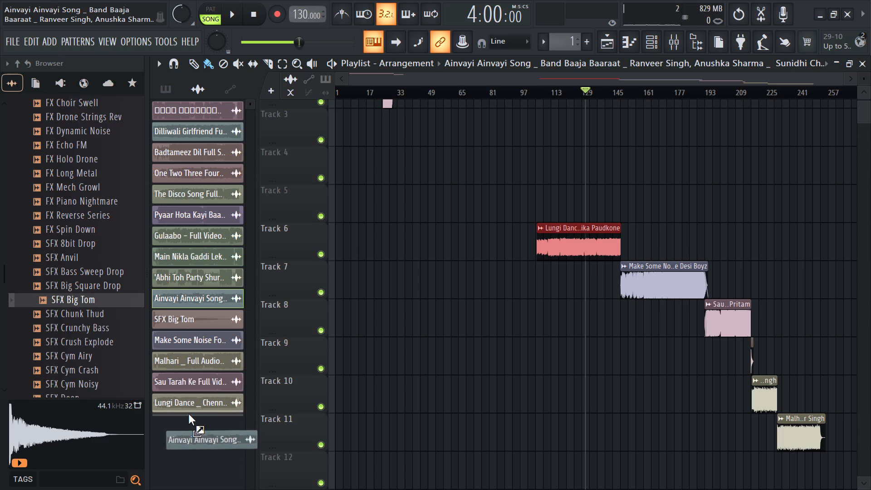
{"action": "left_click_drag", "start_coordinate": [188, 414], "coordinate": [399, 220]}
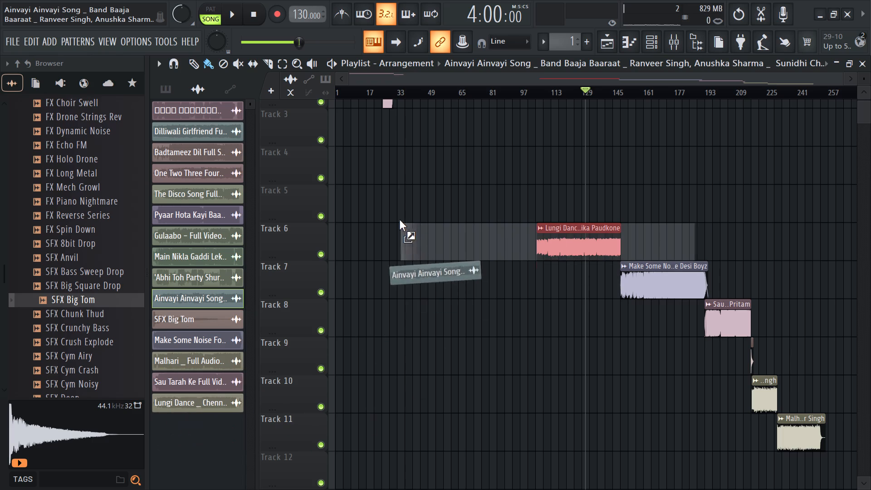
{"action": "left_click_drag", "start_coordinate": [399, 220], "coordinate": [379, 204]}
Play the Ainvayi Ainvayi clip from several positions between about bars 35 and 97 to find a usable section.
{"action": "key", "text": "space"}
{"action": "left_click", "coordinate": [481, 93]}
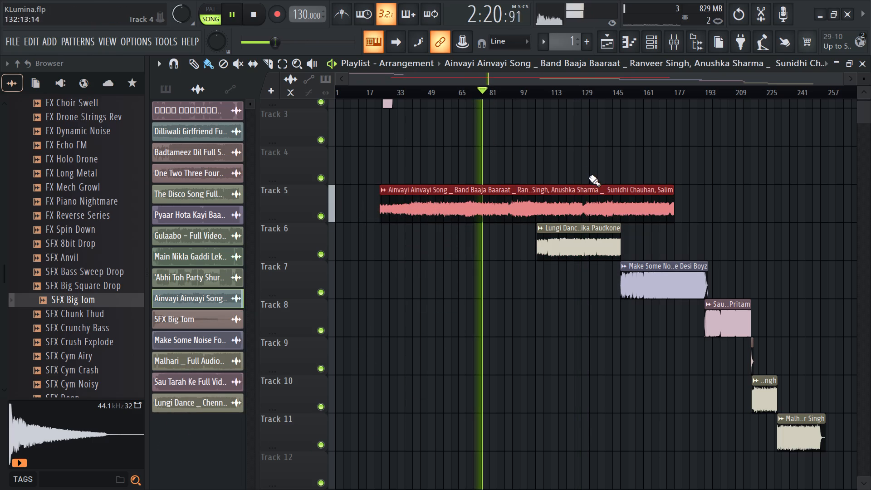
{"action": "left_click", "coordinate": [505, 96]}
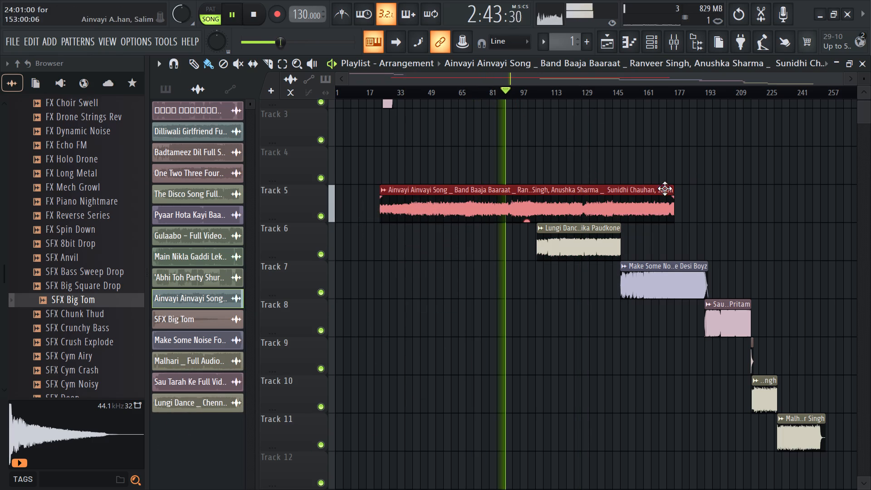
{"action": "left_click", "coordinate": [402, 90]}
{"action": "left_click", "coordinate": [417, 92]}
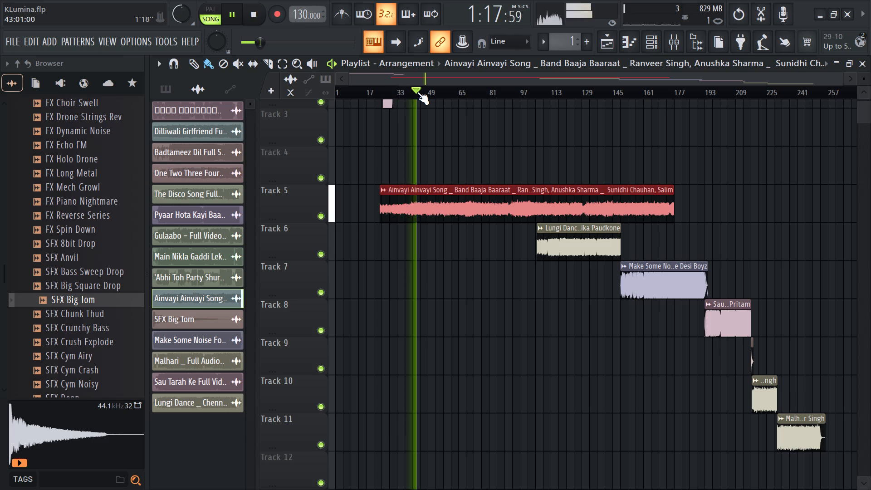
{"action": "left_click", "coordinate": [432, 92]}
{"action": "left_click", "coordinate": [450, 93]}
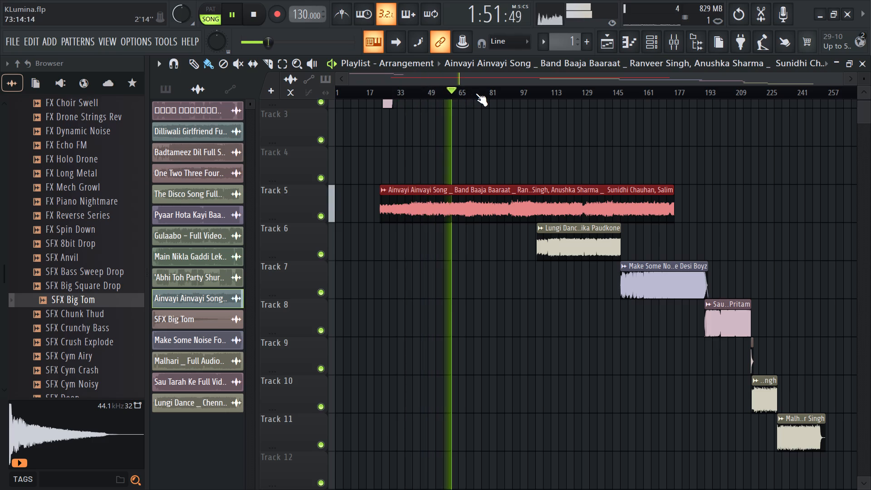
{"action": "left_click", "coordinate": [475, 93]}
{"action": "left_click", "coordinate": [497, 94]}
{"action": "left_click", "coordinate": [512, 96]}
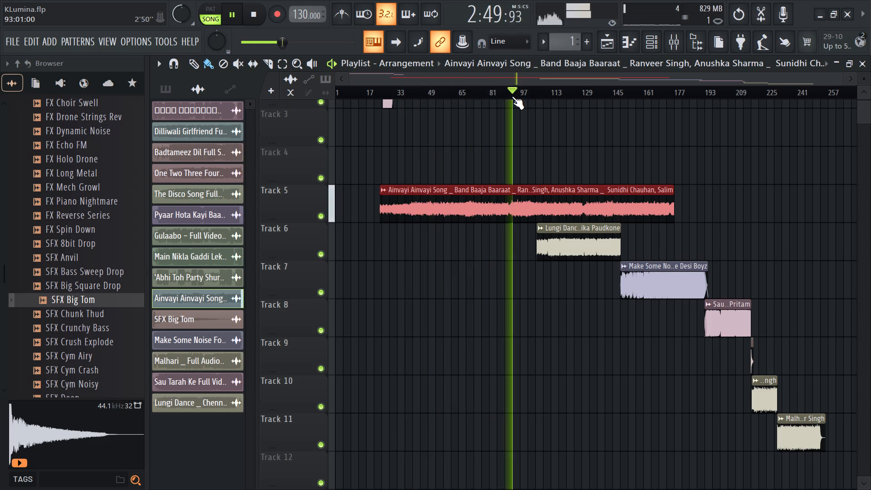
{"action": "left_click", "coordinate": [520, 94]}
Trim the start of the Ainvayi Ainvayi clip to leave about 62 bars and position it on Track 5 at bar 59.
{"action": "left_click_drag", "start_coordinate": [476, 196], "coordinate": [437, 202]}
{"action": "left_click_drag", "start_coordinate": [494, 206], "coordinate": [460, 212]}
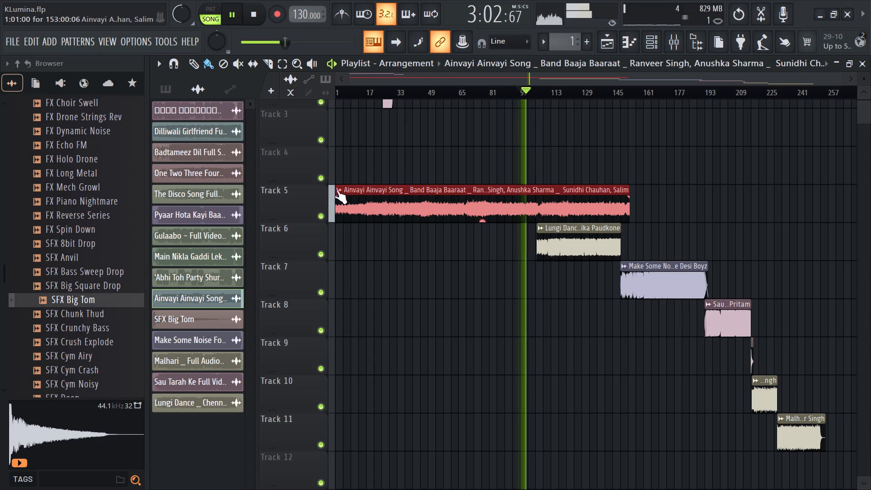
{"action": "scroll", "coordinate": [428, 212], "scroll_direction": "down", "scroll_amount": 7, "text": "ctrl"}
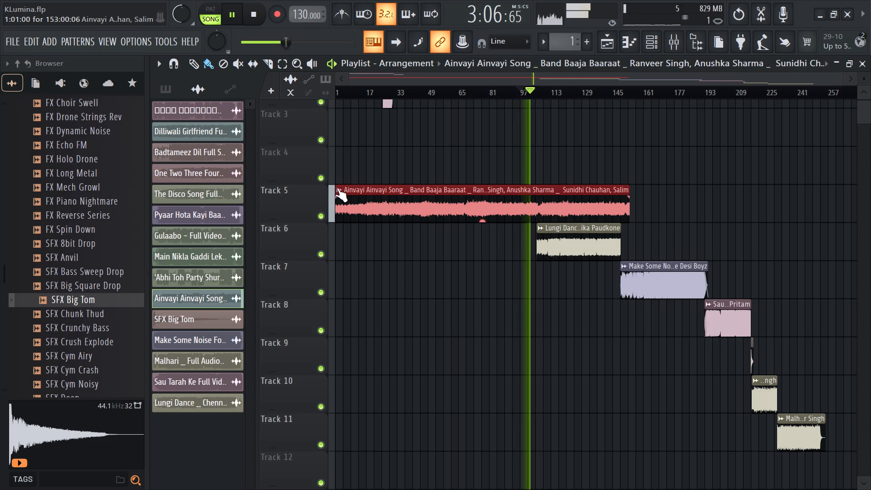
{"action": "left_click_drag", "start_coordinate": [335, 192], "coordinate": [396, 192]}
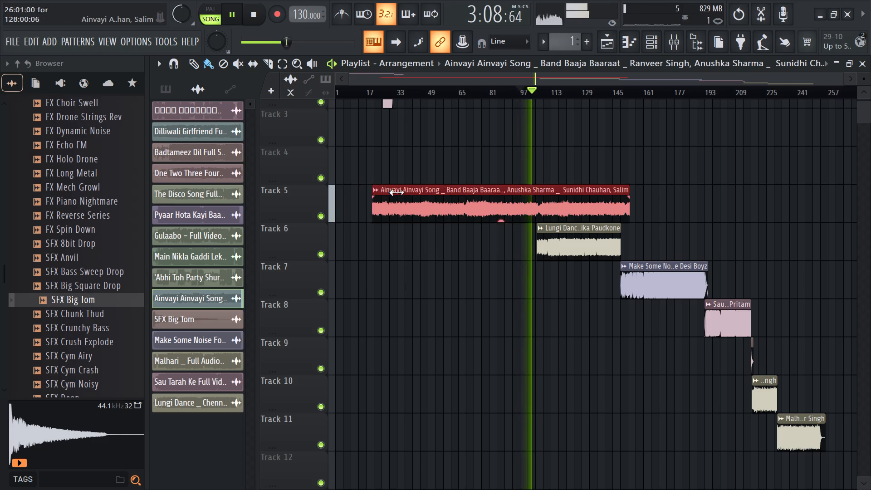
{"action": "left_click_drag", "start_coordinate": [396, 192], "coordinate": [511, 201]}
{"action": "left_click_drag", "start_coordinate": [564, 206], "coordinate": [540, 206]}
{"action": "left_click_drag", "start_coordinate": [568, 206], "coordinate": [548, 208]}
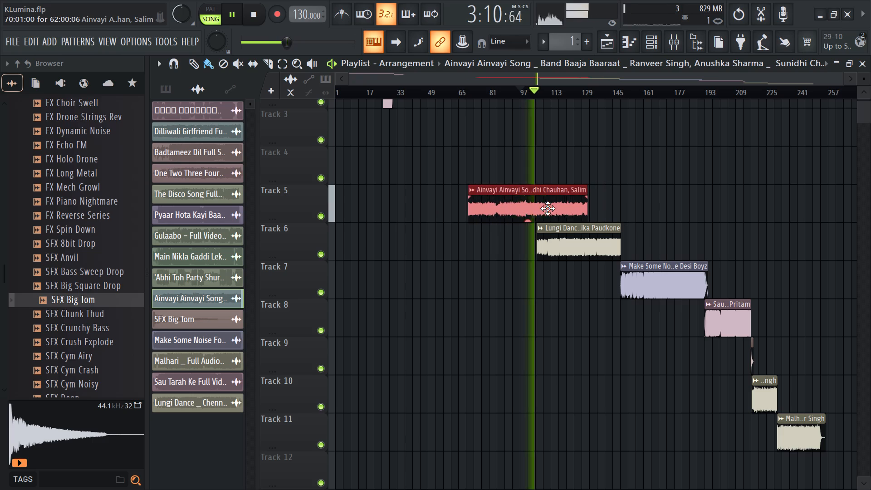
{"action": "left_click_drag", "start_coordinate": [548, 208], "coordinate": [529, 211]}
Play around bar 75 to find the entry point, trim the start of Ainvayi Ainvayi to bar 74, and save the project.
{"action": "left_click", "coordinate": [508, 89]}
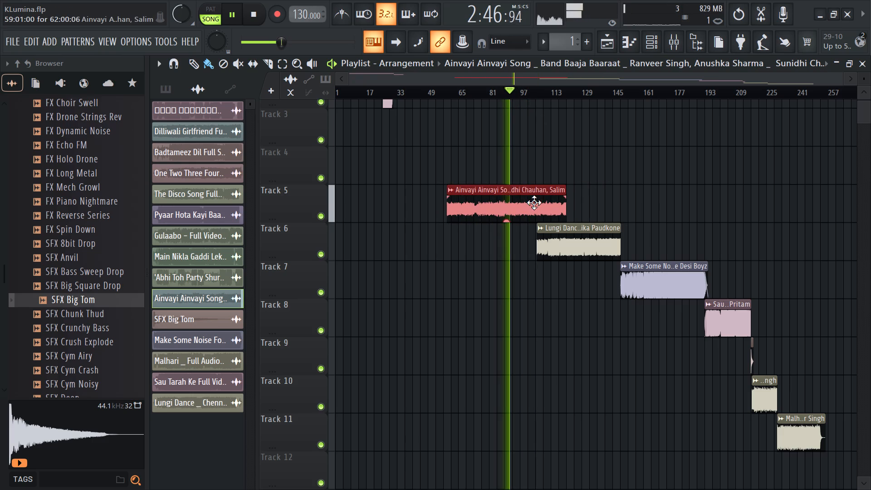
{"action": "left_click", "coordinate": [486, 92]}
{"action": "left_click", "coordinate": [479, 92]}
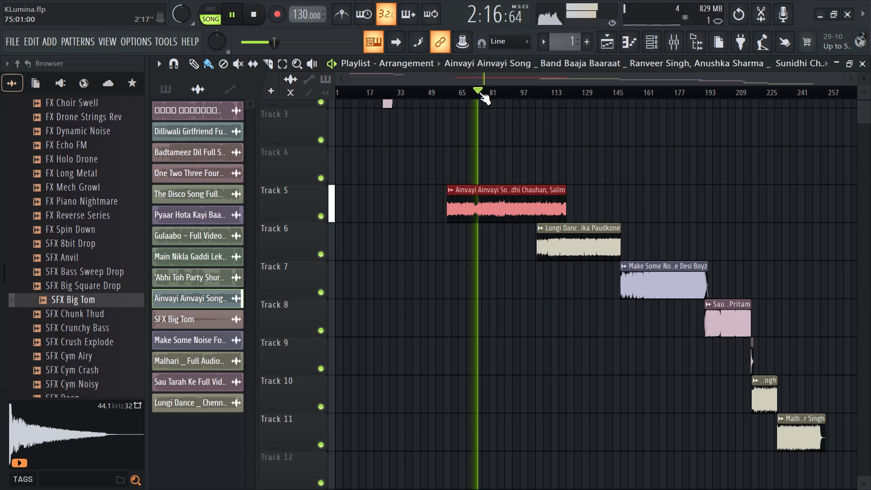
{"action": "left_click", "coordinate": [478, 92]}
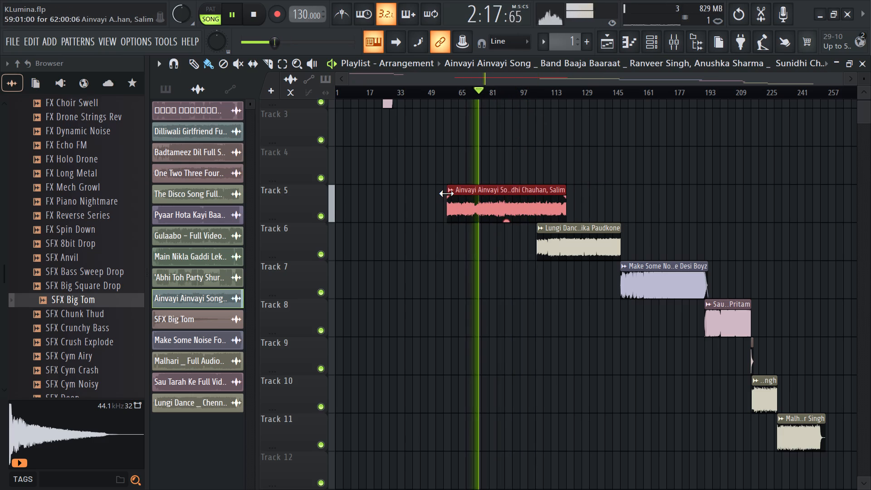
{"action": "left_click_drag", "start_coordinate": [446, 190], "coordinate": [475, 213]}
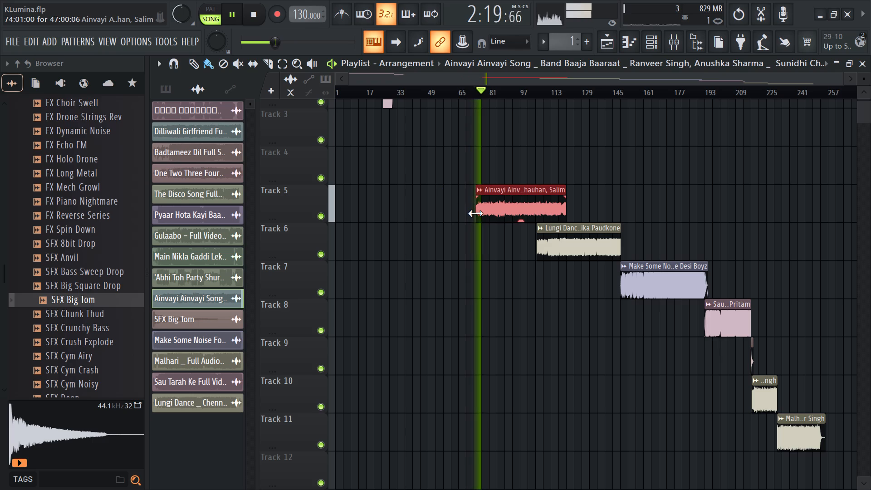
{"action": "key", "text": "ctrl+s"}
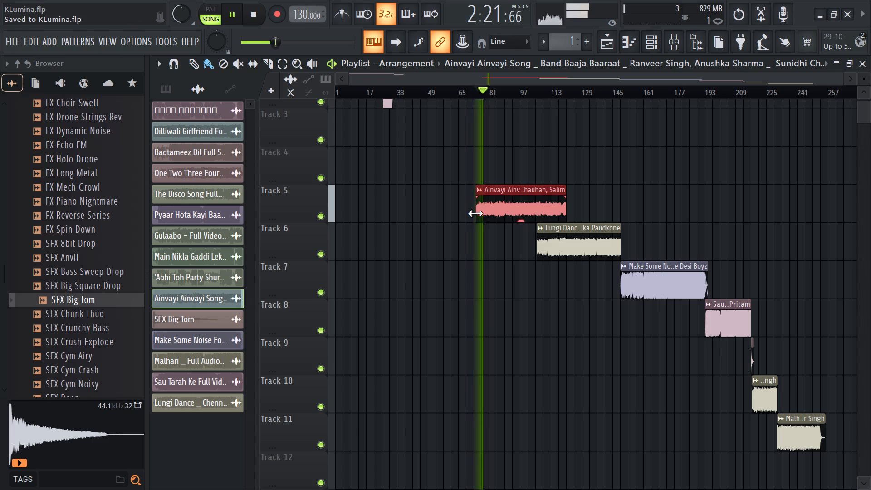
Play further into Ainvayi Ainvayi, trim its start to bar 90, and play back the new entry point.
{"action": "left_click", "coordinate": [489, 95]}
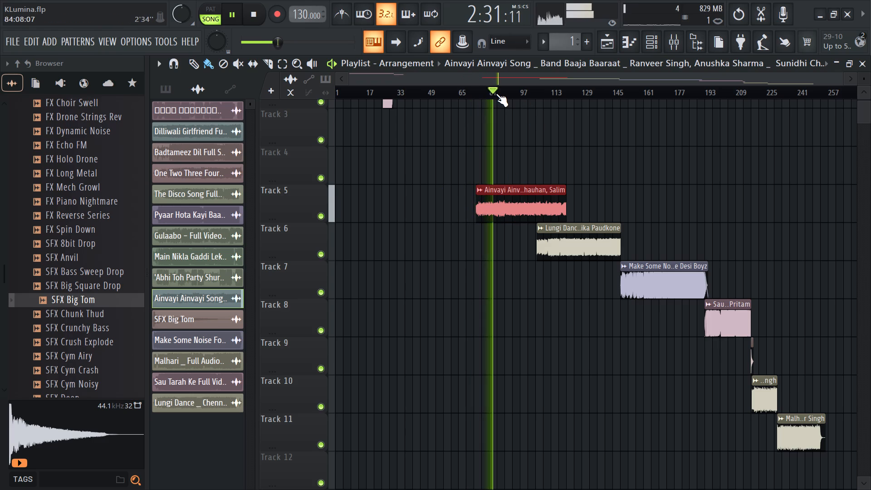
{"action": "left_click", "coordinate": [496, 93]}
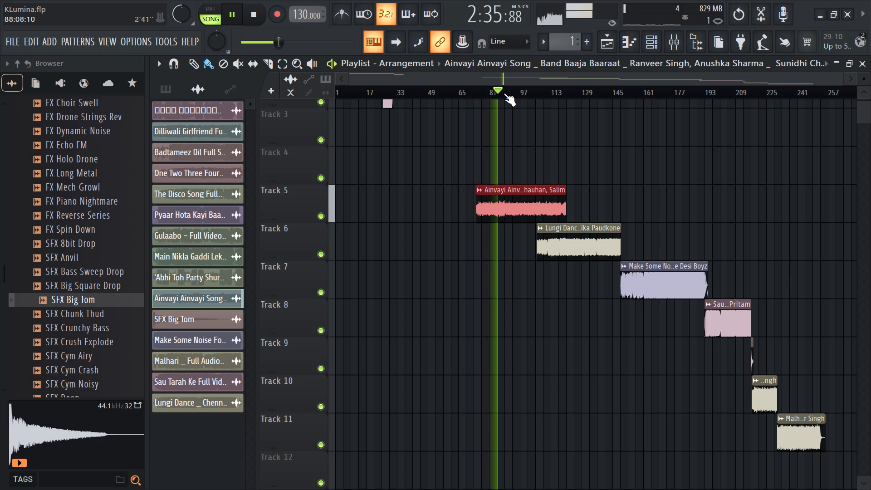
{"action": "left_click", "coordinate": [504, 93]}
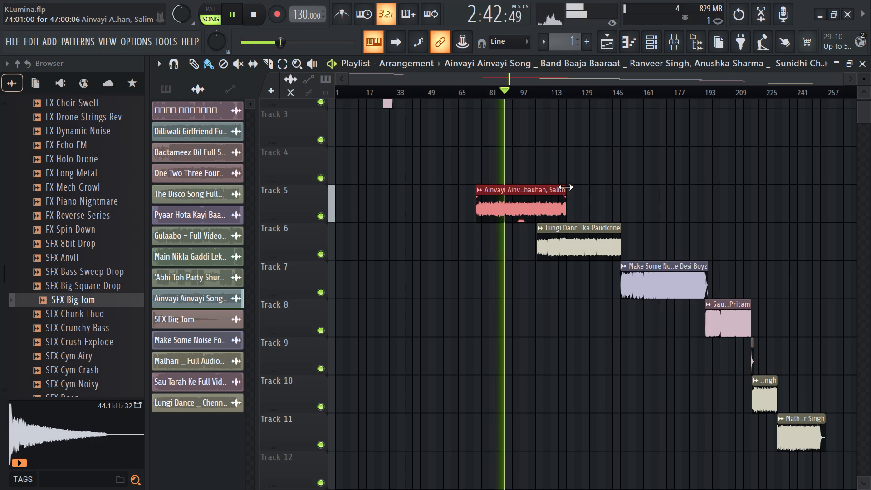
{"action": "left_click_drag", "start_coordinate": [565, 187], "coordinate": [566, 197]}
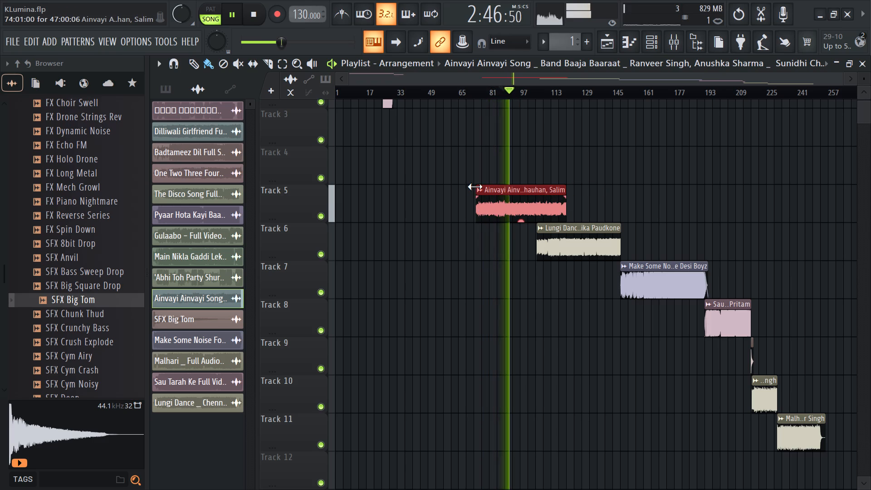
{"action": "left_click_drag", "start_coordinate": [475, 186], "coordinate": [505, 208]}
{"action": "key", "text": "space"}
{"action": "key", "text": "space"}
{"action": "scroll", "coordinate": [509, 234], "scroll_direction": "up", "scroll_amount": 6, "text": "ctrl"}
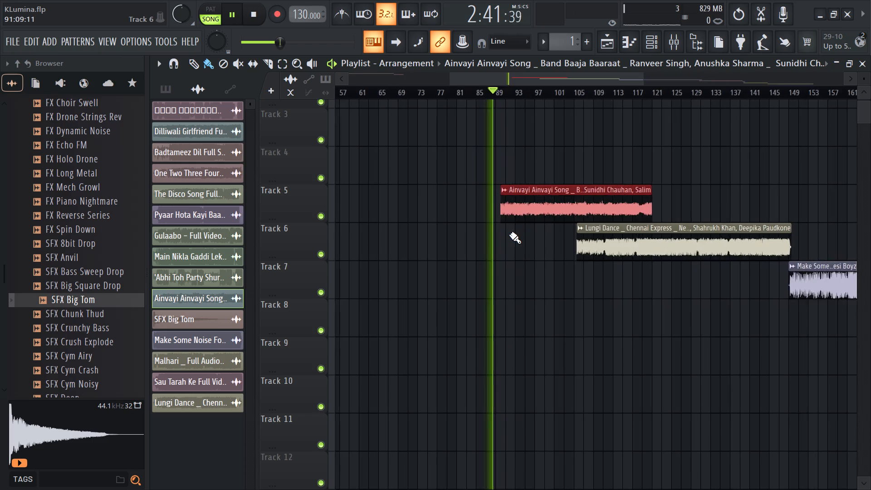
{"action": "scroll", "coordinate": [509, 234], "scroll_direction": "up", "scroll_amount": 13, "text": "ctrl"}
{"action": "key", "text": "space"}
{"action": "left_click", "coordinate": [466, 93]}
{"action": "key", "text": "space"}
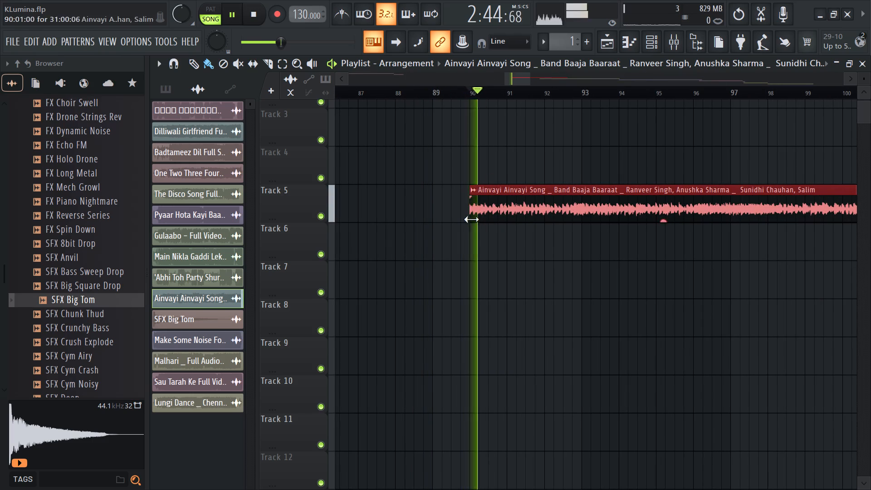
{"action": "key", "text": "space"}
Extend the start of Ainvayi Ainvayi back to 88:13:00 with a short fade-in, playing back the adjusted entry.
{"action": "left_click_drag", "start_coordinate": [469, 189], "coordinate": [450, 191]}
{"action": "left_click", "coordinate": [437, 94]}
{"action": "key", "text": "space"}
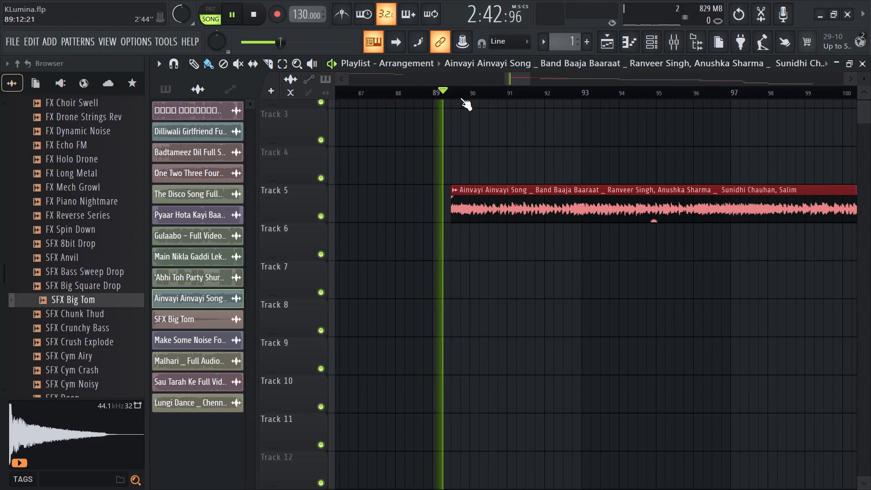
{"action": "key", "text": "space"}
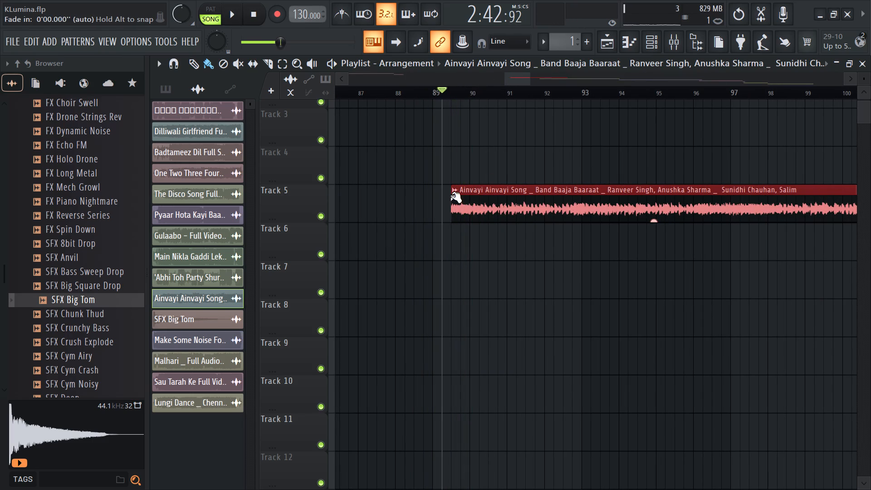
{"action": "left_click_drag", "start_coordinate": [452, 196], "coordinate": [466, 198]}
{"action": "left_click_drag", "start_coordinate": [450, 190], "coordinate": [433, 191]}
{"action": "key", "text": "space"}
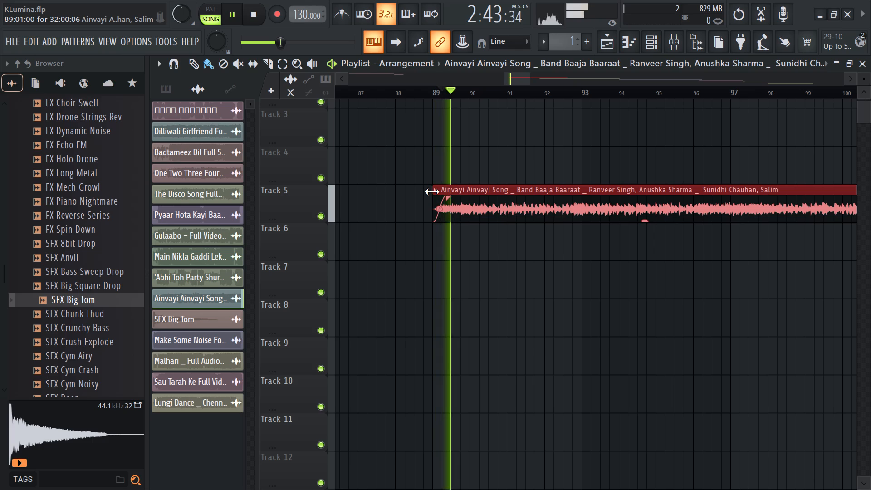
{"action": "left_click_drag", "start_coordinate": [432, 191], "coordinate": [418, 193]}
{"action": "key", "text": "space"}
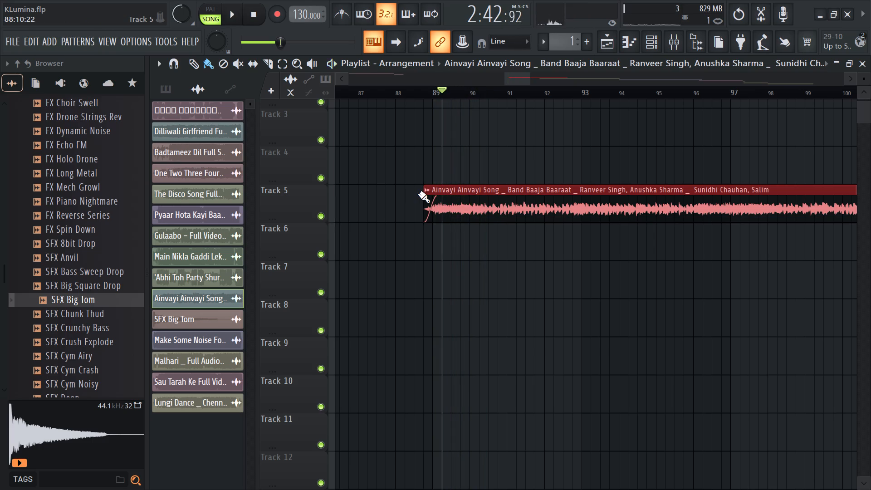
{"action": "key", "text": "space"}
{"action": "left_click", "coordinate": [416, 95]}
{"action": "key", "text": "space"}
{"action": "key", "text": "space"}
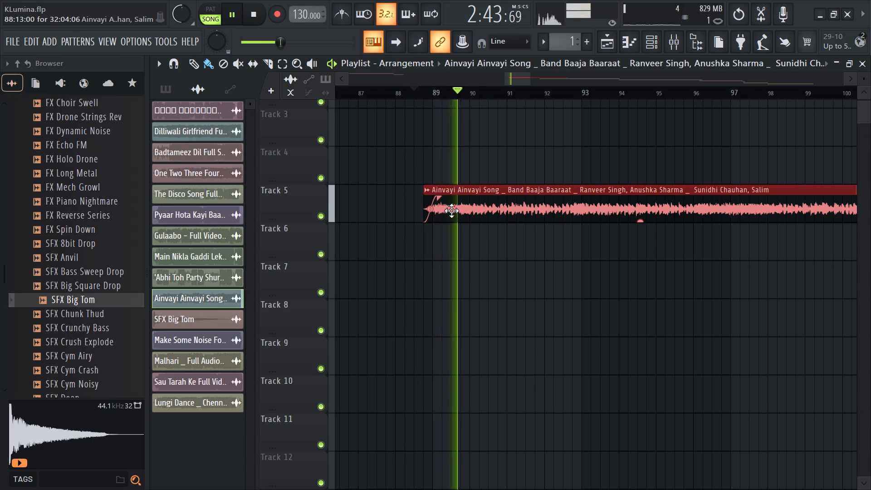
Move Ainvayi Ainvayi to 75:13:00, overlapping the start of Lungi Dance, add a fade-out of about 4.5 seconds, and save the project.
{"action": "scroll", "coordinate": [449, 214], "scroll_direction": "down", "scroll_amount": 8, "text": "ctrl"}
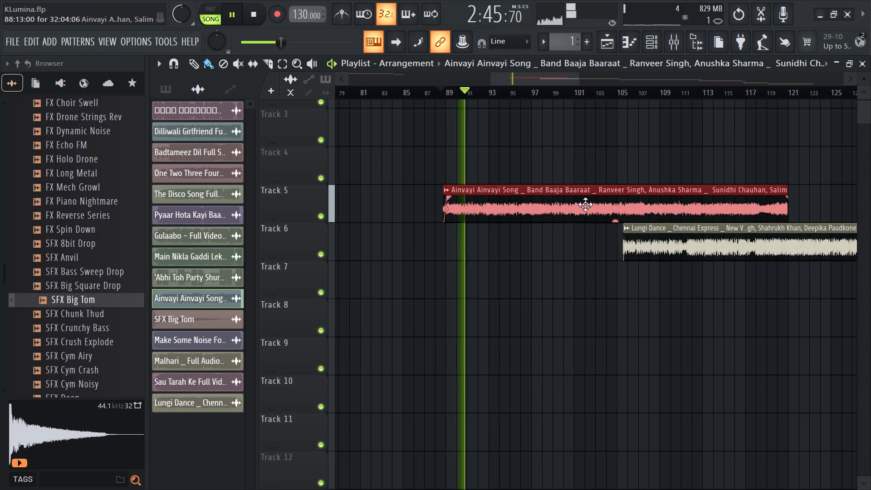
{"action": "left_click_drag", "start_coordinate": [585, 204], "coordinate": [435, 225]}
{"action": "left_click", "coordinate": [587, 89]}
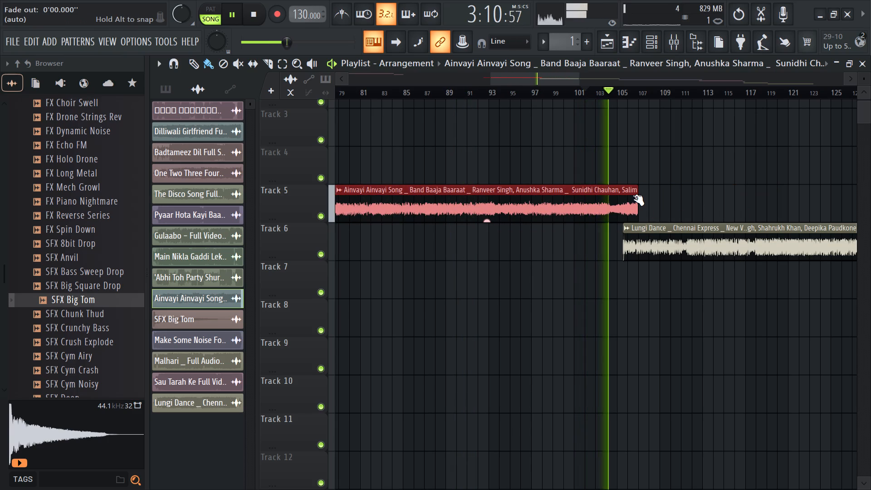
{"action": "left_click_drag", "start_coordinate": [636, 199], "coordinate": [609, 206]}
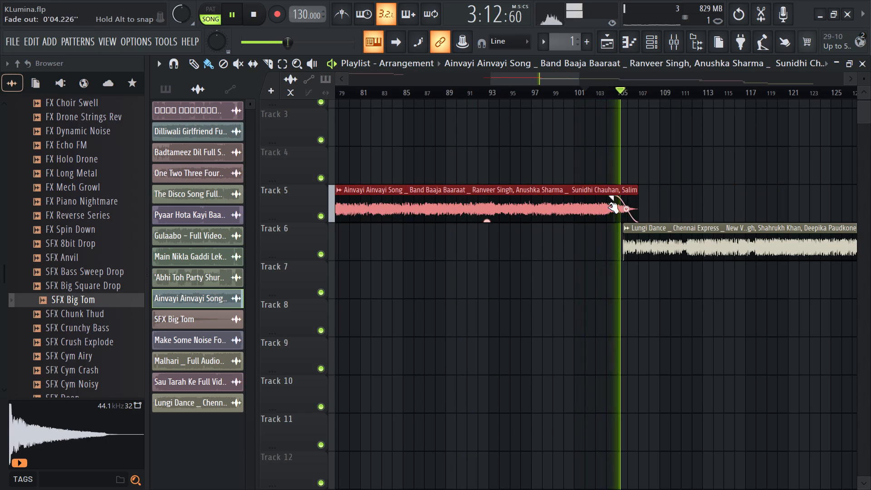
{"action": "left_click_drag", "start_coordinate": [609, 206], "coordinate": [607, 207]}
{"action": "left_click_drag", "start_coordinate": [566, 210], "coordinate": [581, 212]}
{"action": "key", "text": "space"}
{"action": "key", "text": "space"}
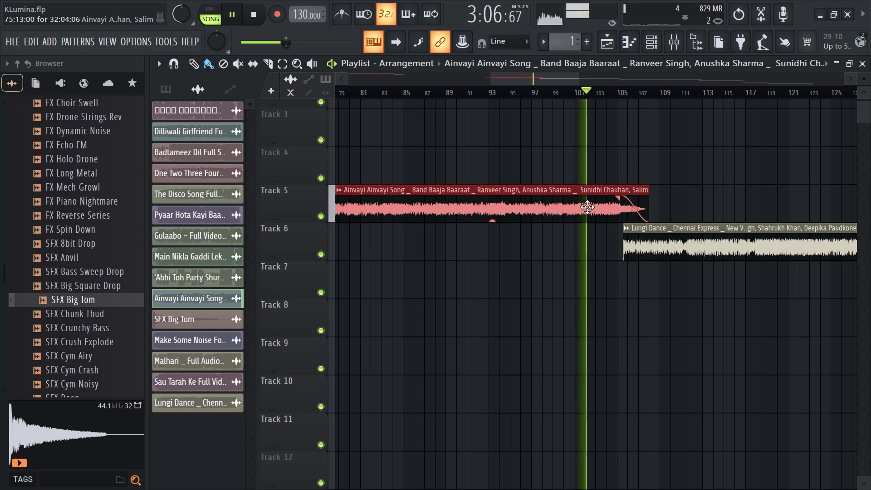
{"action": "key", "text": "ctrl+s"}
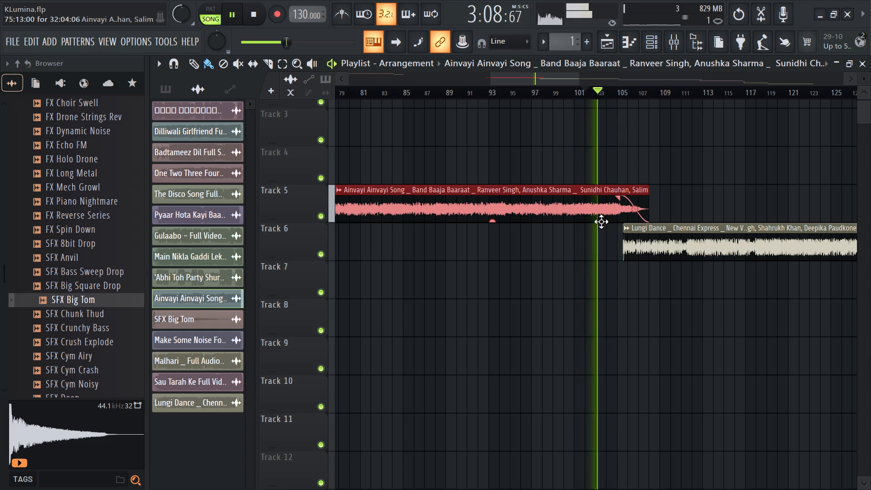
{"action": "left_click_drag", "start_coordinate": [592, 208], "coordinate": [595, 208]}
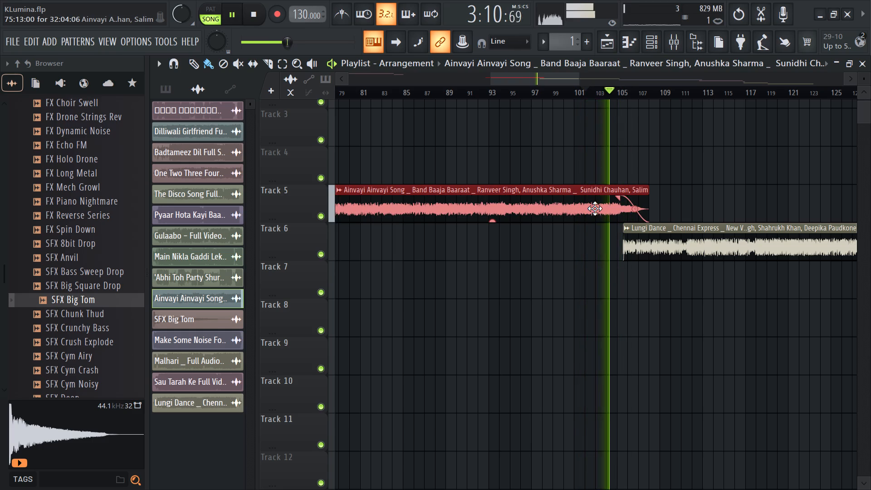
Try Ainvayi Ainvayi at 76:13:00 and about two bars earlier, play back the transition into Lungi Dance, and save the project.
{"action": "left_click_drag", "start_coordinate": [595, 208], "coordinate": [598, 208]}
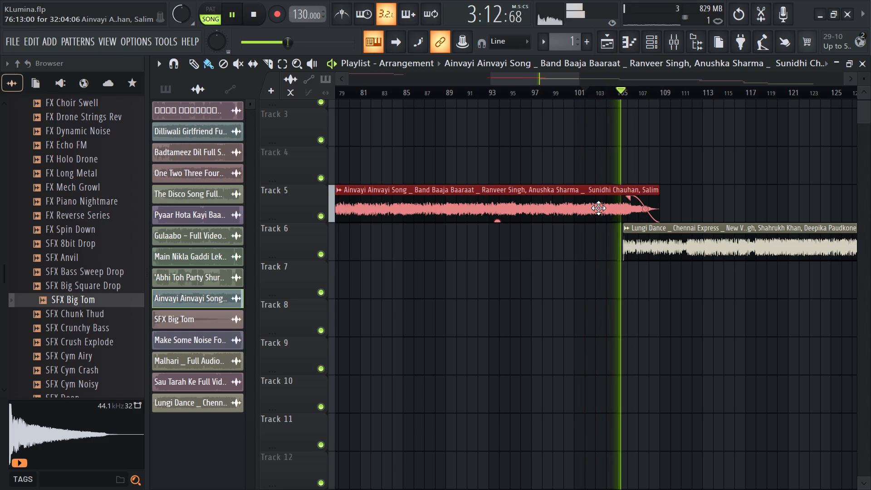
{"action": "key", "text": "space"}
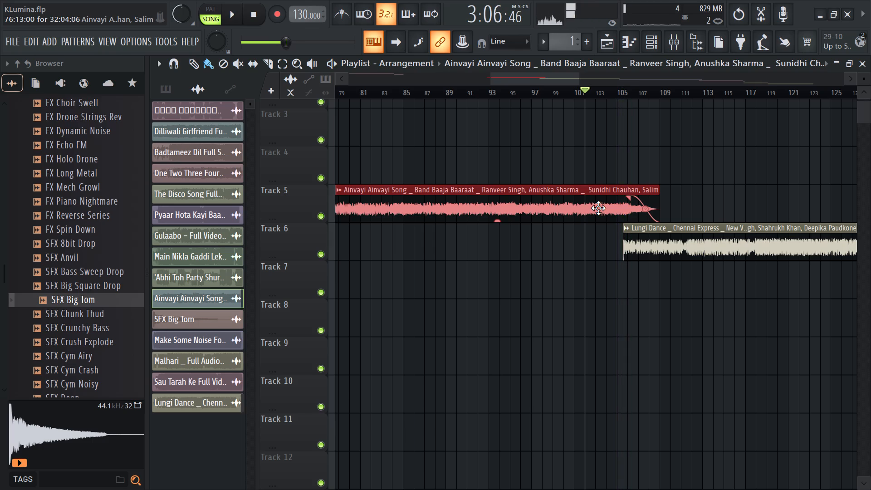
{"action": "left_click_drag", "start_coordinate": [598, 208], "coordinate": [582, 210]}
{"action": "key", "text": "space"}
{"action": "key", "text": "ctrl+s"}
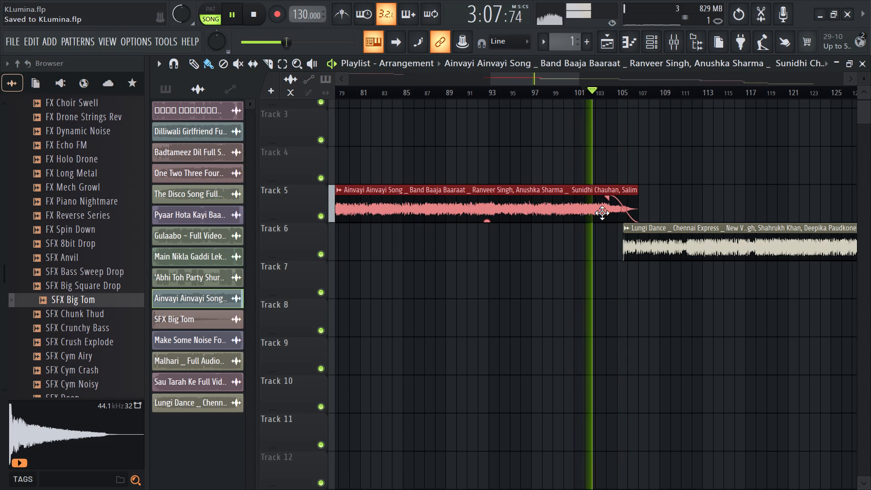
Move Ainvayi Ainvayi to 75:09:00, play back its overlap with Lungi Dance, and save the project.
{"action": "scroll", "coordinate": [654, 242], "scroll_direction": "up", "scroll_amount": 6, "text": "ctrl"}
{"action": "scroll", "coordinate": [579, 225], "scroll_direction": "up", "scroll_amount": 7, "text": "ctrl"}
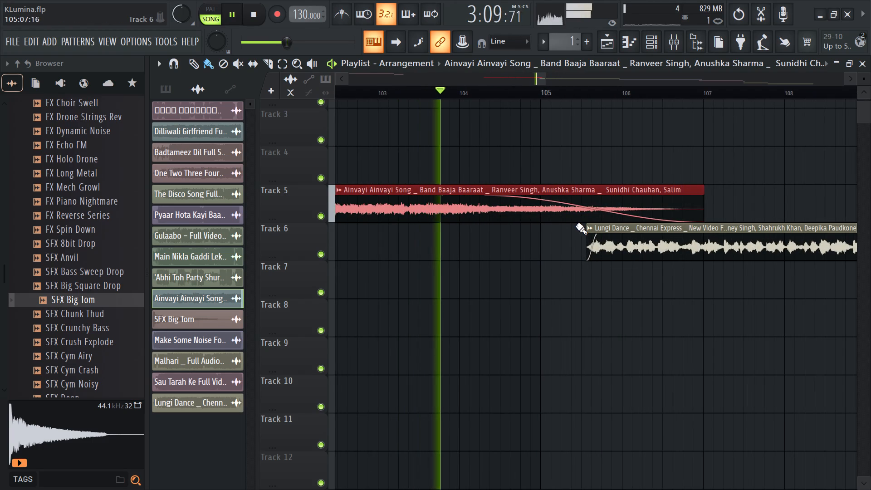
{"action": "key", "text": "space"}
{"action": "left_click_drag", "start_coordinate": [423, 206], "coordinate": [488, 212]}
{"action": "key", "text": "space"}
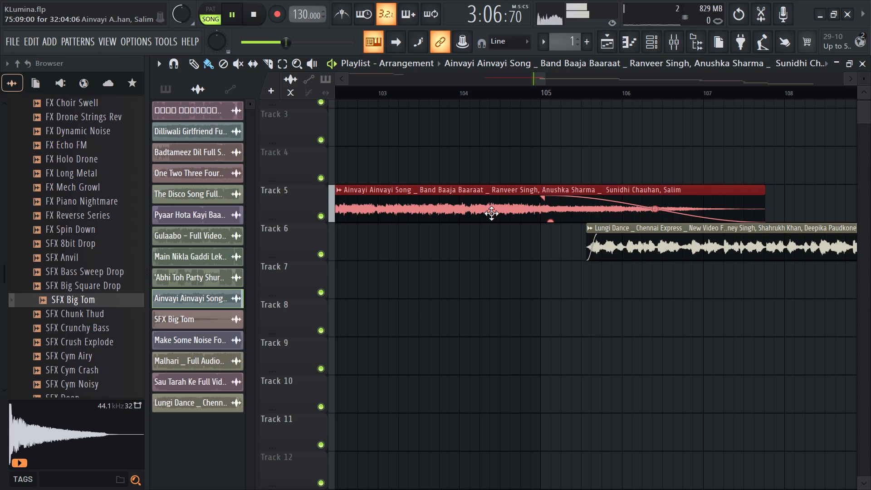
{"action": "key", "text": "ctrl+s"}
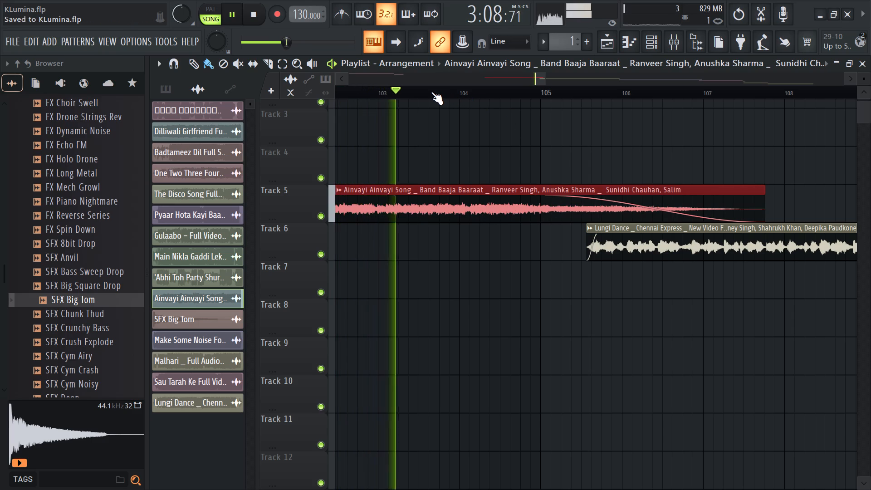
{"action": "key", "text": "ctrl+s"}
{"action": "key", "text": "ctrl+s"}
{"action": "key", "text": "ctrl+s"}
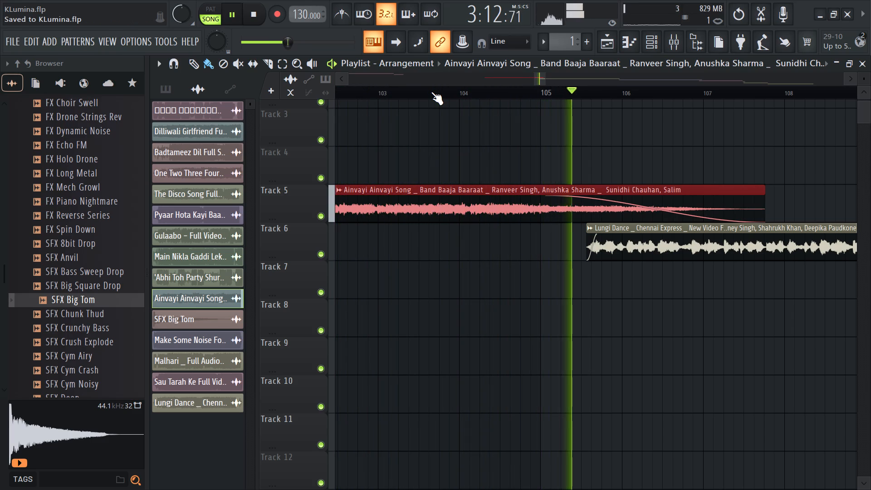
Nudge Ainvayi Ainvayi on Track 5 to 76:05:00, play back the fade into Lungi Dance, and save the project.
{"action": "key", "text": "space"}
{"action": "left_click_drag", "start_coordinate": [440, 200], "coordinate": [473, 210]}
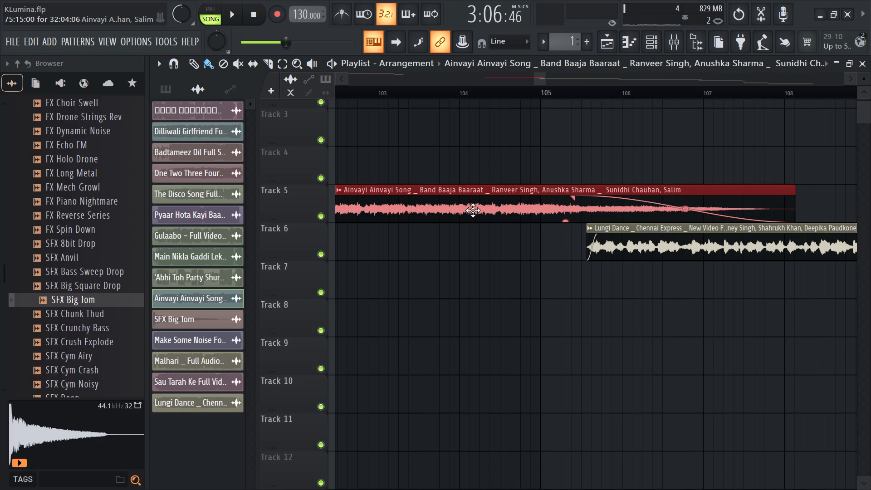
{"action": "left_click_drag", "start_coordinate": [473, 210], "coordinate": [484, 216]}
{"action": "key", "text": "space"}
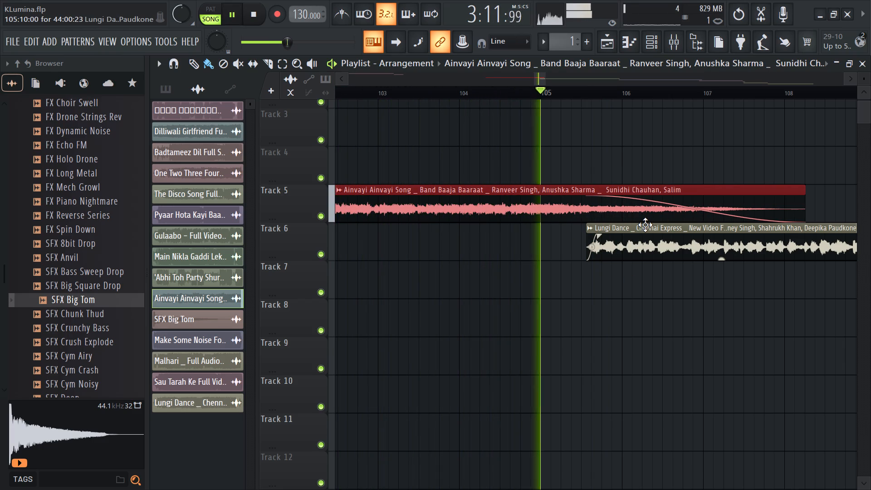
{"action": "key", "text": "space"}
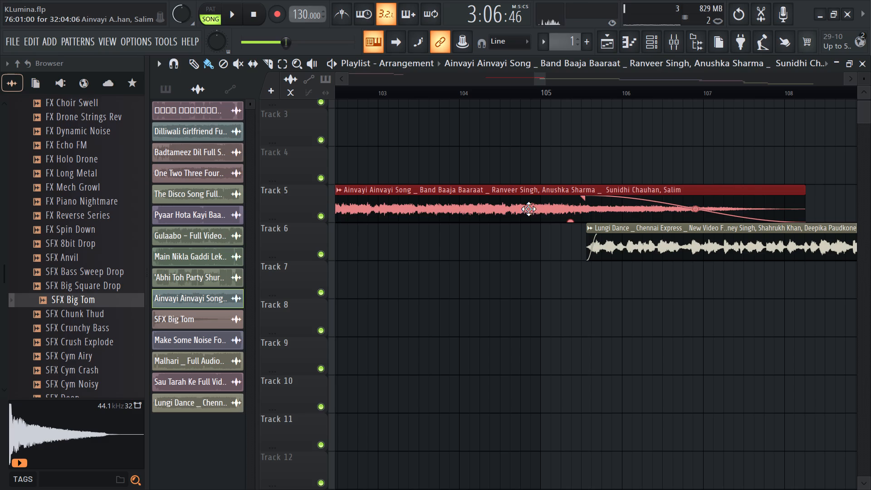
{"action": "left_click_drag", "start_coordinate": [528, 206], "coordinate": [548, 206]}
{"action": "key", "text": "space"}
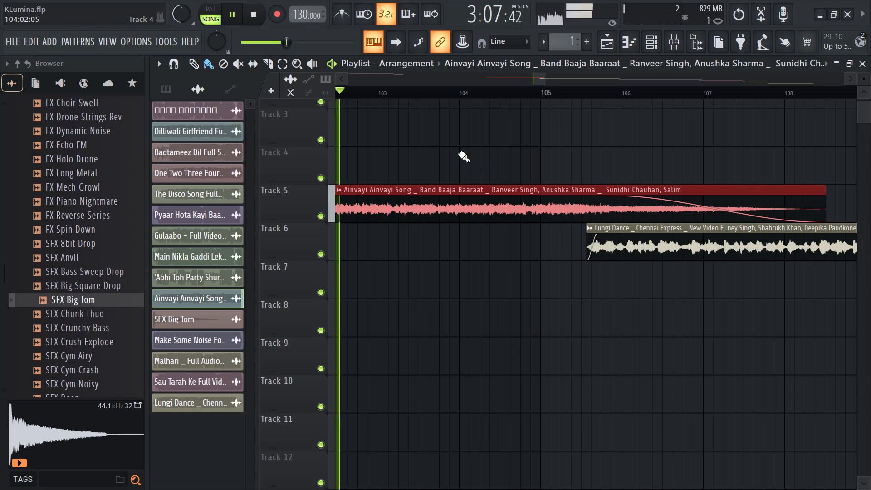
{"action": "left_click", "coordinate": [424, 96]}
{"action": "left_click", "coordinate": [464, 97]}
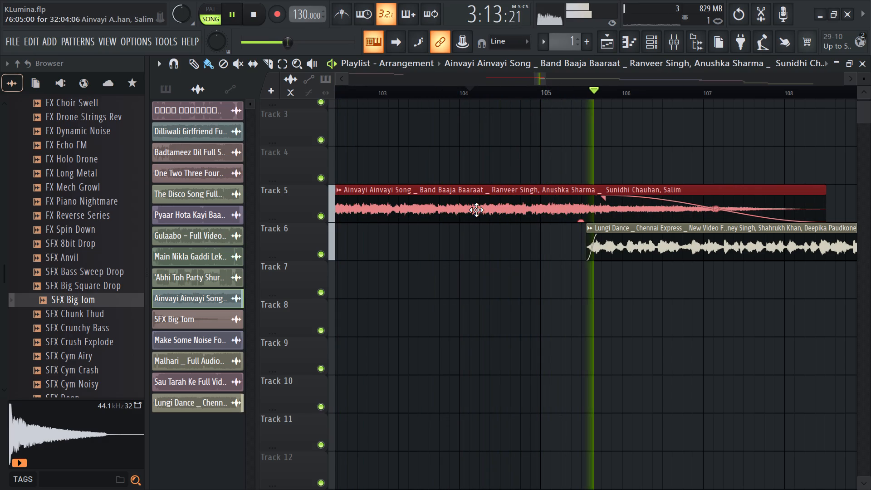
{"action": "scroll", "coordinate": [701, 270], "scroll_direction": "down", "scroll_amount": 20, "text": "ctrl"}
{"action": "scroll", "coordinate": [701, 270], "scroll_direction": "down", "scroll_amount": 3, "text": "ctrl"}
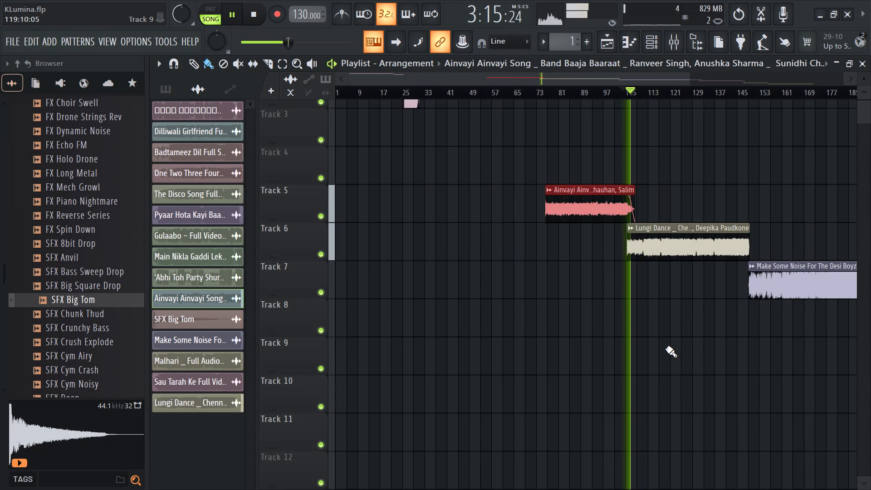
{"action": "key", "text": "ctrl+s"}
{"action": "key", "text": "ctrl+s"}
{"action": "key", "text": "ctrl+s"}
{"action": "key", "text": "ctrl+s"}
{"action": "key", "text": "ctrl+s"}
{"action": "key", "text": "ctrl+s"}
{"action": "key", "text": "ctrl+s"}
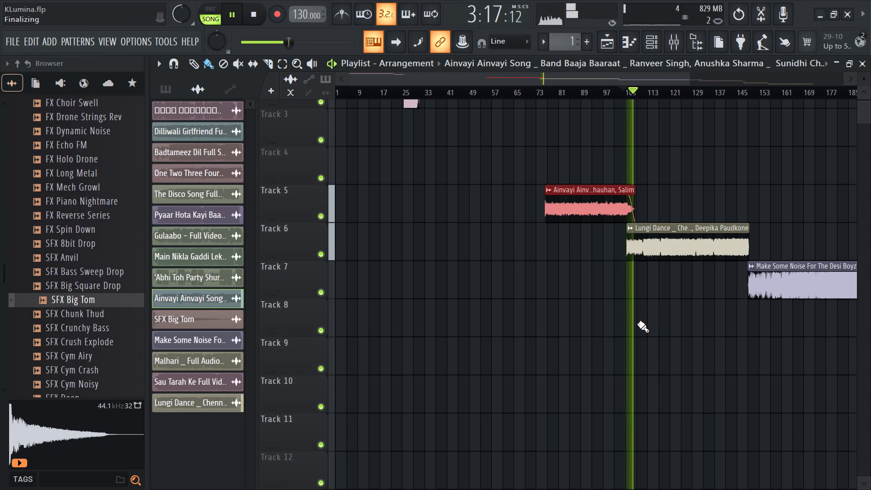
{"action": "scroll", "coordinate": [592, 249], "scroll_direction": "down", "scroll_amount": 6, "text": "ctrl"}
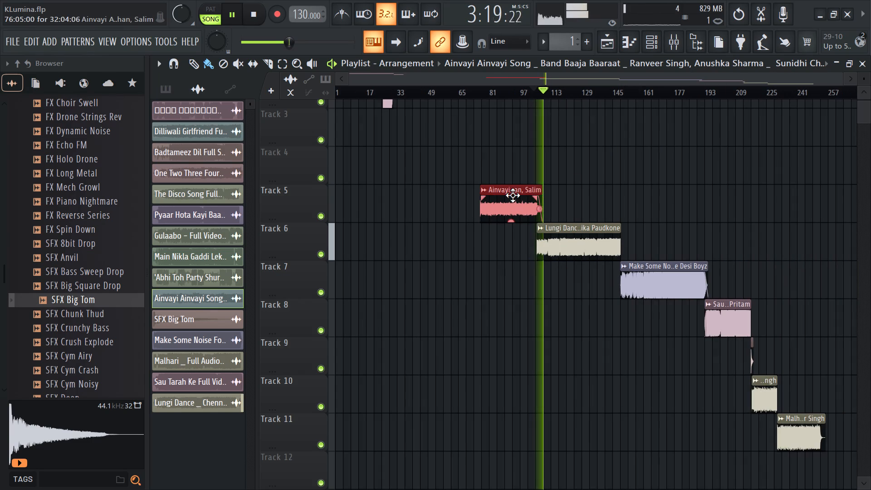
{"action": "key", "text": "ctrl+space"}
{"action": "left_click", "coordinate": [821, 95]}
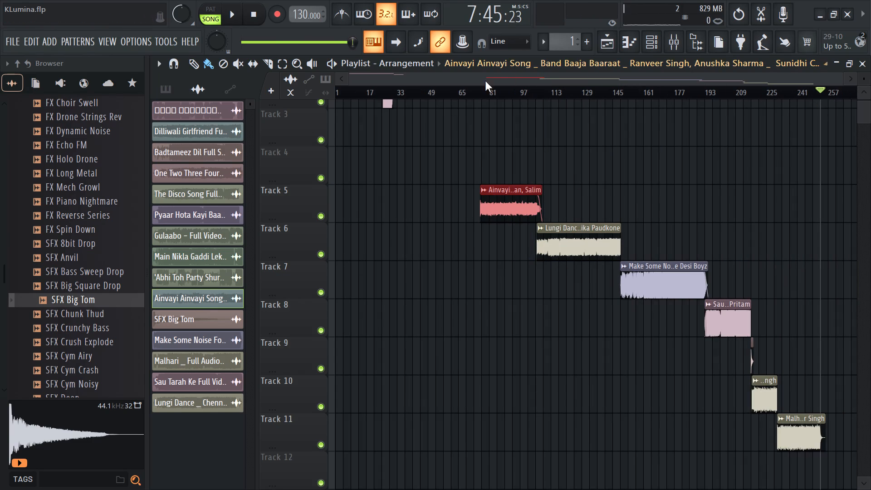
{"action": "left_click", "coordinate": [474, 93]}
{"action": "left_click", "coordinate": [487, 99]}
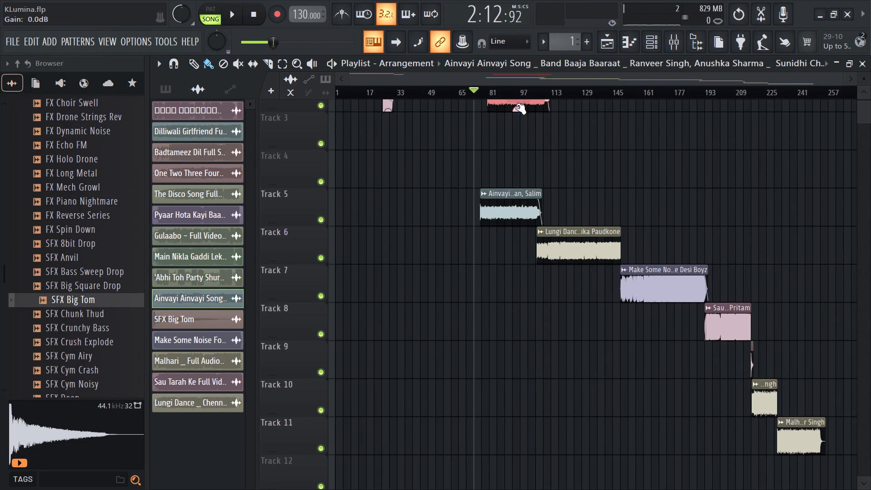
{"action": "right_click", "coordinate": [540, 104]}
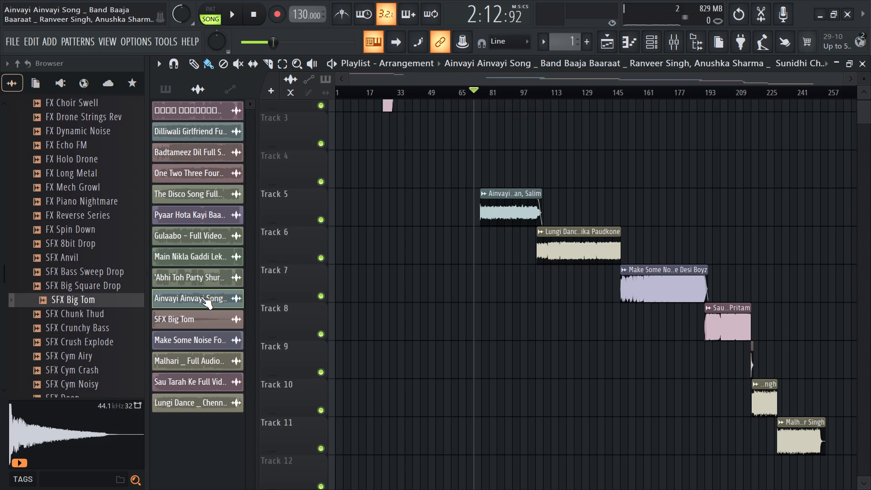
Move Ainvayi Ainvayi to the end of the audio clip list, after Lungi Dance.
{"action": "left_click_drag", "start_coordinate": [201, 296], "coordinate": [180, 410]}
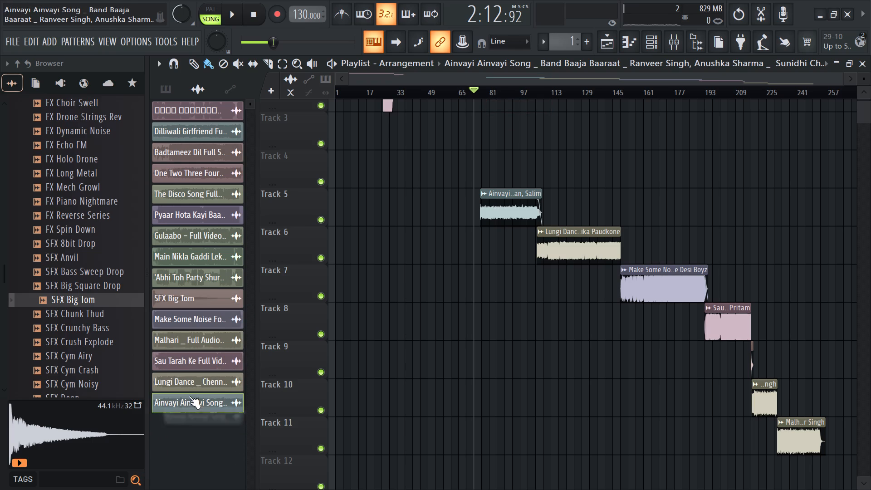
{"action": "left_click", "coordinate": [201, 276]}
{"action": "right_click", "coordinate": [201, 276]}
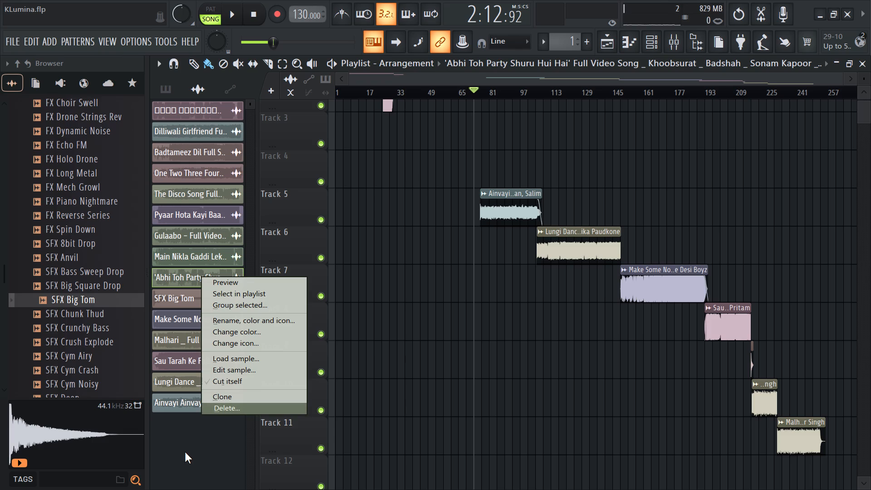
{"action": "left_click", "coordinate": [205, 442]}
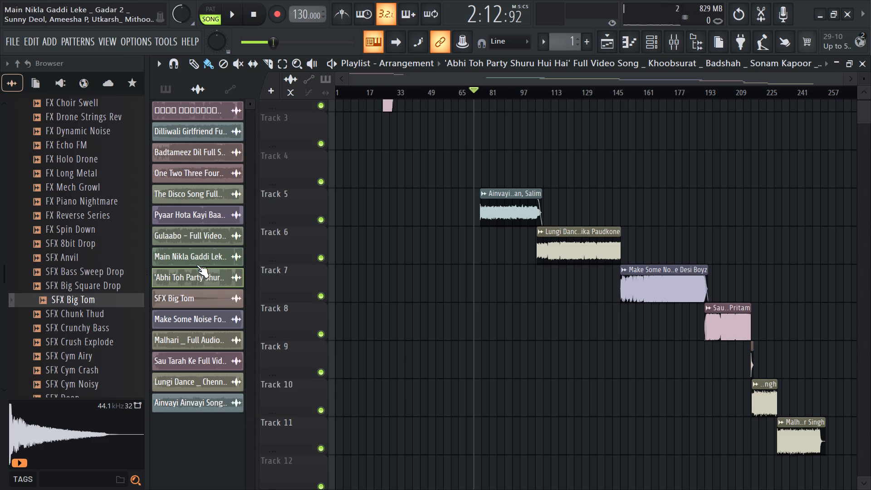
Place Pyaar Hota Kayi Baar Hai on Track 4 at bar 15 and play it at several points between about bars 30 and 52.
{"action": "left_click_drag", "start_coordinate": [199, 211], "coordinate": [362, 172]}
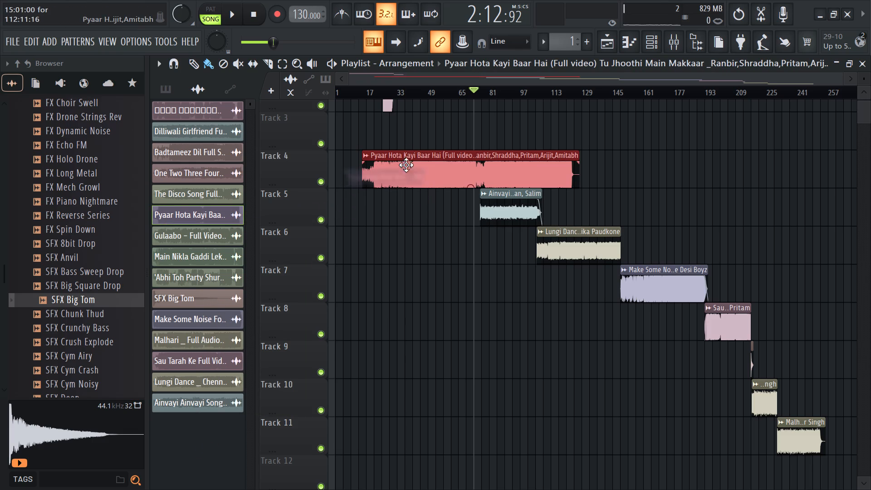
{"action": "left_click", "coordinate": [412, 91]}
{"action": "key", "text": "space"}
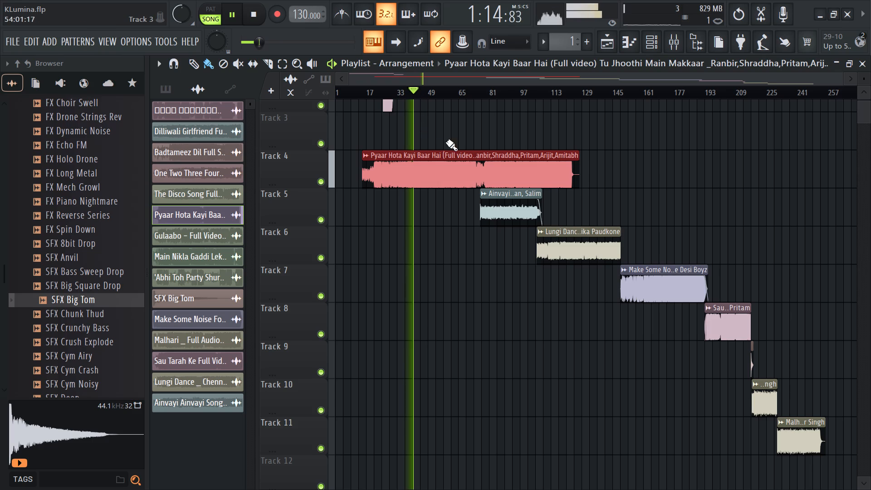
{"action": "key", "text": "space"}
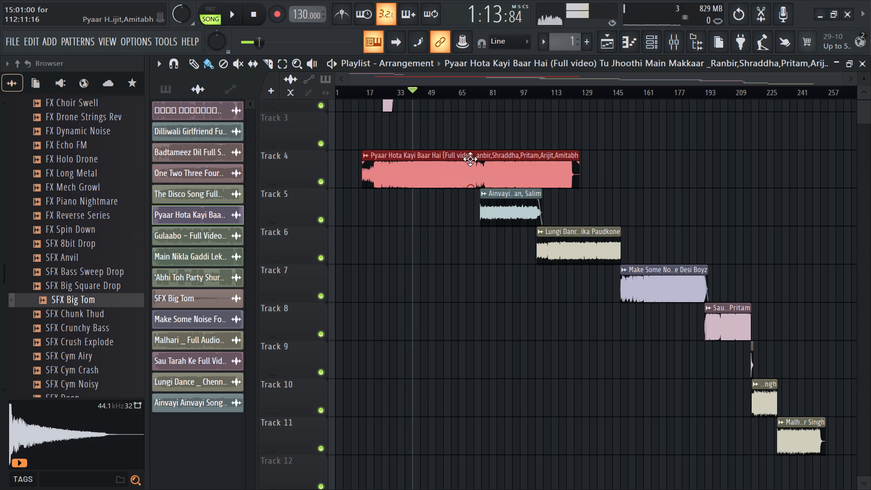
{"action": "key", "text": "space"}
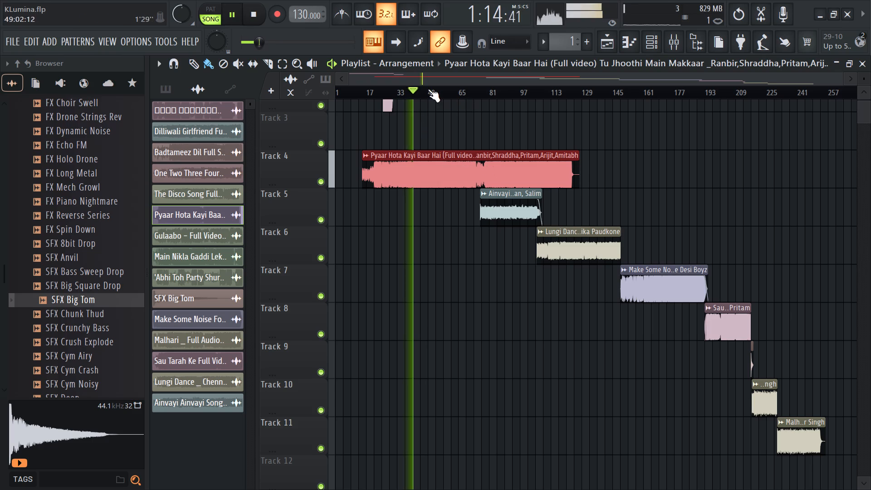
{"action": "left_click", "coordinate": [395, 89]}
{"action": "scroll", "coordinate": [450, 190], "scroll_direction": "down", "scroll_amount": 6, "text": "ctrl"}
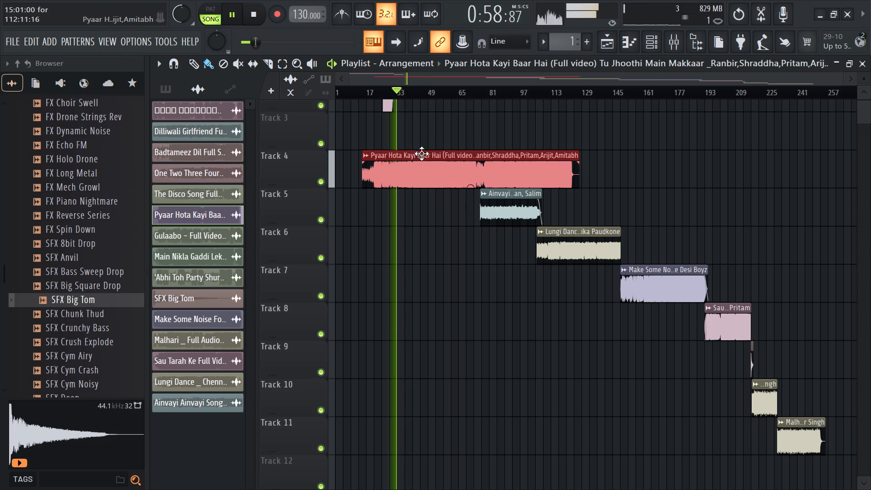
{"action": "left_click", "coordinate": [433, 89]}
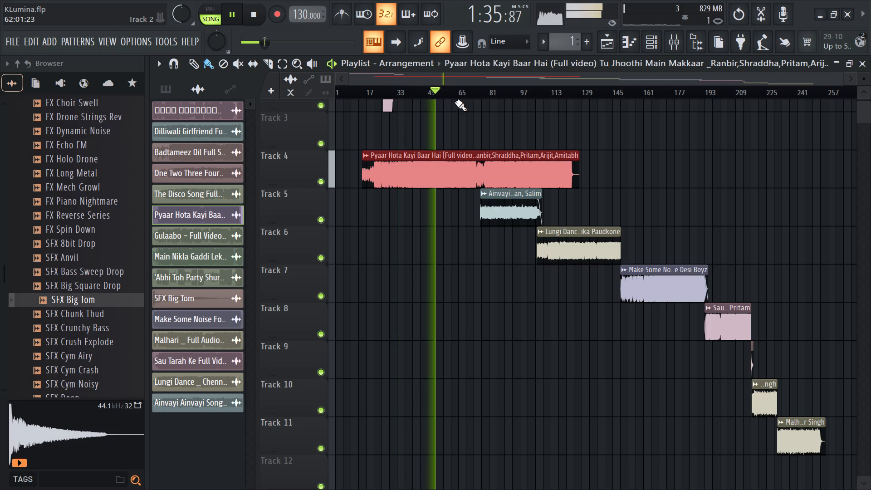
Move Pyaar Hota Kayi Baar Hai back to bar 1 on Track 4 and play it around bar 62.
{"action": "left_click_drag", "start_coordinate": [465, 159], "coordinate": [461, 161]}
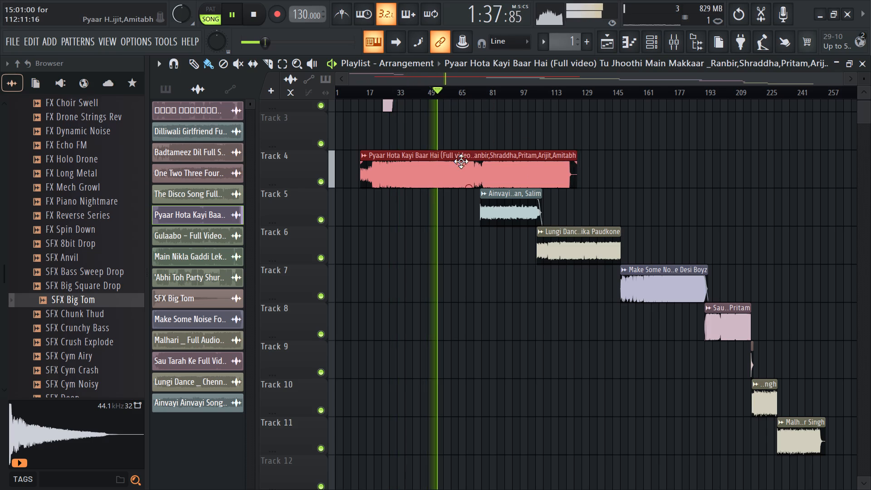
{"action": "left_click_drag", "start_coordinate": [461, 161], "coordinate": [402, 169]}
{"action": "left_click", "coordinate": [460, 94]}
{"action": "left_click", "coordinate": [455, 90]}
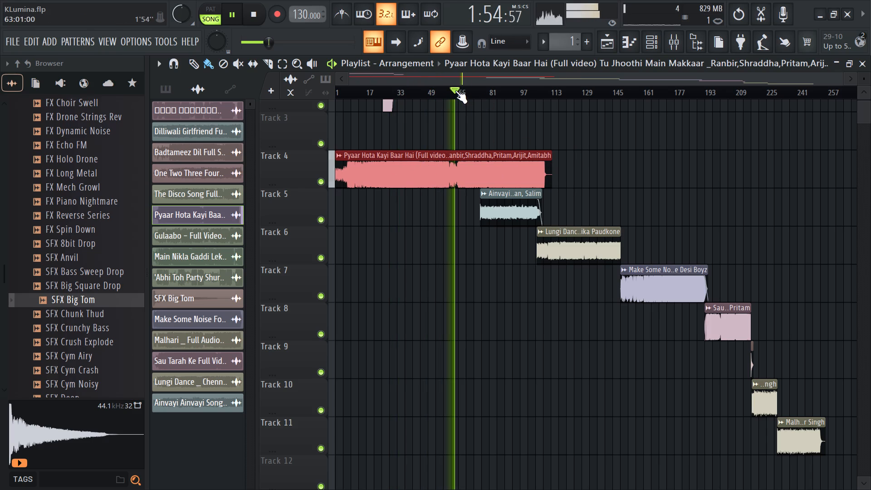
Trim the start of Pyaar Hota Kayi Baar Hai to bar 59 and play back the new entry point.
{"action": "left_click_drag", "start_coordinate": [336, 152], "coordinate": [346, 161]}
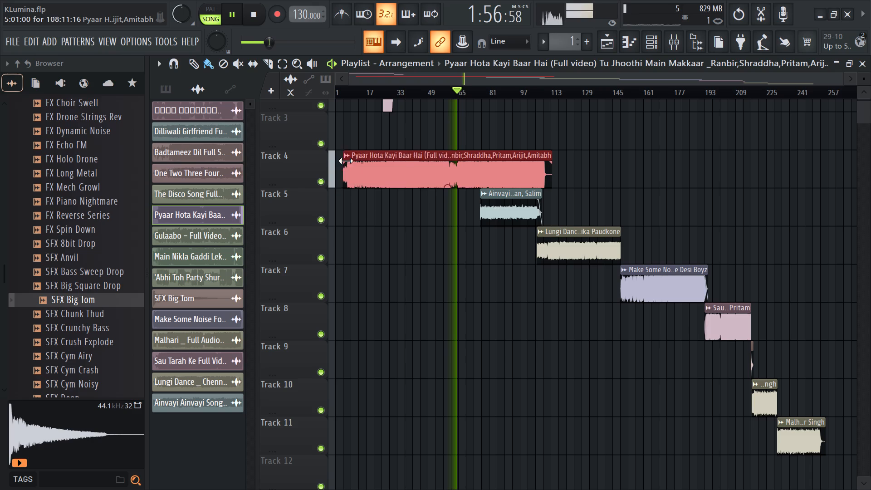
{"action": "left_click_drag", "start_coordinate": [346, 161], "coordinate": [447, 203]}
{"action": "key", "text": "space"}
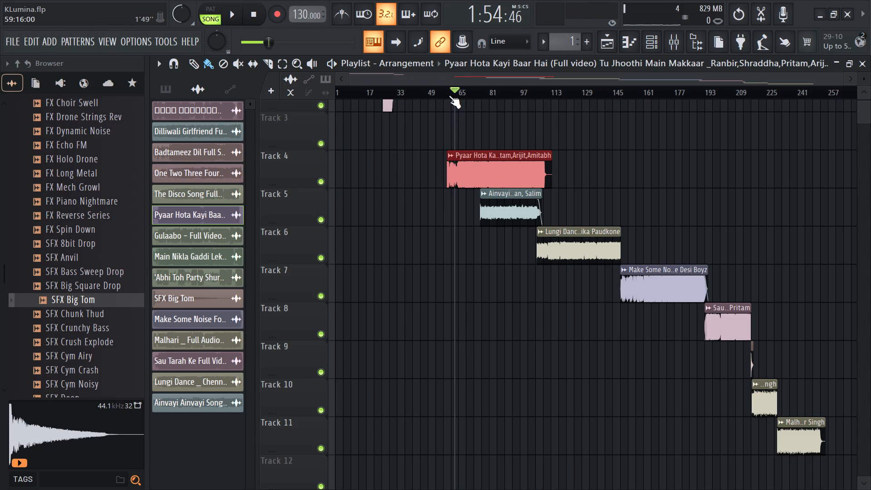
{"action": "left_click", "coordinate": [447, 93]}
{"action": "key", "text": "space"}
Trim the start of Pyaar Hota Kayi Baar Hai further to 60:07:00, add a short fade-in, and play back the entry.
{"action": "scroll", "coordinate": [456, 210], "scroll_direction": "up", "scroll_amount": 11, "text": "ctrl"}
{"action": "scroll", "coordinate": [425, 182], "scroll_direction": "up", "scroll_amount": 4, "text": "ctrl"}
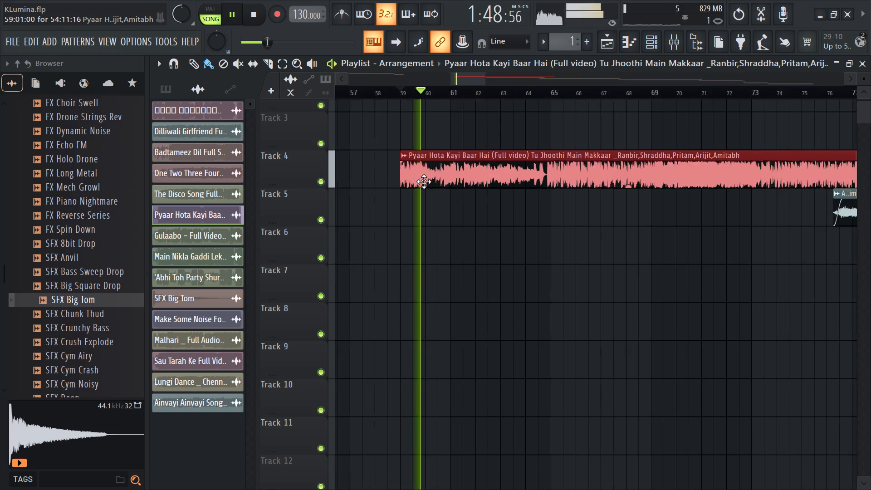
{"action": "scroll", "coordinate": [424, 181], "scroll_direction": "up", "scroll_amount": 7, "text": "ctrl"}
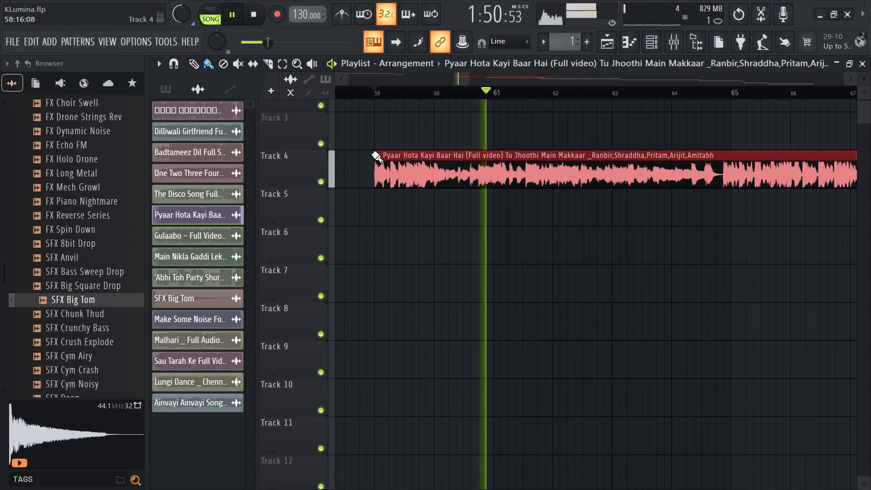
{"action": "left_click_drag", "start_coordinate": [374, 157], "coordinate": [454, 188]}
{"action": "key", "text": "space"}
{"action": "key", "text": "space"}
{"action": "left_click_drag", "start_coordinate": [445, 93], "coordinate": [449, 93]}
{"action": "key", "text": "space"}
{"action": "left_click_drag", "start_coordinate": [458, 164], "coordinate": [473, 171]}
{"action": "key", "text": "space"}
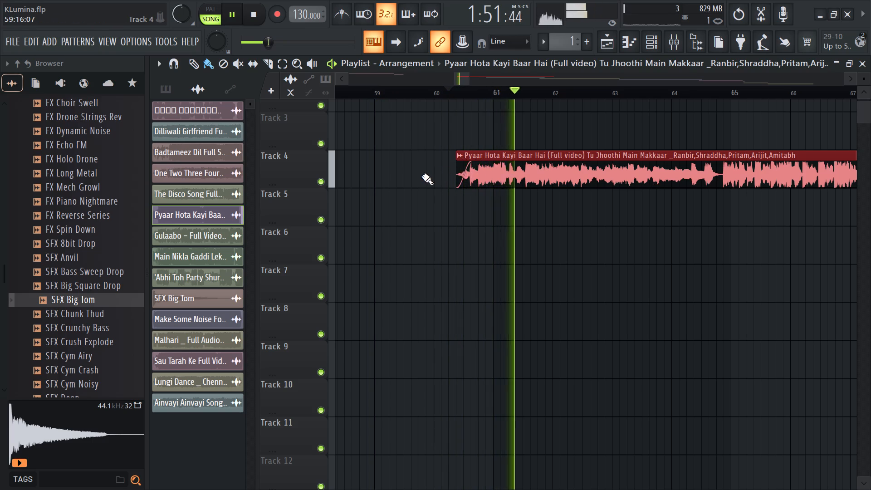
{"action": "scroll", "coordinate": [417, 181], "scroll_direction": "down", "scroll_amount": 12, "text": "ctrl"}
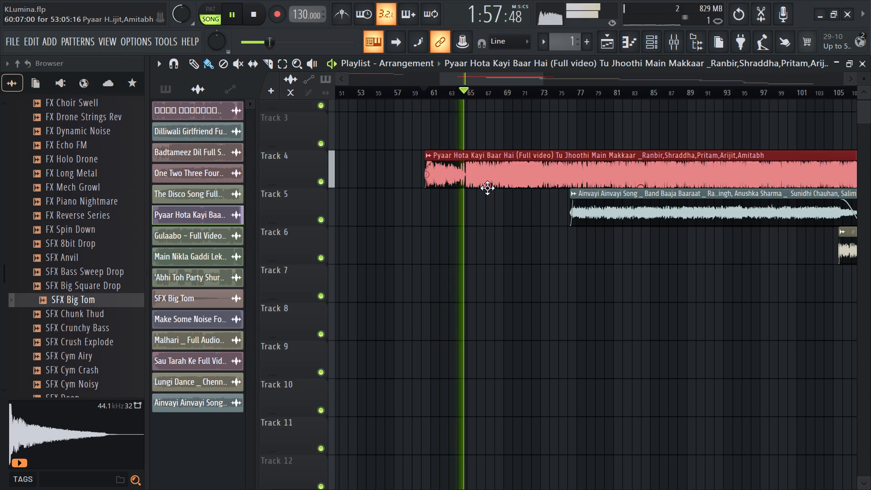
Shift Ainvayi Ainvayi and all the clips after it later in the arrangement, so Ainvayi Ainvayi starts at about bar 116.
{"action": "scroll", "coordinate": [474, 252], "scroll_direction": "down", "scroll_amount": 15, "text": "ctrl"}
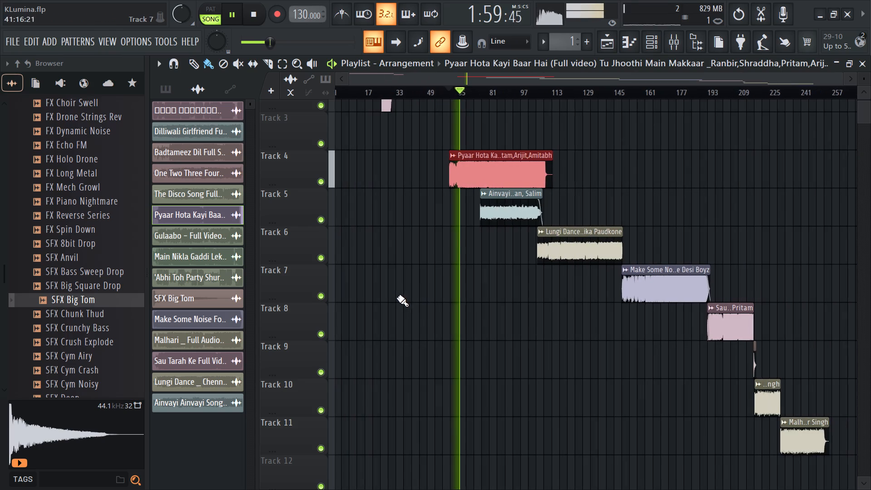
{"action": "left_click_drag", "start_coordinate": [467, 210], "coordinate": [831, 489], "text": "ctrl"}
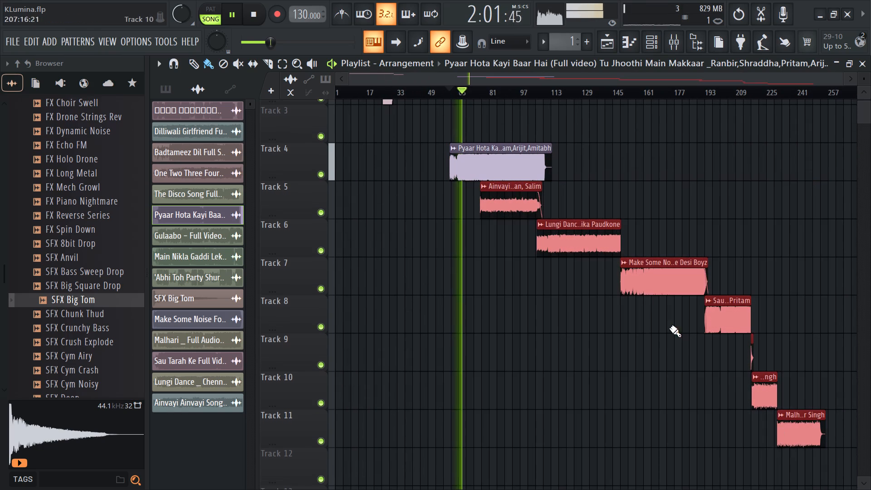
{"action": "left_click_drag", "start_coordinate": [505, 198], "coordinate": [583, 213]}
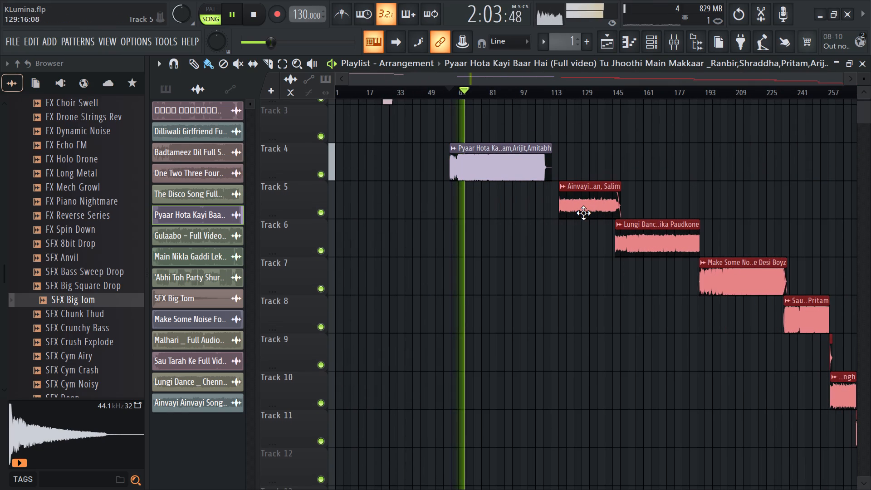
{"action": "left_click_drag", "start_coordinate": [583, 213], "coordinate": [588, 219]}
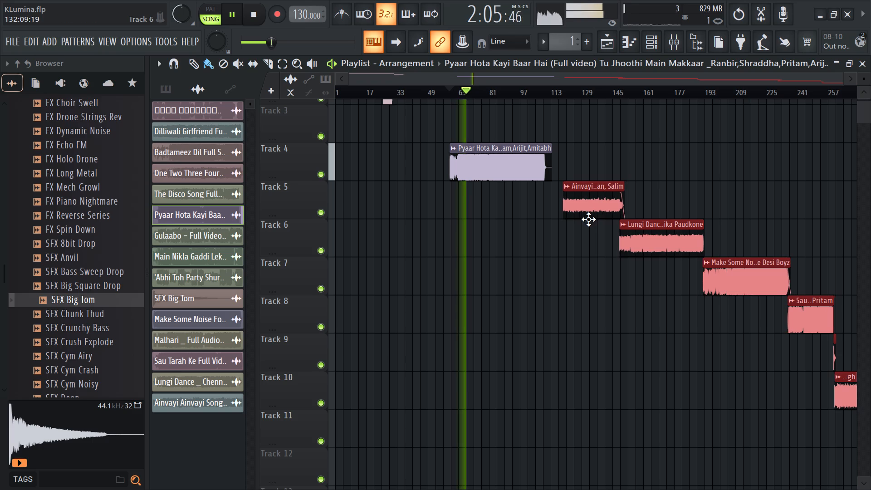
{"action": "left_click_drag", "start_coordinate": [588, 219], "coordinate": [582, 220]}
{"action": "left_click", "coordinate": [400, 309]}
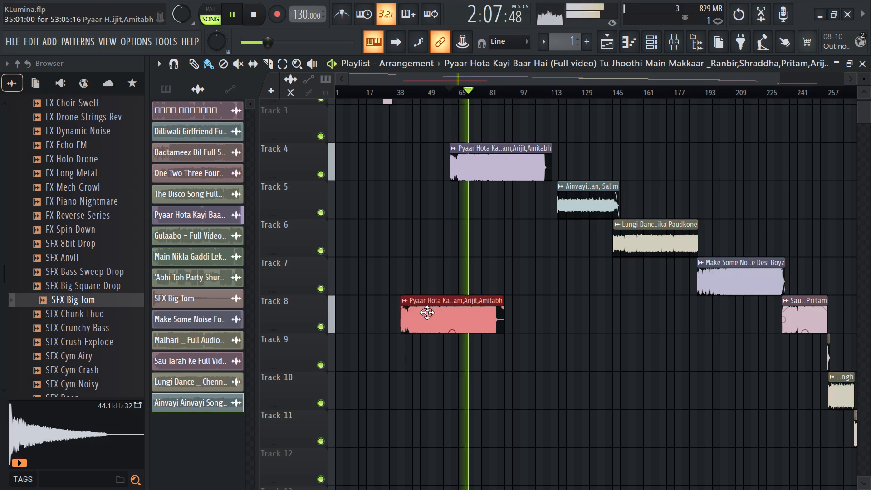
{"action": "right_click", "coordinate": [427, 312]}
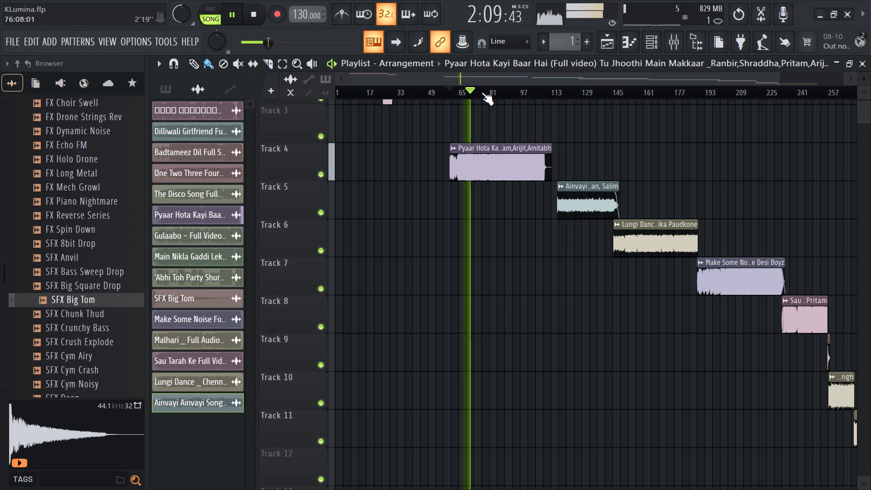
Play Pyaar Hota Kayi Baar Hai at several points between about bars 76 and 91.
{"action": "left_click", "coordinate": [482, 92]}
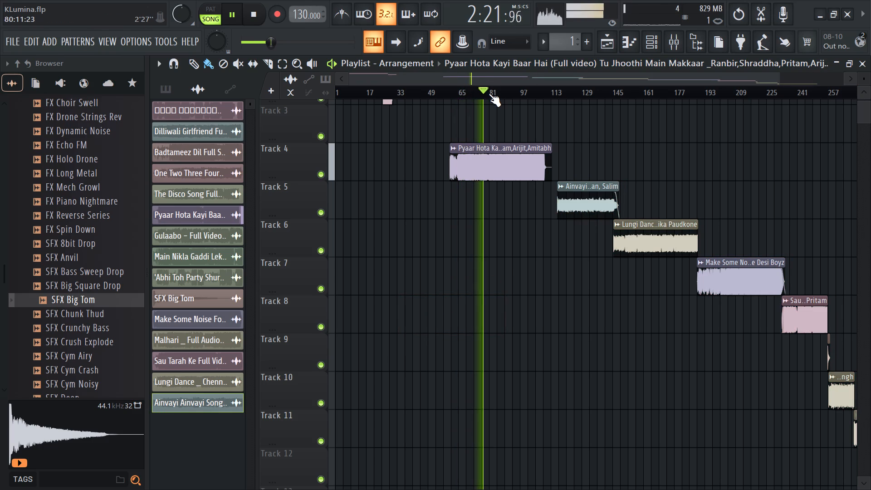
{"action": "left_click", "coordinate": [489, 93]}
{"action": "left_click", "coordinate": [493, 94]}
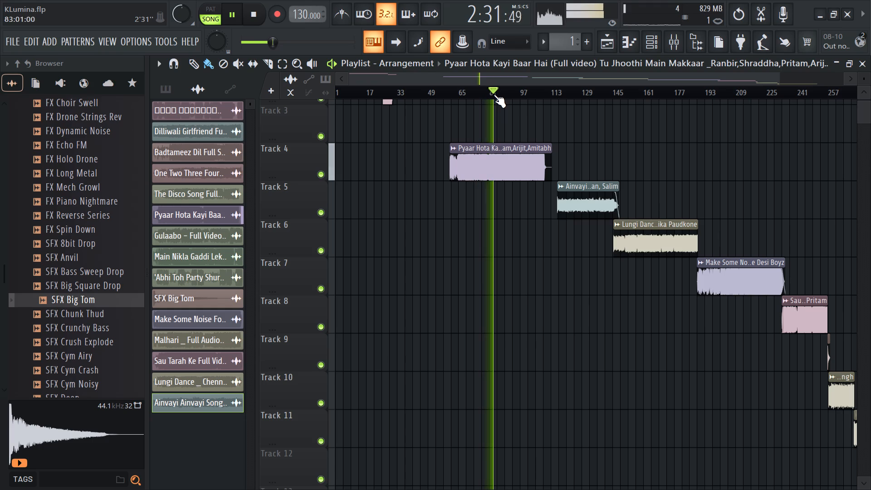
{"action": "left_click", "coordinate": [502, 95]}
{"action": "left_click", "coordinate": [509, 95]}
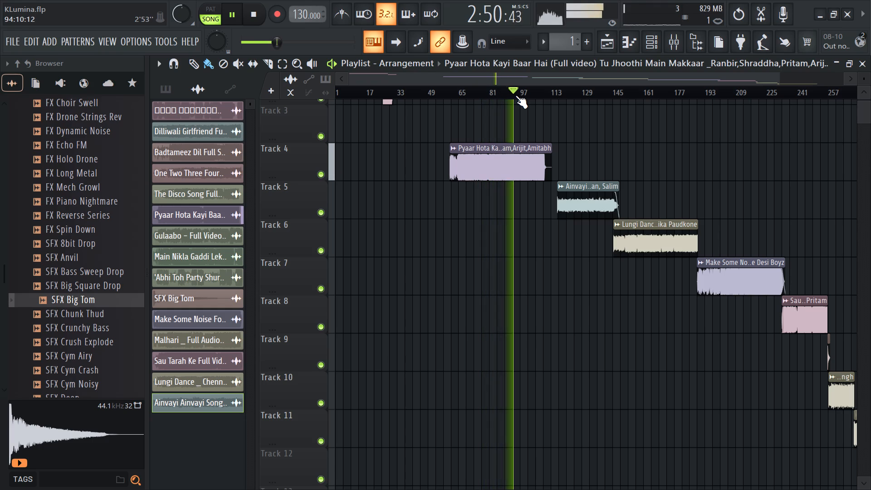
Save the project.
{"action": "key", "text": "ctrl+s"}
{"action": "key", "text": "ctrl+s"}
{"action": "key", "text": "ctrl+s"}
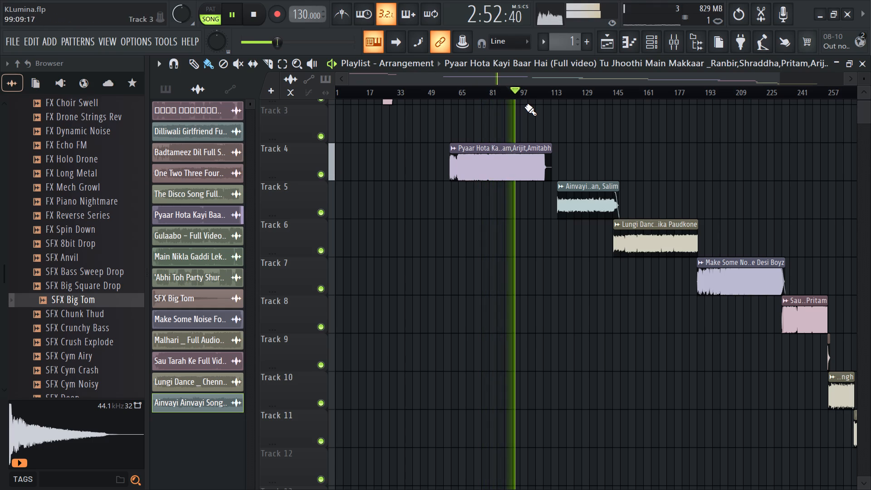
{"action": "key", "text": "ctrl+s"}
{"action": "key", "text": "ctrl+s"}
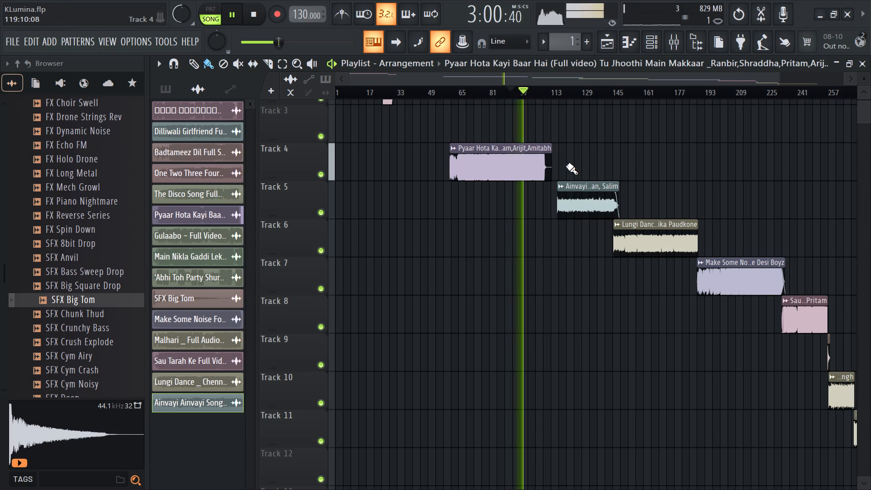
Move Ainvayi Ainvayi and all following clips back so it starts at 109:05:00 under Pyaar Hota's ending, and save the project.
{"action": "scroll", "coordinate": [581, 213], "scroll_direction": "down", "scroll_amount": 7, "text": "ctrl"}
{"action": "scroll", "coordinate": [549, 238], "scroll_direction": "down", "scroll_amount": 4, "text": "ctrl"}
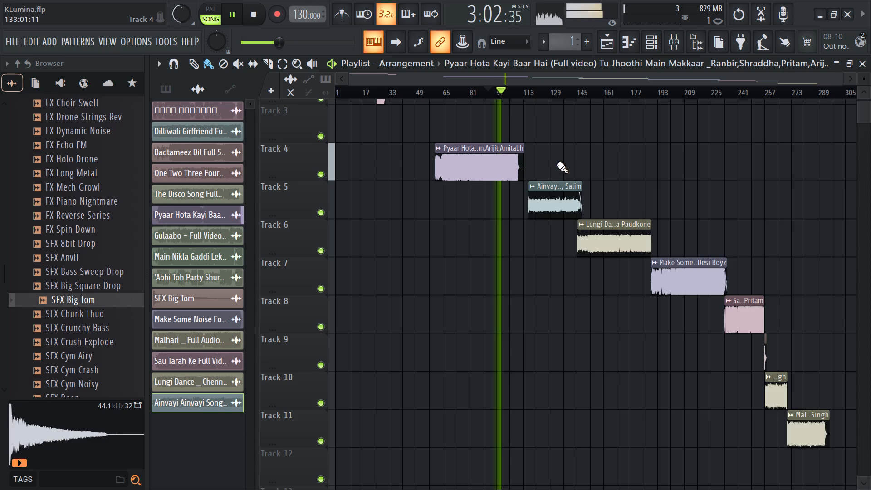
{"action": "left_click_drag", "start_coordinate": [557, 164], "coordinate": [813, 458], "text": "ctrl"}
{"action": "scroll", "coordinate": [468, 235], "scroll_direction": "up", "scroll_amount": 12, "text": "ctrl"}
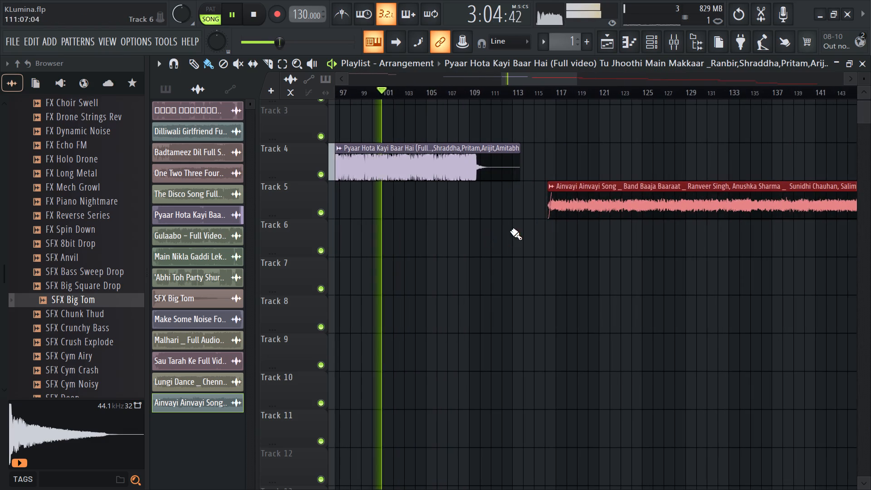
{"action": "left_click_drag", "start_coordinate": [579, 201], "coordinate": [503, 216]}
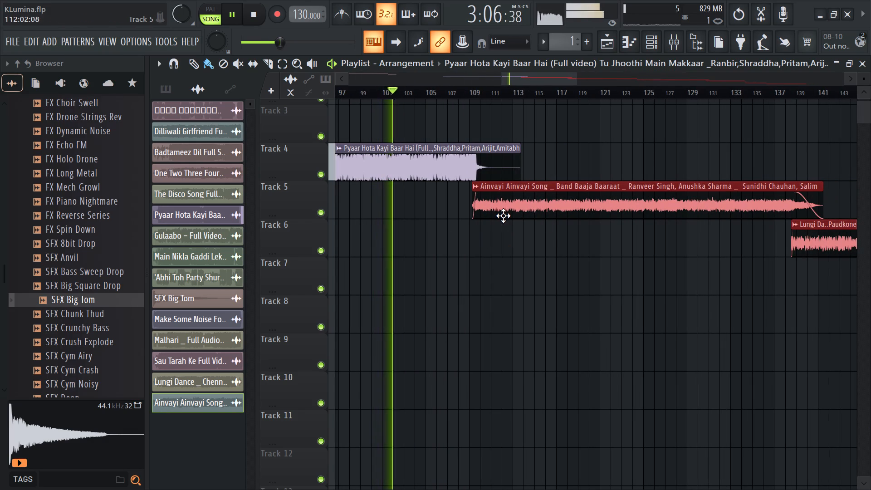
{"action": "left_click_drag", "start_coordinate": [503, 216], "coordinate": [504, 215]}
{"action": "key", "text": "ctrl+s"}
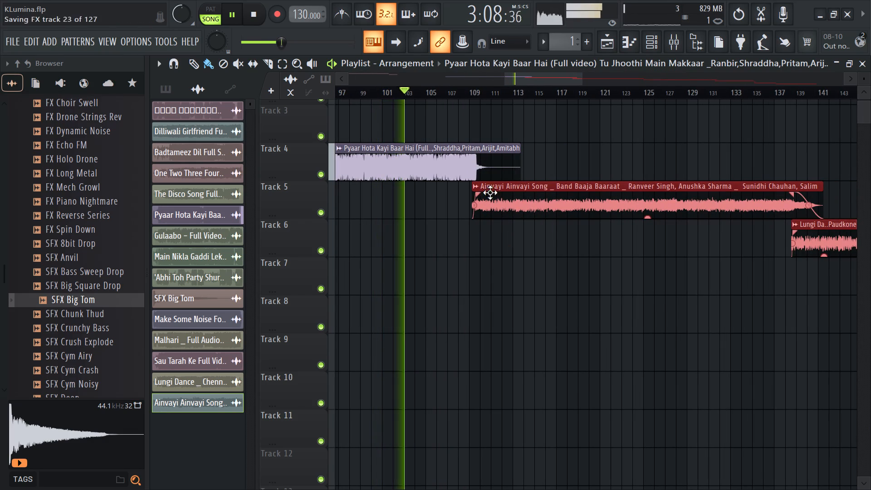
Play the transition into Ainvayi Ainvayi and adjust that clip's volume in its channel settings.
{"action": "left_click", "coordinate": [452, 88]}
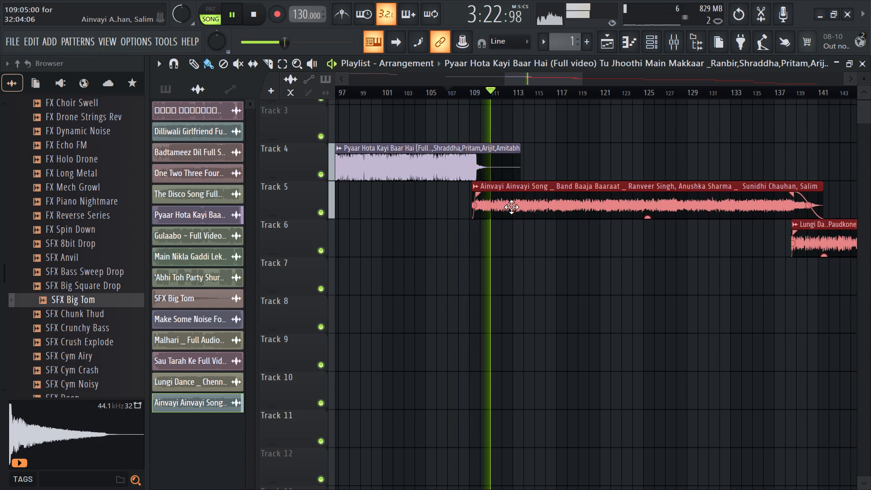
{"action": "left_click", "coordinate": [529, 253]}
{"action": "double_click", "coordinate": [554, 202]}
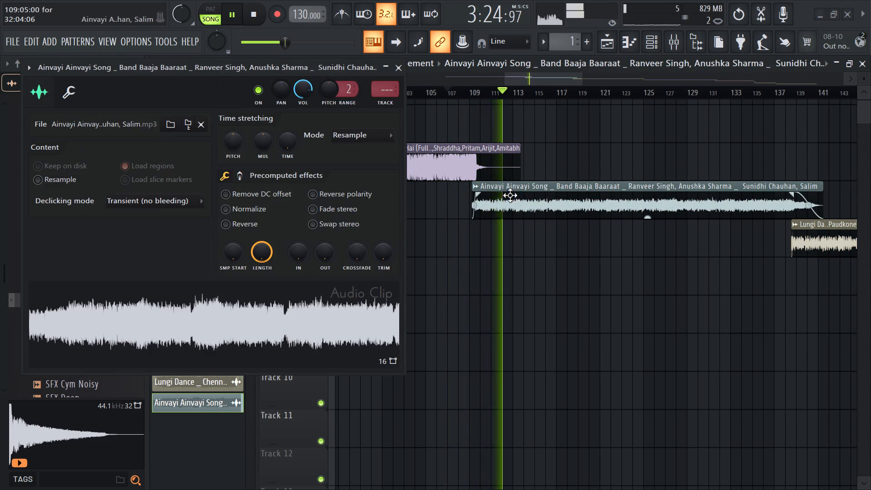
{"action": "left_click_drag", "start_coordinate": [307, 98], "coordinate": [308, 434]}
{"action": "left_click", "coordinate": [399, 70]}
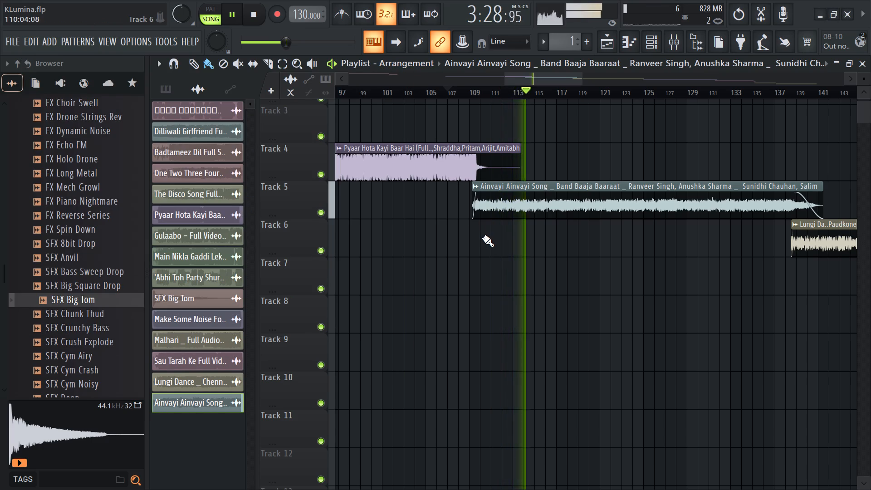
Play the transitions at the start and end of Ainvayi Ainvayi.
{"action": "scroll", "coordinate": [528, 253], "scroll_direction": "down", "scroll_amount": 7, "text": "ctrl"}
{"action": "left_click", "coordinate": [514, 93]}
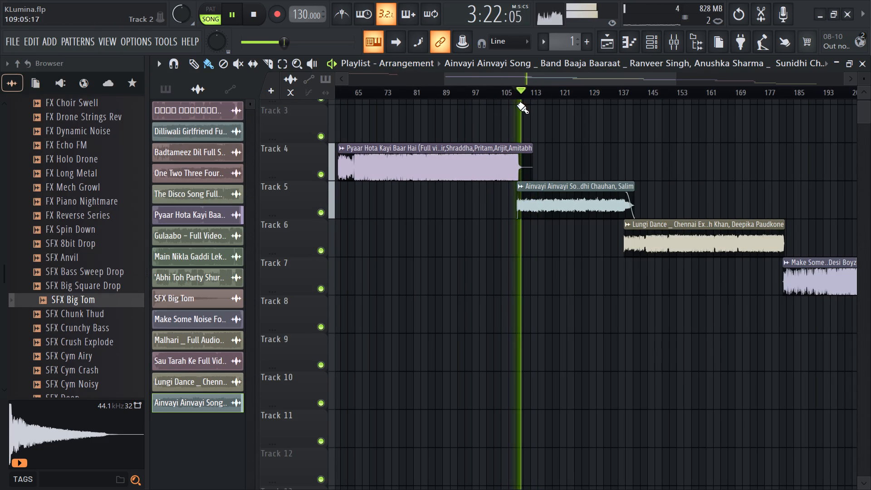
{"action": "left_click", "coordinate": [620, 91]}
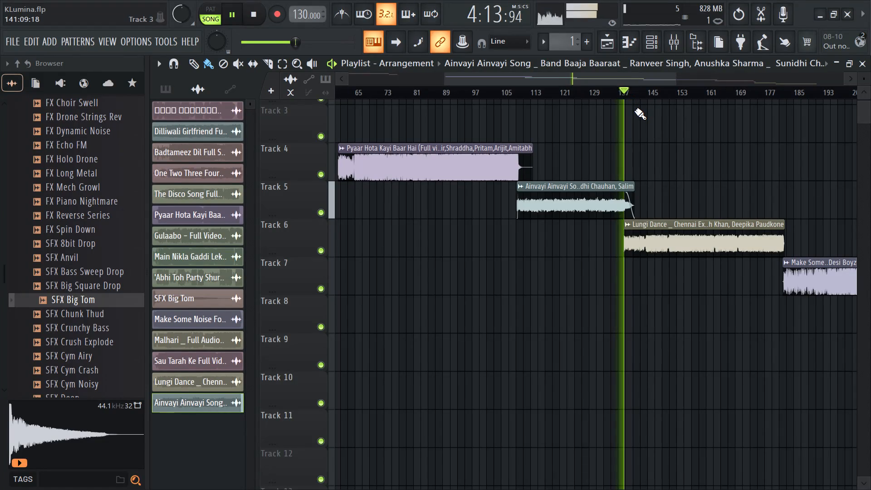
Shift Pyaar Hota Kayi Baar Hai and all following clips two tracks down, with Pyaar Hota on Track 6 at about bar 144, and stop playback.
{"action": "scroll", "coordinate": [591, 289], "scroll_direction": "down", "scroll_amount": 8, "text": "ctrl"}
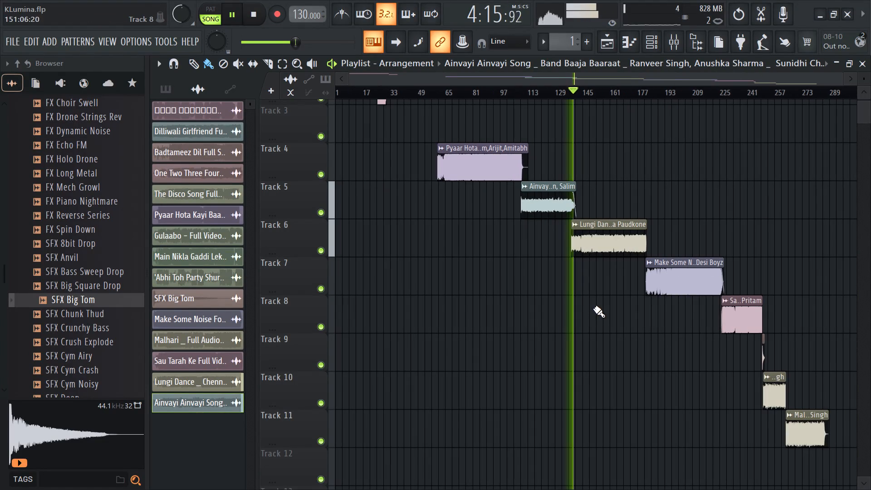
{"action": "scroll", "coordinate": [593, 308], "scroll_direction": "down", "scroll_amount": 7, "text": "ctrl"}
{"action": "left_click_drag", "start_coordinate": [475, 133], "coordinate": [816, 409], "text": "ctrl"}
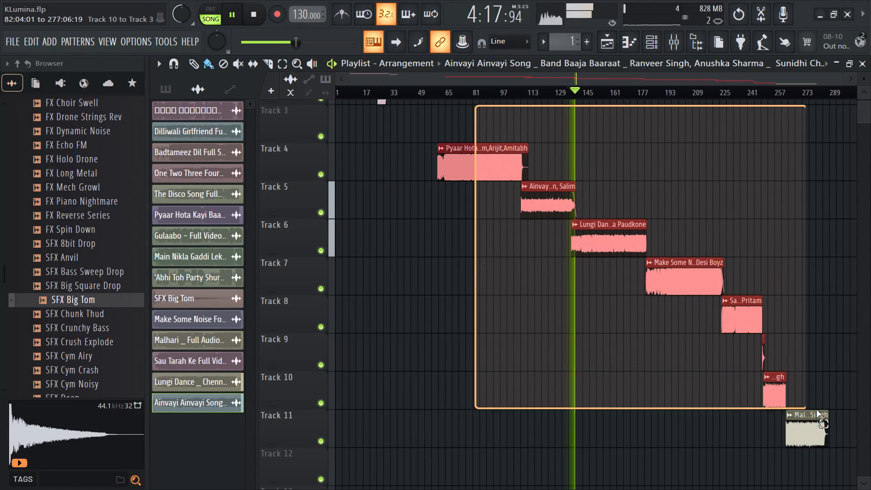
{"action": "left_click_drag", "start_coordinate": [816, 409], "coordinate": [840, 445], "text": "ctrl"}
{"action": "left_click_drag", "start_coordinate": [492, 167], "coordinate": [521, 177]}
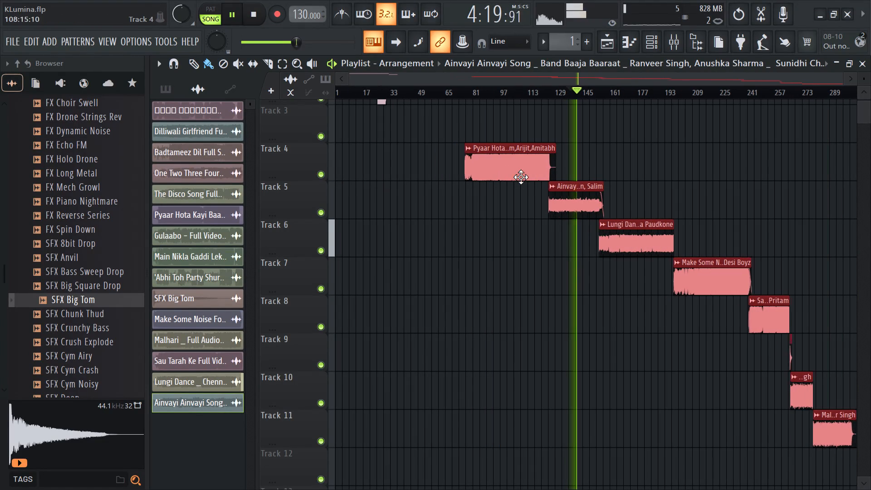
{"action": "left_click_drag", "start_coordinate": [521, 177], "coordinate": [565, 243]}
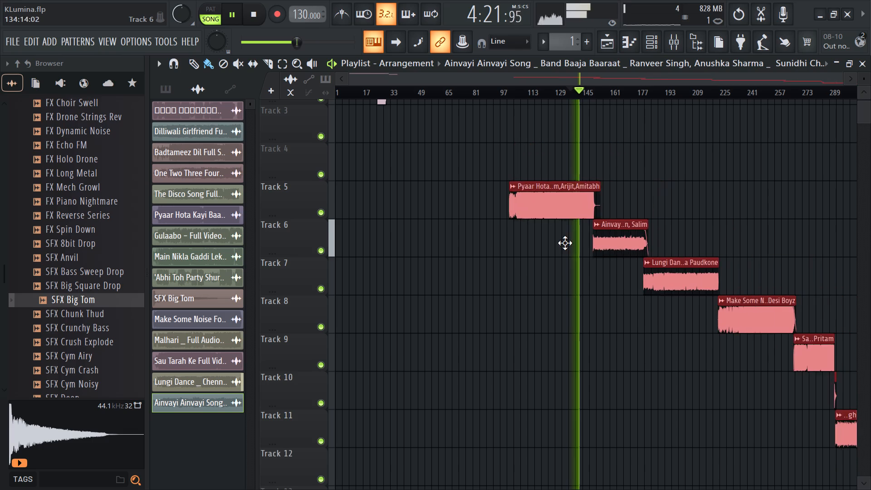
{"action": "left_click_drag", "start_coordinate": [565, 243], "coordinate": [607, 235]}
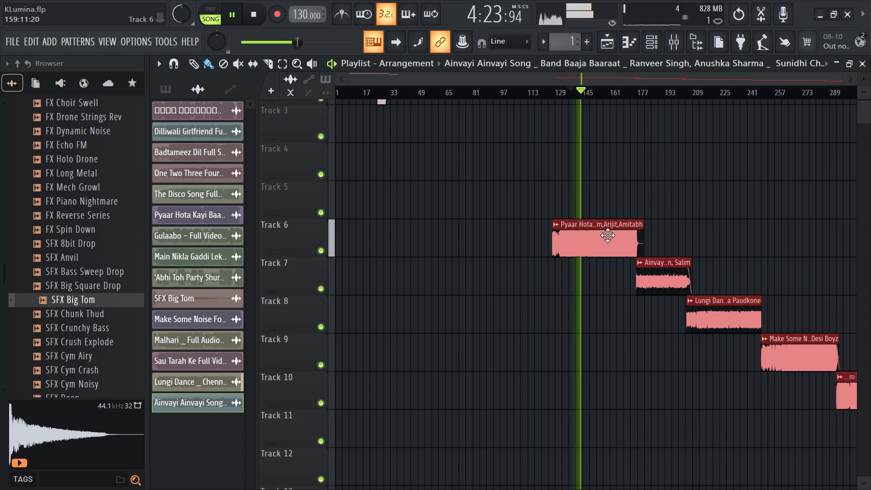
{"action": "left_click_drag", "start_coordinate": [607, 235], "coordinate": [636, 227]}
{"action": "key", "text": "space"}
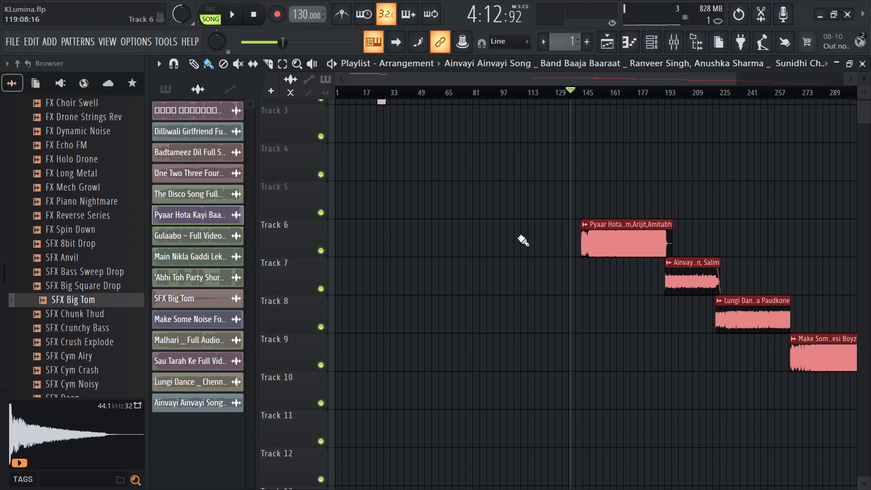
Reorder the audio clip list so Pyaar Hota Kayi Baar Hai comes last, after Ainvayi Ainvayi.
{"action": "scroll", "coordinate": [504, 251], "scroll_direction": "up", "scroll_amount": 5}
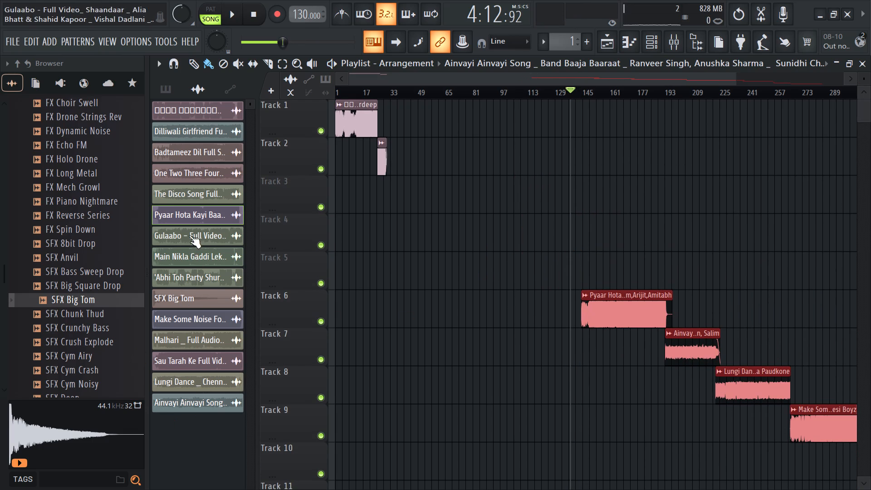
{"action": "left_click_drag", "start_coordinate": [201, 214], "coordinate": [186, 412]}
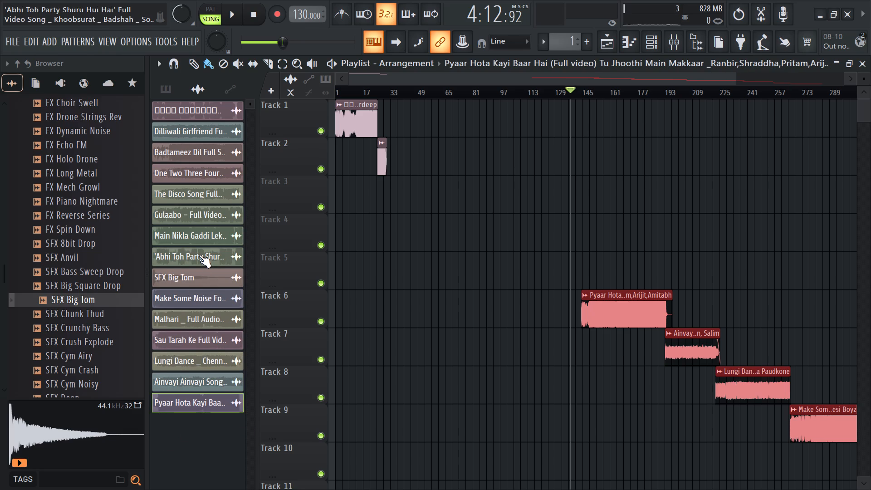
Delete the Abhi Toh Party Shuru Hui Hai audio clip from the project.
{"action": "left_click", "coordinate": [206, 251]}
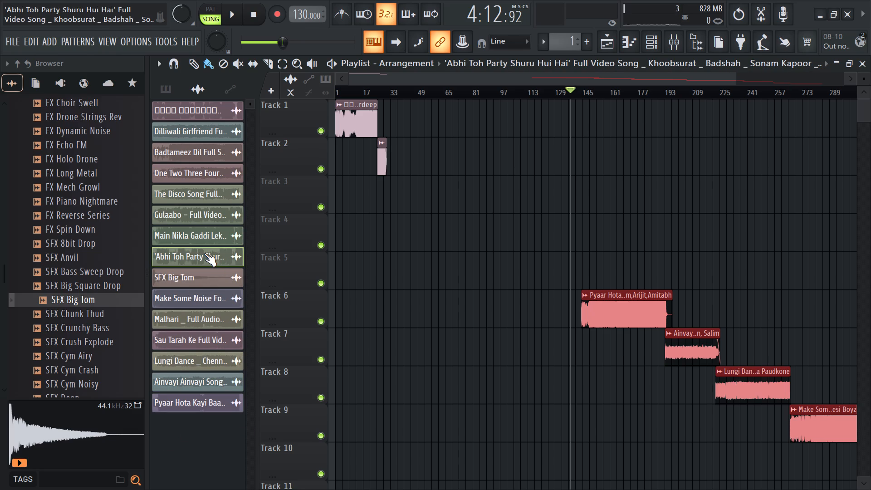
{"action": "right_click", "coordinate": [204, 253]}
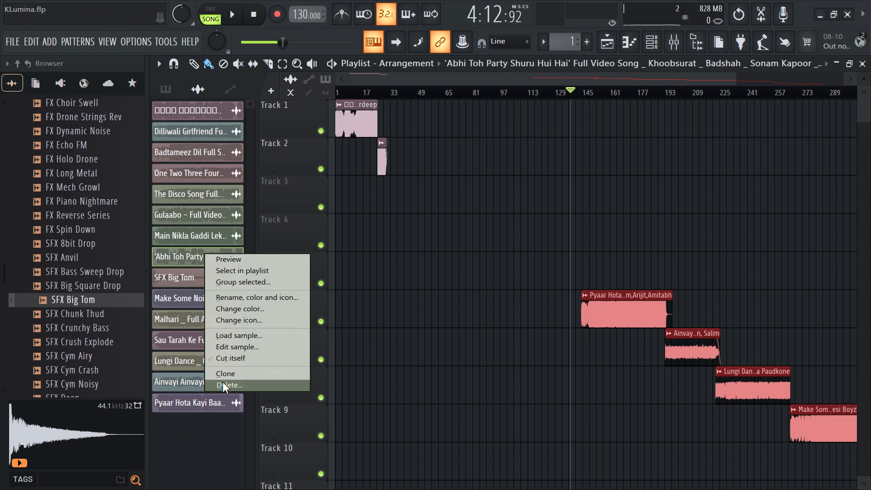
{"action": "left_click", "coordinate": [222, 382]}
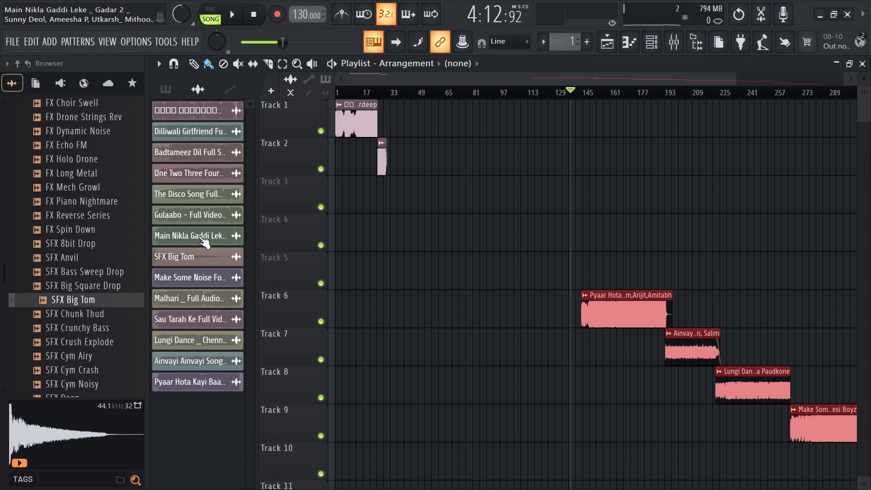
Place Main Nikla Gaddi Leke on Track 4 starting at bar 1.
{"action": "double_click", "coordinate": [198, 236]}
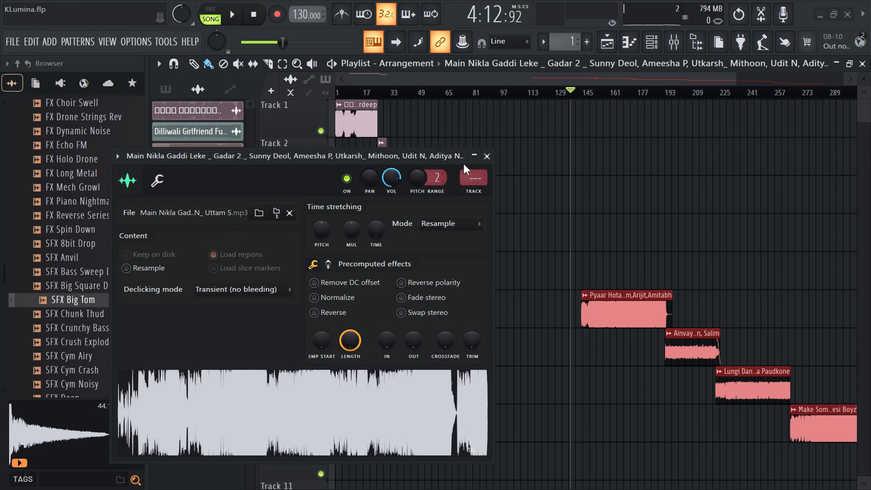
{"action": "left_click", "coordinate": [483, 159]}
{"action": "left_click_drag", "start_coordinate": [187, 235], "coordinate": [358, 217]}
{"action": "left_click_drag", "start_coordinate": [431, 227], "coordinate": [338, 235]}
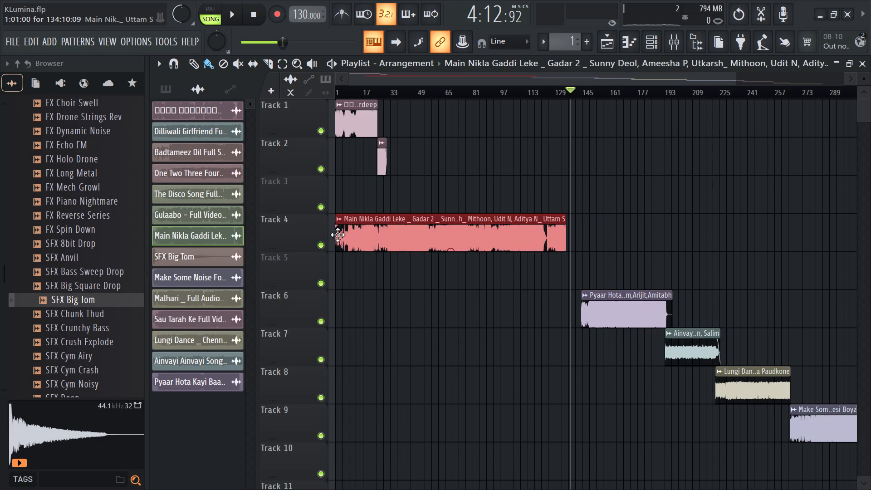
{"action": "left_click_drag", "start_coordinate": [338, 235], "coordinate": [334, 235]}
Play Main Nikla Gaddi Leke at several points between about bars 91 and 114.
{"action": "key", "text": "space"}
{"action": "left_click", "coordinate": [491, 92]}
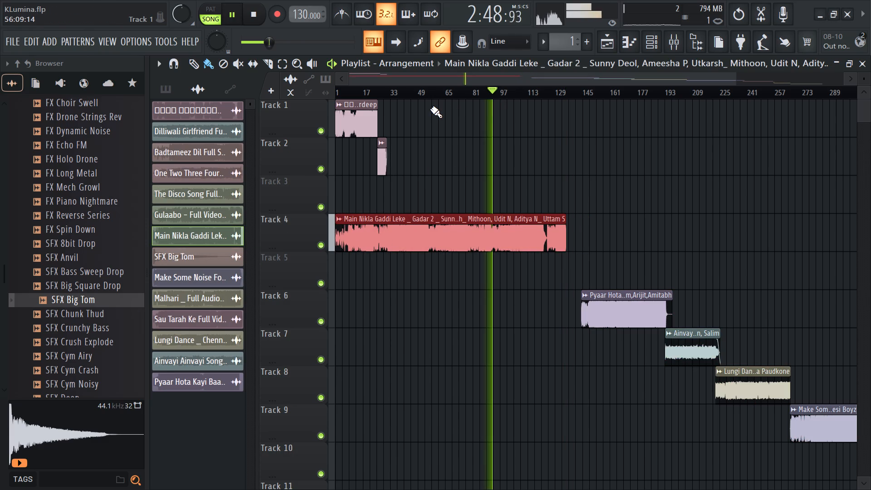
{"action": "left_click", "coordinate": [516, 91]}
{"action": "left_click", "coordinate": [530, 92]}
{"action": "left_click", "coordinate": [510, 98]}
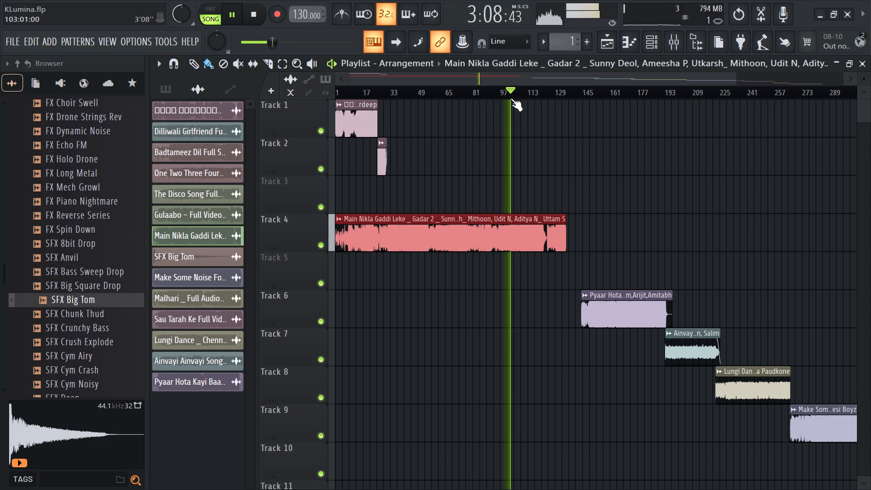
Play Main Nikla Gaddi Leke at several points between about bars 52 and 135.
{"action": "left_click", "coordinate": [533, 98]}
{"action": "left_click", "coordinate": [542, 97]}
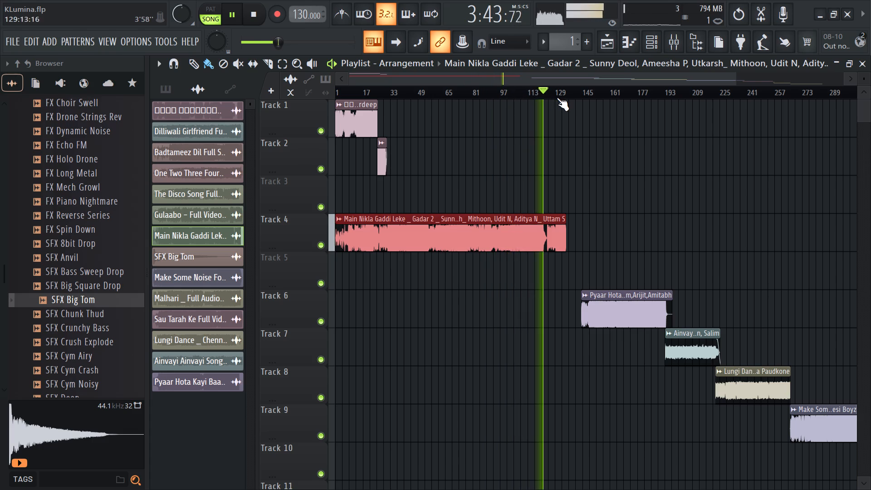
{"action": "left_click", "coordinate": [557, 98]}
{"action": "left_click", "coordinate": [548, 96]}
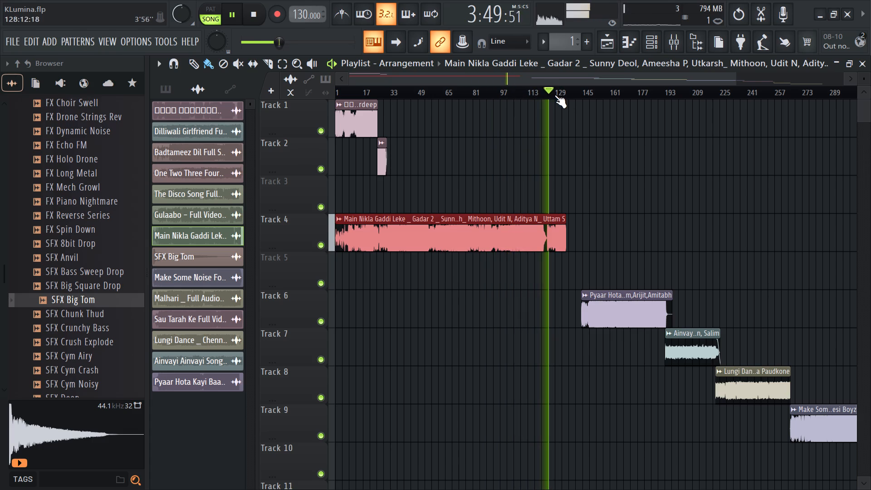
{"action": "left_click", "coordinate": [544, 95]}
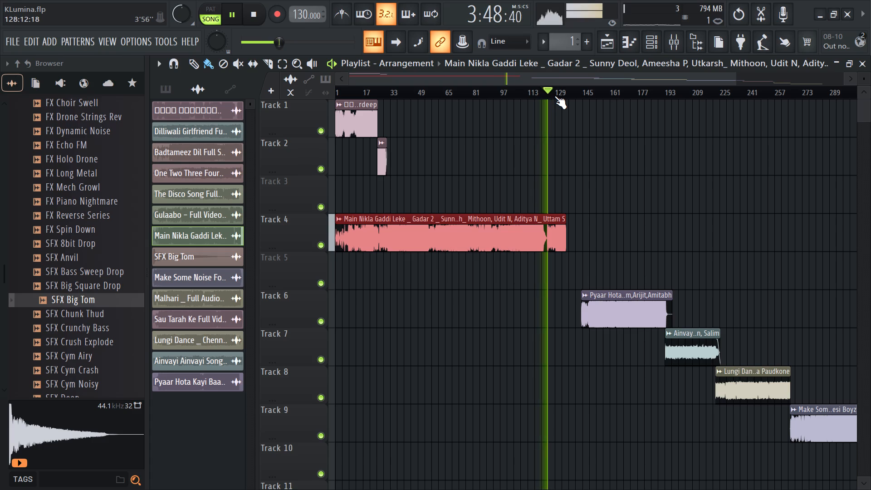
{"action": "left_click", "coordinate": [563, 93]}
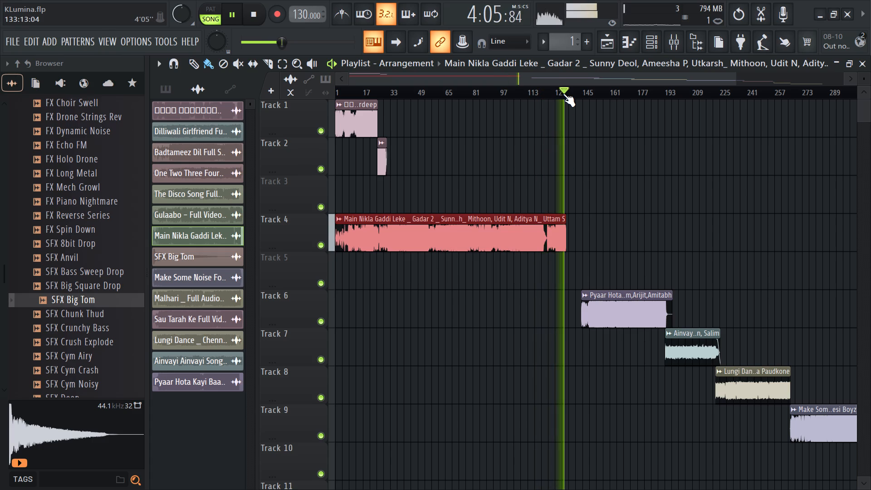
{"action": "left_click", "coordinate": [423, 93]}
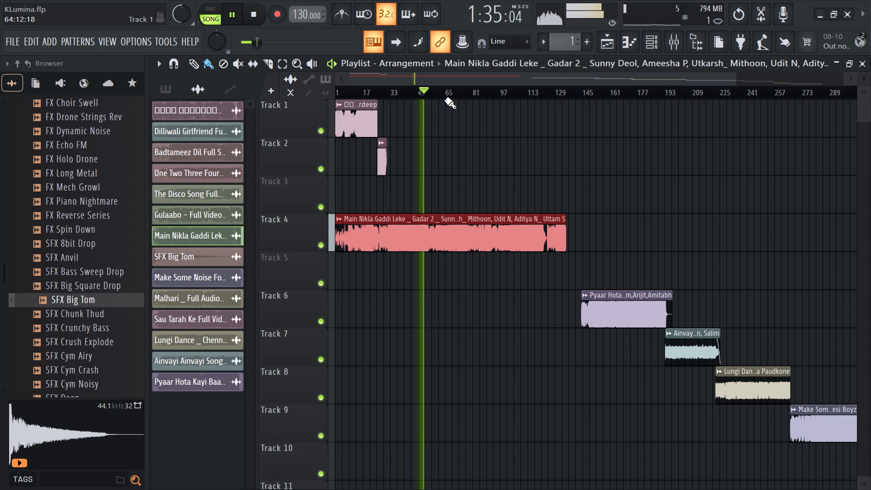
{"action": "left_click", "coordinate": [433, 96]}
{"action": "left_click", "coordinate": [444, 99]}
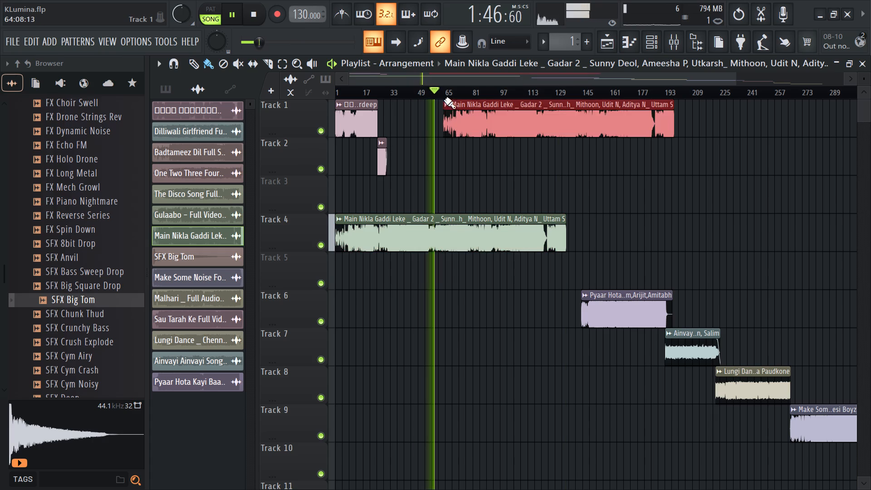
{"action": "right_click", "coordinate": [463, 113]}
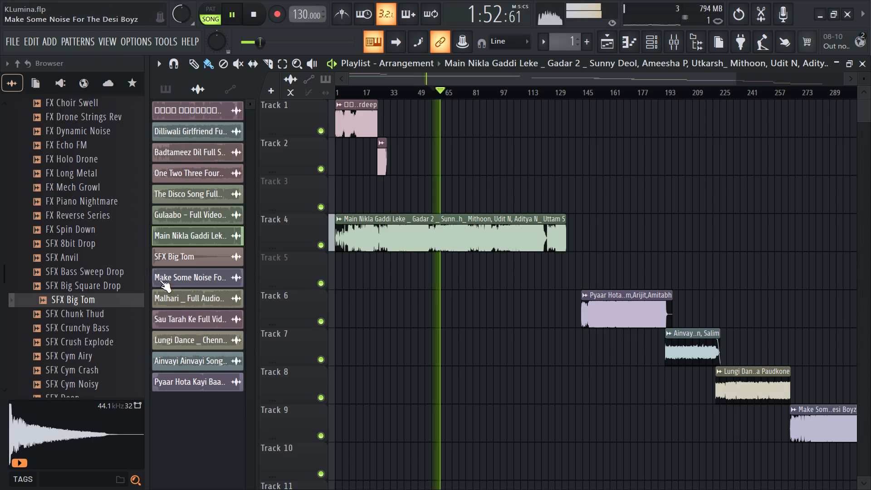
Delete the Main Nikla Gaddi Leke audio clip from the project and stop playback.
{"action": "right_click", "coordinate": [189, 239]}
{"action": "left_click", "coordinate": [208, 366]}
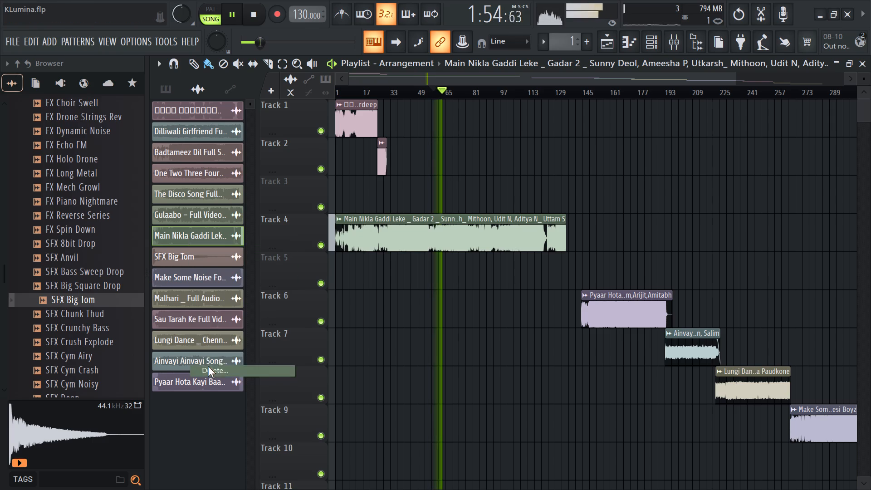
{"action": "key", "text": "space"}
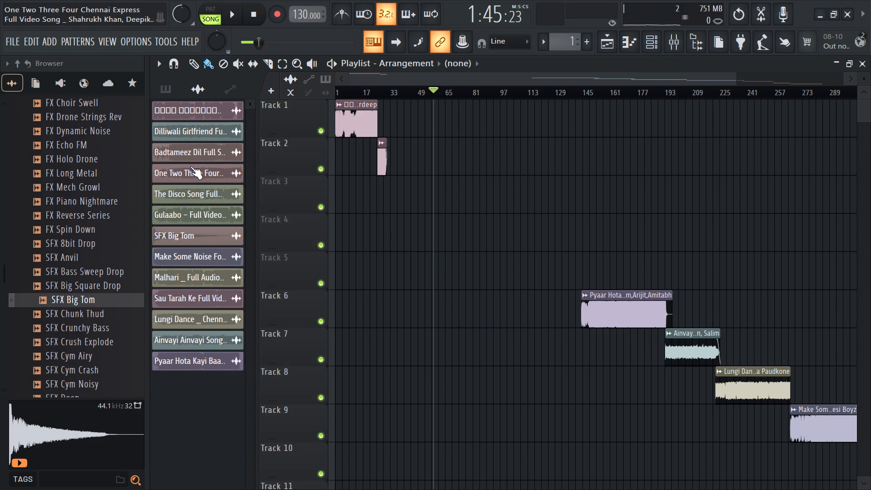
Move the two Baar Baar Dekho clips from Tracks 1 and 2 to Tracks 4 and 5, just before Pyaar Hota Kayi Baar Hai.
{"action": "left_click_drag", "start_coordinate": [410, 173], "coordinate": [326, 103], "text": "ctrl"}
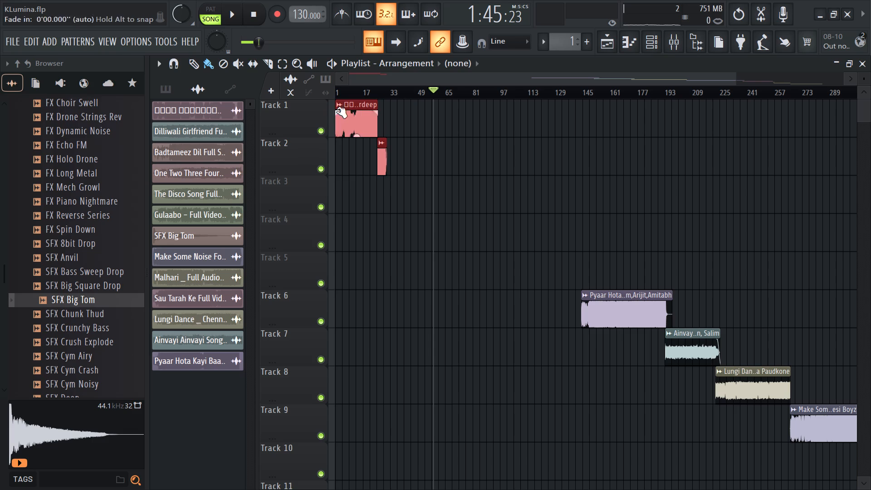
{"action": "left_click_drag", "start_coordinate": [358, 127], "coordinate": [556, 266]}
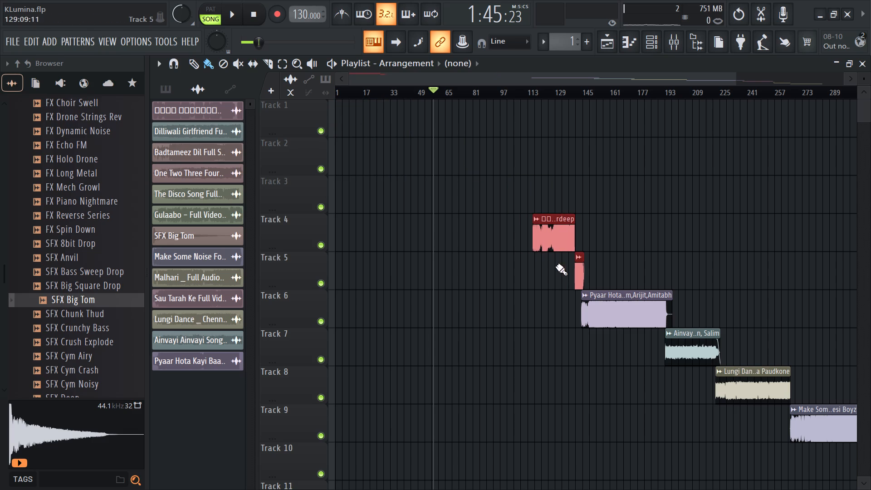
{"action": "left_click", "coordinate": [534, 86]}
{"action": "key", "text": "space"}
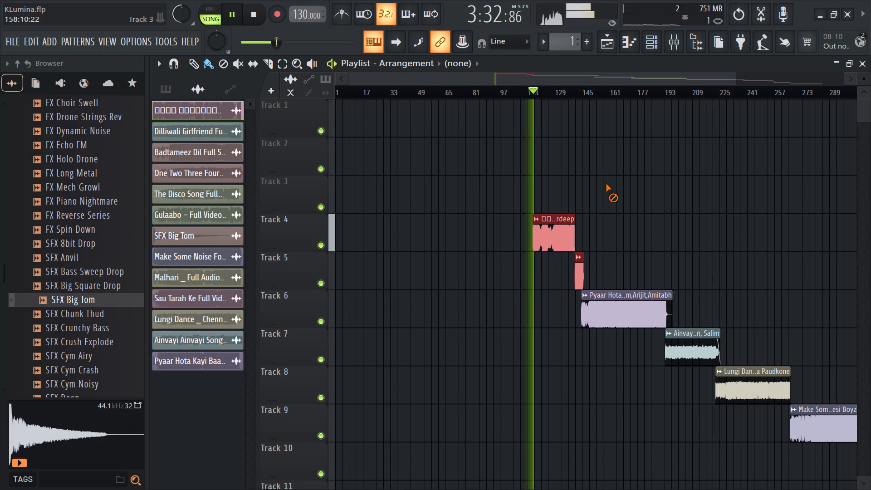
{"action": "right_click", "coordinate": [606, 183]}
Move the second Baar Baar Dekho clip up to Track 4 so it overlaps the end of the first, and play the join.
{"action": "scroll", "coordinate": [582, 314], "scroll_direction": "up", "scroll_amount": 14, "text": "ctrl"}
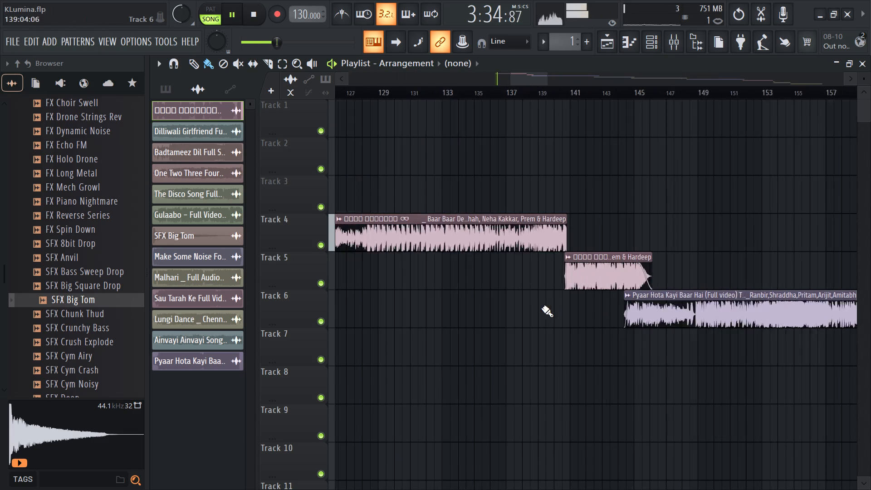
{"action": "scroll", "coordinate": [542, 308], "scroll_direction": "up", "scroll_amount": 7, "text": "ctrl"}
{"action": "scroll", "coordinate": [574, 291], "scroll_direction": "up", "scroll_amount": 20, "text": "ctrl"}
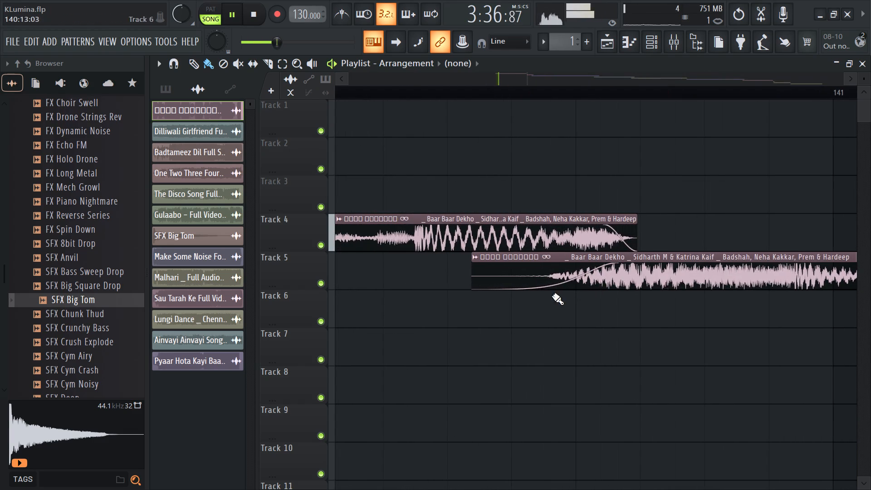
{"action": "scroll", "coordinate": [515, 285], "scroll_direction": "up", "scroll_amount": 5, "text": "ctrl"}
{"action": "left_click_drag", "start_coordinate": [478, 279], "coordinate": [475, 240]}
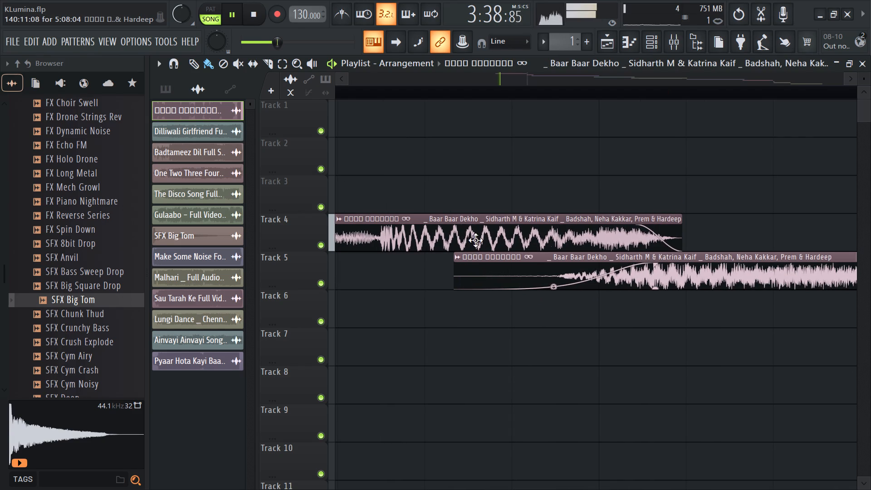
{"action": "left_click_drag", "start_coordinate": [475, 240], "coordinate": [476, 235]}
{"action": "left_click", "coordinate": [407, 86]}
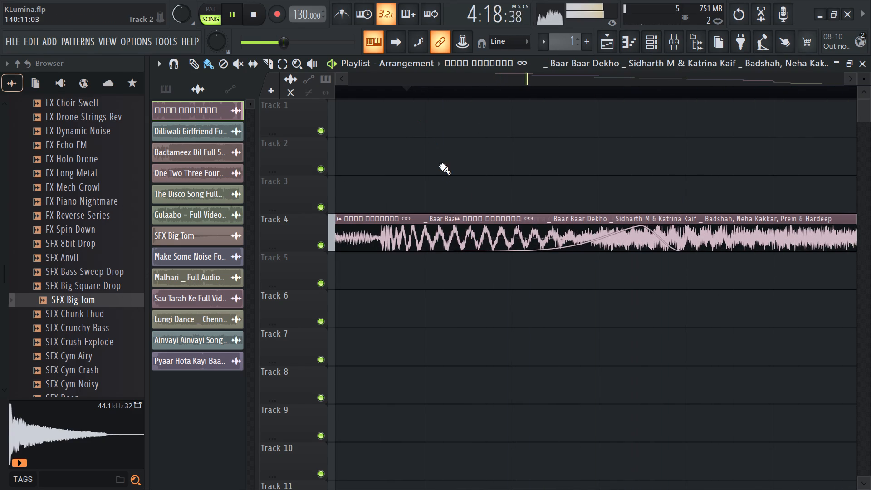
Nudge the second Baar Baar Dekho clip on Track 4 to start at 140:11:07, replaying the join to match the beat.
{"action": "scroll", "coordinate": [499, 237], "scroll_direction": "down", "scroll_amount": 6, "text": "ctrl"}
{"action": "left_click", "coordinate": [361, 89]}
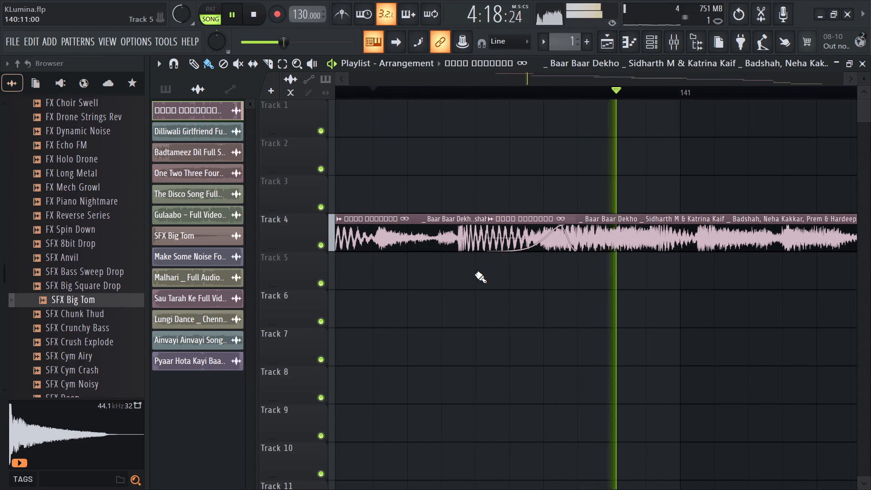
{"action": "left_click_drag", "start_coordinate": [672, 242], "coordinate": [676, 241]}
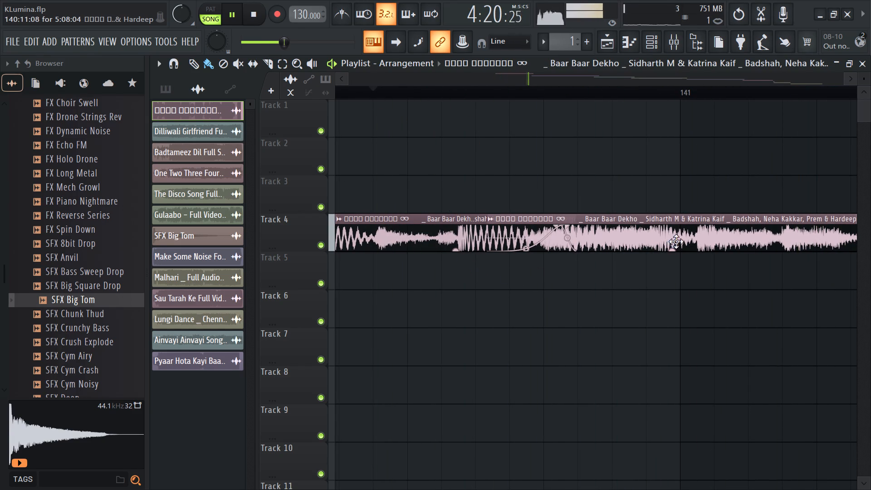
{"action": "left_click_drag", "start_coordinate": [676, 241], "coordinate": [677, 241]}
{"action": "scroll", "coordinate": [536, 265], "scroll_direction": "up", "scroll_amount": 6, "text": "ctrl"}
{"action": "left_click_drag", "start_coordinate": [690, 235], "coordinate": [703, 234]}
{"action": "key", "text": "space"}
{"action": "key", "text": "space"}
{"action": "key", "text": "space"}
{"action": "left_click_drag", "start_coordinate": [701, 234], "coordinate": [693, 236]}
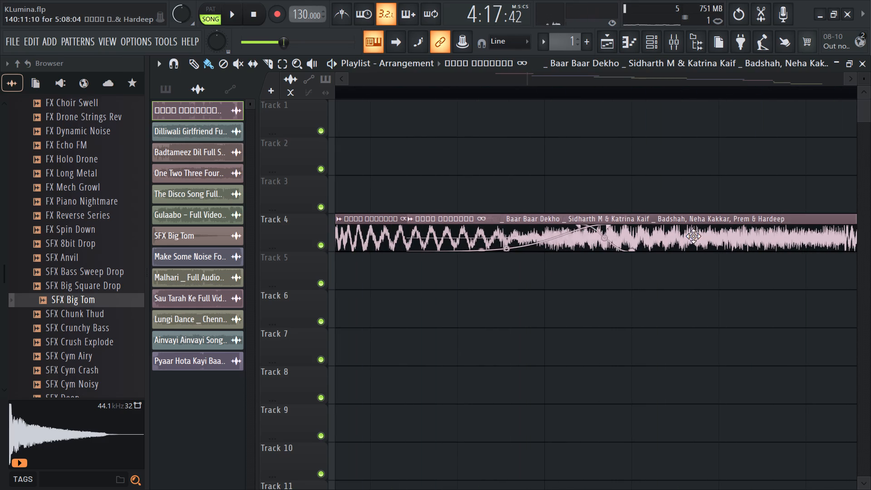
{"action": "left_click_drag", "start_coordinate": [693, 236], "coordinate": [686, 238]}
{"action": "key", "text": "space"}
{"action": "key", "text": "space"}
{"action": "left_click", "coordinate": [688, 238]}
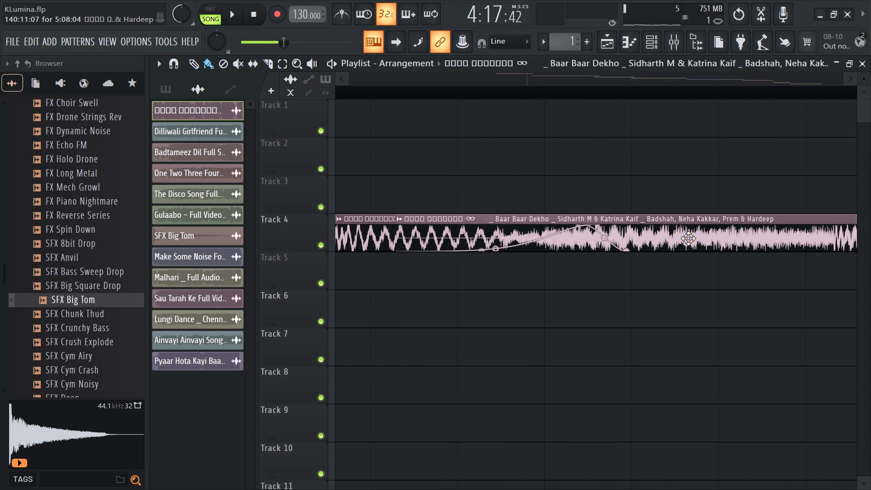
{"action": "key", "text": "space"}
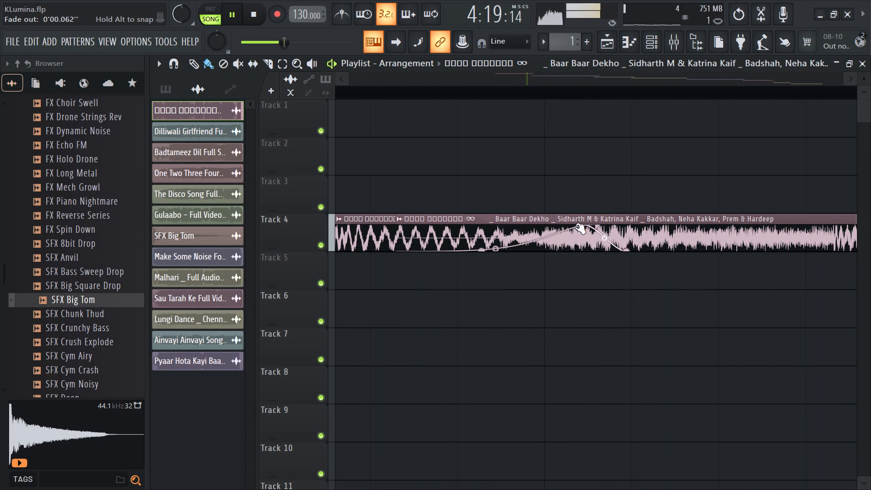
Set the fade-in curve tension of the second Baar Baar Dekho clip to 56%, replaying the join.
{"action": "left_click_drag", "start_coordinate": [494, 249], "coordinate": [490, 245]}
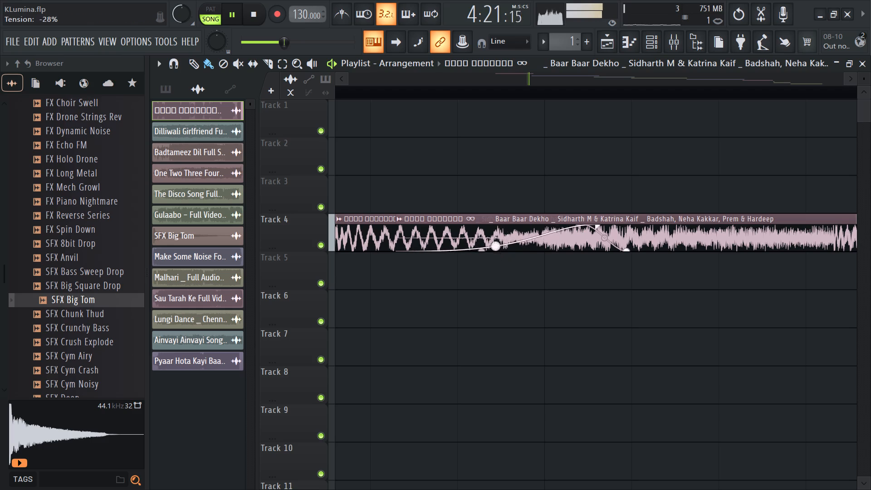
{"action": "left_click_drag", "start_coordinate": [490, 245], "coordinate": [490, 230]}
{"action": "key", "text": "space"}
{"action": "key", "text": "space"}
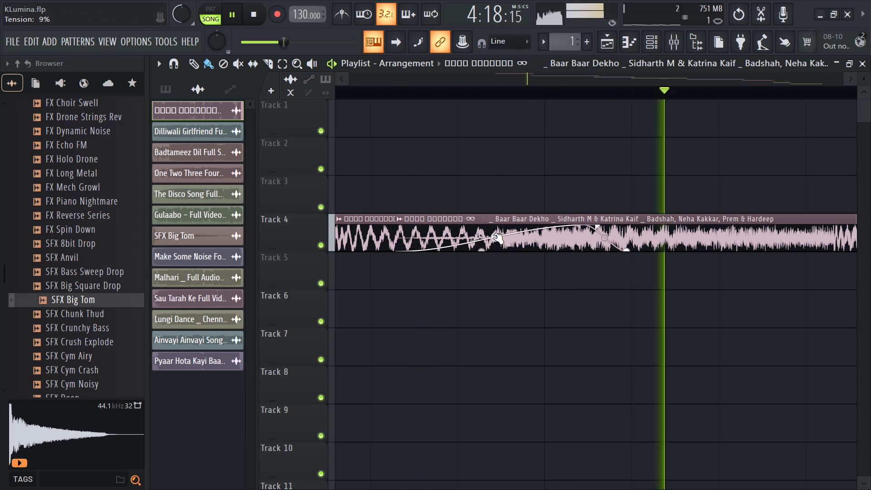
{"action": "key", "text": "space"}
{"action": "left_click_drag", "start_coordinate": [494, 236], "coordinate": [489, 219]}
{"action": "key", "text": "space"}
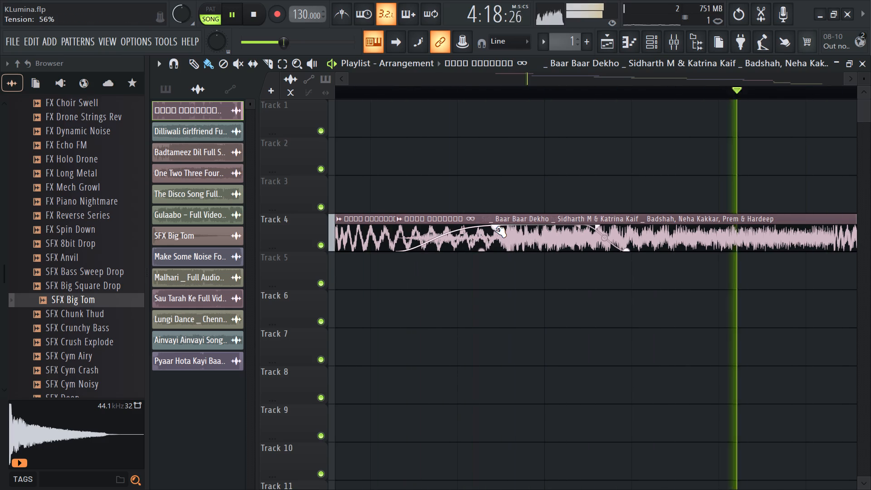
Move both Baar Baar Dekho clips to Track 5, with the second starting at 139:09:07 and overlapping the start of Pyaar Hota Kayi Baar Hai.
{"action": "scroll", "coordinate": [578, 308], "scroll_direction": "down", "scroll_amount": 12, "text": "ctrl"}
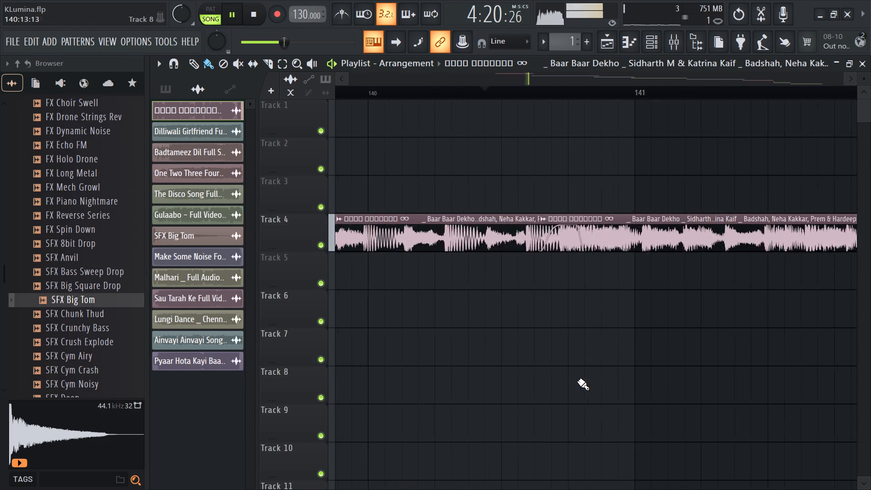
{"action": "scroll", "coordinate": [577, 381], "scroll_direction": "down", "scroll_amount": 19, "text": "ctrl"}
{"action": "scroll", "coordinate": [499, 380], "scroll_direction": "down", "scroll_amount": 7, "text": "ctrl"}
{"action": "left_click_drag", "start_coordinate": [552, 184], "coordinate": [428, 274], "text": "ctrl"}
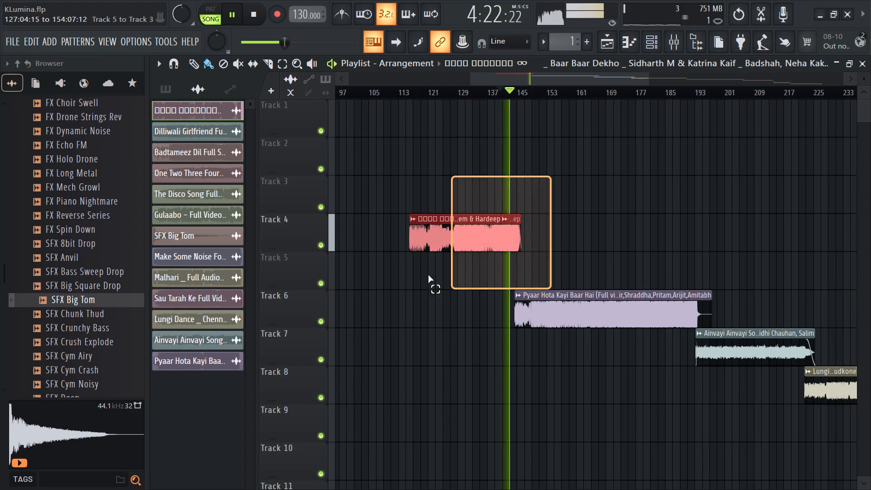
{"action": "left_click_drag", "start_coordinate": [428, 274], "coordinate": [422, 278], "text": "ctrl"}
{"action": "scroll", "coordinate": [376, 255], "scroll_direction": "up", "scroll_amount": 6, "text": "ctrl"}
{"action": "scroll", "coordinate": [719, 271], "scroll_direction": "up", "scroll_amount": 13, "text": "ctrl"}
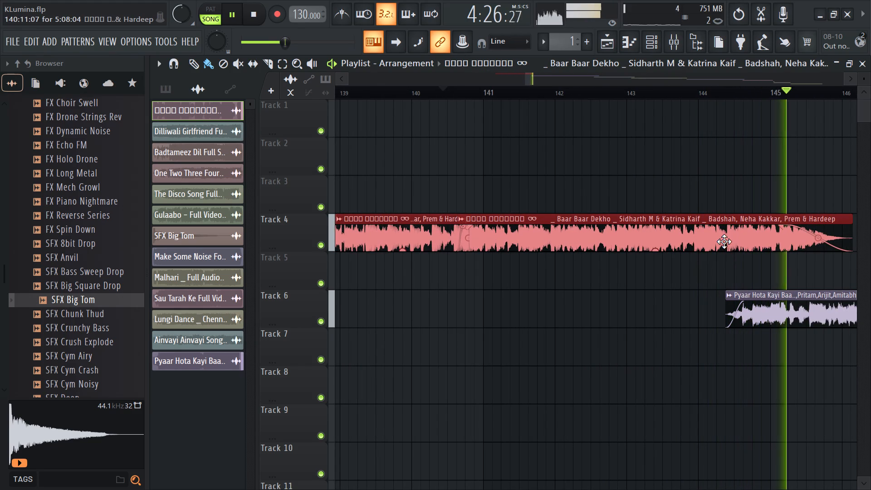
{"action": "left_click_drag", "start_coordinate": [733, 238], "coordinate": [638, 303]}
{"action": "key", "text": "space"}
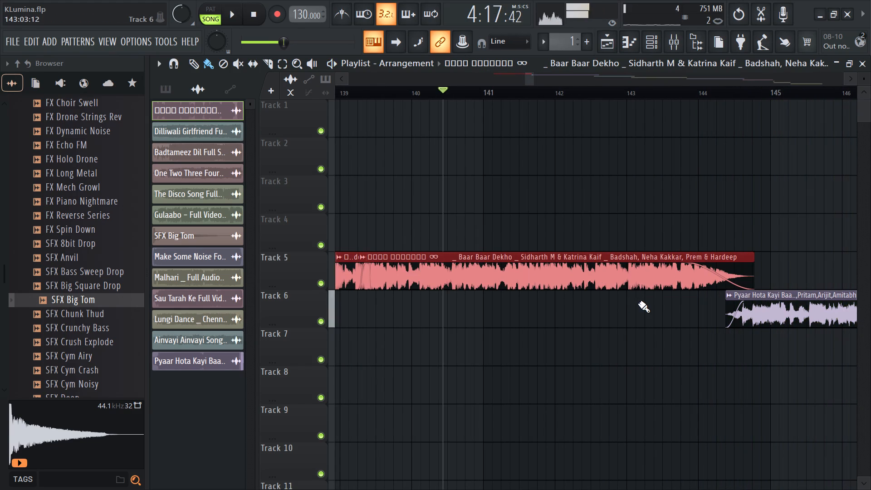
{"action": "key", "text": "space"}
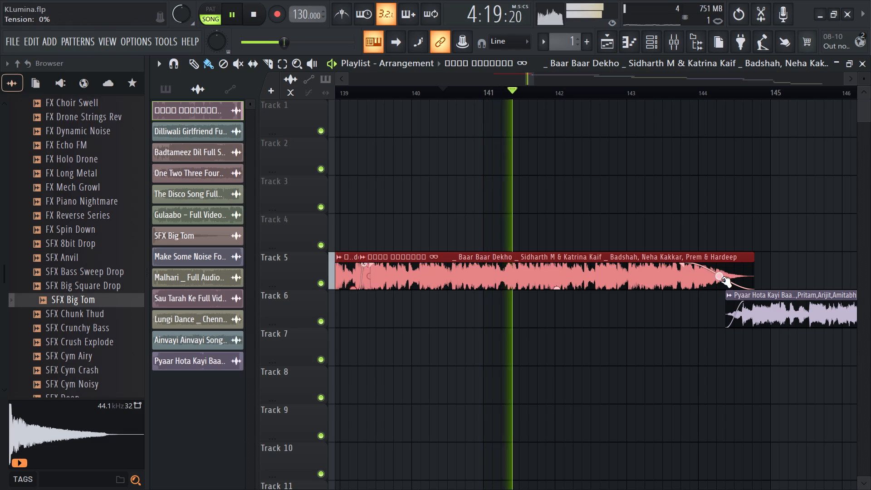
{"action": "left_click_drag", "start_coordinate": [657, 279], "coordinate": [679, 282]}
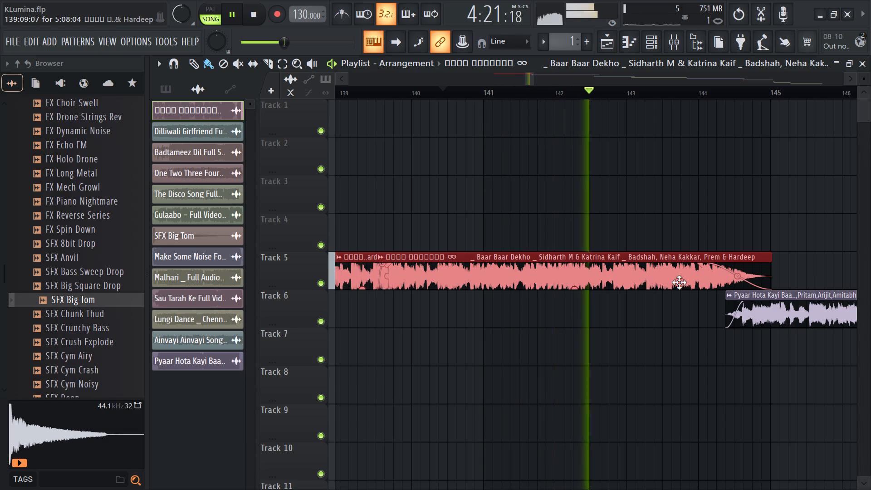
Save the KLumina project.
{"action": "key", "text": "ctrl+s"}
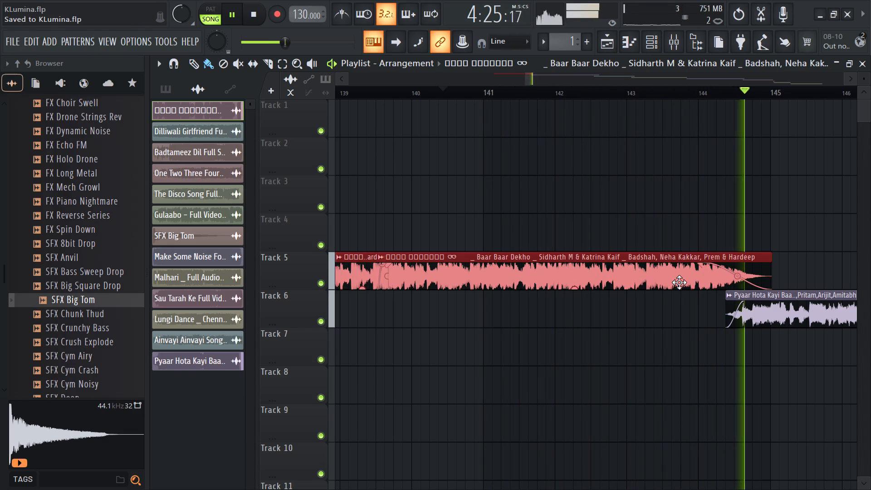
Deselect the placed clips and reorder the audio clip list so the Baar Baar Dekho song comes last, after Pyaar Hota Kayi Baar Hai.
{"action": "scroll", "coordinate": [617, 304], "scroll_direction": "down", "scroll_amount": 2, "text": "ctrl"}
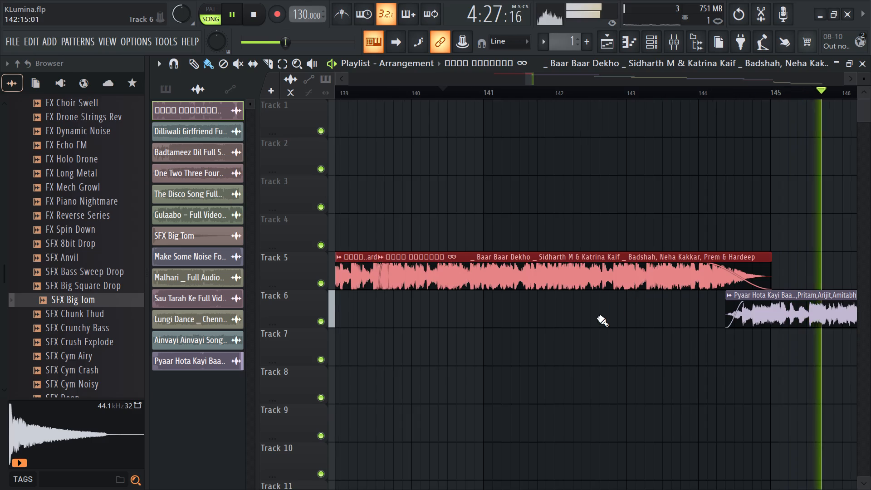
{"action": "scroll", "coordinate": [597, 317], "scroll_direction": "down", "scroll_amount": 12, "text": "ctrl"}
{"action": "scroll", "coordinate": [649, 341], "scroll_direction": "down", "scroll_amount": 7, "text": "ctrl"}
{"action": "scroll", "coordinate": [589, 338], "scroll_direction": "down", "scroll_amount": 6, "text": "ctrl"}
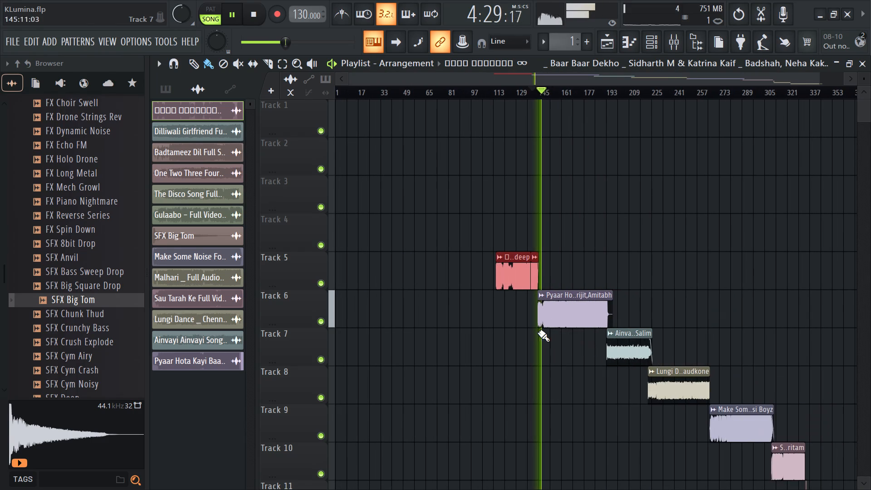
{"action": "left_click", "coordinate": [676, 232]}
{"action": "right_click_drag", "start_coordinate": [711, 232], "coordinate": [582, 257]}
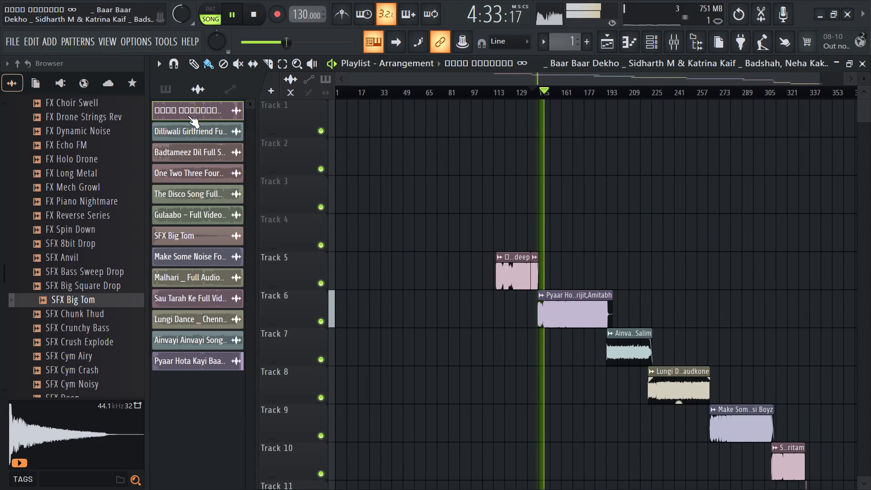
{"action": "left_click_drag", "start_coordinate": [188, 114], "coordinate": [176, 369]}
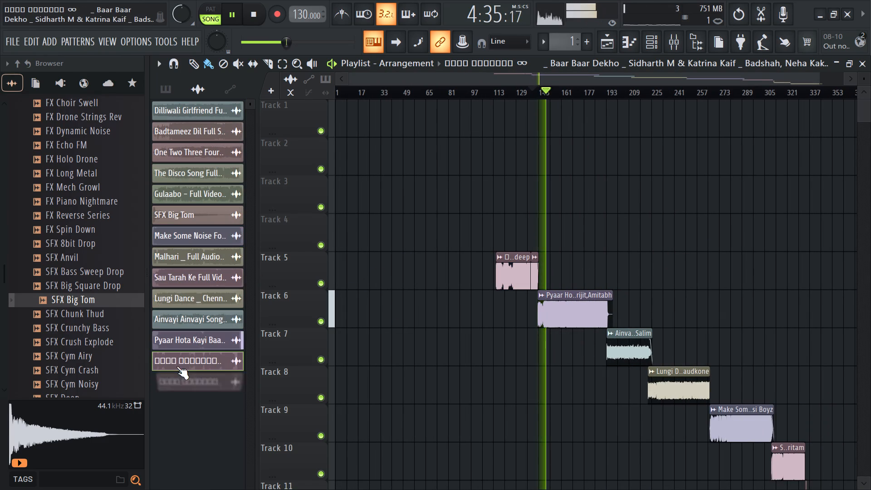
Stop playback and place the Dilliwali Girlfriend song on Track 4, starting at 6:01:00.
{"action": "key", "text": "space"}
{"action": "left_click_drag", "start_coordinate": [206, 112], "coordinate": [410, 221]}
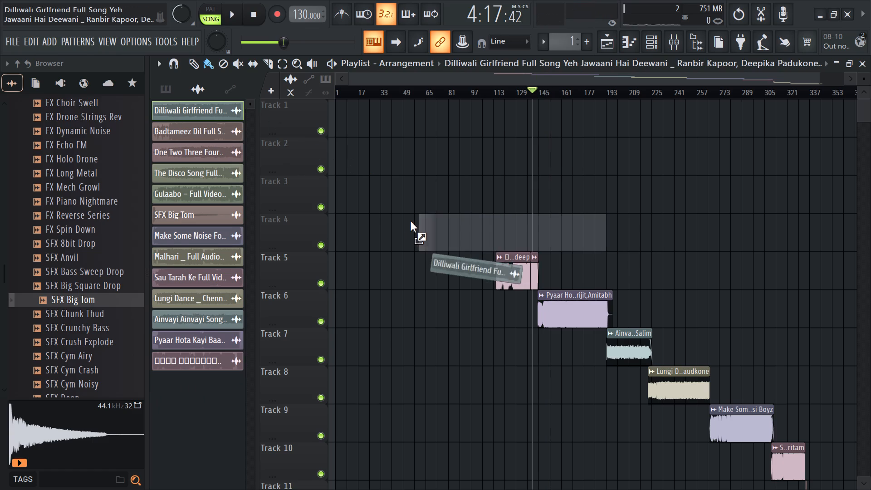
{"action": "left_click_drag", "start_coordinate": [410, 221], "coordinate": [350, 212]}
{"action": "left_click_drag", "start_coordinate": [398, 198], "coordinate": [386, 244]}
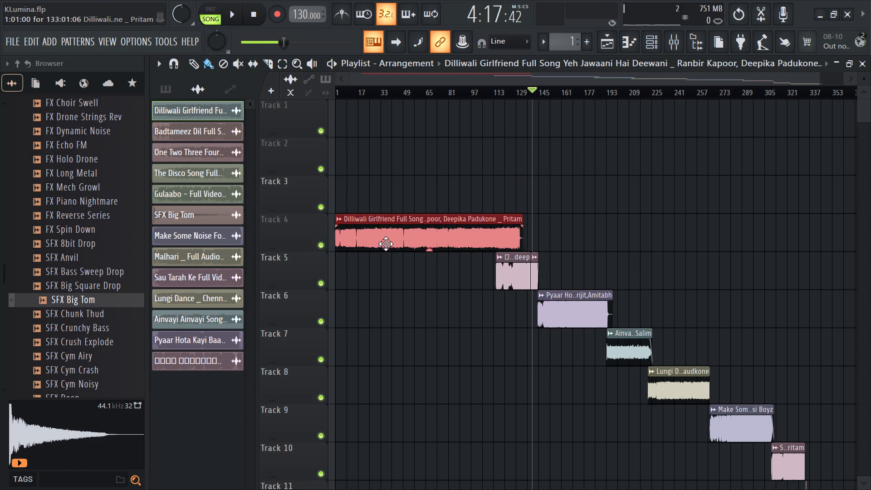
{"action": "left_click_drag", "start_coordinate": [386, 244], "coordinate": [391, 251]}
Listen to several passages of the Dilliwali Girlfriend clip, including where it overlaps Baar Baar Dekho, to find the section to keep.
{"action": "left_click", "coordinate": [368, 93]}
{"action": "key", "text": "space"}
{"action": "left_click", "coordinate": [385, 94]}
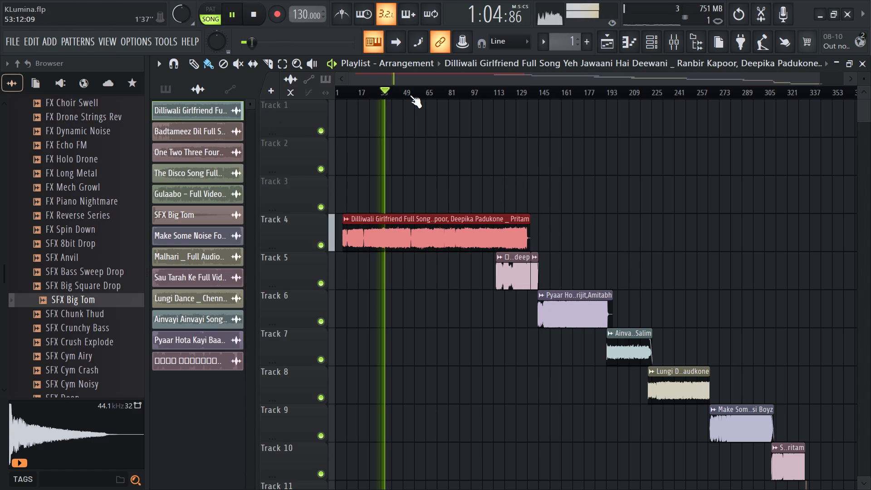
{"action": "left_click", "coordinate": [410, 95]}
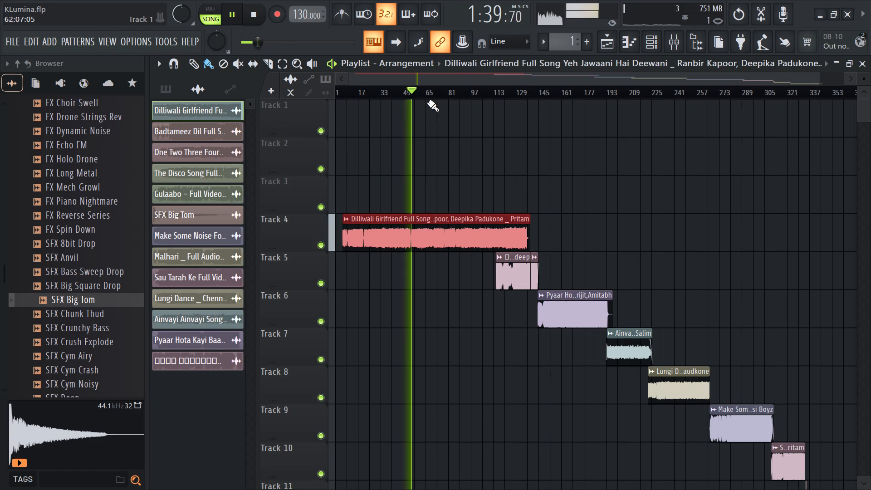
{"action": "left_click", "coordinate": [335, 86]}
{"action": "left_click", "coordinate": [345, 87]}
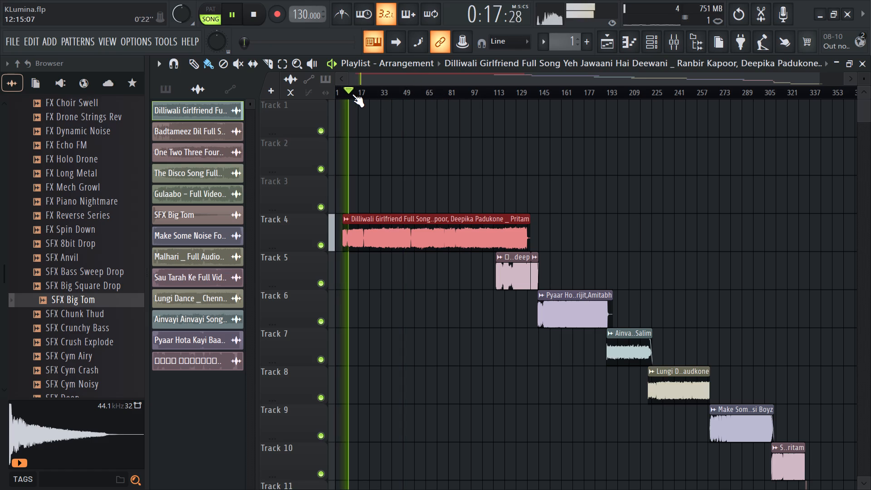
{"action": "left_click", "coordinate": [354, 94]}
{"action": "left_click", "coordinate": [353, 96]}
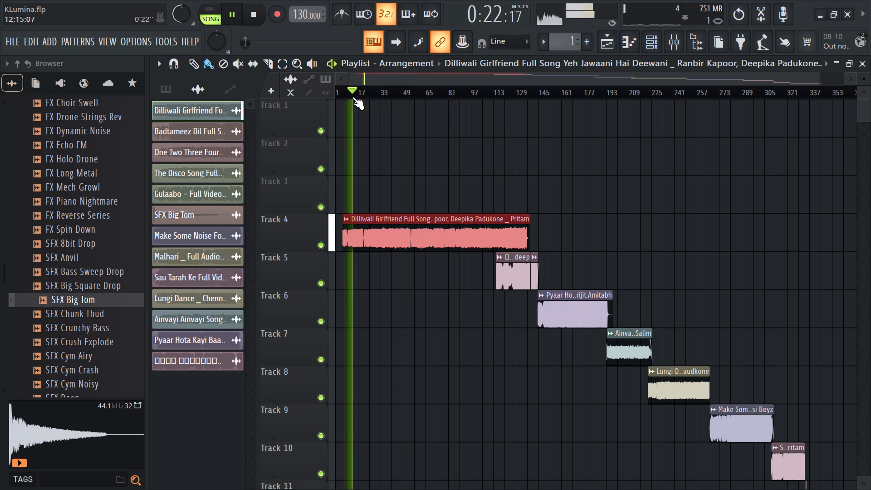
{"action": "left_click", "coordinate": [345, 96]}
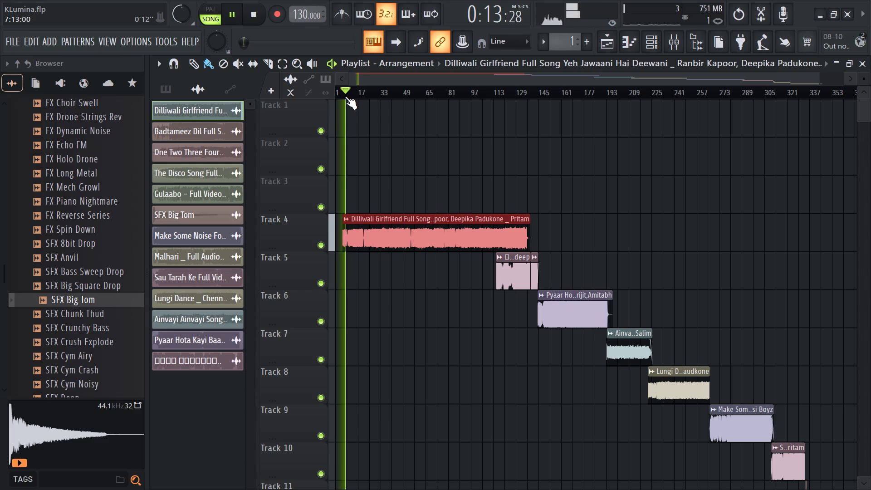
{"action": "left_click_drag", "start_coordinate": [349, 96], "coordinate": [354, 96]}
{"action": "left_click", "coordinate": [362, 95]}
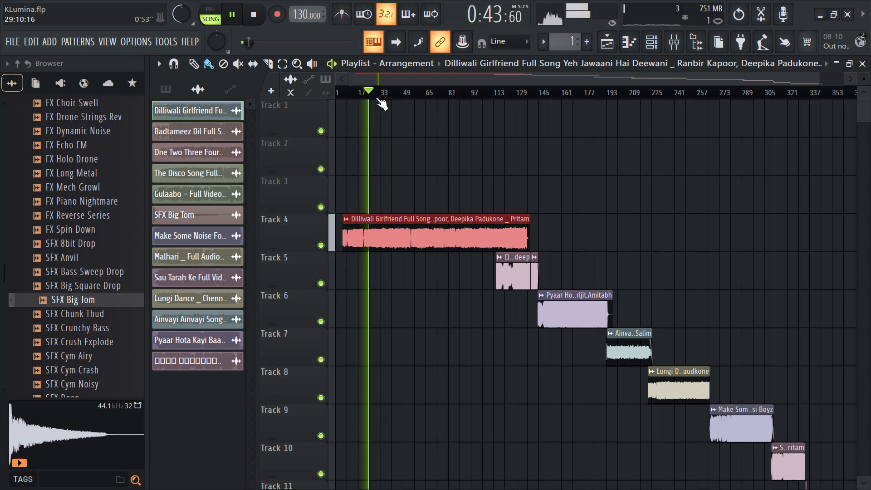
{"action": "left_click", "coordinate": [529, 220]}
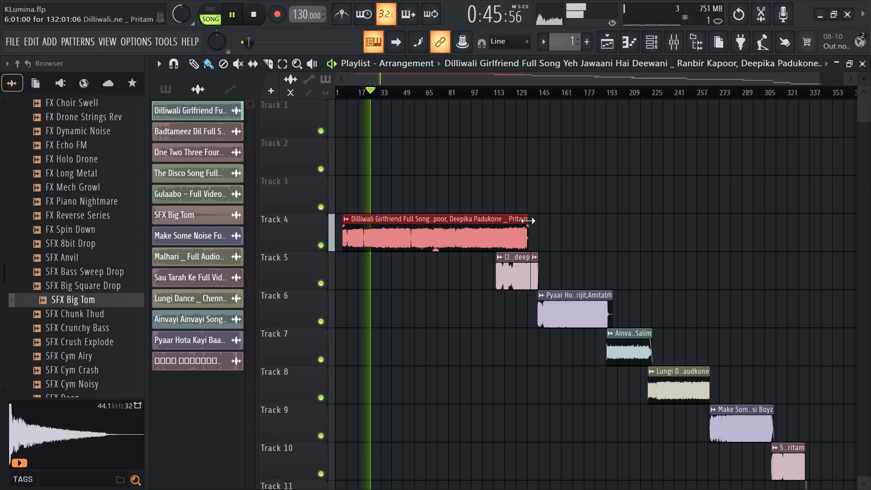
{"action": "left_click", "coordinate": [465, 96]}
{"action": "left_click", "coordinate": [498, 96]}
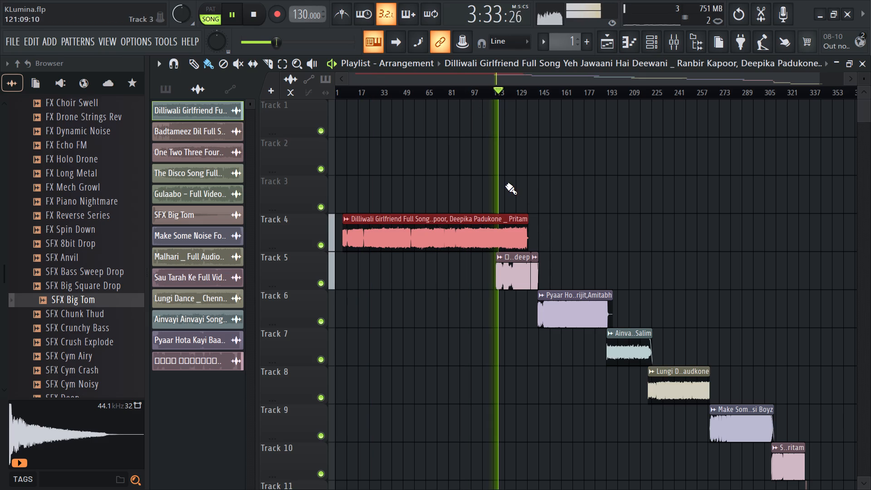
{"action": "left_click", "coordinate": [515, 93]}
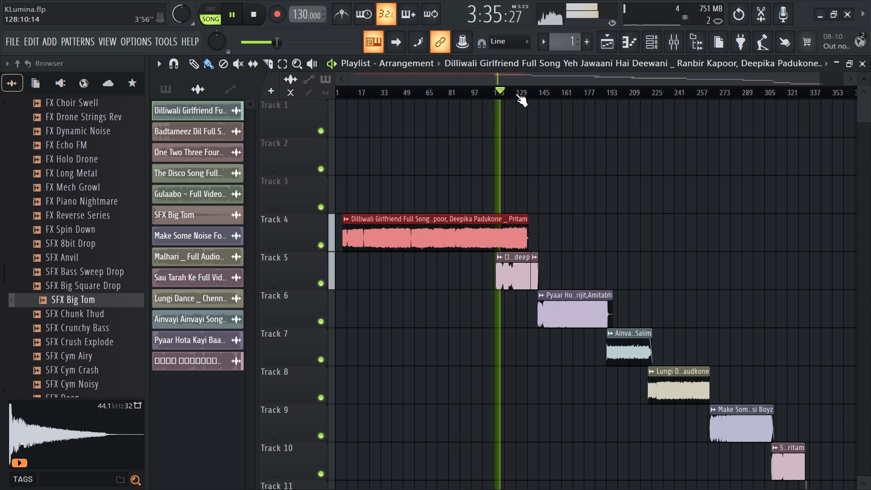
Solo Track 4, audition the Dilliwali Girlfriend clip and trim its end to a clip length of 45:01:06.
{"action": "right_click", "coordinate": [327, 247]}
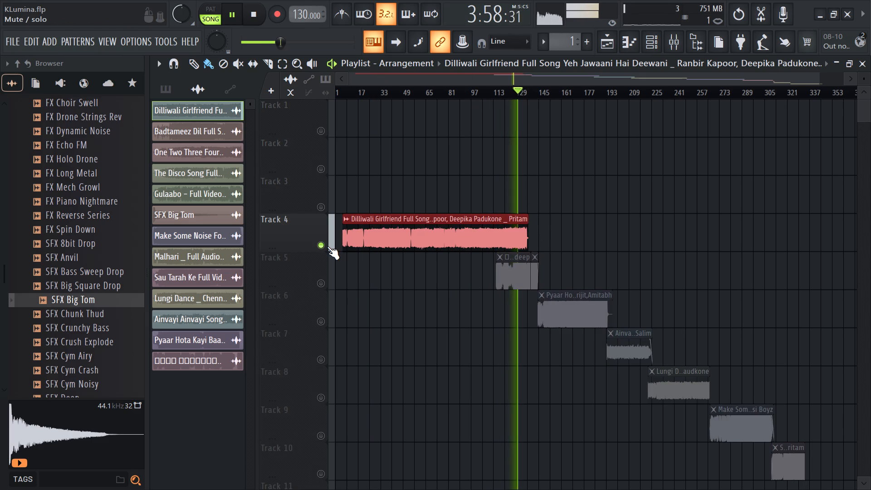
{"action": "left_click", "coordinate": [382, 93]}
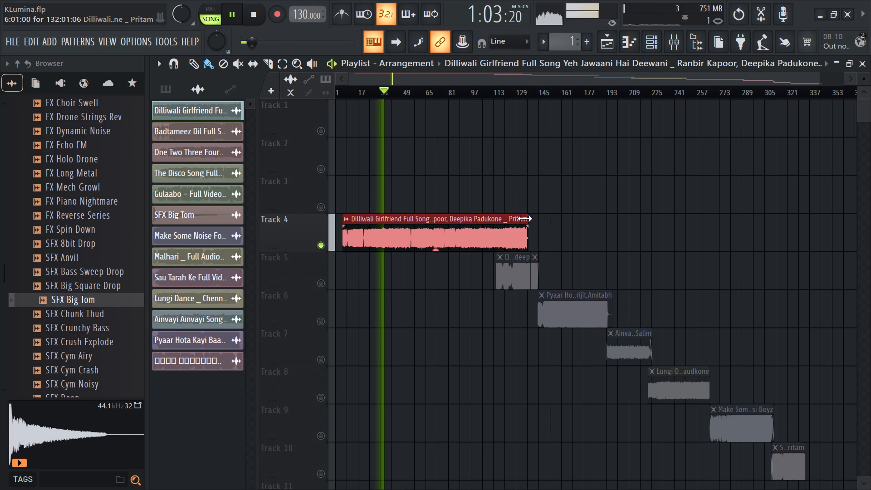
{"action": "left_click_drag", "start_coordinate": [524, 218], "coordinate": [406, 281]}
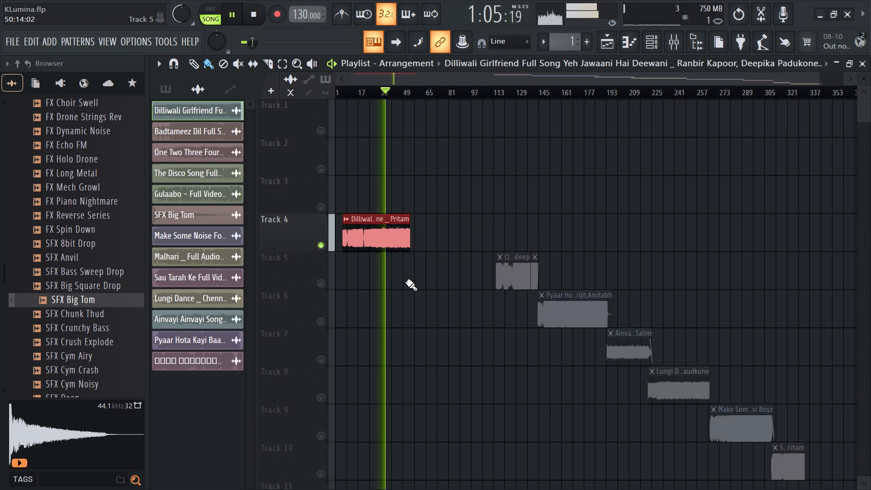
{"action": "scroll", "coordinate": [385, 237], "scroll_direction": "up", "scroll_amount": 12, "text": "ctrl"}
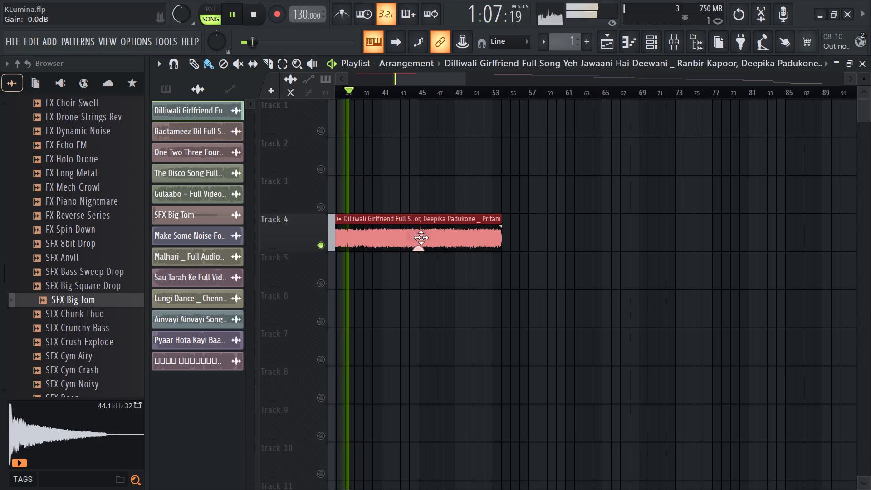
{"action": "left_click", "coordinate": [419, 89]}
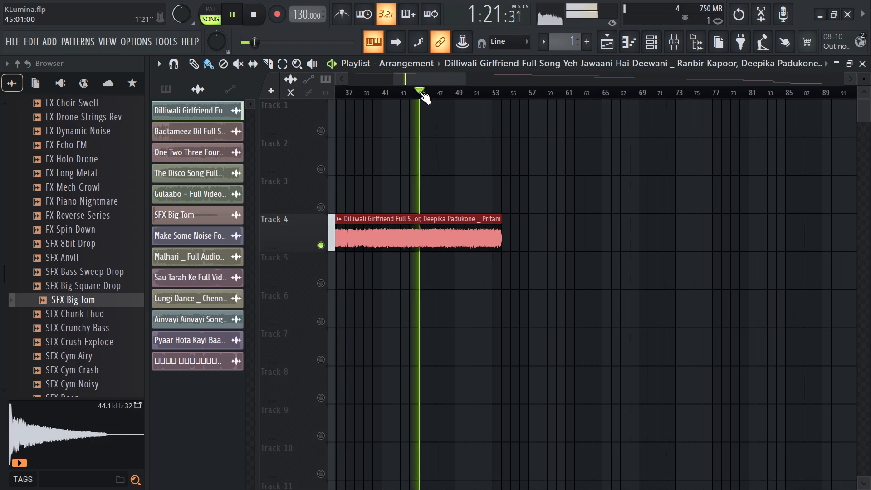
{"action": "left_click", "coordinate": [452, 93]}
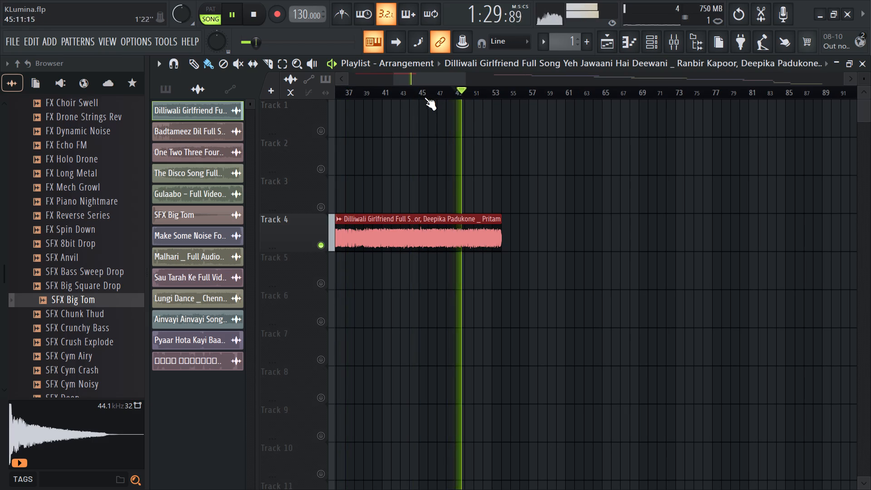
{"action": "left_click", "coordinate": [405, 98]}
{"action": "left_click_drag", "start_coordinate": [497, 217], "coordinate": [453, 255]}
{"action": "left_click_drag", "start_coordinate": [456, 220], "coordinate": [478, 226]}
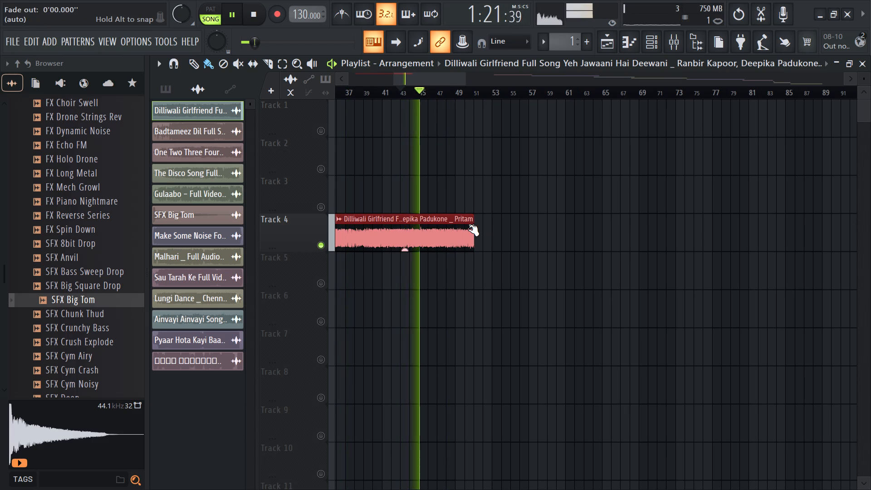
Add a fade-out of about three bars to the Dilliwali Girlfriend clip, shorten it to 42:01:06 and replay its ending.
{"action": "left_click_drag", "start_coordinate": [470, 228], "coordinate": [440, 240]}
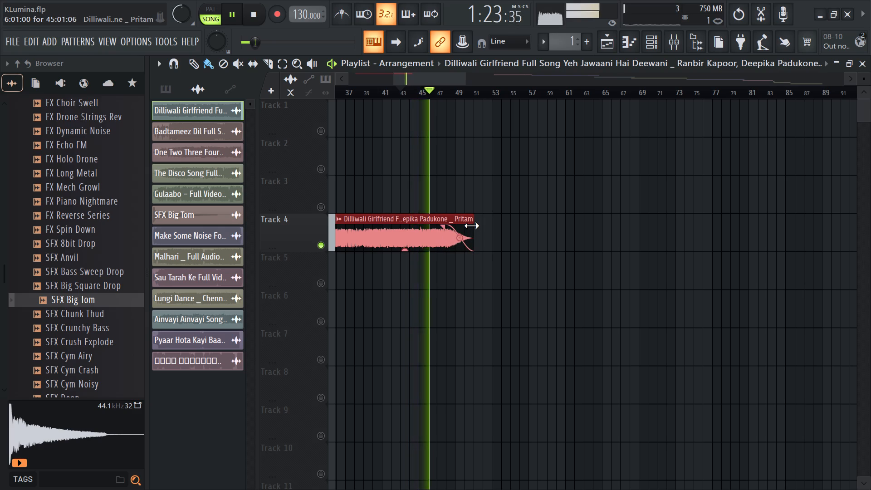
{"action": "left_click_drag", "start_coordinate": [472, 223], "coordinate": [452, 229]}
{"action": "left_click_drag", "start_coordinate": [454, 220], "coordinate": [447, 223]}
{"action": "key", "text": "space"}
{"action": "key", "text": "space"}
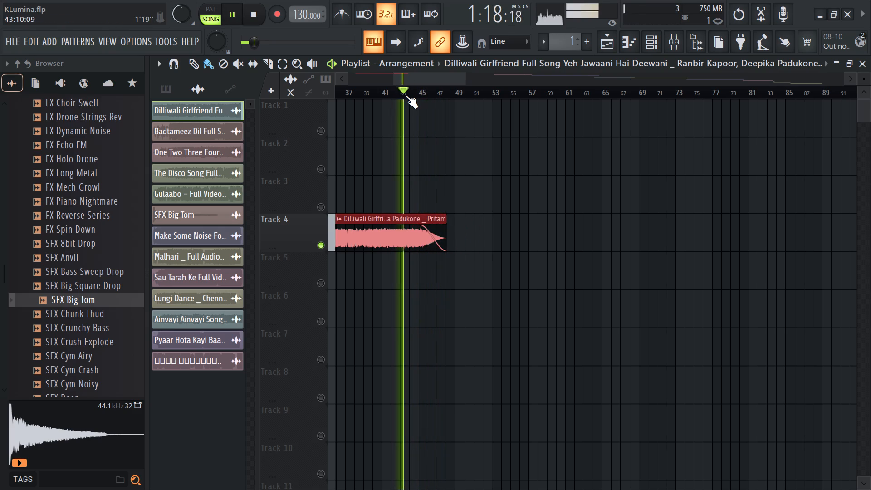
Save the KLumina project.
{"action": "key", "text": "ctrl+s"}
Unsolo Track 4 and move the Dilliwali Girlfriend clip to start at 75:01:00, overlapping the beginning of Baar Baar Dekho.
{"action": "scroll", "coordinate": [471, 253], "scroll_direction": "down", "scroll_amount": 12, "text": "ctrl"}
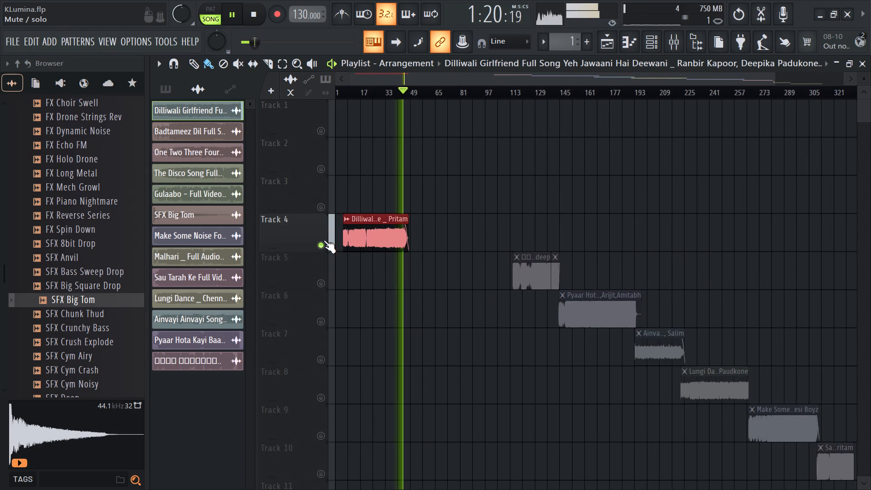
{"action": "right_click", "coordinate": [323, 240]}
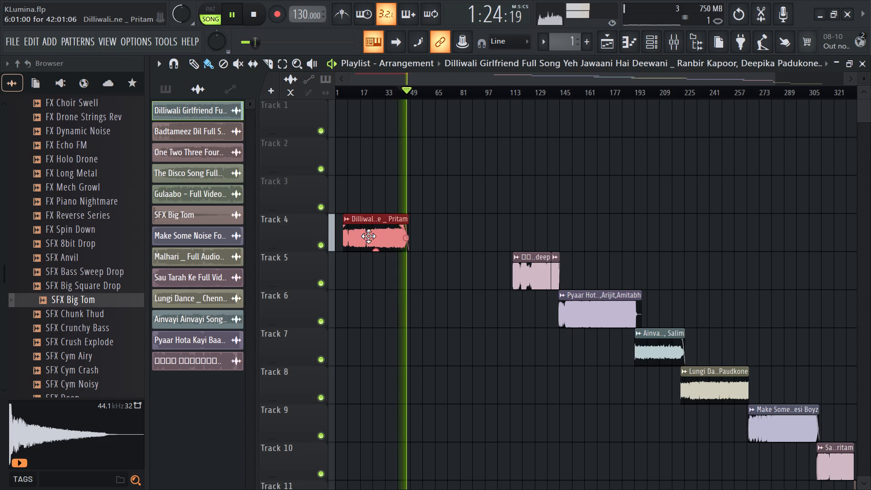
{"action": "key", "text": "space"}
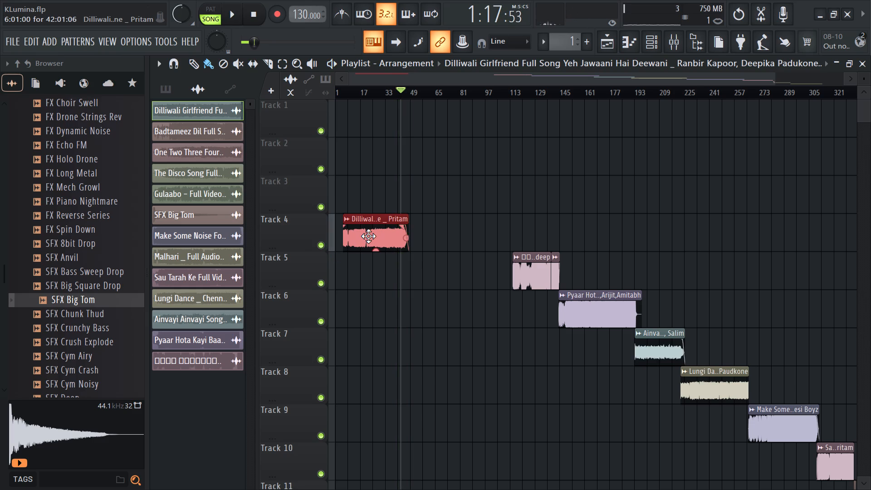
{"action": "left_click_drag", "start_coordinate": [368, 236], "coordinate": [476, 251]}
{"action": "key", "text": "space"}
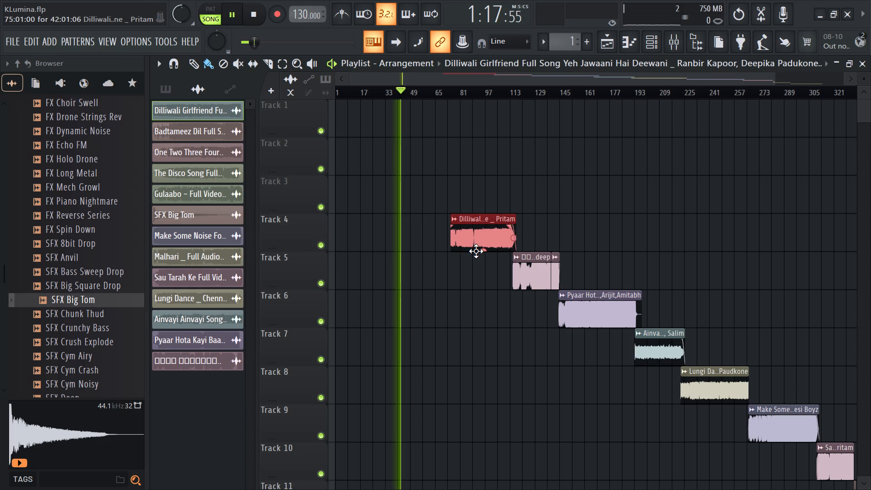
Play the join between Dilliwali Girlfriend and Baar Baar Dekho to check the transition's timing.
{"action": "key", "text": "space"}
{"action": "left_click", "coordinate": [492, 91]}
{"action": "key", "text": "space"}
{"action": "scroll", "coordinate": [525, 265], "scroll_direction": "up", "scroll_amount": 4, "text": "ctrl"}
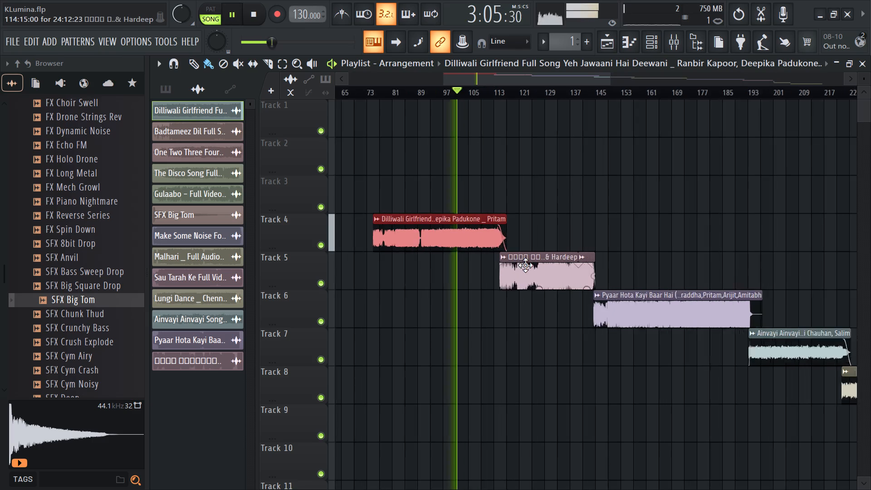
{"action": "scroll", "coordinate": [525, 265], "scroll_direction": "up", "scroll_amount": 9, "text": "ctrl"}
{"action": "left_click", "coordinate": [466, 89]}
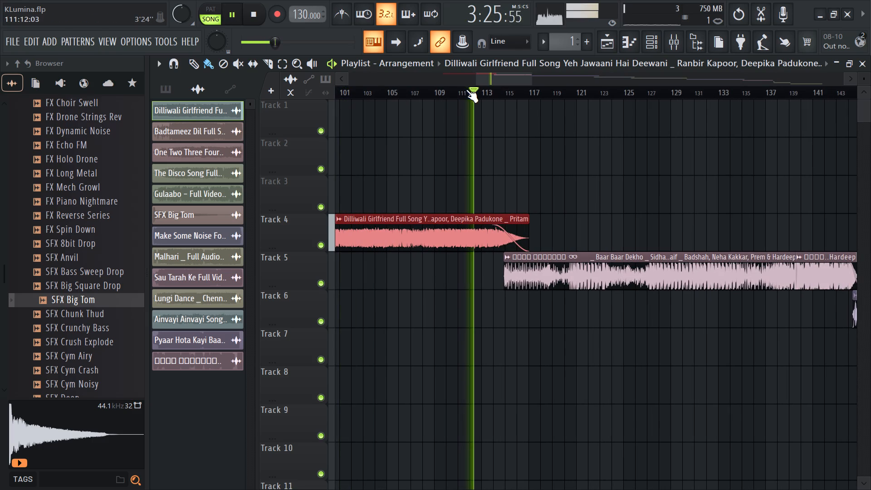
{"action": "left_click", "coordinate": [482, 88]}
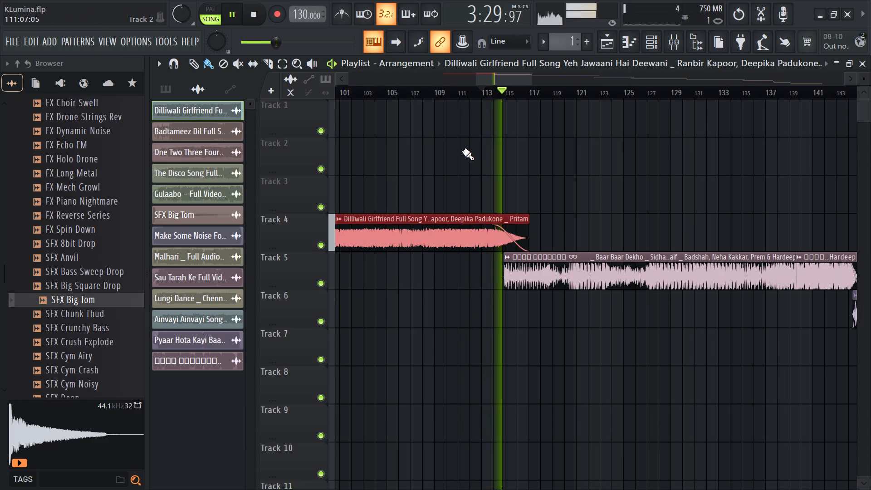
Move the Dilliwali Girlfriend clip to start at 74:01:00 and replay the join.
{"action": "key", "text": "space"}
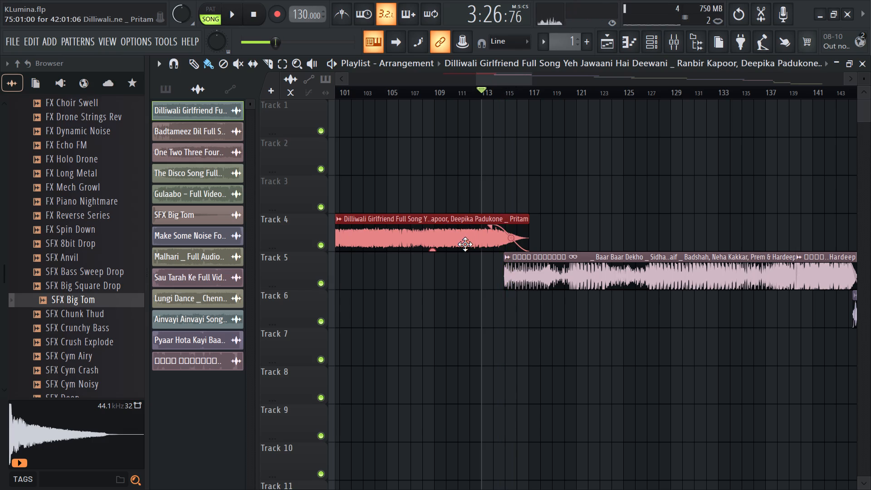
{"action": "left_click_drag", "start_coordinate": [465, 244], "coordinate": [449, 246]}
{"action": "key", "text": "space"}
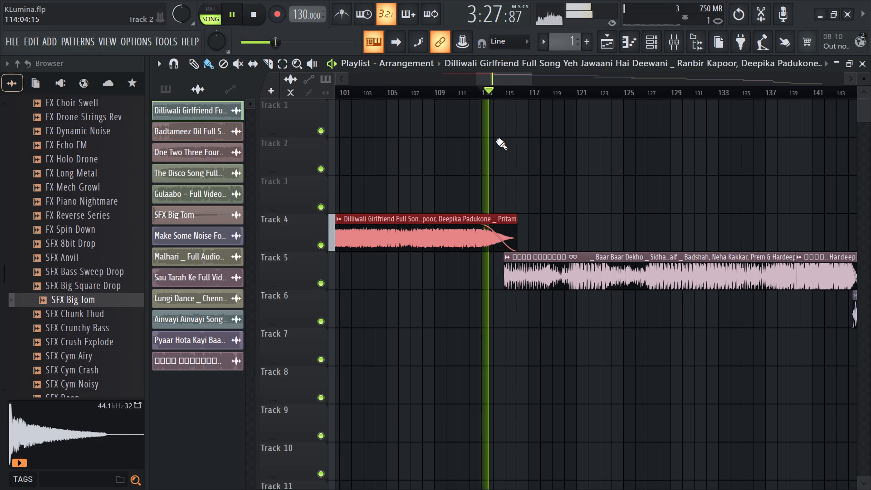
Add a fade-in of about half a bar to the first Baar Baar Dekho clip on Track 5.
{"action": "left_click_drag", "start_coordinate": [507, 265], "coordinate": [514, 265]}
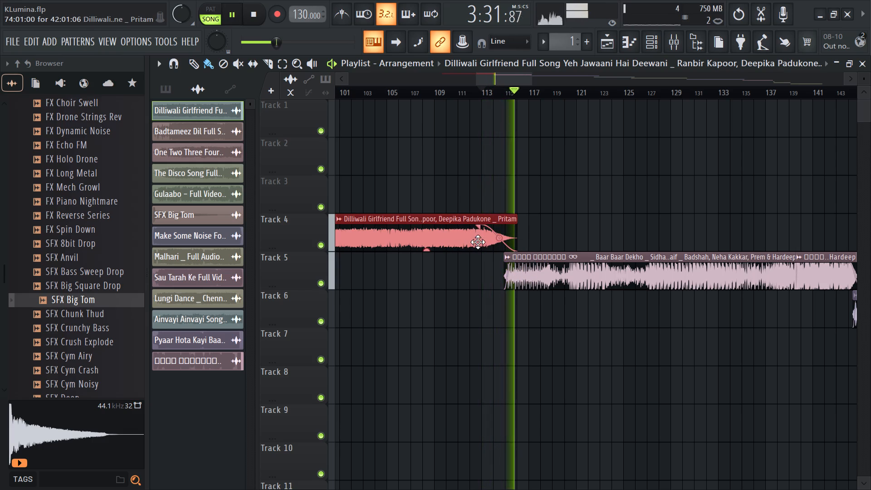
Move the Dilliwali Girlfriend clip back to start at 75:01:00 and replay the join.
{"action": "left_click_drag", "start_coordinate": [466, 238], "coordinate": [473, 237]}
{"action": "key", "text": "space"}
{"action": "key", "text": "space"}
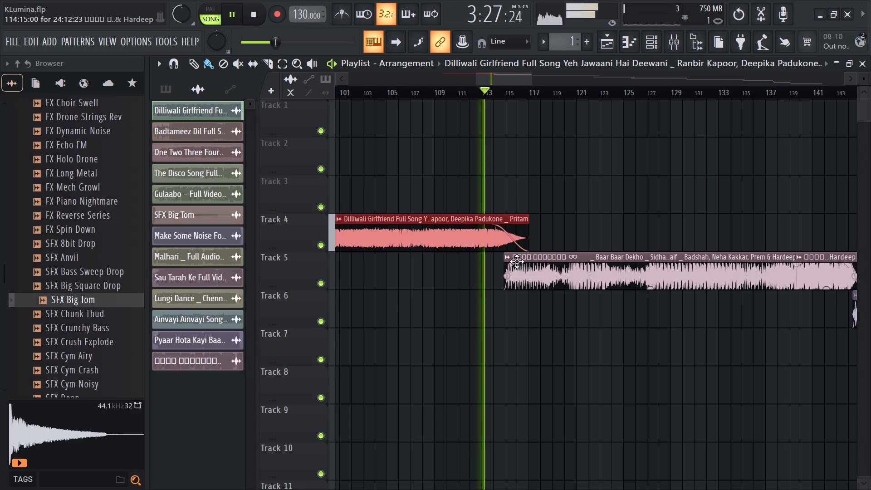
Deselect the Dilliwali Girlfriend clip and nudge it to 74:15:00, then 74:07:00, replaying the join with Baar Baar Dekho after each move.
{"action": "scroll", "coordinate": [515, 273], "scroll_direction": "up", "scroll_amount": 13, "text": "ctrl"}
{"action": "left_click", "coordinate": [489, 343]}
{"action": "right_click", "coordinate": [510, 342]}
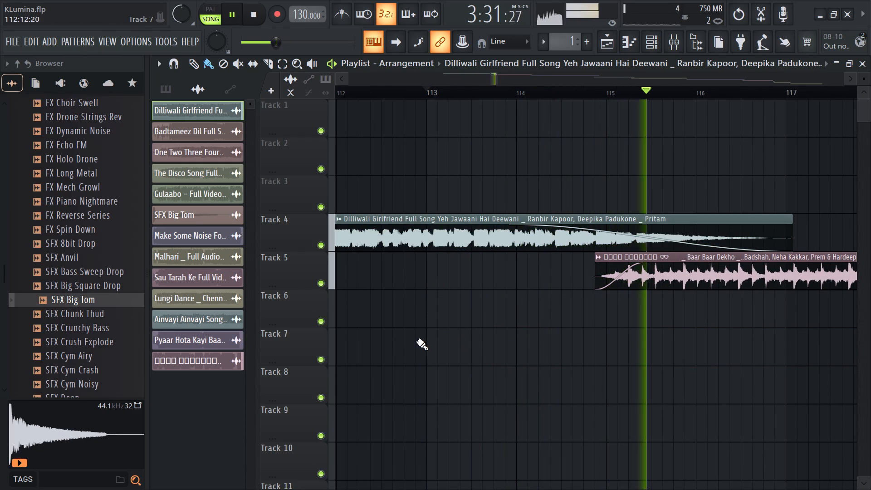
{"action": "key", "text": "space"}
{"action": "left_click_drag", "start_coordinate": [474, 233], "coordinate": [461, 234]}
{"action": "key", "text": "space"}
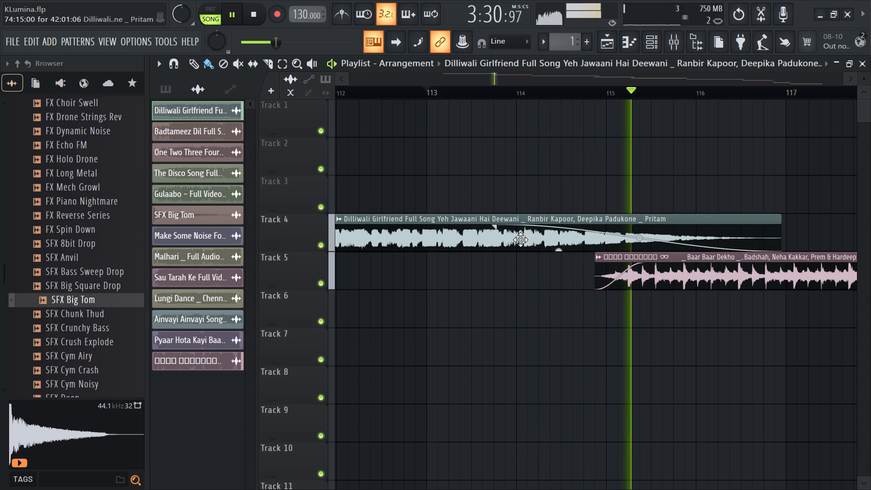
{"action": "key", "text": "space"}
{"action": "left_click_drag", "start_coordinate": [520, 240], "coordinate": [473, 243]}
{"action": "key", "text": "space"}
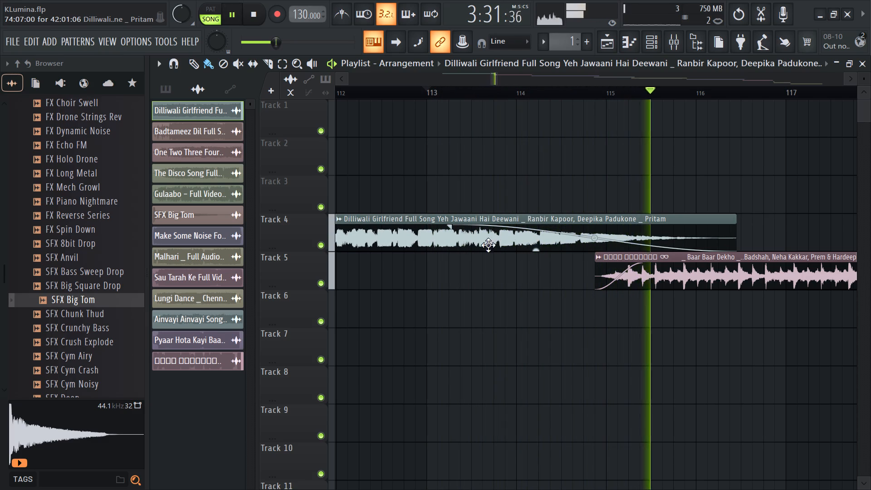
{"action": "scroll", "coordinate": [567, 308], "scroll_direction": "down", "scroll_amount": 8, "text": "ctrl"}
{"action": "scroll", "coordinate": [567, 367], "scroll_direction": "down", "scroll_amount": 16, "text": "ctrl"}
{"action": "scroll", "coordinate": [573, 392], "scroll_direction": "down", "scroll_amount": 14, "text": "ctrl"}
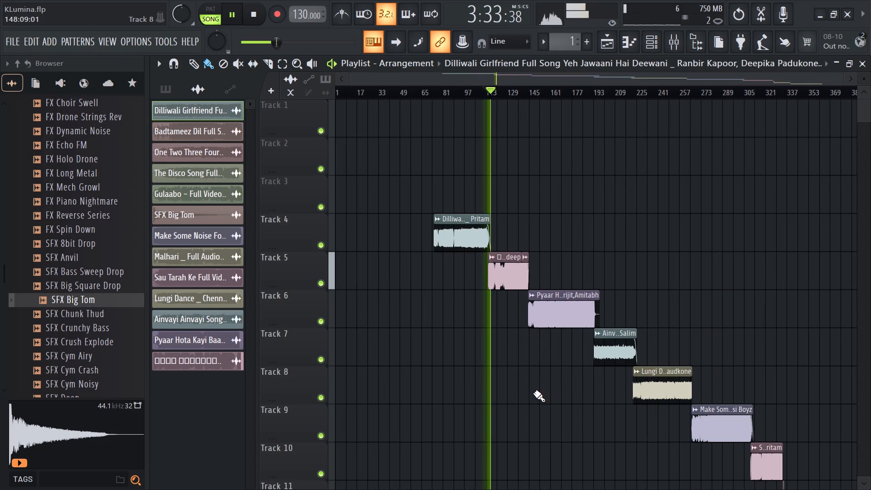
Move Dilliwali Girlfriend to the end of the audio clip list, below Baar Baar Dekho.
{"action": "scroll", "coordinate": [533, 392], "scroll_direction": "down", "scroll_amount": 4, "text": "ctrl"}
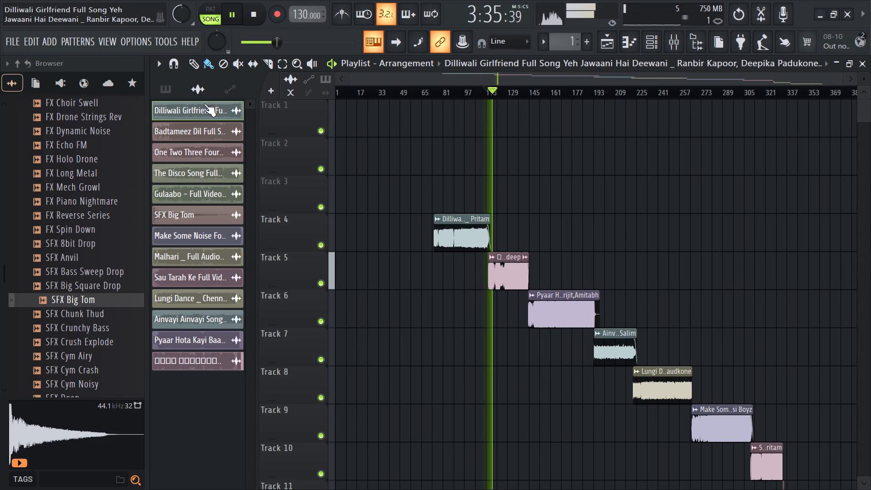
{"action": "left_click_drag", "start_coordinate": [203, 107], "coordinate": [186, 369]}
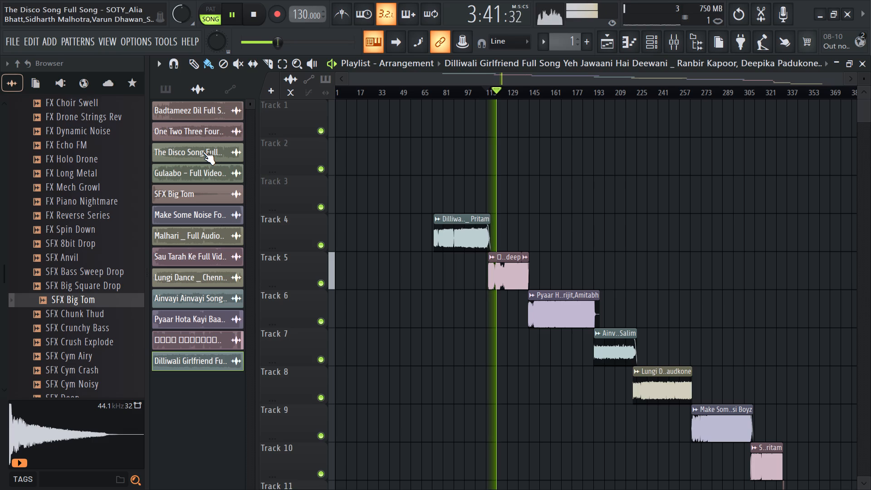
Place The Disco Song clip near the start of Track 3 and stop playback.
{"action": "left_click_drag", "start_coordinate": [203, 152], "coordinate": [340, 187]}
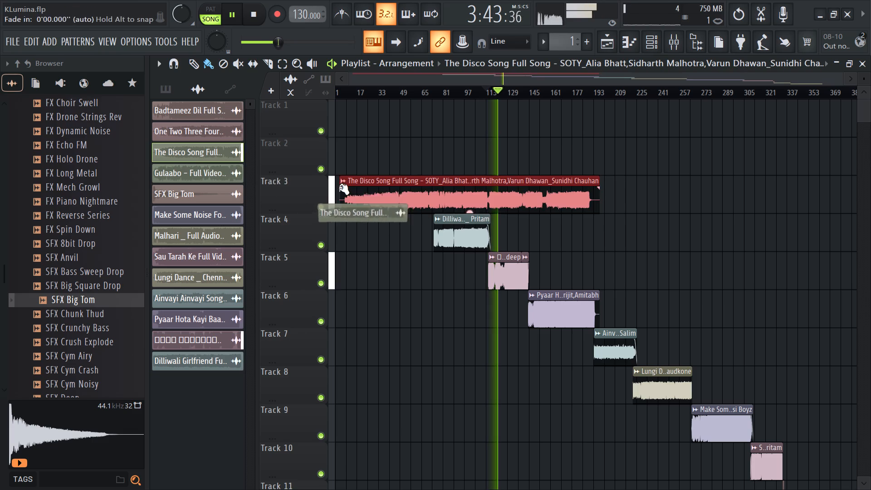
{"action": "key", "text": "space"}
Select all clips on Tracks 4 to 13, set the playhead near the mix's end, shift the clips about 8 bars later, and deselect them.
{"action": "left_click_drag", "start_coordinate": [409, 231], "coordinate": [821, 489], "text": "ctrl"}
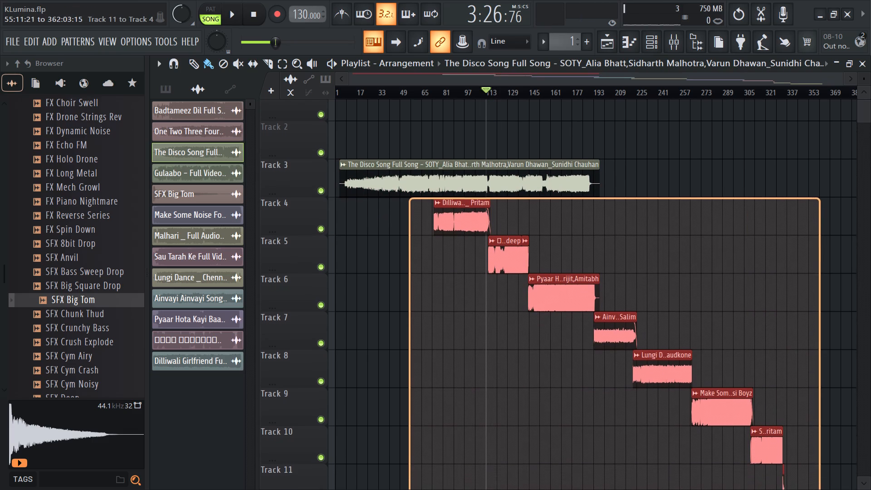
{"action": "left_click_drag", "start_coordinate": [821, 489], "coordinate": [752, 489], "text": "ctrl"}
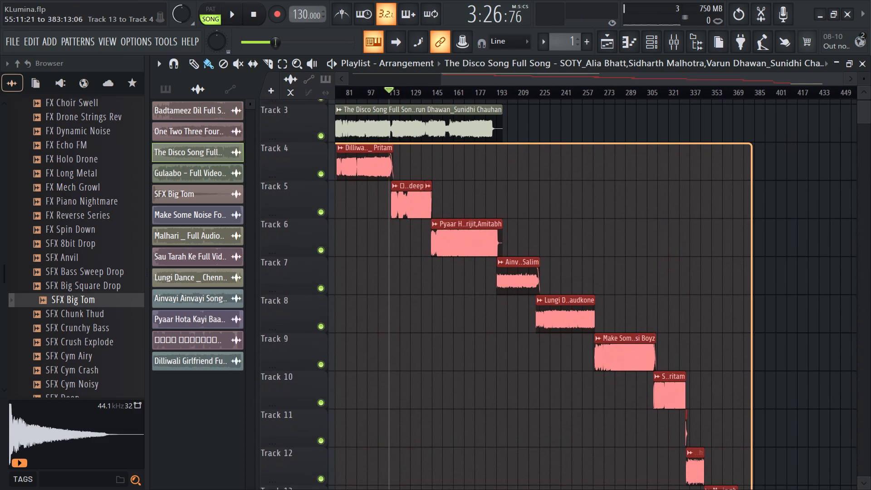
{"action": "left_click_drag", "start_coordinate": [752, 489], "coordinate": [788, 461], "text": "ctrl"}
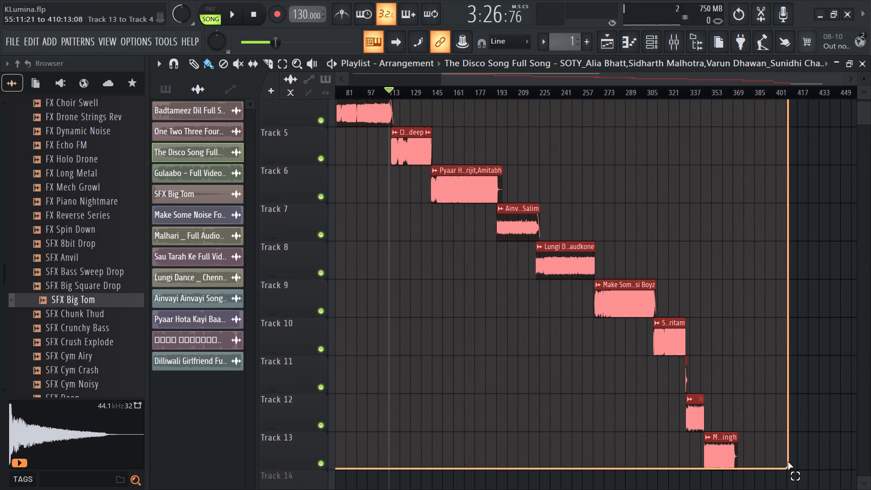
{"action": "left_click_drag", "start_coordinate": [788, 461], "coordinate": [778, 461], "text": "ctrl"}
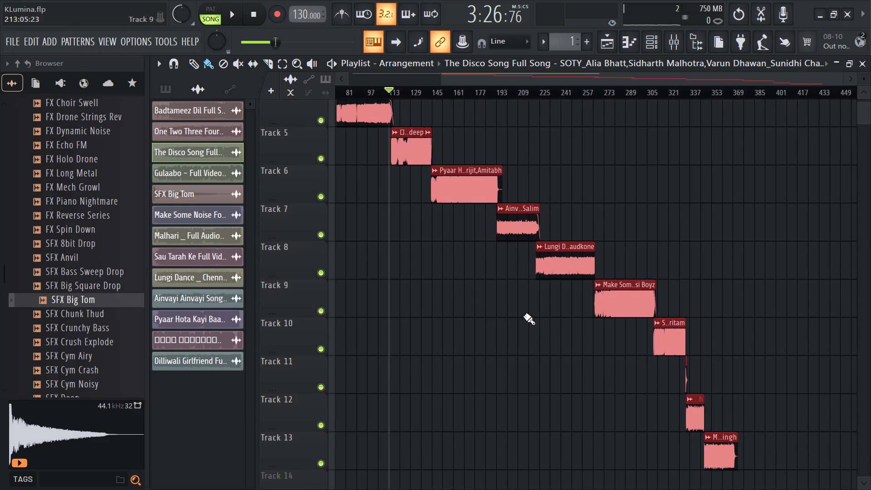
{"action": "scroll", "coordinate": [524, 315], "scroll_direction": "down", "scroll_amount": 6, "text": "ctrl"}
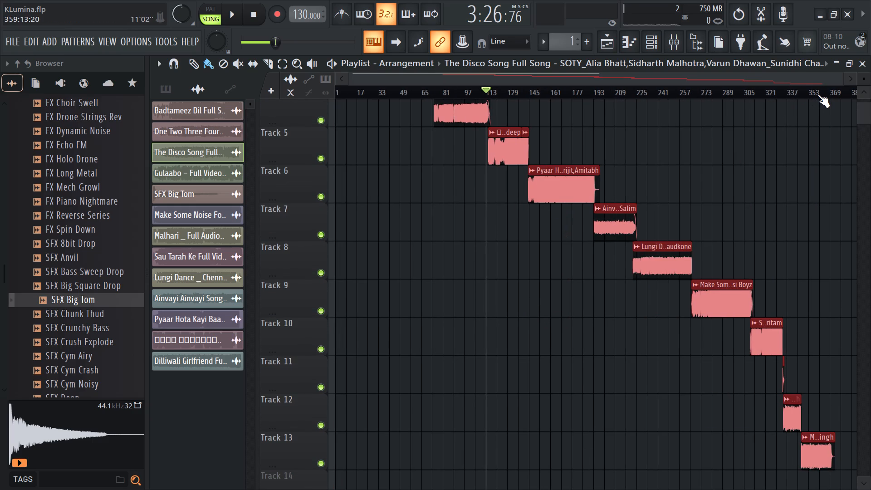
{"action": "left_click", "coordinate": [817, 94]}
{"action": "left_click_drag", "start_coordinate": [817, 94], "coordinate": [826, 94]}
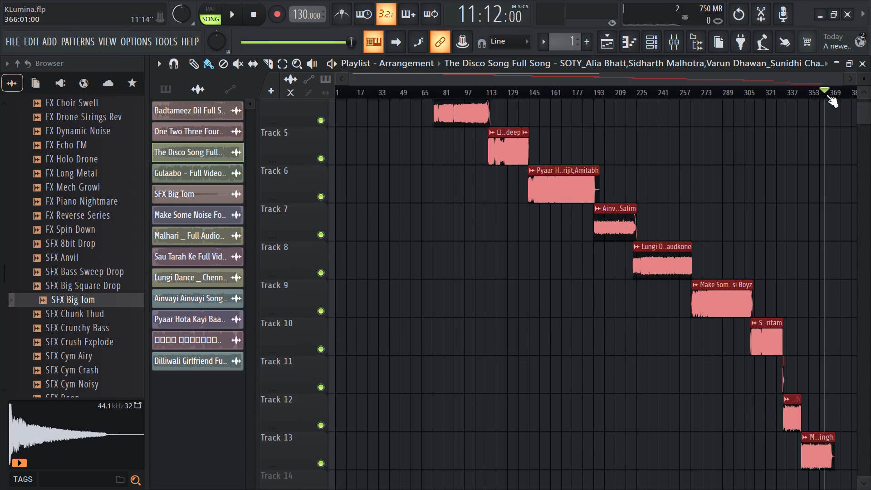
{"action": "left_click_drag", "start_coordinate": [826, 94], "coordinate": [832, 96]}
{"action": "scroll", "coordinate": [443, 188], "scroll_direction": "up", "scroll_amount": 6}
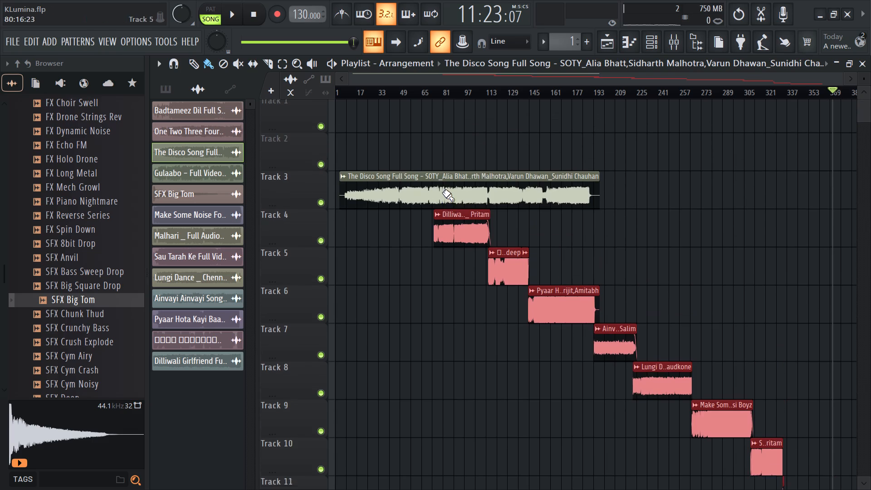
{"action": "scroll", "coordinate": [452, 206], "scroll_direction": "up", "scroll_amount": 3}
{"action": "left_click_drag", "start_coordinate": [459, 240], "coordinate": [478, 239]}
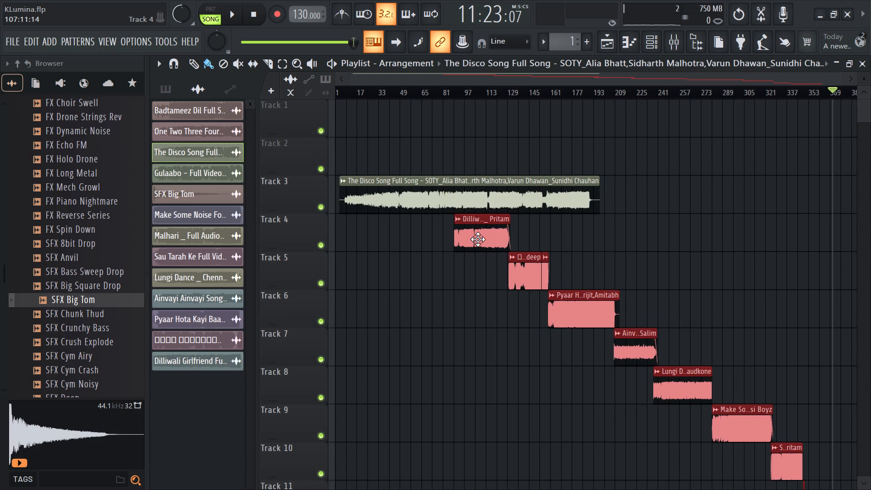
{"action": "left_click_drag", "start_coordinate": [478, 239], "coordinate": [469, 242]}
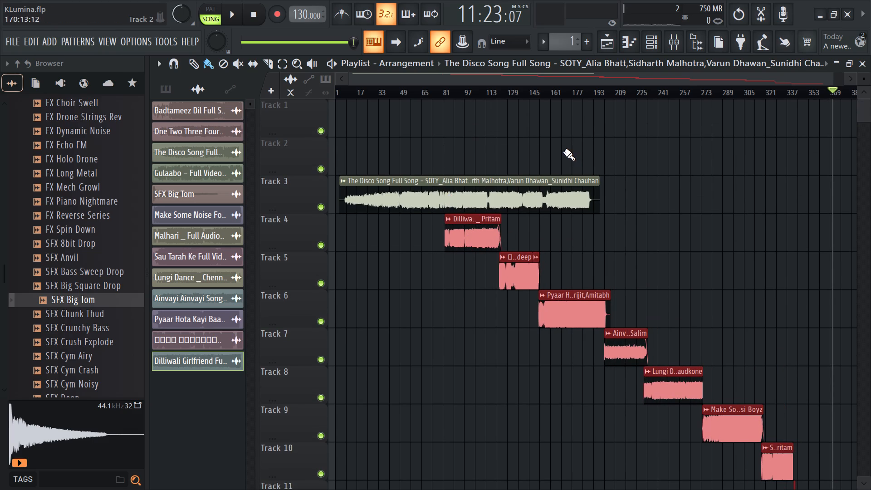
{"action": "left_click", "coordinate": [563, 151]}
{"action": "right_click", "coordinate": [602, 152]}
Solo Track 3 with The Disco Song, then briefly start and stop playback.
{"action": "right_click", "coordinate": [319, 205]}
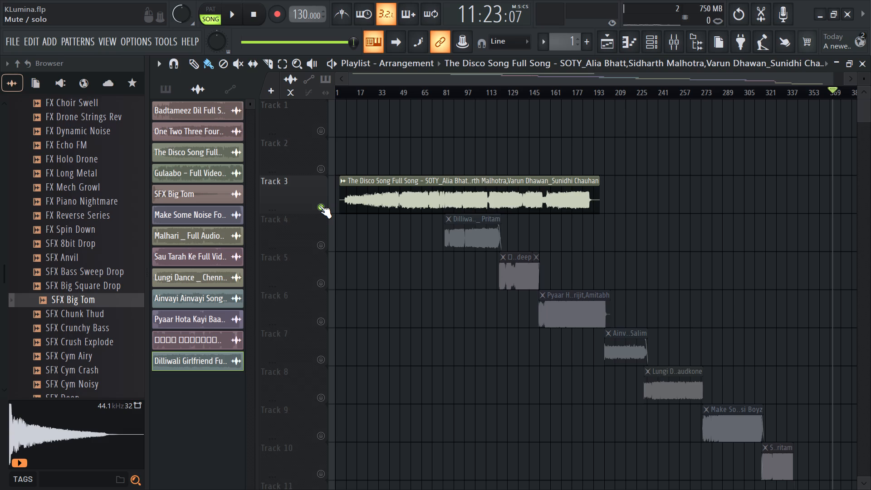
{"action": "double_click", "coordinate": [319, 205]}
{"action": "key", "text": "space"}
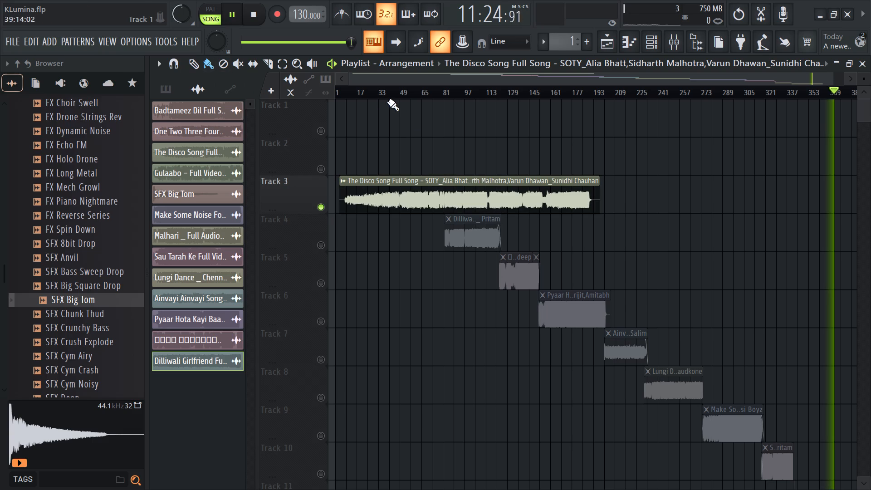
{"action": "key", "text": "space"}
{"action": "key", "text": "space"}
{"action": "key", "text": "space"}
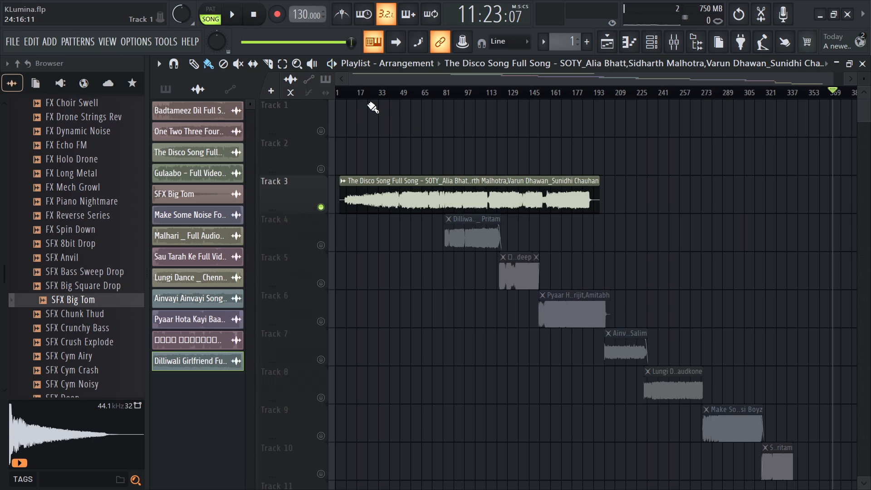
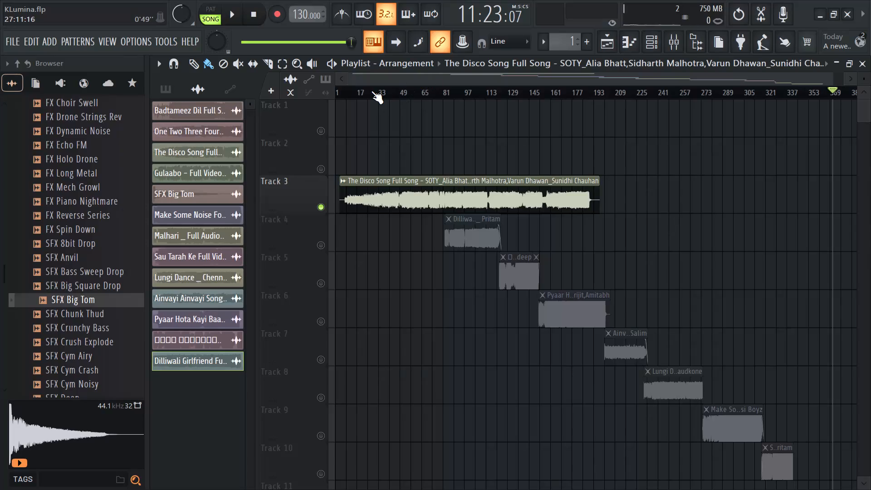
Audition The Disco Song clip on Track 3 at several points along its length, ending near its opening.
{"action": "left_click", "coordinate": [371, 91]}
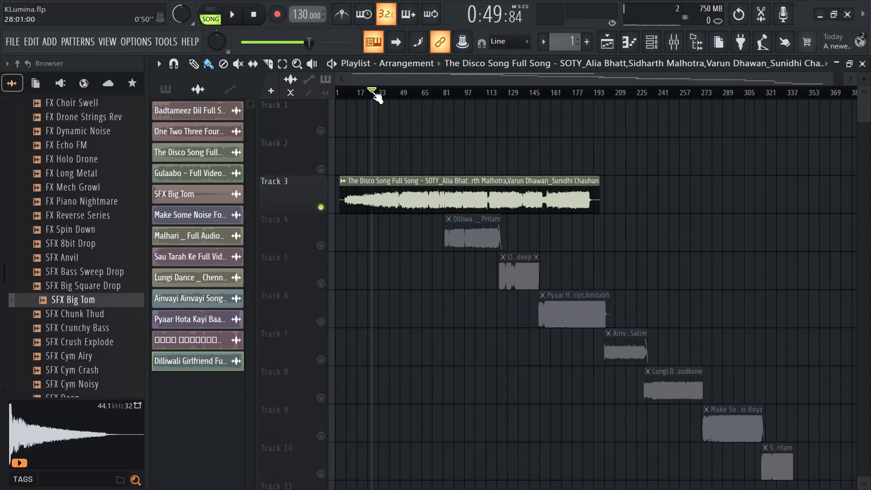
{"action": "key", "text": "space"}
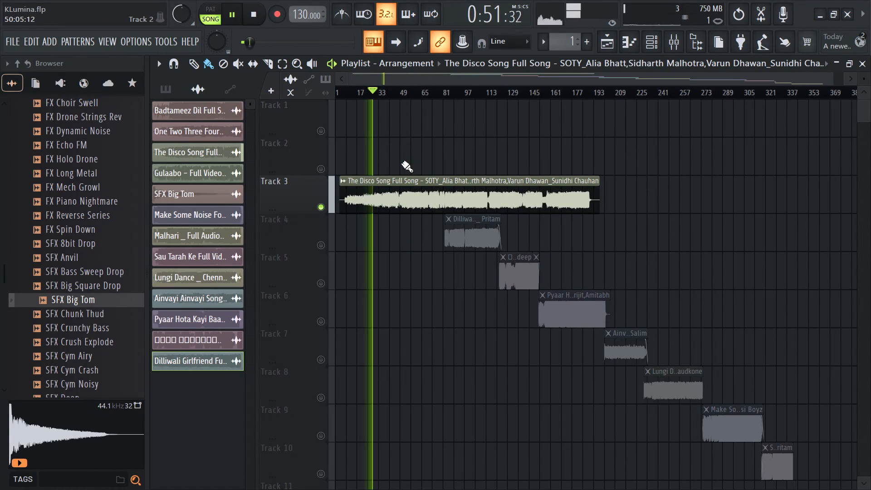
{"action": "left_click", "coordinate": [390, 97]}
{"action": "left_click", "coordinate": [400, 92]}
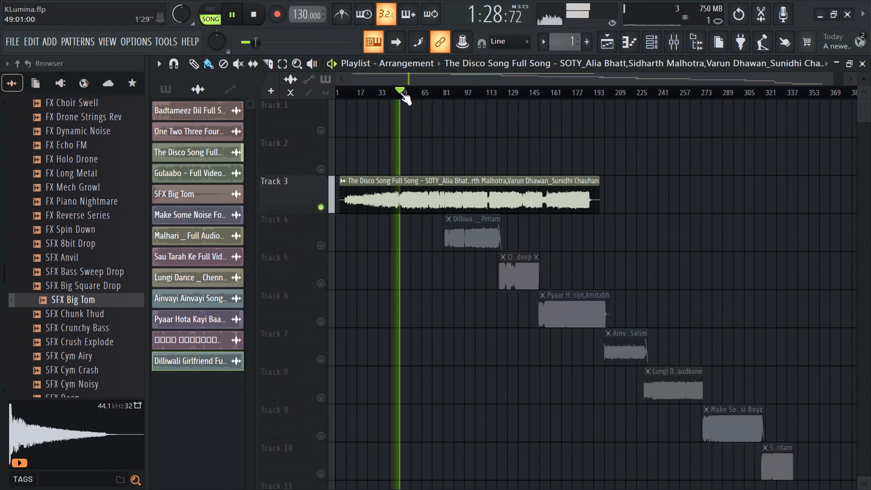
{"action": "left_click", "coordinate": [408, 93]}
{"action": "left_click", "coordinate": [433, 93]}
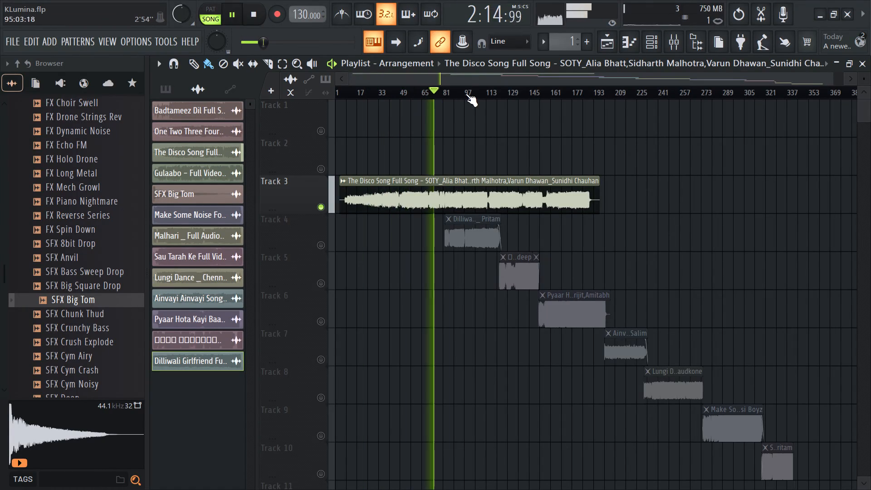
{"action": "left_click", "coordinate": [465, 93]}
{"action": "left_click", "coordinate": [493, 95]}
{"action": "left_click", "coordinate": [496, 89]}
{"action": "left_click", "coordinate": [515, 91]}
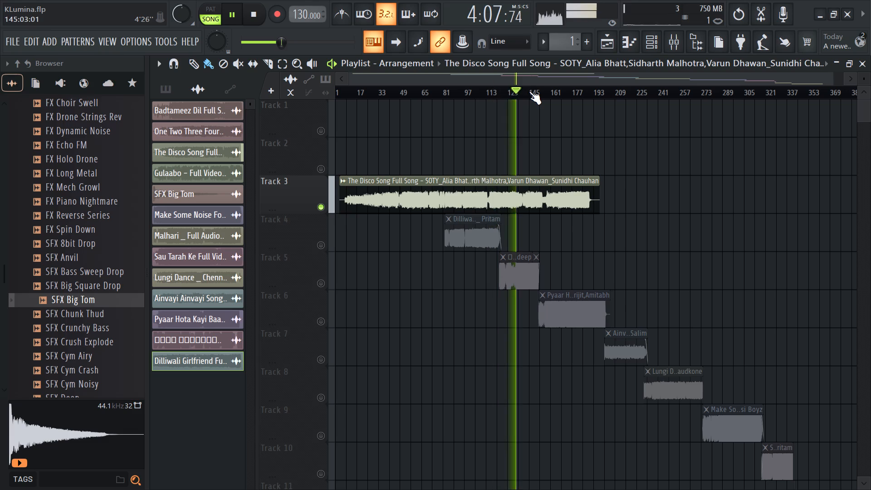
{"action": "left_click", "coordinate": [529, 91]}
{"action": "left_click", "coordinate": [548, 92]}
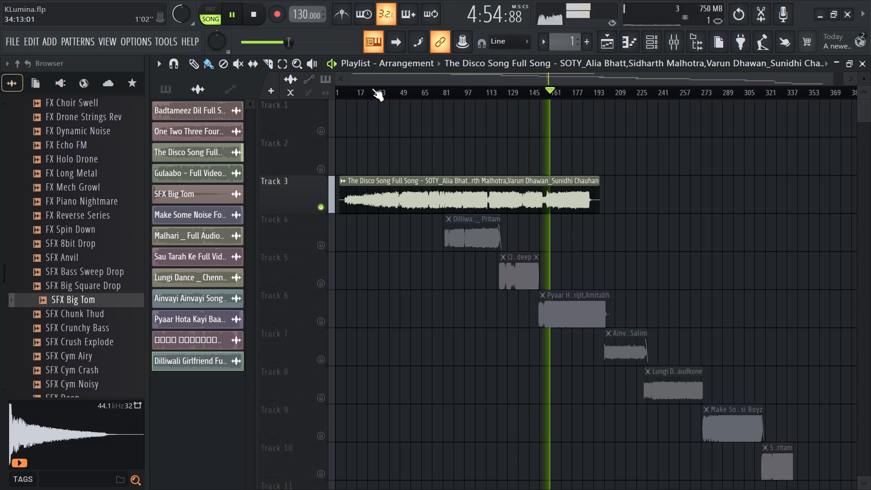
{"action": "left_click", "coordinate": [363, 88]}
{"action": "left_click", "coordinate": [340, 91]}
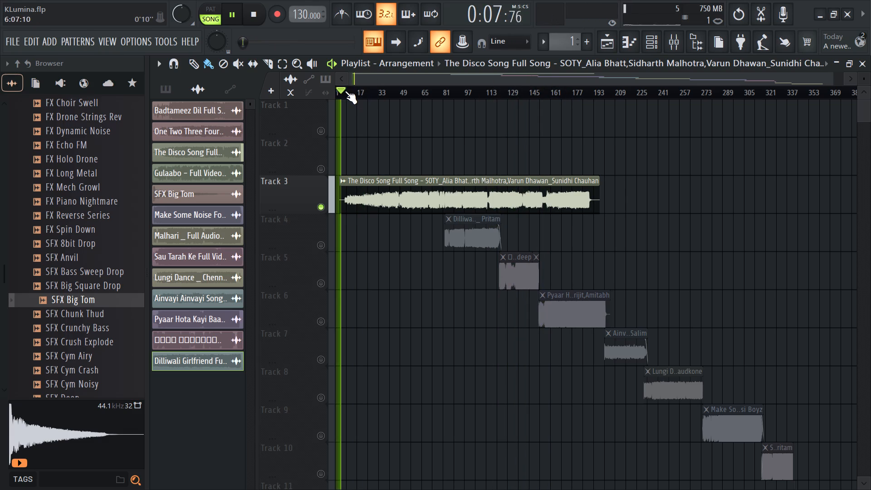
{"action": "left_click", "coordinate": [347, 90]}
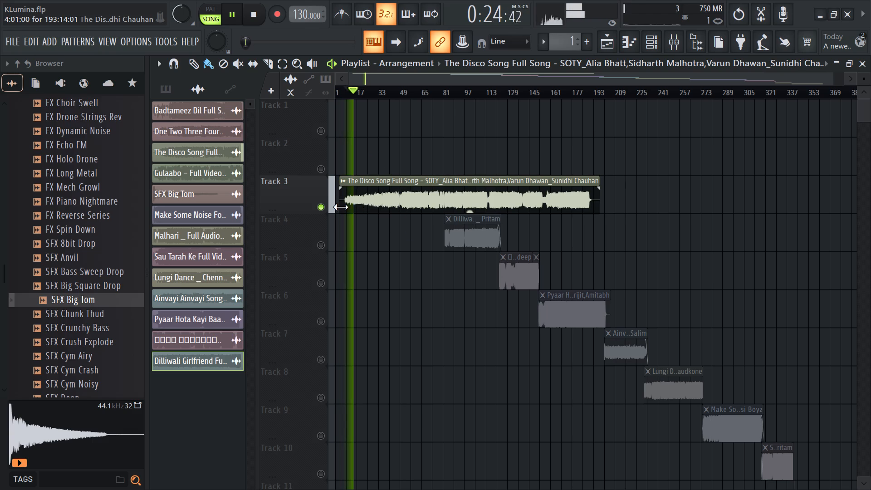
Trim the start of The Disco Song clip on Track 3 to 13:09, checking it against playback.
{"action": "scroll", "coordinate": [341, 207], "scroll_direction": "up", "scroll_amount": 7, "text": "ctrl"}
{"action": "left_click_drag", "start_coordinate": [336, 182], "coordinate": [352, 185]}
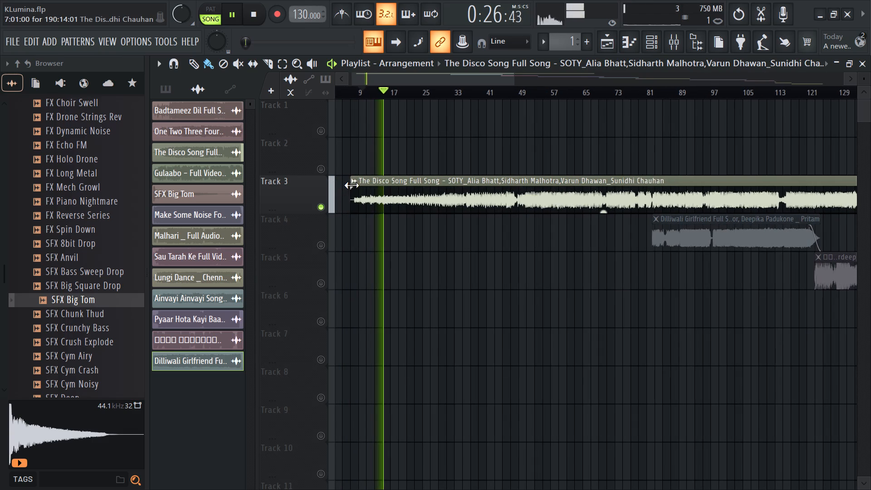
{"action": "left_click_drag", "start_coordinate": [352, 185], "coordinate": [372, 191]}
{"action": "key", "text": "space"}
{"action": "left_click", "coordinate": [373, 93]}
{"action": "key", "text": "space"}
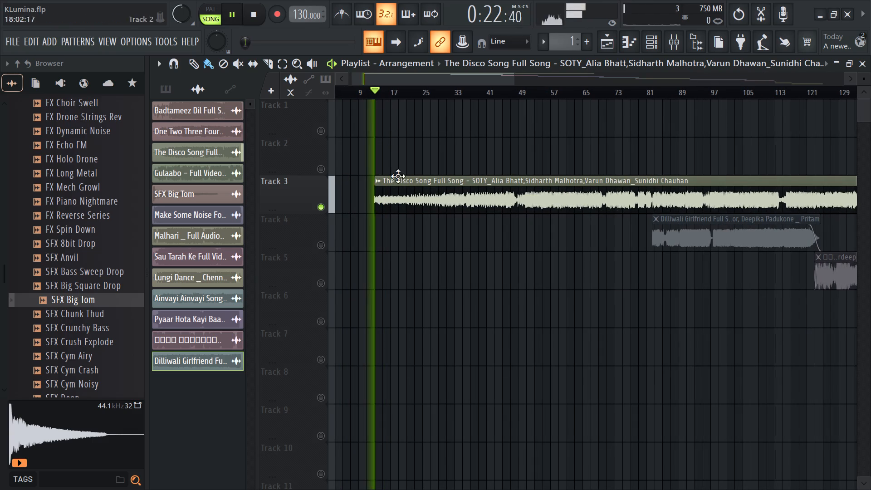
{"action": "scroll", "coordinate": [370, 203], "scroll_direction": "up", "scroll_amount": 18, "text": "ctrl"}
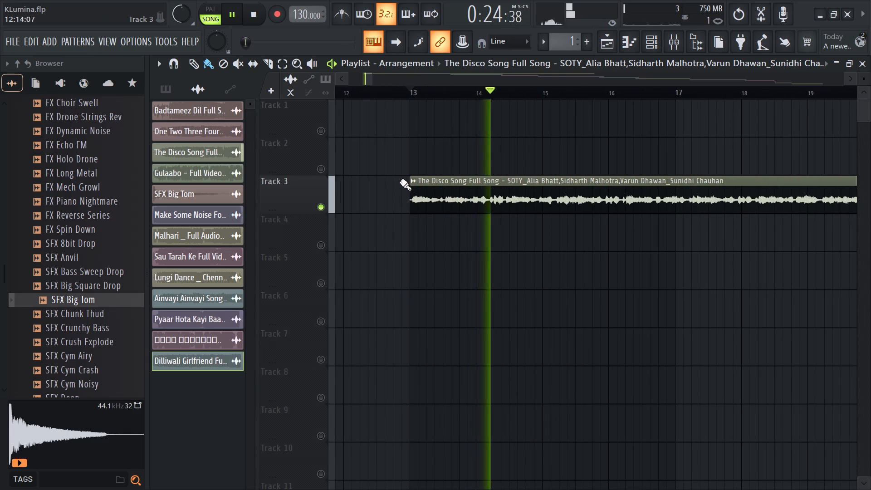
{"action": "key", "text": "space"}
{"action": "left_click_drag", "start_coordinate": [409, 178], "coordinate": [444, 181]}
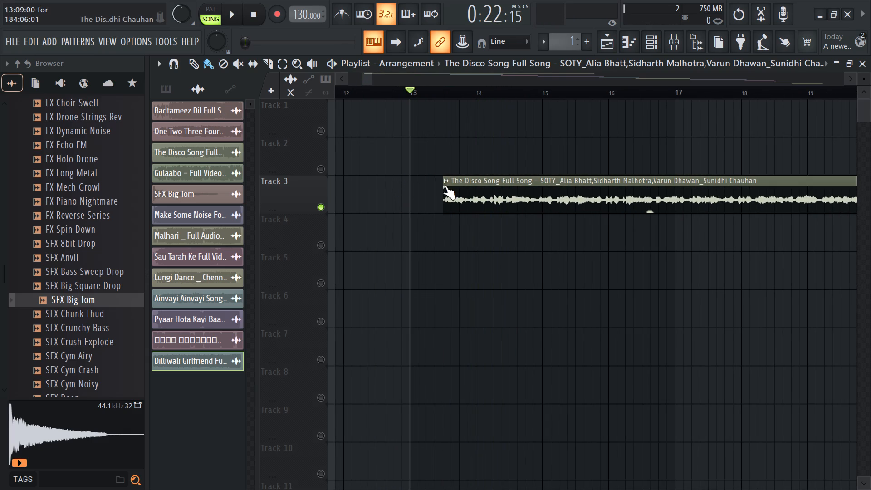
{"action": "key", "text": "space"}
Add a short fade-in to The Disco Song clip and trim its start further to 13:13.
{"action": "left_click_drag", "start_coordinate": [443, 189], "coordinate": [452, 191]}
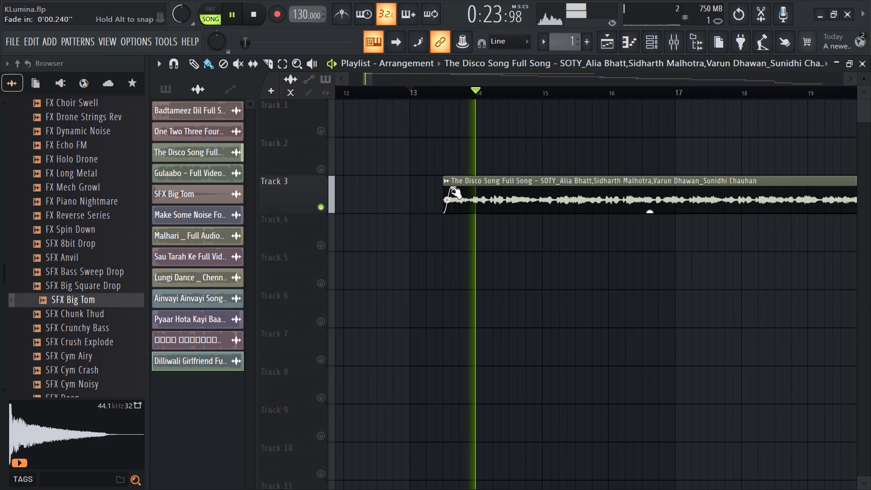
{"action": "left_click_drag", "start_coordinate": [452, 191], "coordinate": [461, 199]}
{"action": "key", "text": "space"}
{"action": "left_click_drag", "start_coordinate": [442, 184], "coordinate": [461, 186]}
{"action": "key", "text": "space"}
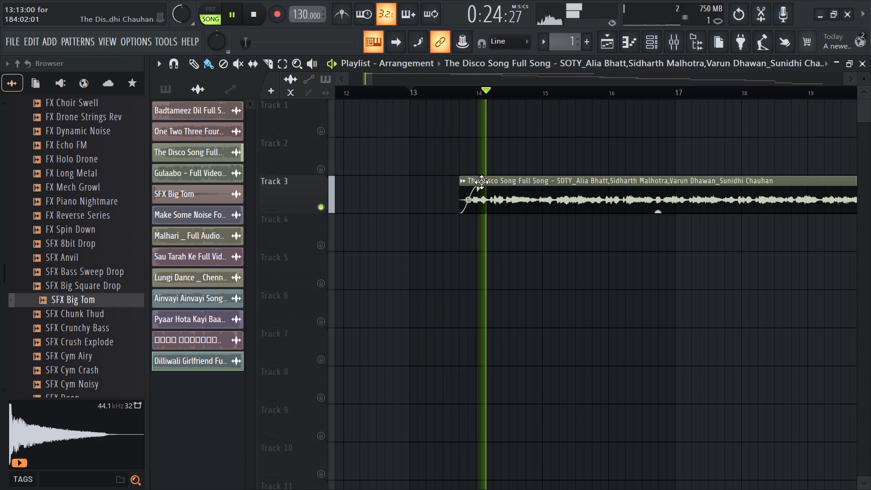
Save the project while listening to the trimmed Disco Song clip.
{"action": "scroll", "coordinate": [404, 214], "scroll_direction": "down", "scroll_amount": 14, "text": "ctrl"}
{"action": "scroll", "coordinate": [354, 245], "scroll_direction": "down", "scroll_amount": 4, "text": "ctrl"}
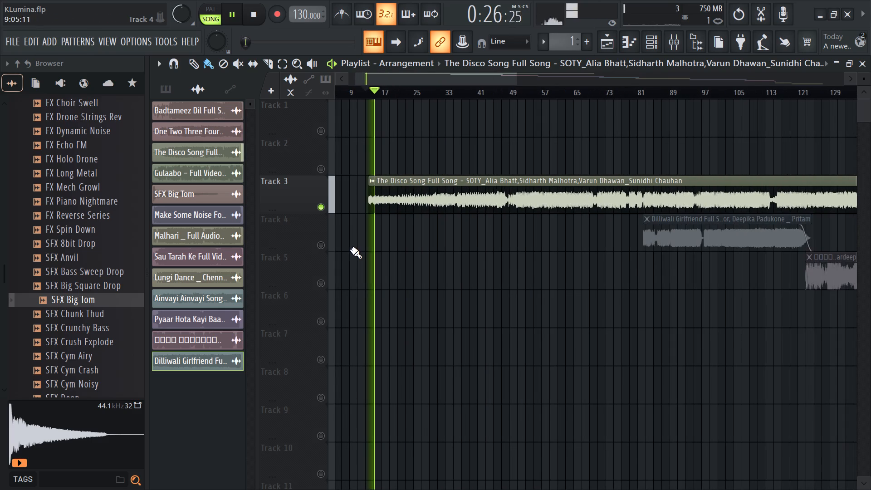
{"action": "key", "text": "ctrl+s"}
{"action": "key", "text": "ctrl+s"}
{"action": "scroll", "coordinate": [398, 254], "scroll_direction": "down", "scroll_amount": 4, "text": "ctrl"}
{"action": "key", "text": "ctrl+s"}
{"action": "key", "text": "ctrl+s"}
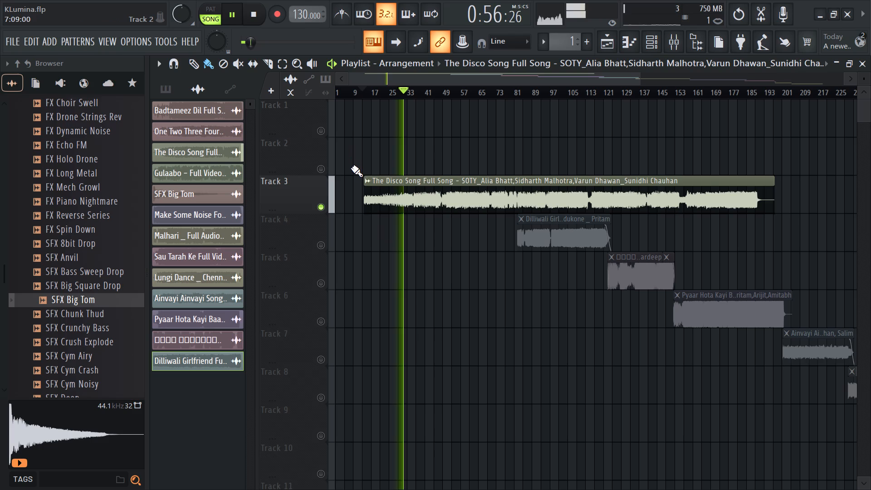
Trim about 14 more bars off the start of The Disco Song clip and move it back to begin at 12:13.
{"action": "key", "text": "space"}
{"action": "left_click_drag", "start_coordinate": [363, 179], "coordinate": [394, 196]}
{"action": "left_click_drag", "start_coordinate": [410, 203], "coordinate": [395, 206]}
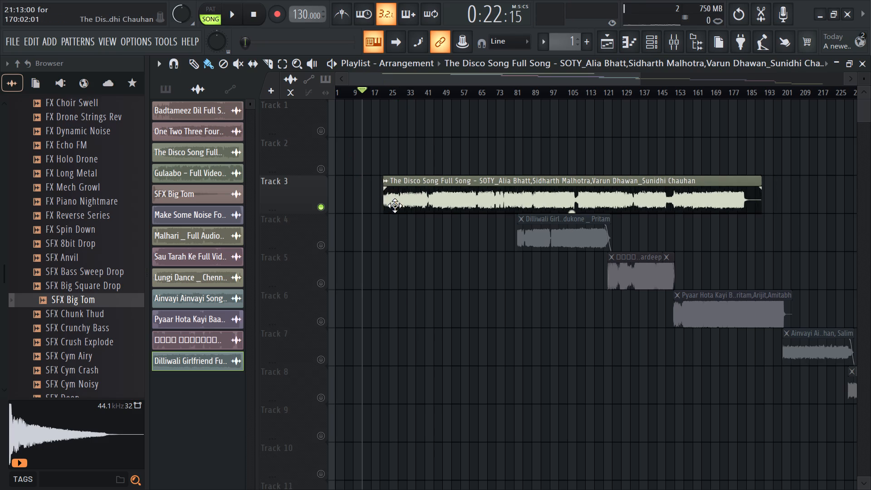
{"action": "left_click_drag", "start_coordinate": [395, 206], "coordinate": [376, 206]}
{"action": "key", "text": "space"}
{"action": "scroll", "coordinate": [353, 210], "scroll_direction": "up", "scroll_amount": 14, "text": "ctrl"}
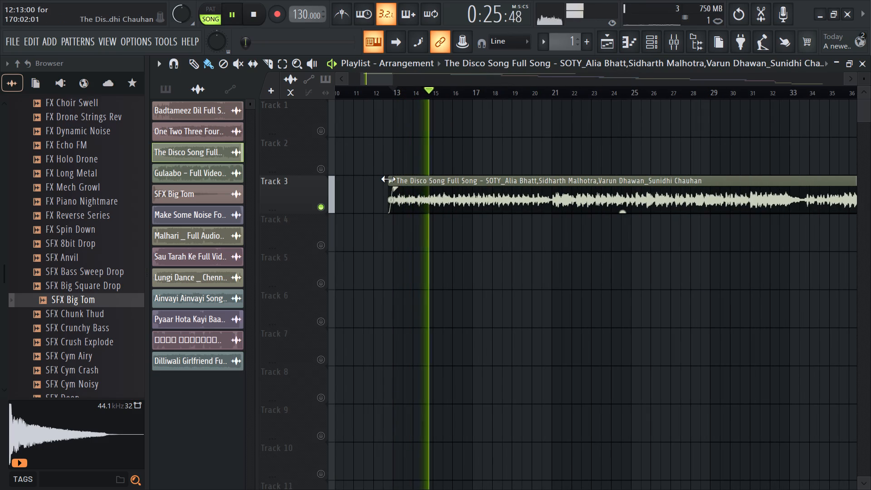
Trim about two more bars off The Disco Song clip's start, realign it to begin at 12:13, and replay the opening.
{"action": "key", "text": "space"}
{"action": "left_click_drag", "start_coordinate": [387, 179], "coordinate": [427, 188]}
{"action": "key", "text": "space"}
{"action": "left_click_drag", "start_coordinate": [474, 209], "coordinate": [442, 211]}
{"action": "key", "text": "space"}
{"action": "left_click_drag", "start_coordinate": [443, 201], "coordinate": [436, 201]}
{"action": "key", "text": "space"}
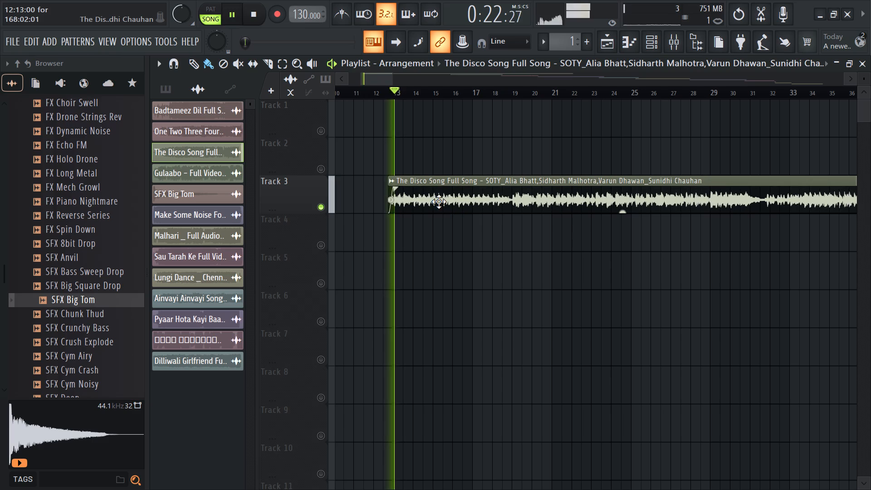
{"action": "key", "text": "space"}
{"action": "left_click", "coordinate": [385, 92]}
{"action": "key", "text": "space"}
{"action": "scroll", "coordinate": [384, 247], "scroll_direction": "up", "scroll_amount": 8, "text": "ctrl"}
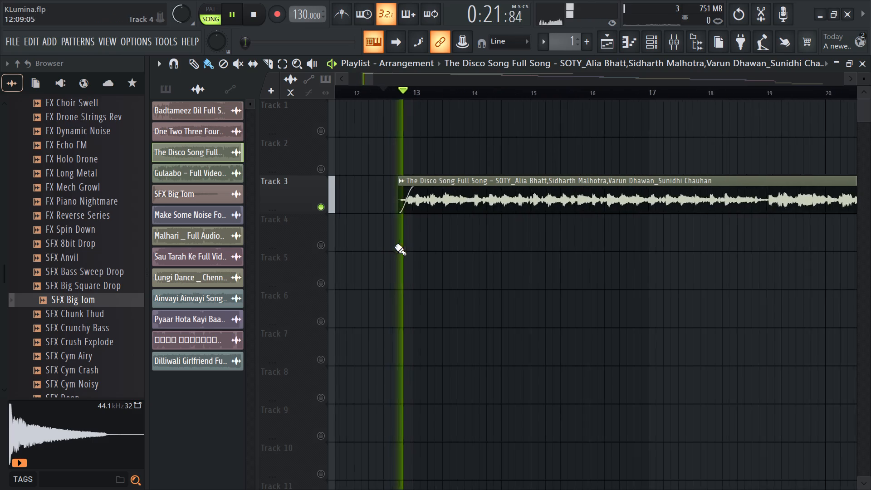
{"action": "scroll", "coordinate": [395, 246], "scroll_direction": "up", "scroll_amount": 5, "text": "ctrl"}
{"action": "scroll", "coordinate": [400, 222], "scroll_direction": "down", "scroll_amount": 11, "text": "ctrl"}
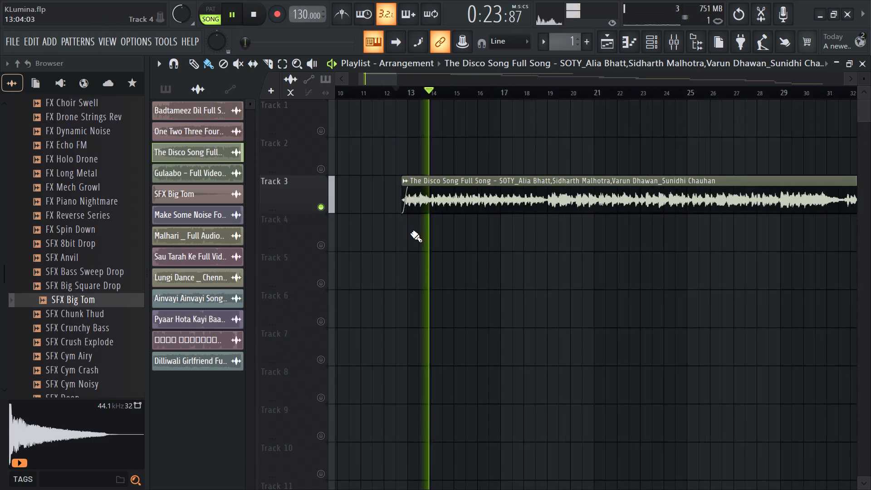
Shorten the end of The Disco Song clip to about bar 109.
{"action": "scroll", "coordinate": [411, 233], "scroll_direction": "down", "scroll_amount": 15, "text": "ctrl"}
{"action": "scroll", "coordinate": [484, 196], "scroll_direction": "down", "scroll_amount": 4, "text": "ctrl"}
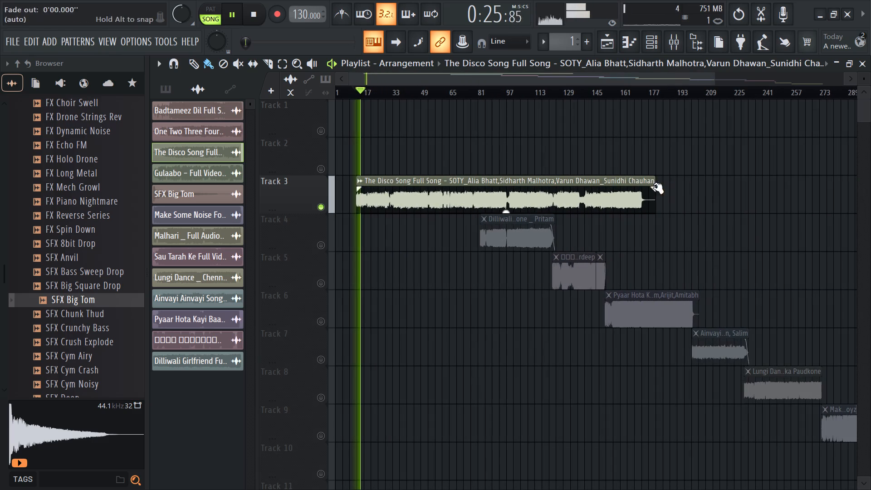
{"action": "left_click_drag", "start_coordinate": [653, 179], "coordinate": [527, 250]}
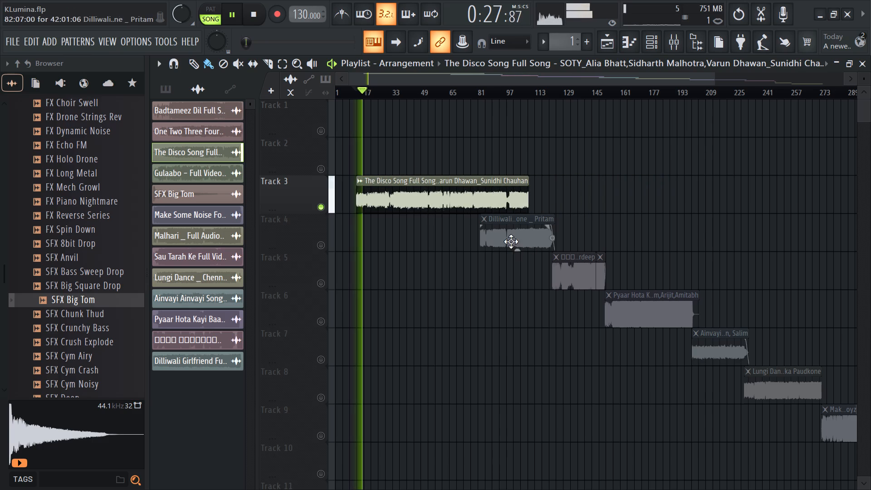
Check playback of The Disco Song clip's opening bars and save the project.
{"action": "left_click", "coordinate": [368, 93]}
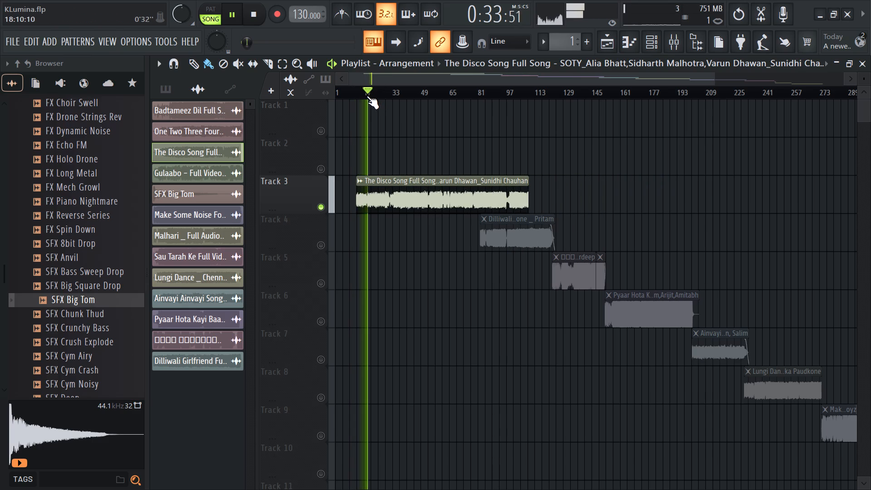
{"action": "left_click", "coordinate": [360, 92]}
{"action": "scroll", "coordinate": [375, 141], "scroll_direction": "up", "scroll_amount": 11, "text": "ctrl"}
{"action": "scroll", "coordinate": [405, 174], "scroll_direction": "down", "scroll_amount": 8, "text": "ctrl"}
{"action": "scroll", "coordinate": [335, 186], "scroll_direction": "up", "scroll_amount": 7, "text": "ctrl"}
{"action": "scroll", "coordinate": [488, 175], "scroll_direction": "up", "scroll_amount": 7, "text": "ctrl"}
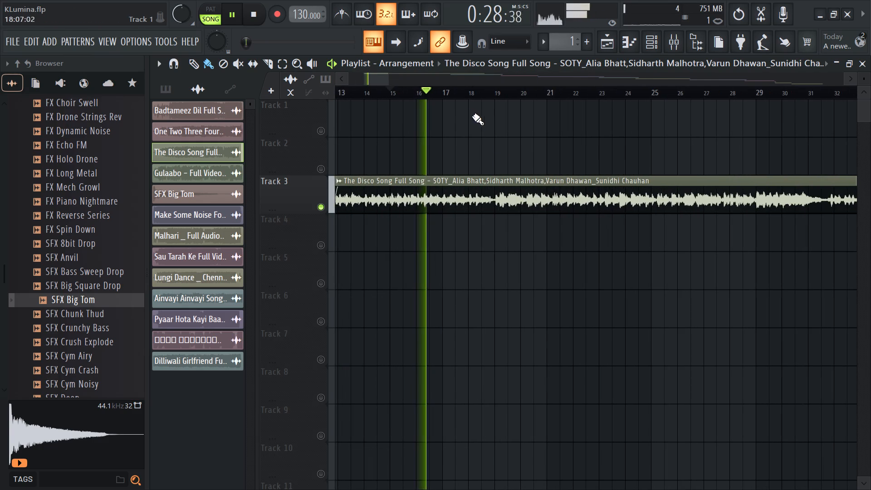
{"action": "left_click", "coordinate": [478, 94]}
{"action": "key", "text": "ctrl+s"}
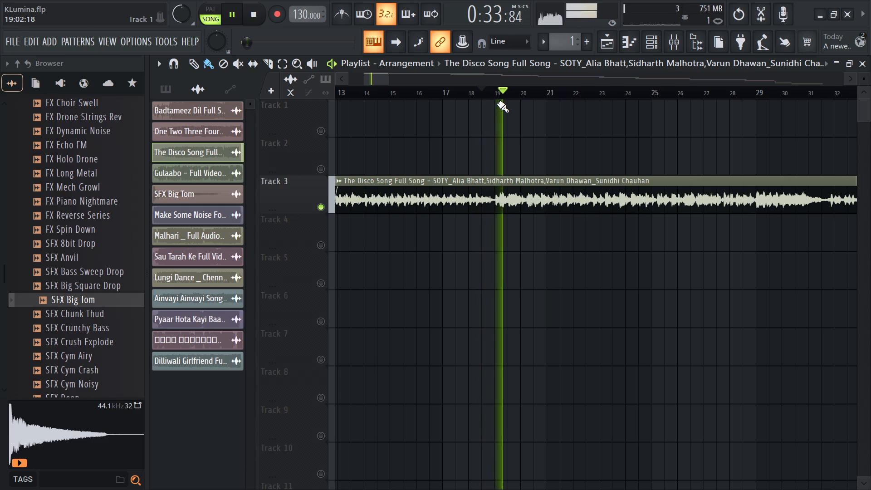
Audition The Disco Song clip up to about bar 33 and shorten its end so it is about 41 bars long.
{"action": "left_click", "coordinate": [597, 92]}
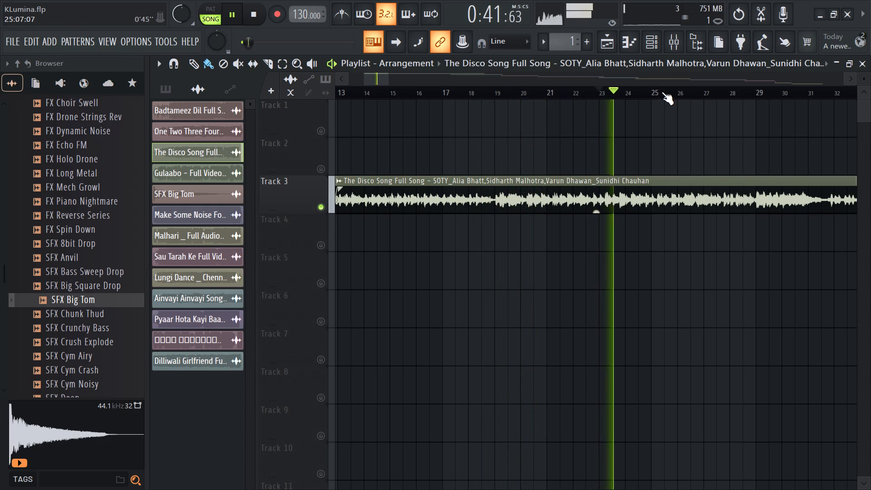
{"action": "left_click", "coordinate": [661, 92]}
{"action": "left_click", "coordinate": [727, 93]}
{"action": "scroll", "coordinate": [515, 153], "scroll_direction": "down", "scroll_amount": 7, "text": "ctrl"}
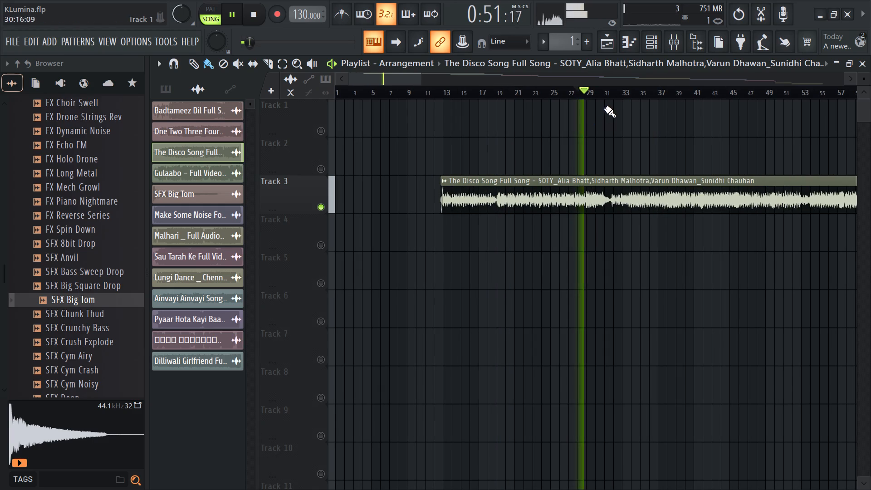
{"action": "left_click", "coordinate": [601, 90]}
{"action": "scroll", "coordinate": [512, 162], "scroll_direction": "down", "scroll_amount": 6, "text": "ctrl"}
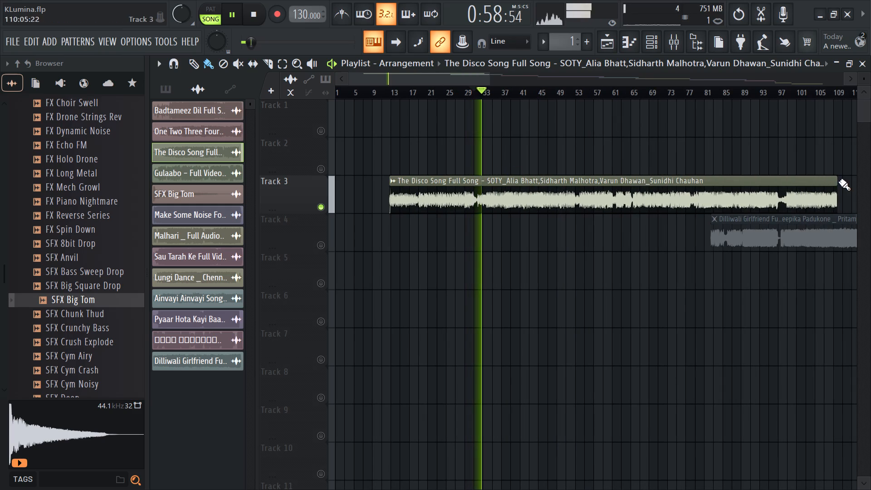
{"action": "left_click_drag", "start_coordinate": [835, 179], "coordinate": [582, 230]}
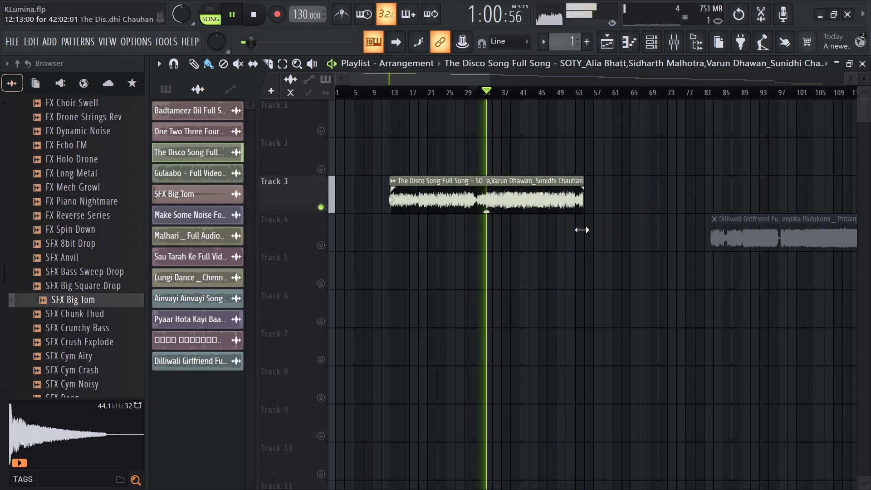
{"action": "left_click_drag", "start_coordinate": [582, 230], "coordinate": [571, 225]}
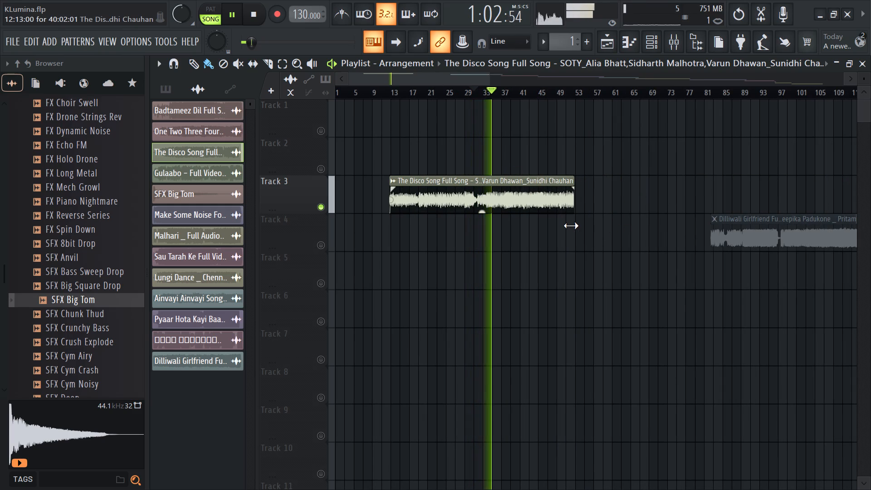
{"action": "left_click_drag", "start_coordinate": [571, 225], "coordinate": [574, 225]}
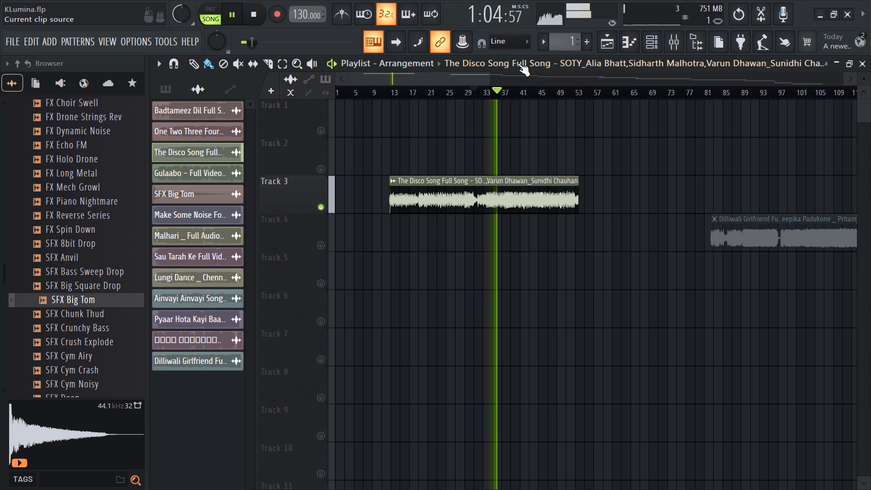
Listen to the second half of the shortened Disco Song clip from several points between bars 31 and 45.
{"action": "left_click", "coordinate": [510, 86]}
{"action": "left_click", "coordinate": [526, 93]}
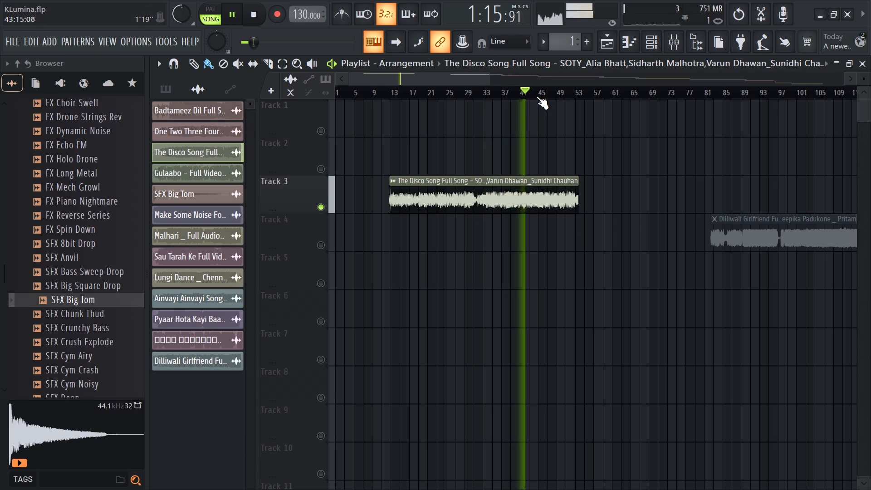
{"action": "left_click", "coordinate": [539, 97]}
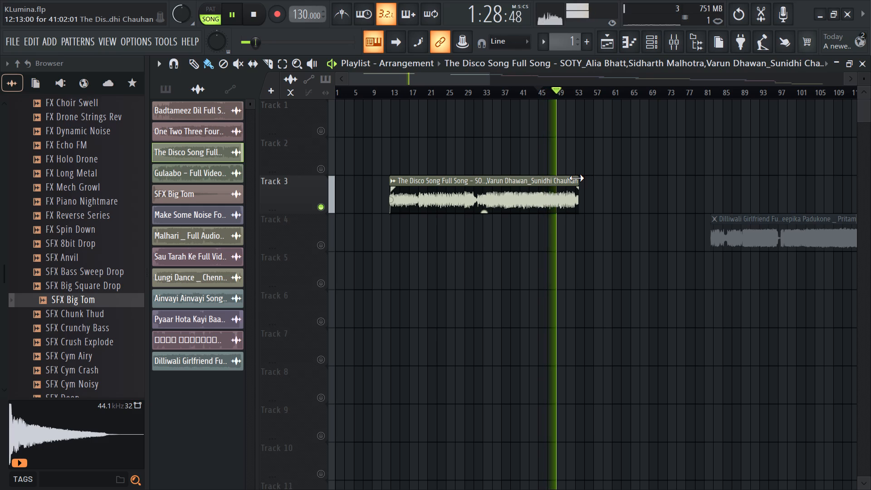
{"action": "left_click", "coordinate": [477, 88]}
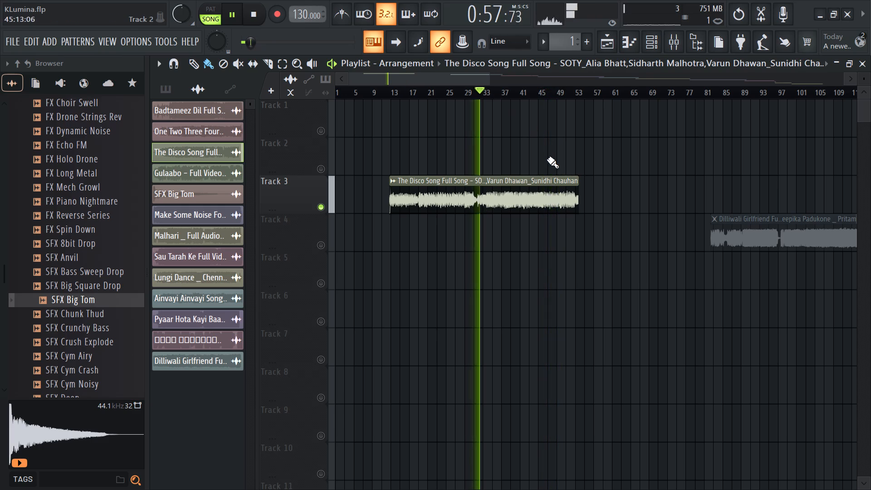
Save the project and audition The Disco Song clip from several points between about bars 35 and 40.
{"action": "key", "text": "ctrl+s"}
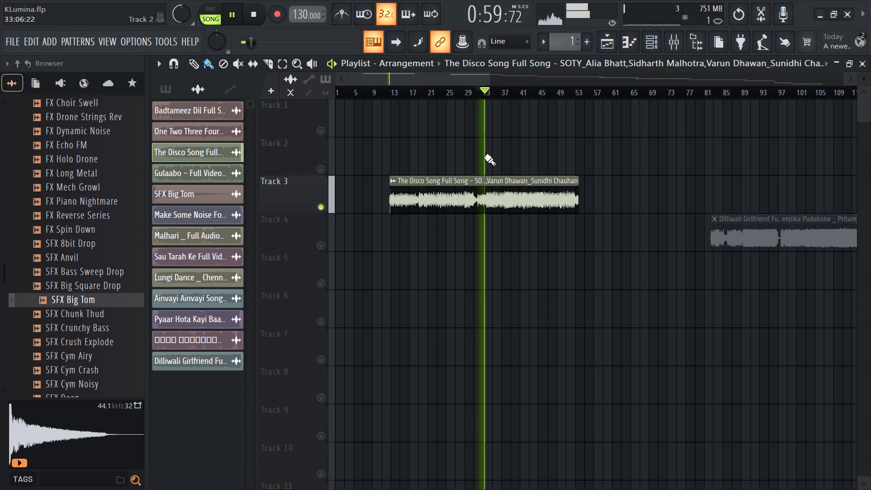
{"action": "scroll", "coordinate": [485, 160], "scroll_direction": "up", "scroll_amount": 11, "text": "ctrl"}
{"action": "left_click", "coordinate": [524, 96]}
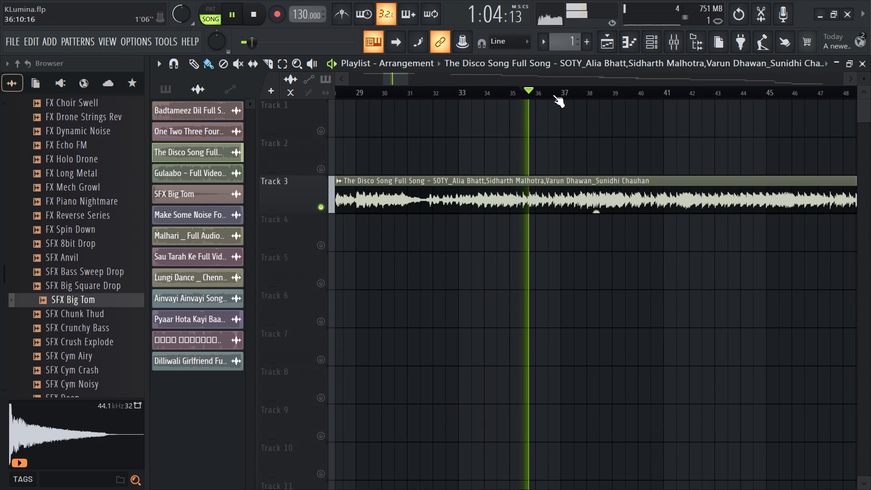
{"action": "left_click", "coordinate": [555, 94]}
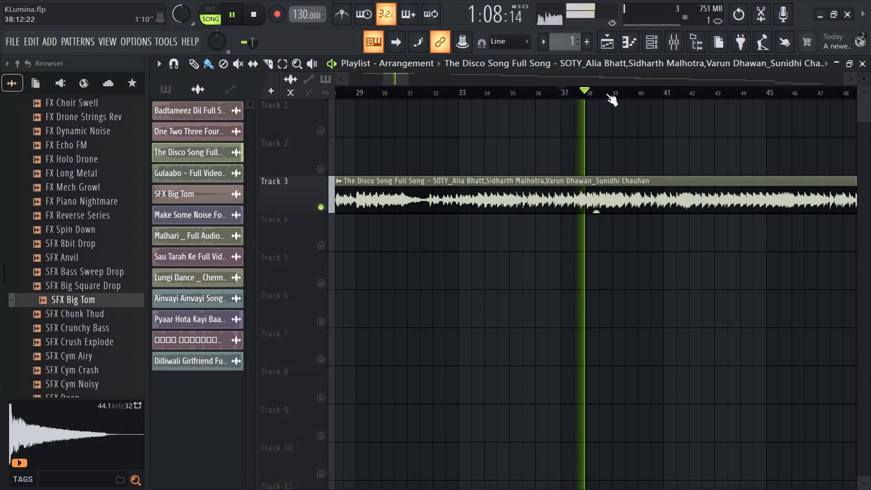
{"action": "left_click", "coordinate": [636, 94]}
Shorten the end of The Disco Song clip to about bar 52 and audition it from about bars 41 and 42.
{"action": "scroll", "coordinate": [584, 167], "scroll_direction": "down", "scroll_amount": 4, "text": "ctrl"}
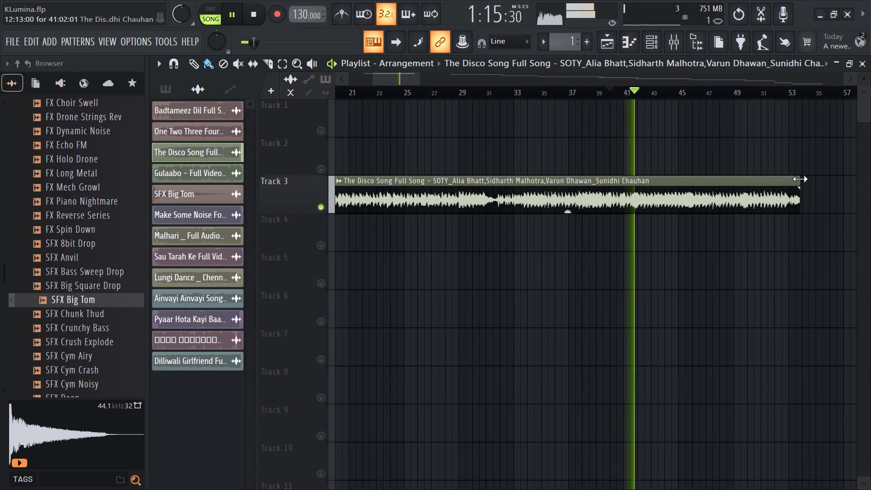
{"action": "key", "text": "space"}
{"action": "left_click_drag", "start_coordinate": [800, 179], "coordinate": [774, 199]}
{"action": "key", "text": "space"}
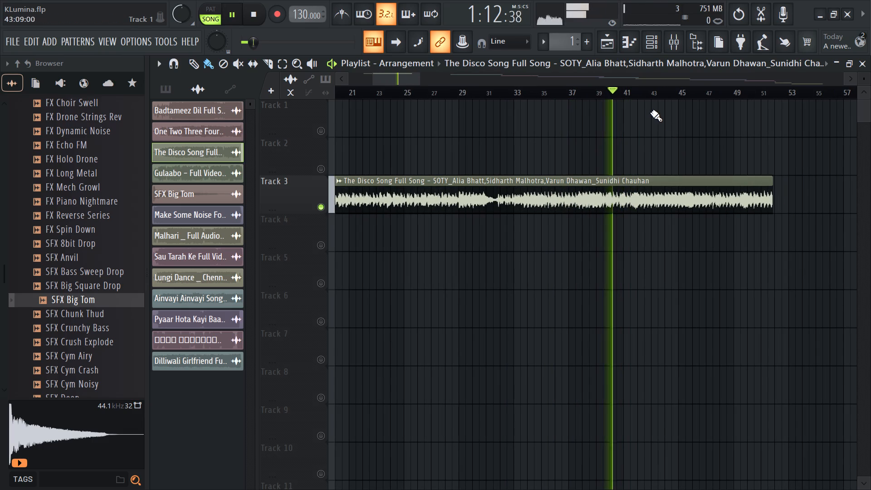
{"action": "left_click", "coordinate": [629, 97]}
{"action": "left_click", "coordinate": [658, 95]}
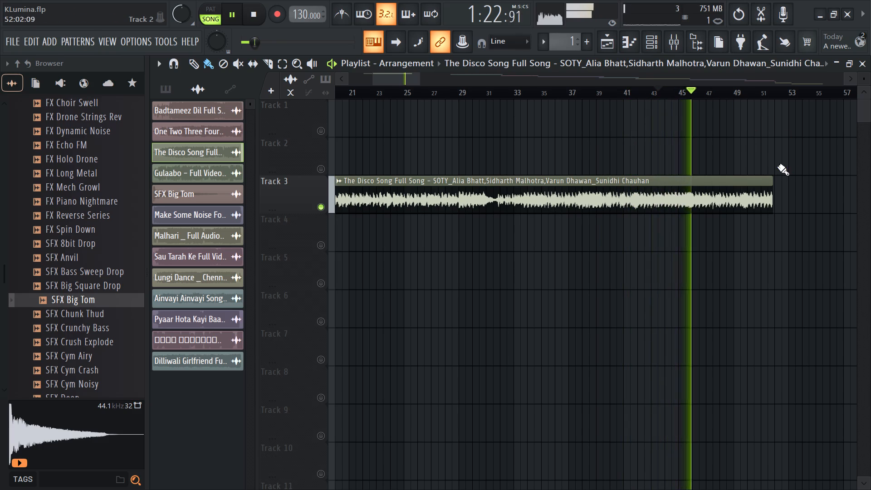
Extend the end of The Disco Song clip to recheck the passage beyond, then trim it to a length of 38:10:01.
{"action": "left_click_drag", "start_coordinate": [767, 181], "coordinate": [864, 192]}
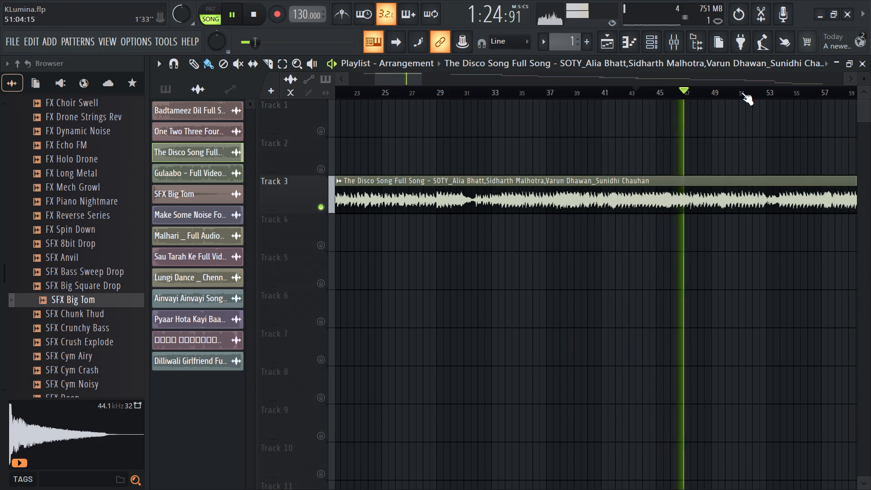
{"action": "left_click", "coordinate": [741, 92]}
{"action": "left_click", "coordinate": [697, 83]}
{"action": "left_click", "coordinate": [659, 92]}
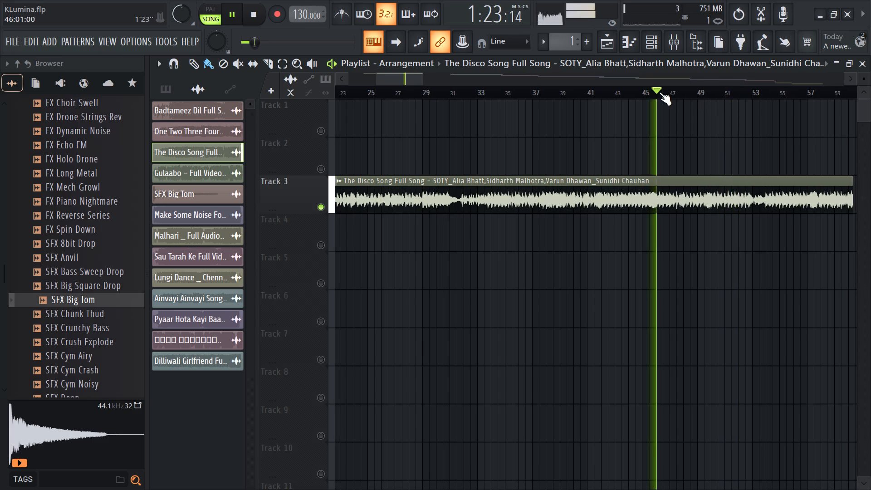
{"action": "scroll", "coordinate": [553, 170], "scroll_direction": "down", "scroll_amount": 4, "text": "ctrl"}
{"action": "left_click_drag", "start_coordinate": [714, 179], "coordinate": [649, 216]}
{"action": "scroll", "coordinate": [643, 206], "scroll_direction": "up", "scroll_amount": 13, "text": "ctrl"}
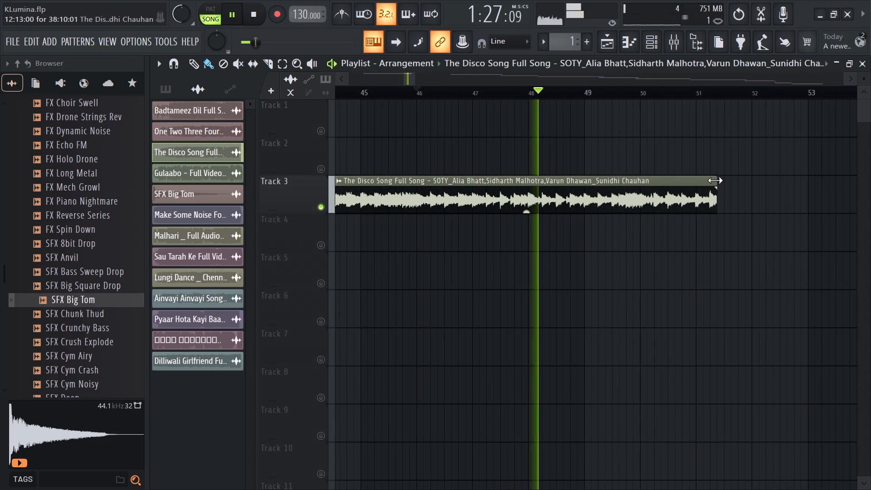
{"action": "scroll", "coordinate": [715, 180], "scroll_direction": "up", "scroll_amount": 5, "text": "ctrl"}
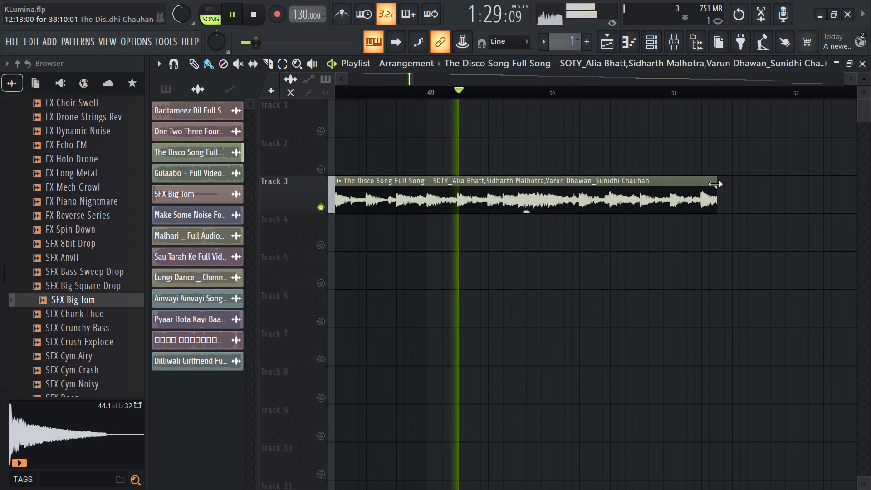
Shorten The Disco Song clip's end to just past bar 50, add a short fade-out and audition it from about bar 49.
{"action": "key", "text": "space"}
{"action": "left_click_drag", "start_coordinate": [715, 184], "coordinate": [574, 205]}
{"action": "left_click_drag", "start_coordinate": [577, 189], "coordinate": [569, 192]}
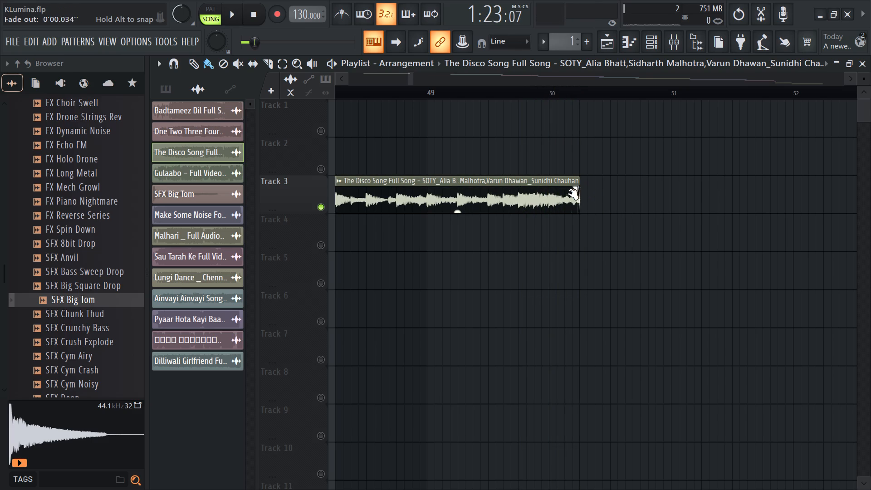
{"action": "left_click_drag", "start_coordinate": [569, 192], "coordinate": [562, 195]}
{"action": "key", "text": "space"}
{"action": "left_click", "coordinate": [471, 89]}
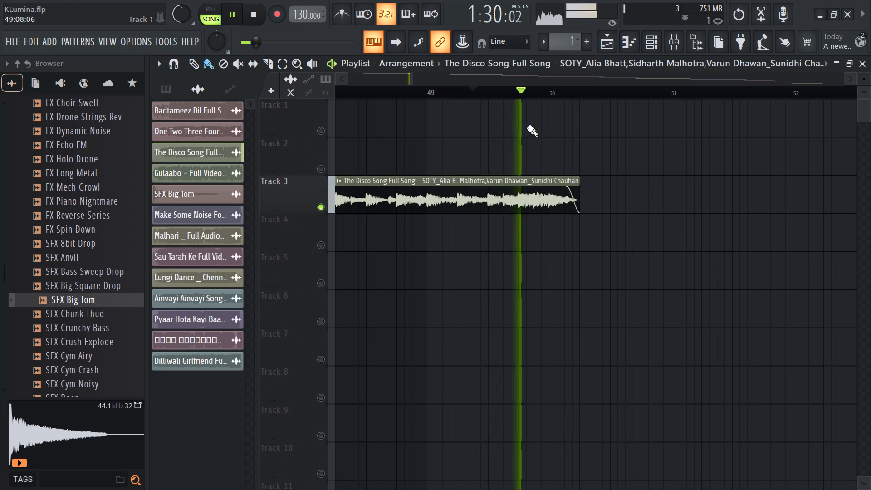
Fine-trim the end of The Disco Song clip to a length of 37:04:01, auditioning the ending after each trim.
{"action": "key", "text": "space"}
{"action": "left_click_drag", "start_coordinate": [573, 181], "coordinate": [556, 190]}
{"action": "key", "text": "space"}
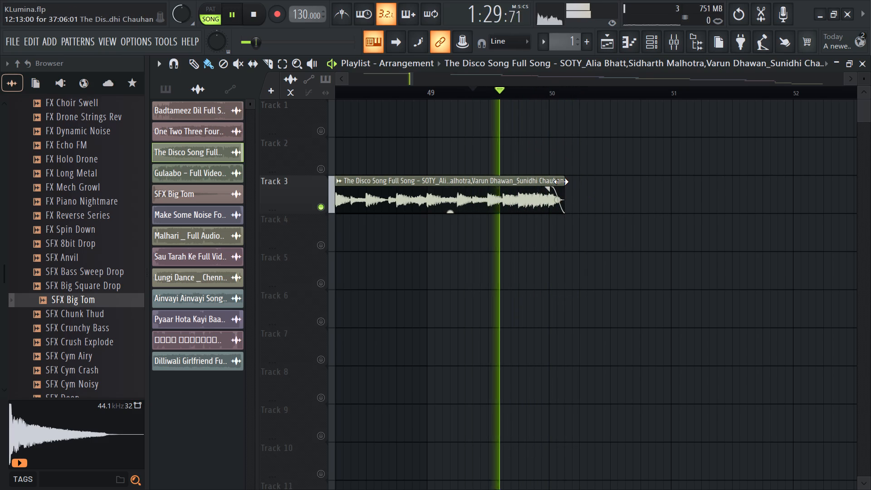
{"action": "key", "text": "space"}
{"action": "left_click_drag", "start_coordinate": [561, 181], "coordinate": [546, 182]}
{"action": "key", "text": "space"}
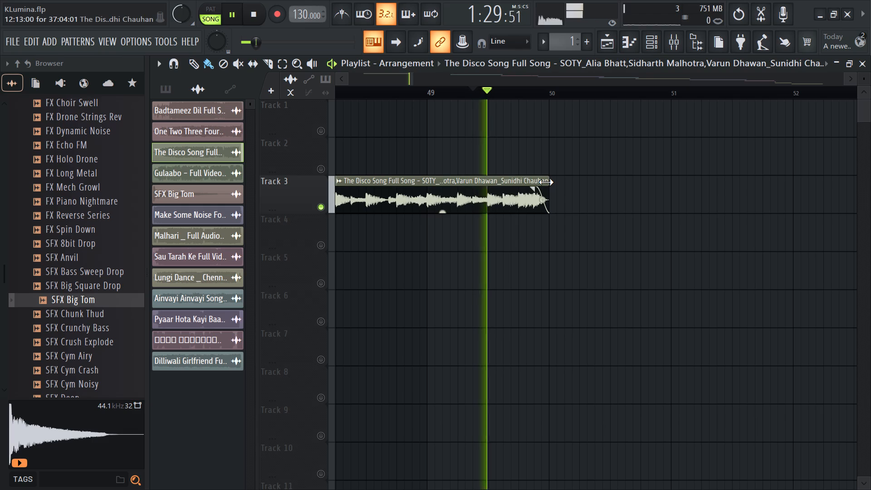
{"action": "key", "text": "space"}
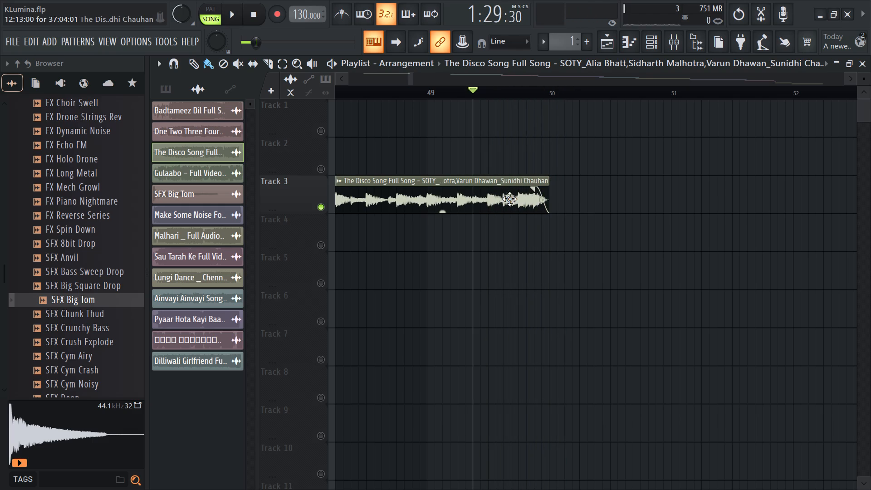
Move The Disco Song clip along Track 3 to start at about bar 45, so its end meets the Dilliwali Girlfriend clip.
{"action": "scroll", "coordinate": [450, 190], "scroll_direction": "down", "scroll_amount": 15, "text": "ctrl"}
{"action": "scroll", "coordinate": [486, 208], "scroll_direction": "down", "scroll_amount": 7, "text": "ctrl"}
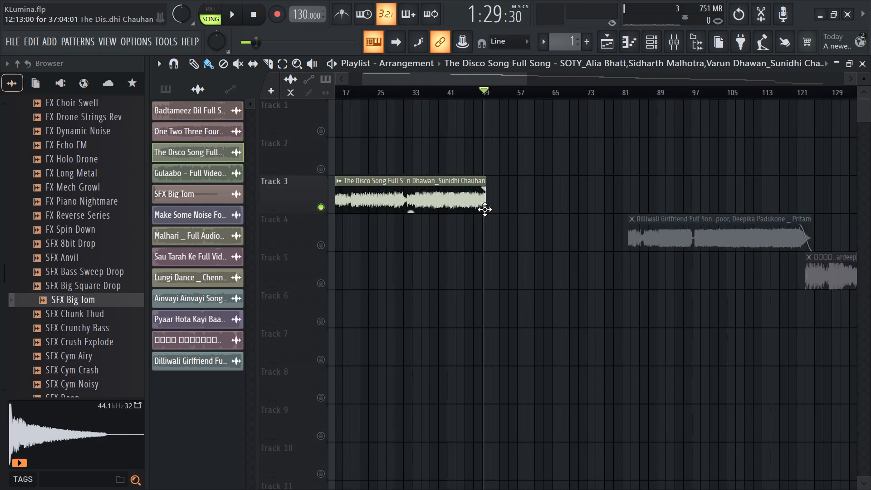
{"action": "scroll", "coordinate": [436, 199], "scroll_direction": "down", "scroll_amount": 4, "text": "ctrl"}
{"action": "left_click_drag", "start_coordinate": [413, 198], "coordinate": [485, 200]}
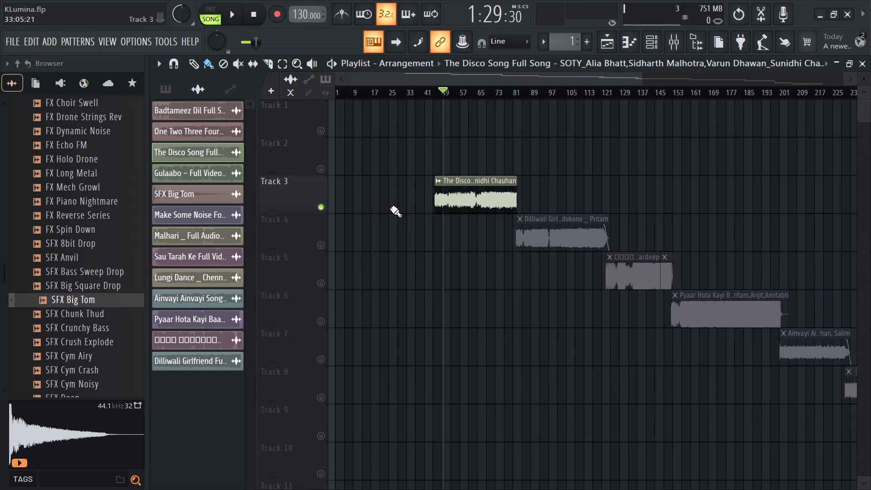
Turn off the solo on Track 3 and play the arrangement from about bars 71 and 79 towards the Dilliwali Girlfriend transition.
{"action": "right_click", "coordinate": [322, 207]}
{"action": "key", "text": "space"}
{"action": "scroll", "coordinate": [463, 175], "scroll_direction": "up", "scroll_amount": 8, "text": "ctrl"}
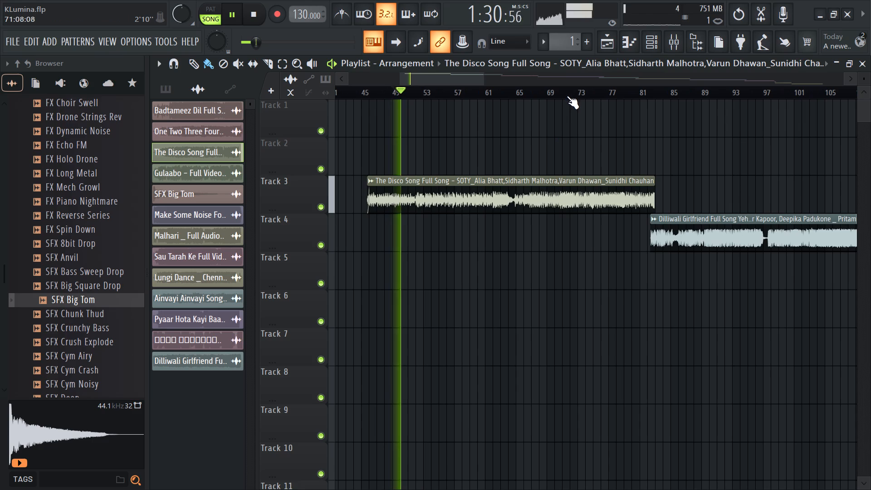
{"action": "left_click", "coordinate": [571, 88]}
{"action": "left_click", "coordinate": [627, 89]}
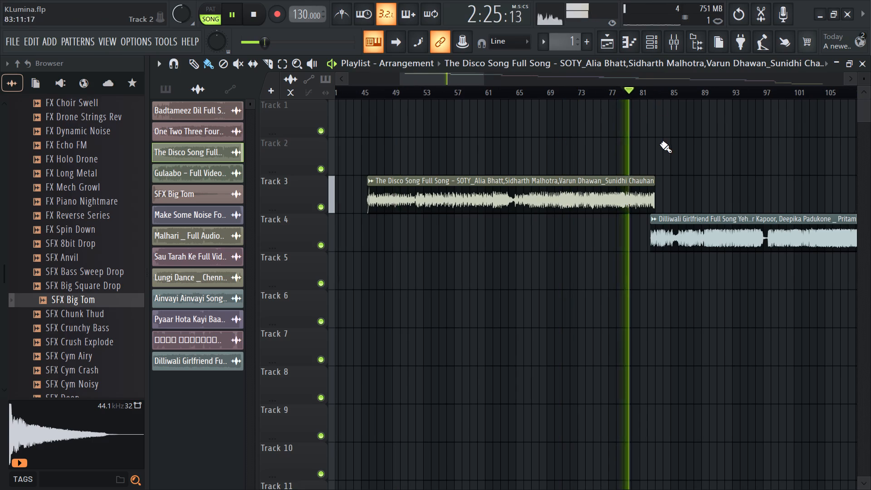
Shift The Disco Song clip earlier to start at 45:05:00 and save the project.
{"action": "scroll", "coordinate": [660, 144], "scroll_direction": "up", "scroll_amount": 14, "text": "ctrl"}
{"action": "left_click_drag", "start_coordinate": [629, 199], "coordinate": [619, 199]}
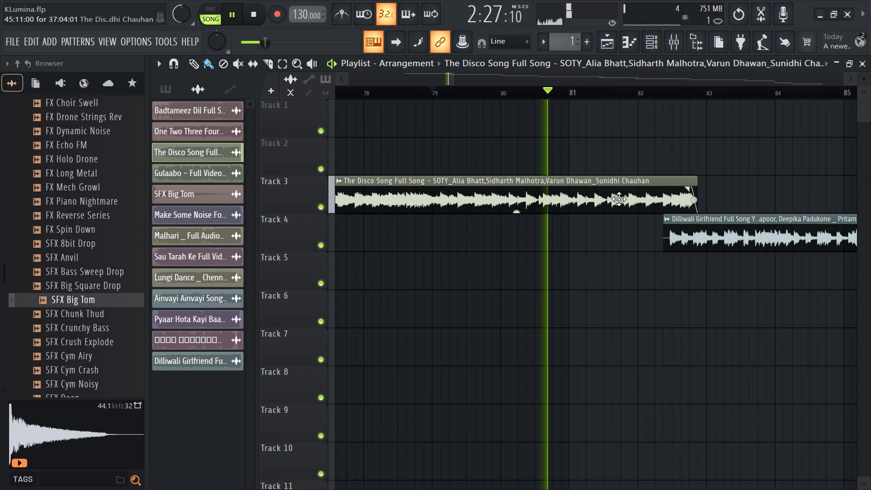
{"action": "left_click_drag", "start_coordinate": [619, 199], "coordinate": [592, 199]}
{"action": "key", "text": "ctrl+s"}
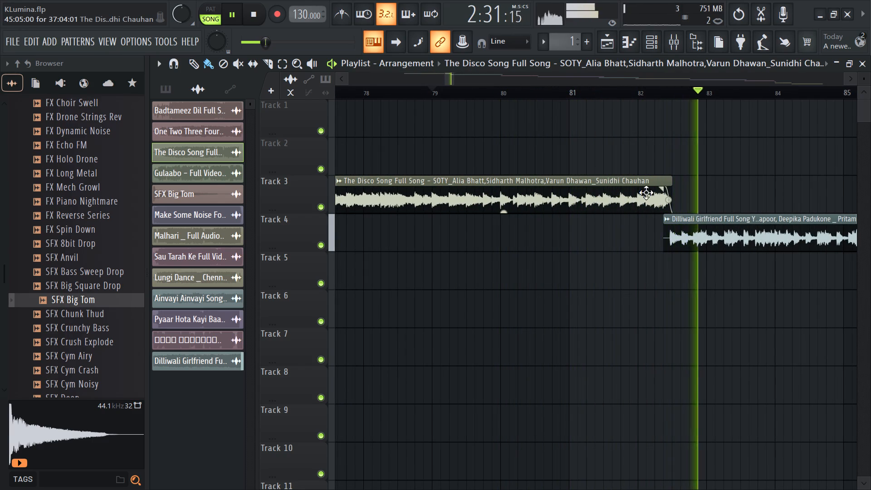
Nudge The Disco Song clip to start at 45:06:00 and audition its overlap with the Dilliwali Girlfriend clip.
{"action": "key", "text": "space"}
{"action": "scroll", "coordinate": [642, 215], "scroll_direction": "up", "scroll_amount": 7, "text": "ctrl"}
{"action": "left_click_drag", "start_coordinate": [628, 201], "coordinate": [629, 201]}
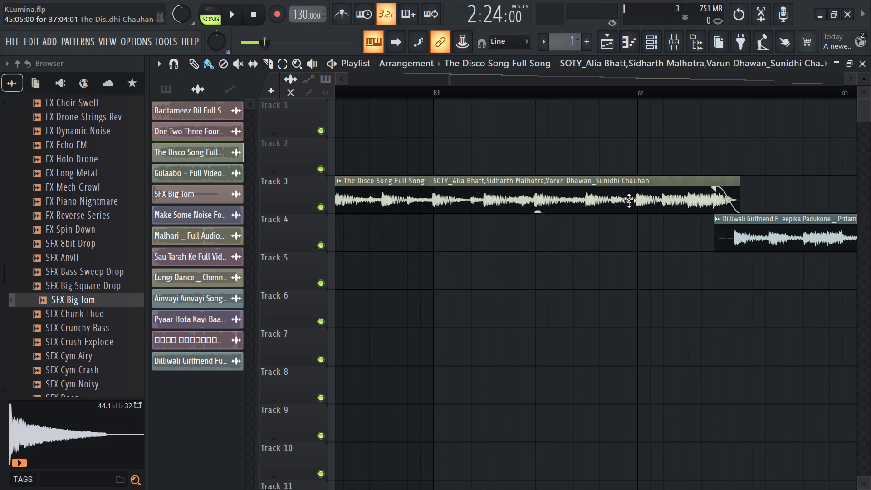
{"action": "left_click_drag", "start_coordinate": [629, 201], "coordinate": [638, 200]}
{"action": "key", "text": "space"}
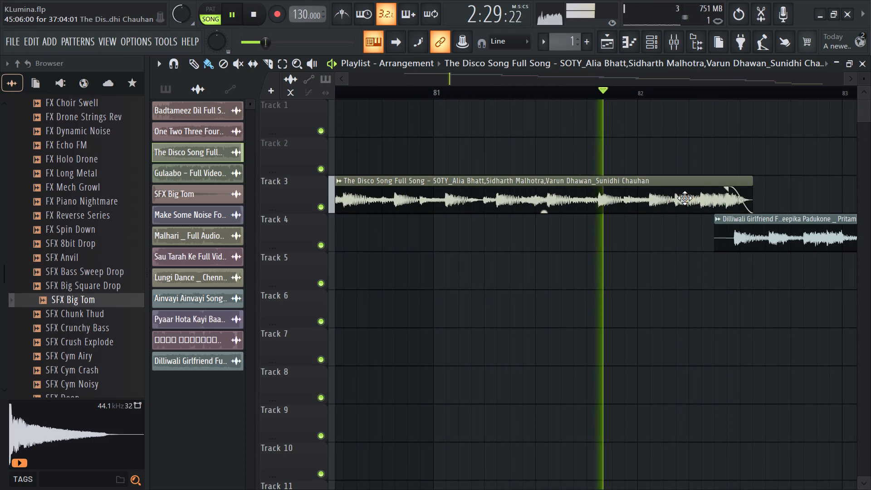
Move The Disco Song clip to 45:16:00, give the Dilliwali Girlfriend clip a fade-in about half a bar long, and audition the transition.
{"action": "key", "text": "space"}
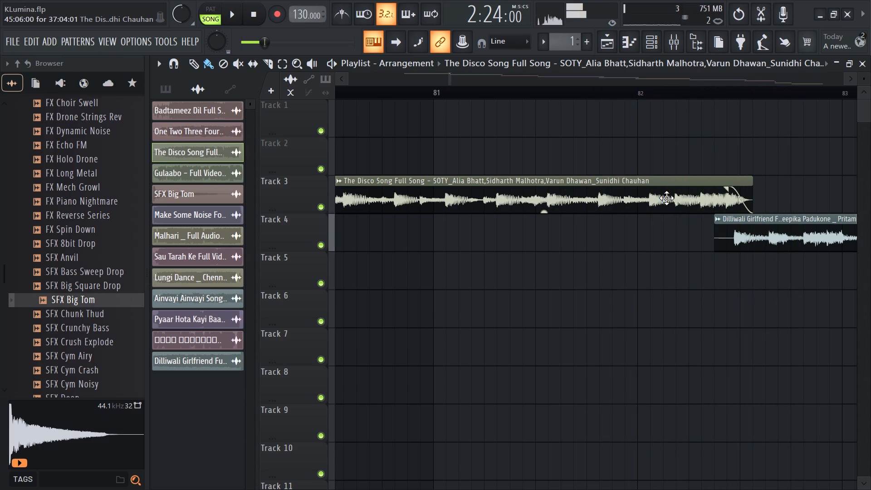
{"action": "left_click_drag", "start_coordinate": [661, 198], "coordinate": [785, 208]}
{"action": "left_click_drag", "start_coordinate": [718, 227], "coordinate": [814, 230]}
{"action": "key", "text": "space"}
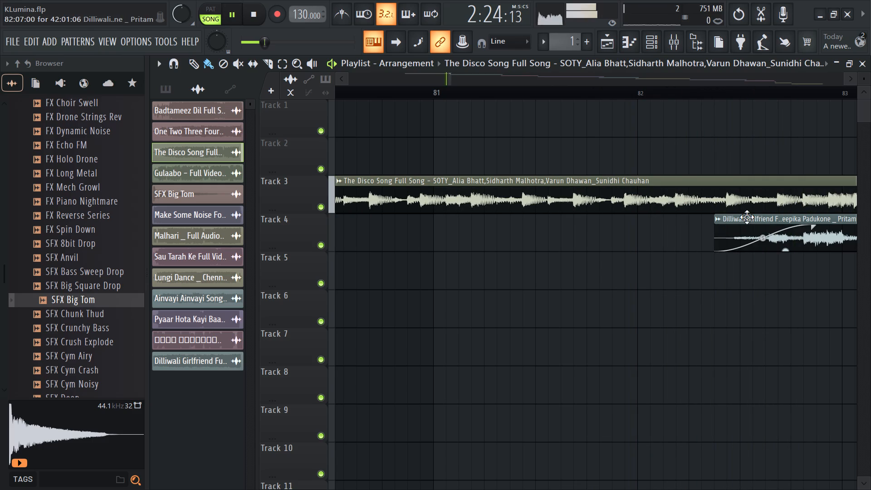
{"action": "scroll", "coordinate": [668, 196], "scroll_direction": "down", "scroll_amount": 7, "text": "ctrl"}
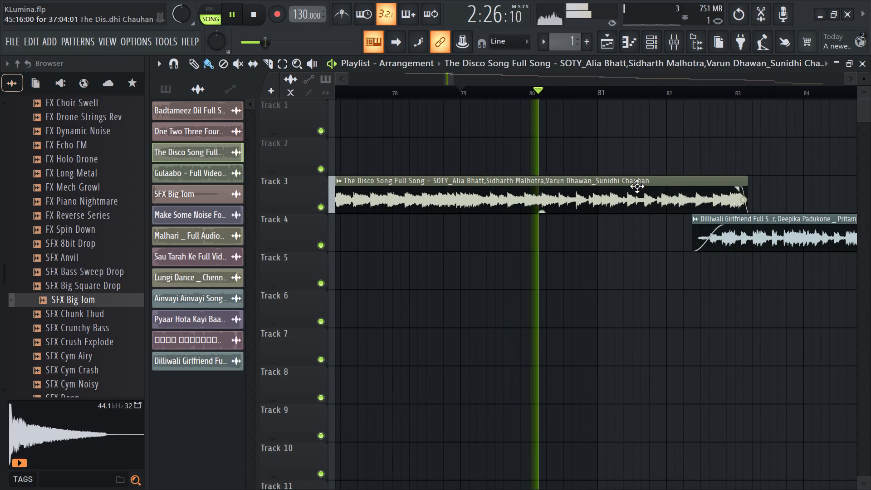
{"action": "scroll", "coordinate": [660, 213], "scroll_direction": "up", "scroll_amount": 7, "text": "ctrl"}
{"action": "scroll", "coordinate": [685, 211], "scroll_direction": "down", "scroll_amount": 5, "text": "ctrl"}
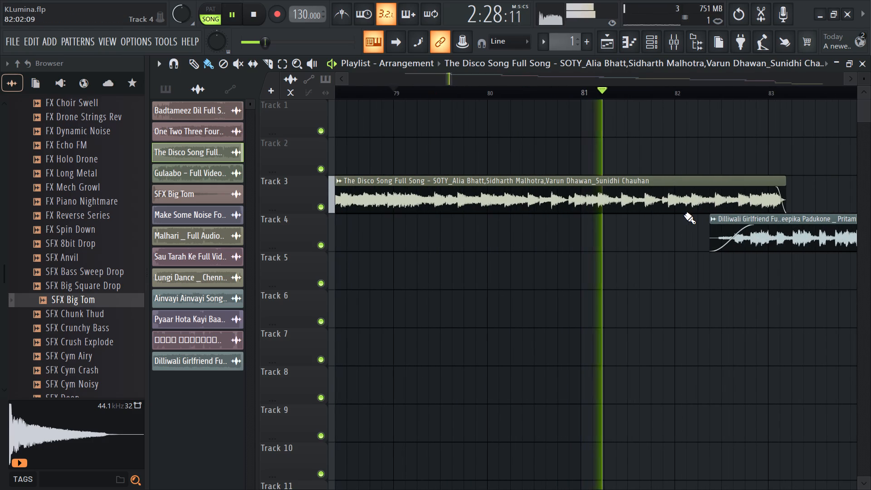
{"action": "scroll", "coordinate": [717, 214], "scroll_direction": "up", "scroll_amount": 1, "text": "ctrl"}
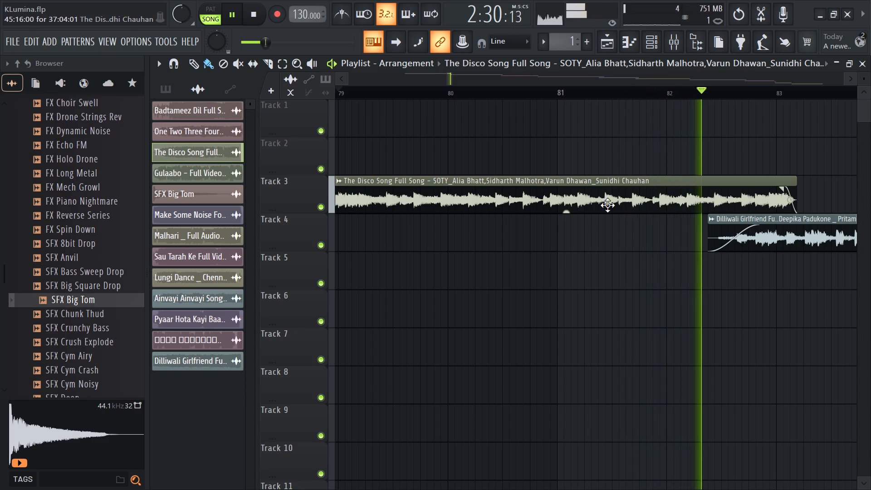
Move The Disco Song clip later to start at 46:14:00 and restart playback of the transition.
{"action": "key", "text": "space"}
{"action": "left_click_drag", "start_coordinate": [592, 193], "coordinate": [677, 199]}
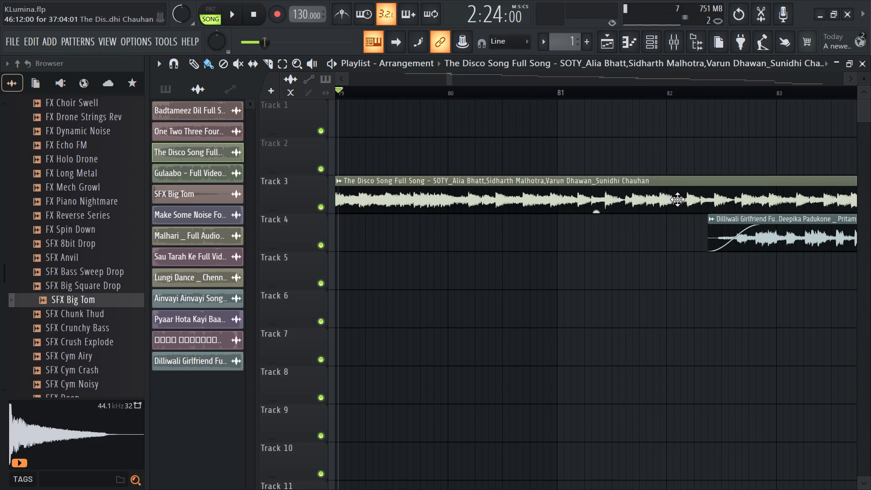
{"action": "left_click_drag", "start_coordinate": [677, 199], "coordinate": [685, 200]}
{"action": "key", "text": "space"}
Lengthen the Dilliwali Girlfriend clip's fade-in to 2.029 seconds and bend its curve to rise faster.
{"action": "left_click_drag", "start_coordinate": [763, 226], "coordinate": [839, 233]}
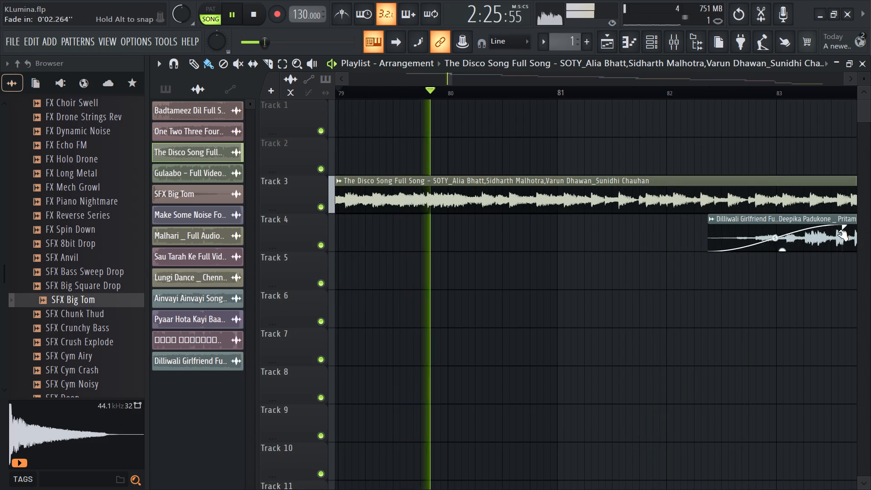
{"action": "left_click_drag", "start_coordinate": [839, 233], "coordinate": [832, 233]}
{"action": "scroll", "coordinate": [645, 225], "scroll_direction": "down", "scroll_amount": 7, "text": "ctrl"}
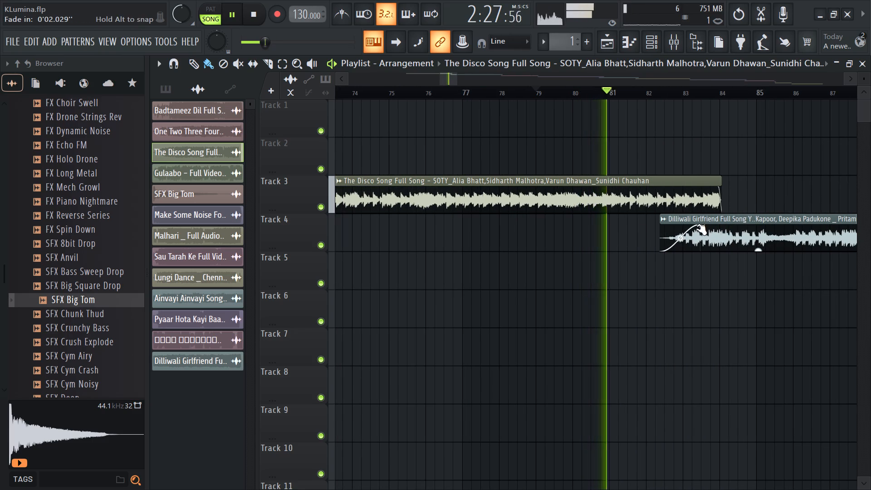
{"action": "left_click_drag", "start_coordinate": [683, 235], "coordinate": [675, 225]}
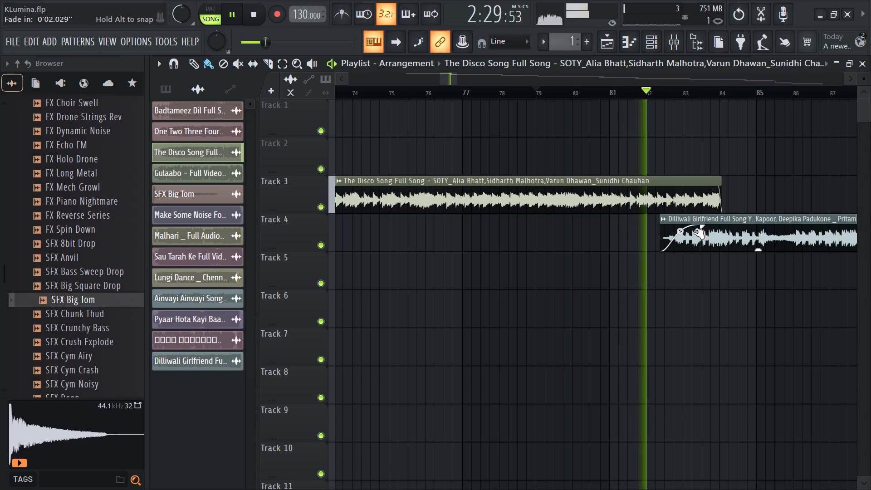
Move The Disco Song clip back to start at 46:02:00 and audition its crossfade into Dilliwali Girlfriend from about bar 82.
{"action": "key", "text": "space"}
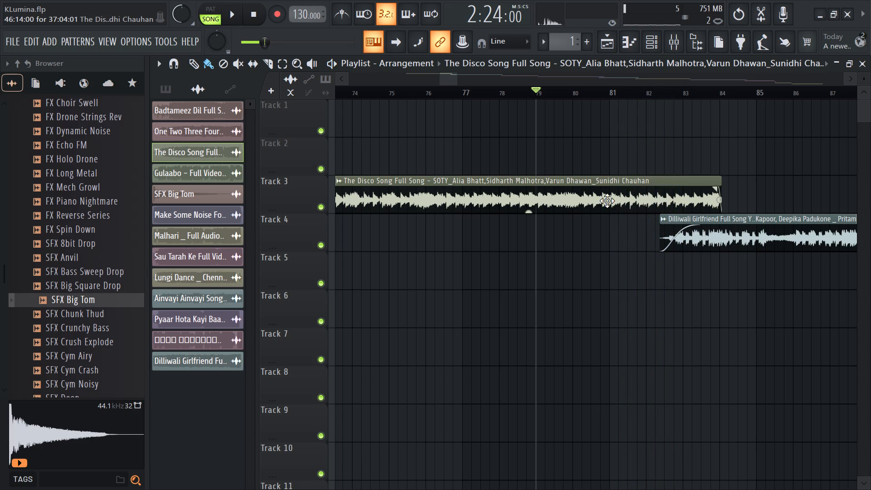
{"action": "left_click_drag", "start_coordinate": [606, 198], "coordinate": [582, 199]}
{"action": "key", "text": "space"}
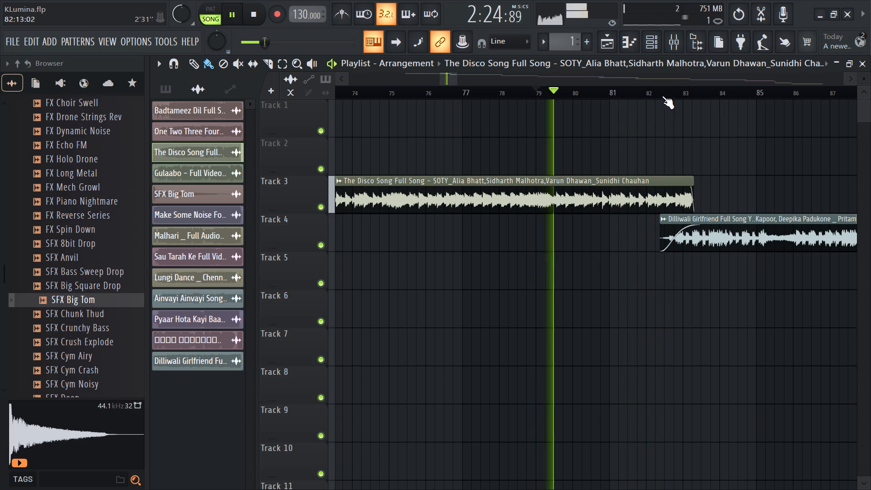
{"action": "left_click", "coordinate": [645, 96]}
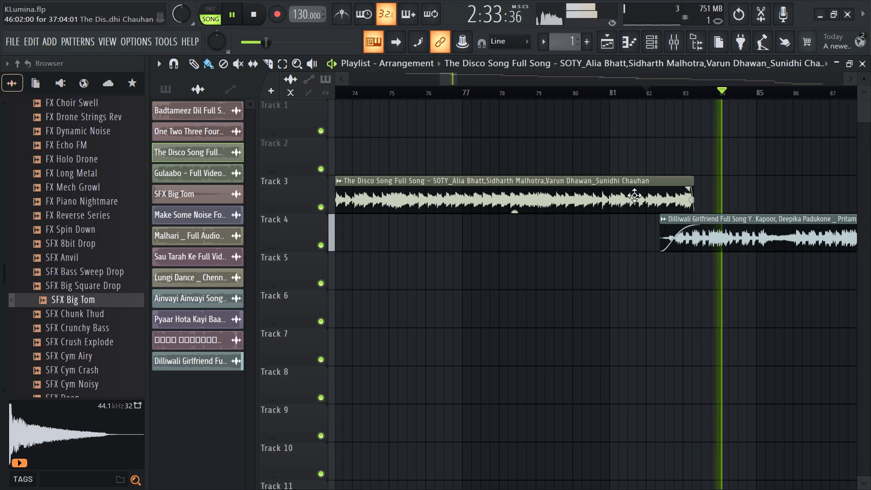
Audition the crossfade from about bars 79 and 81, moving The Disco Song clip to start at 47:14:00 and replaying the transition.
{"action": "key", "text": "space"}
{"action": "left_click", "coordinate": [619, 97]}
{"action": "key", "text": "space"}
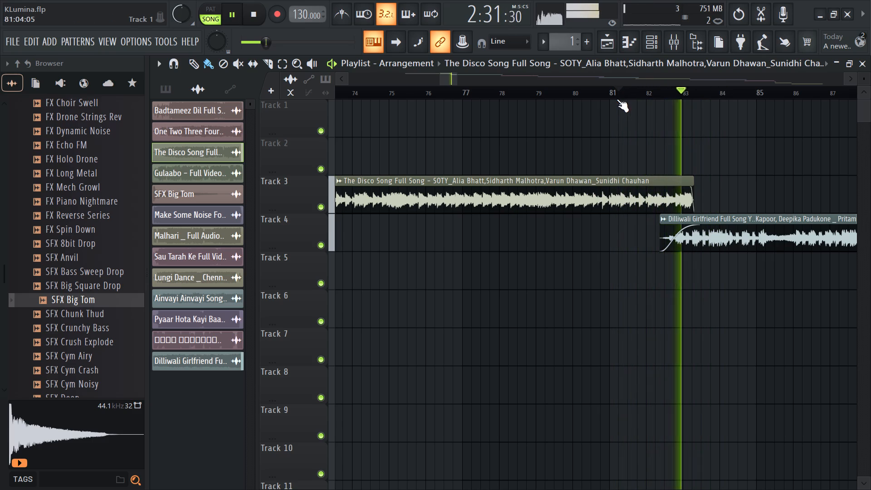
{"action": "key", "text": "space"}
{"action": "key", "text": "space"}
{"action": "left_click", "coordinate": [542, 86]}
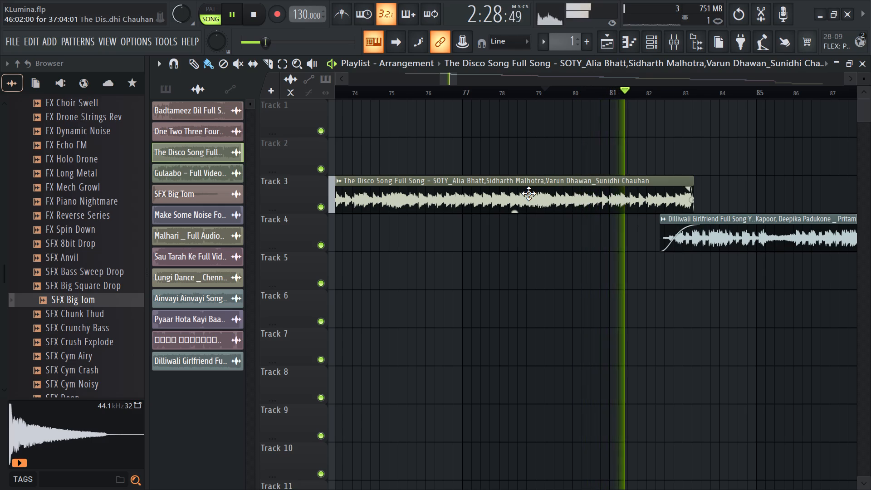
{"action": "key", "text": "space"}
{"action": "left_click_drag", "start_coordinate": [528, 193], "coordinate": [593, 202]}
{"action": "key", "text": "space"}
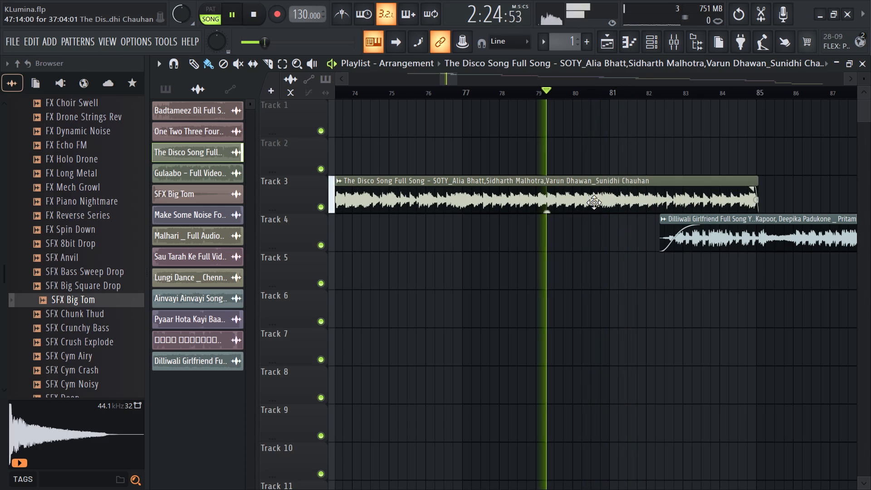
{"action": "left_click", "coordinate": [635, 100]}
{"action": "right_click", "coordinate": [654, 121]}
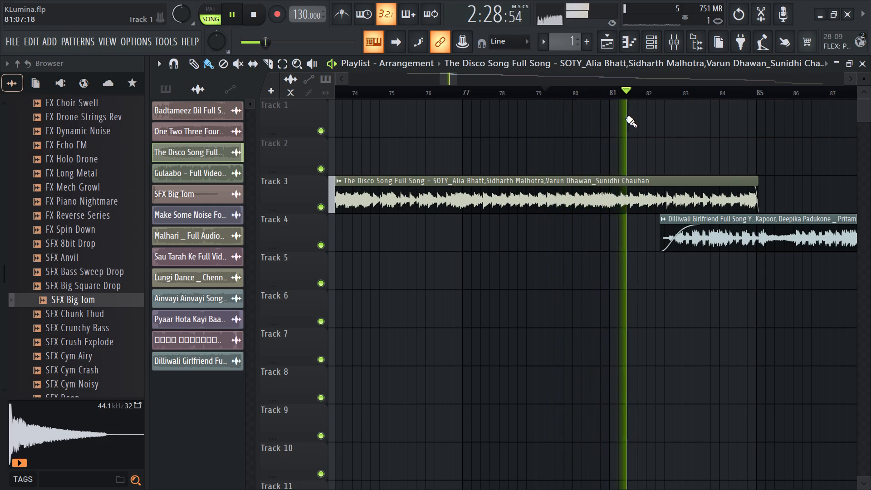
Lengthen the Dilliwali Girlfriend clip's fade-in to about bar 85, set its curve tension to -6%, and audition the transition.
{"action": "left_click_drag", "start_coordinate": [697, 226], "coordinate": [751, 231]}
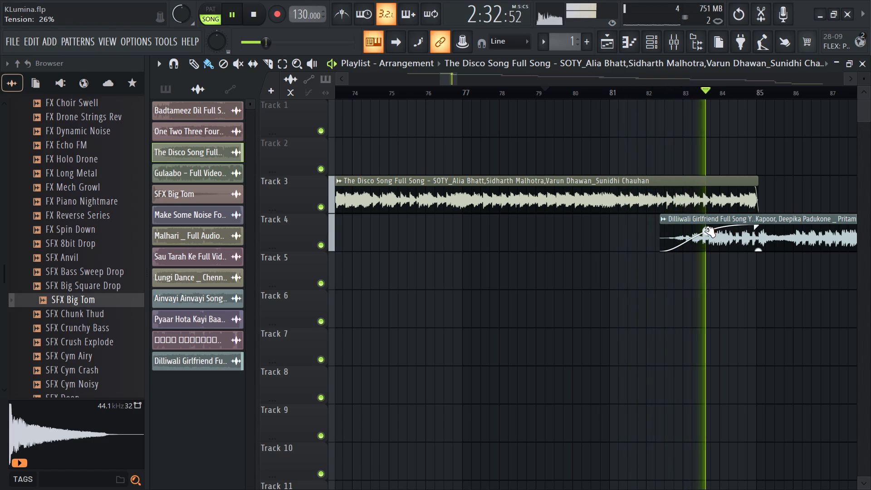
{"action": "left_click_drag", "start_coordinate": [704, 233], "coordinate": [717, 245]}
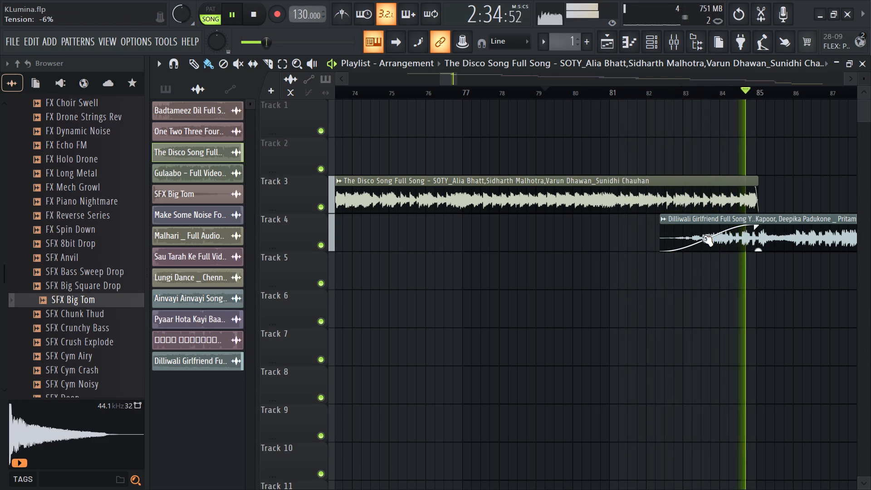
{"action": "key", "text": "space"}
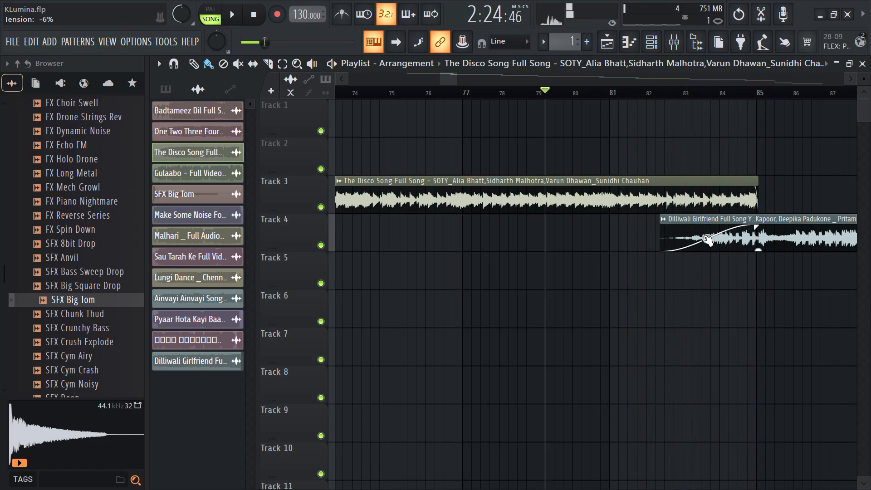
{"action": "key", "text": "space"}
Save the project with the revised transition.
{"action": "key", "text": "ctrl+s"}
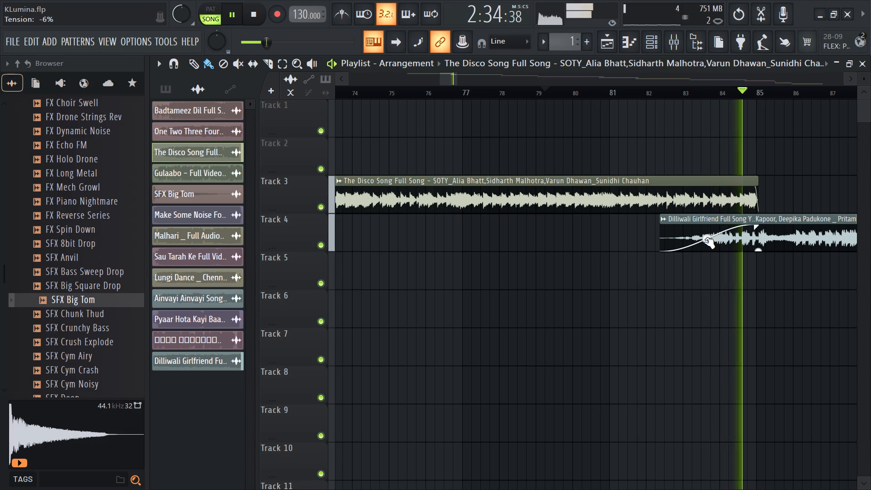
{"action": "scroll", "coordinate": [577, 224], "scroll_direction": "down", "scroll_amount": 7, "text": "ctrl"}
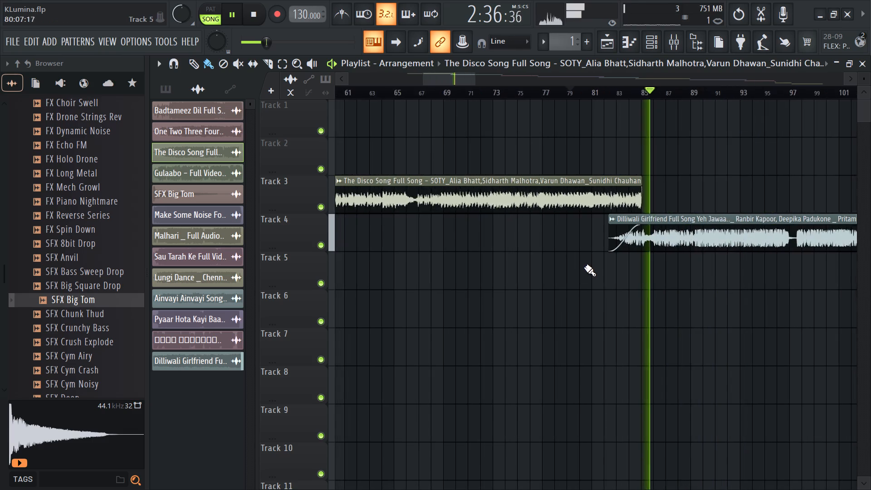
{"action": "scroll", "coordinate": [585, 267], "scroll_direction": "down", "scroll_amount": 13, "text": "ctrl"}
{"action": "scroll", "coordinate": [571, 176], "scroll_direction": "down", "scroll_amount": 5, "text": "ctrl"}
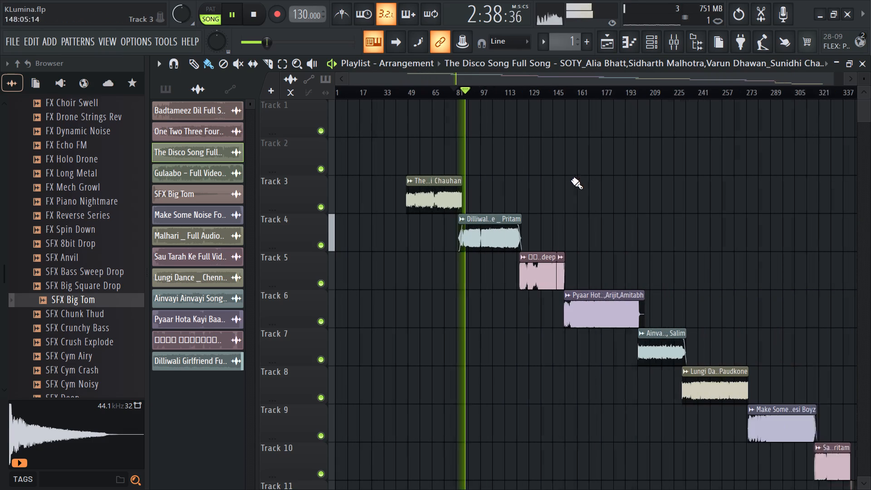
{"action": "key", "text": "ctrl+s"}
{"action": "key", "text": "ctrl+s"}
{"action": "key", "text": "ctrl+s"}
{"action": "scroll", "coordinate": [574, 307], "scroll_direction": "down", "scroll_amount": 1, "text": "ctrl"}
{"action": "key", "text": "ctrl+s"}
{"action": "key", "text": "ctrl+s"}
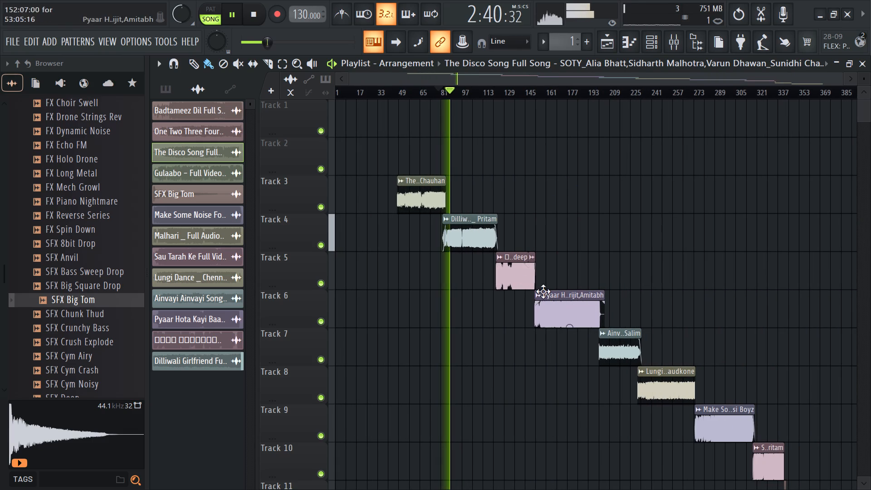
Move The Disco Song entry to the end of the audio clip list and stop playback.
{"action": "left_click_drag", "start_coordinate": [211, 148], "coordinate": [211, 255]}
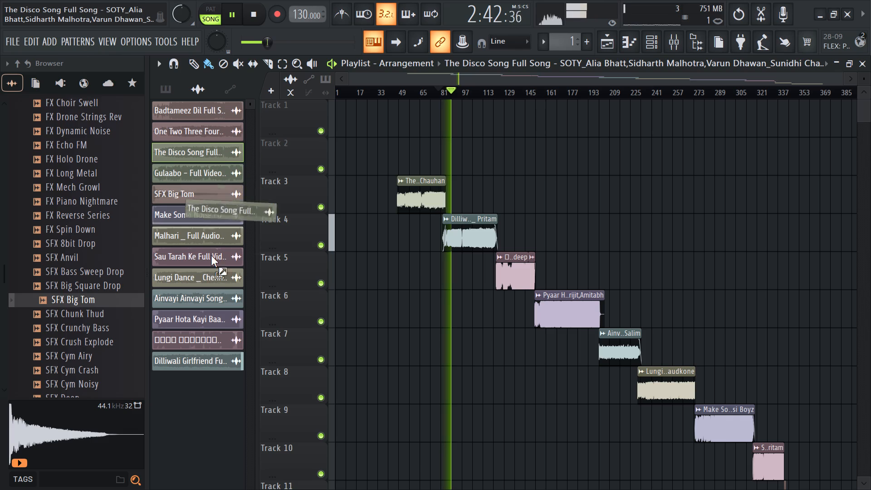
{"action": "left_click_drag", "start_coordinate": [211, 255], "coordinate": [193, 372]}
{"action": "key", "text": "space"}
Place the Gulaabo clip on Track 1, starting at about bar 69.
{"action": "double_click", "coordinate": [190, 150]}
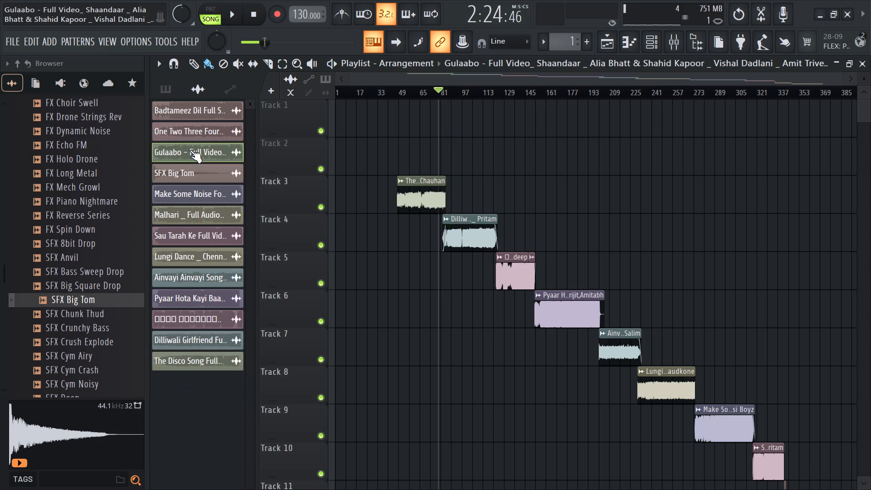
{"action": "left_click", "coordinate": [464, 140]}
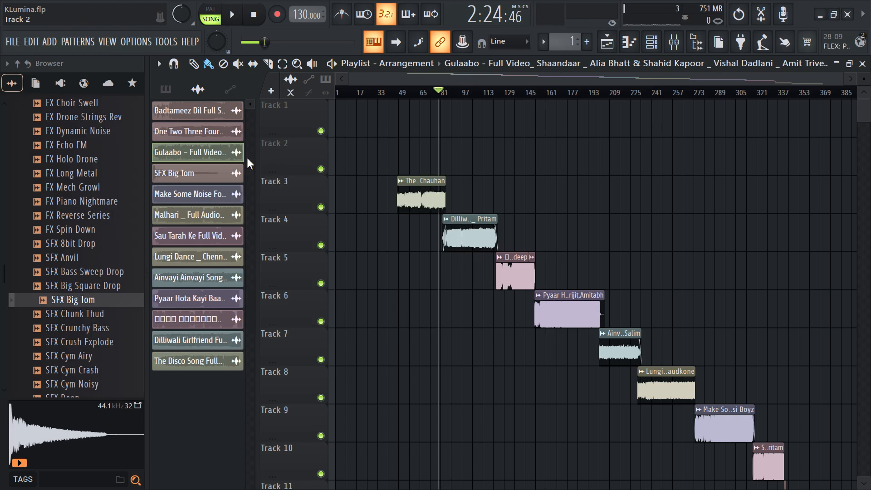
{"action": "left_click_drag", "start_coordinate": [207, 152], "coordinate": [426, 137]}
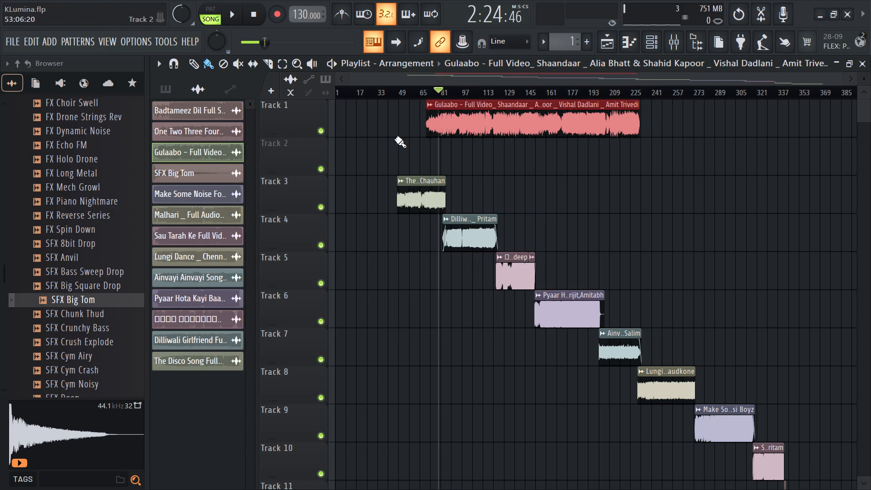
Solo Track 1 and listen to the Gulaabo clip at several points to judge whether it suits the mashup.
{"action": "right_click", "coordinate": [328, 125]}
{"action": "right_click", "coordinate": [323, 127]}
{"action": "left_click", "coordinate": [630, 84]}
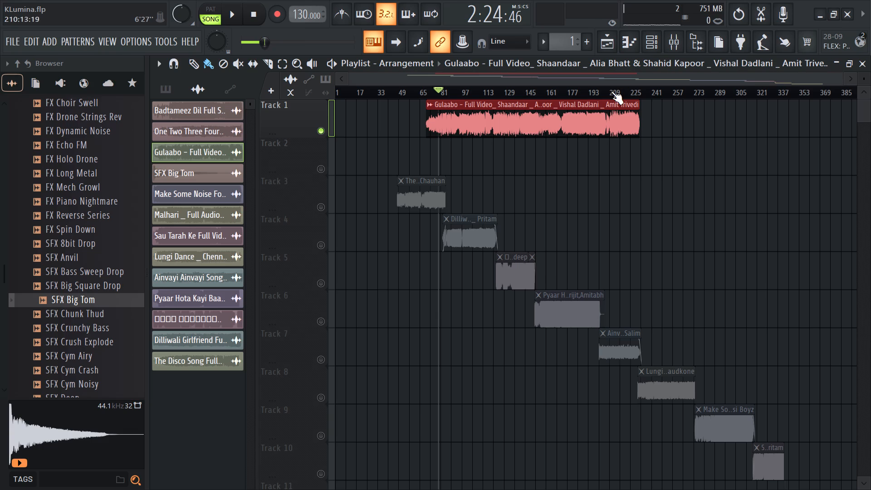
{"action": "left_click", "coordinate": [611, 91]}
{"action": "key", "text": "space"}
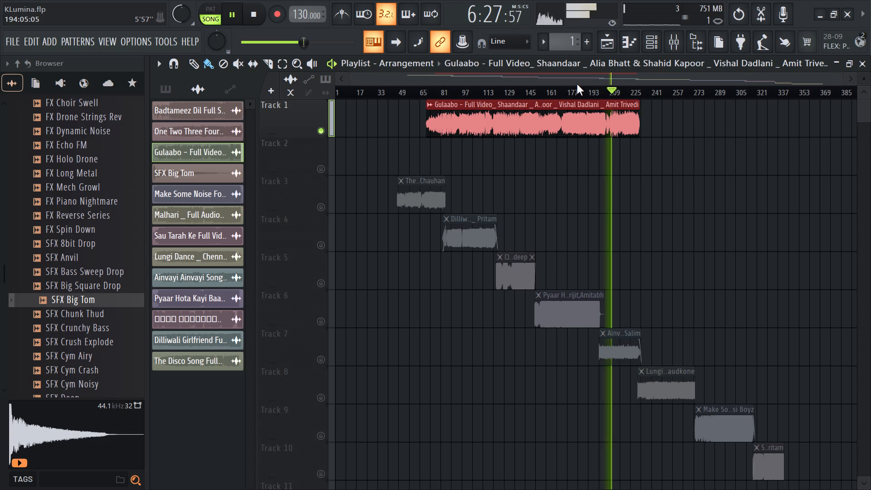
{"action": "left_click", "coordinate": [573, 91]}
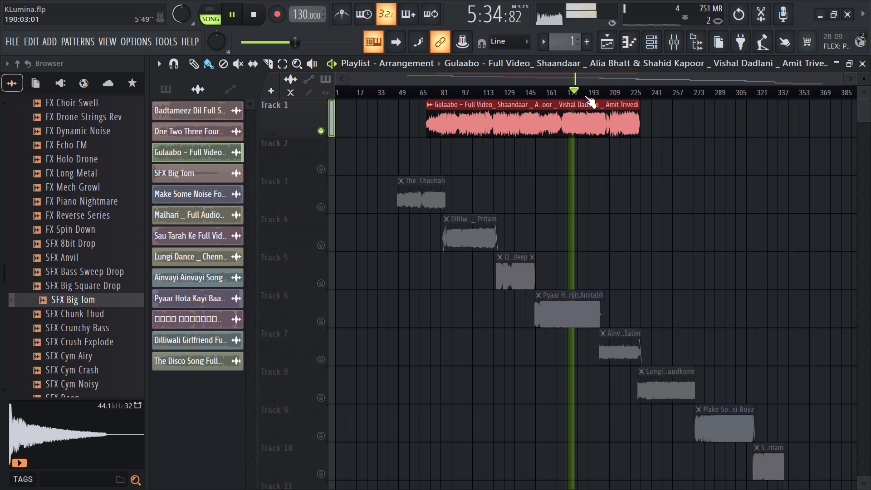
{"action": "left_click", "coordinate": [605, 93]}
{"action": "left_click", "coordinate": [612, 93]}
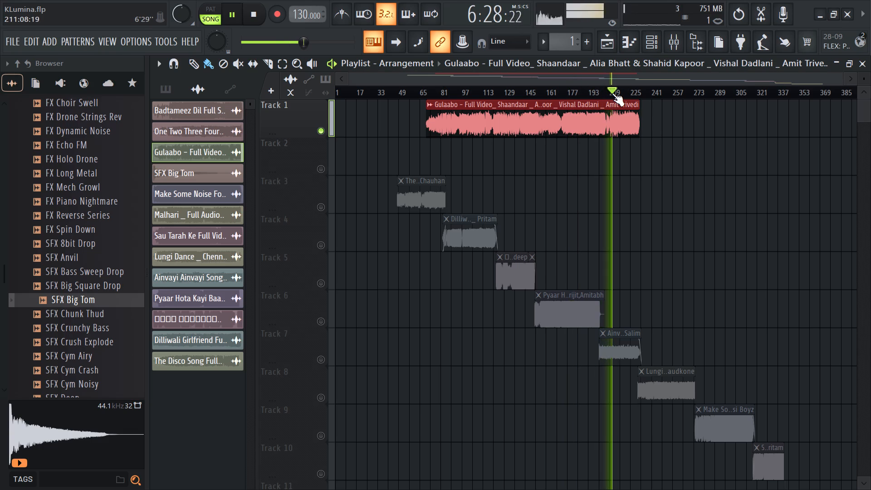
{"action": "left_click", "coordinate": [608, 93]}
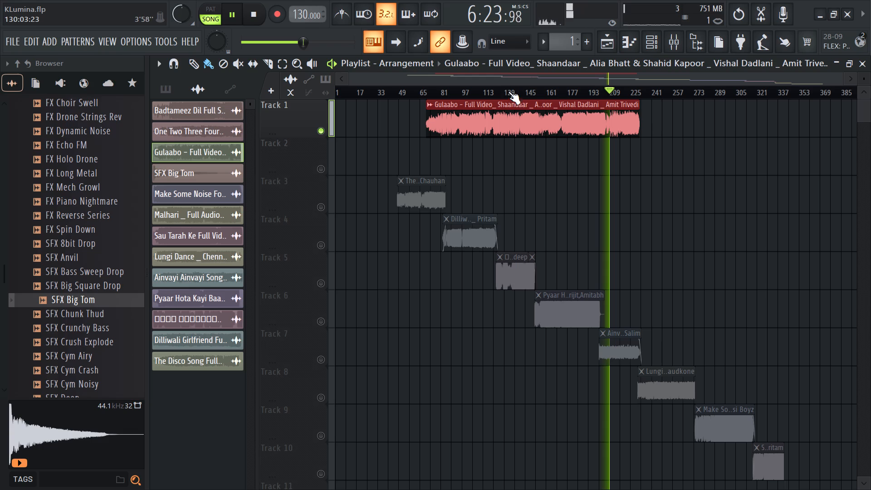
{"action": "left_click", "coordinate": [514, 89]}
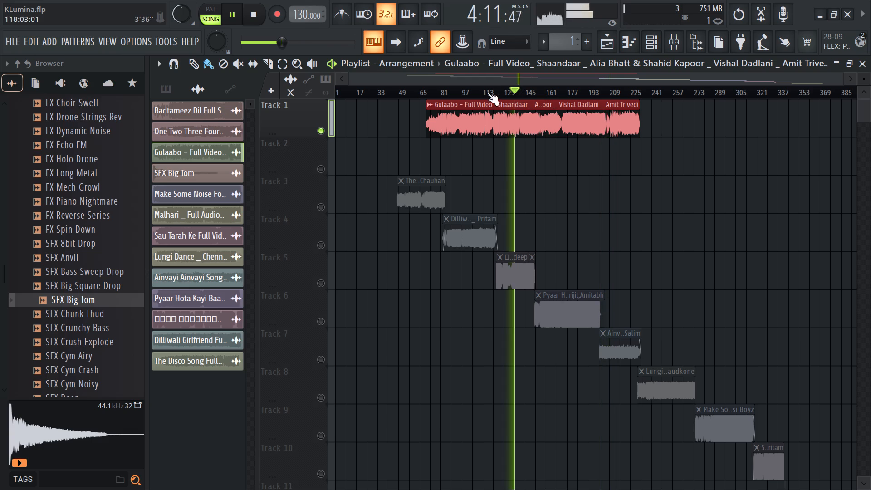
{"action": "left_click", "coordinate": [475, 87]}
{"action": "left_click", "coordinate": [499, 110]}
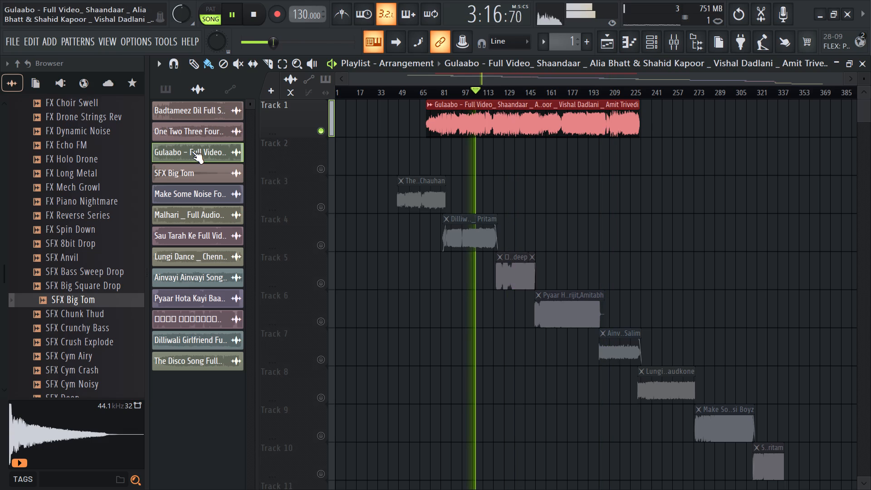
Delete the Gulaabo audio clip from the project.
{"action": "right_click", "coordinate": [191, 151]}
{"action": "left_click", "coordinate": [237, 280]}
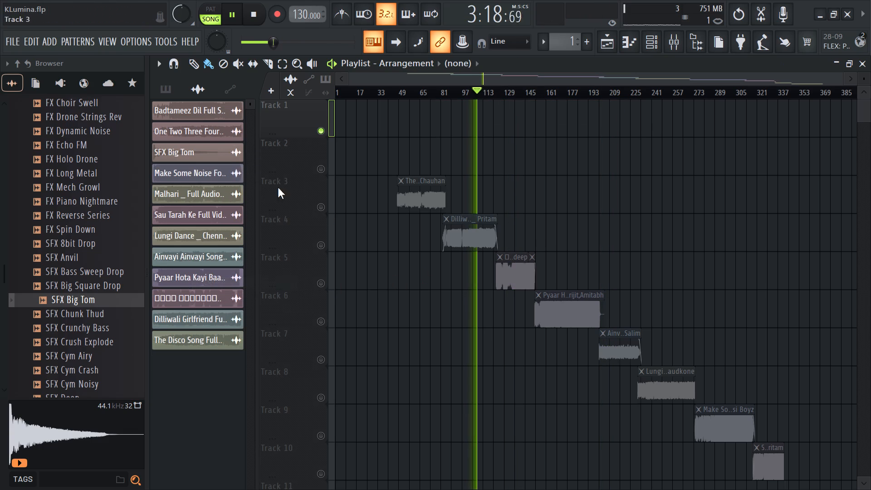
Place the One Two Three Four clip on Track 2, starting at bar 1.
{"action": "left_click_drag", "start_coordinate": [209, 133], "coordinate": [212, 133]}
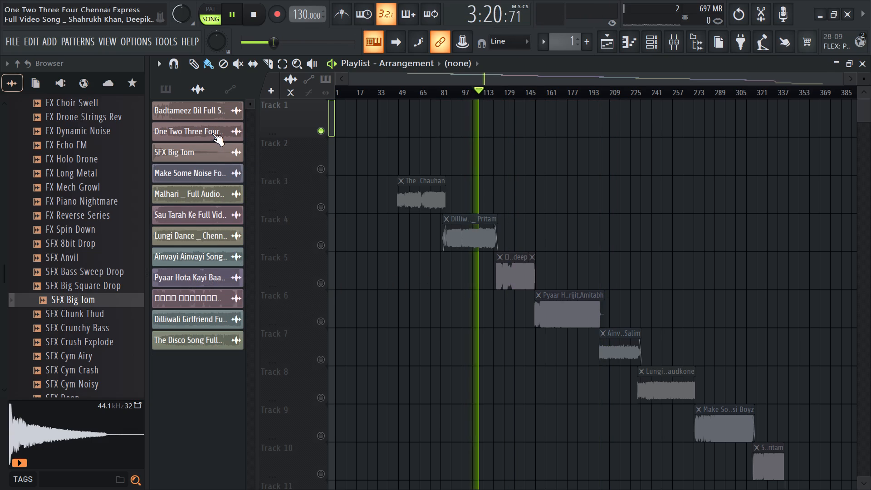
{"action": "left_click_drag", "start_coordinate": [212, 133], "coordinate": [361, 154]}
{"action": "left_click_drag", "start_coordinate": [427, 162], "coordinate": [318, 162]}
Solo Track 2 and audition the One Two Three Four clip from about bar 37.
{"action": "left_click", "coordinate": [373, 91]}
{"action": "key", "text": "space"}
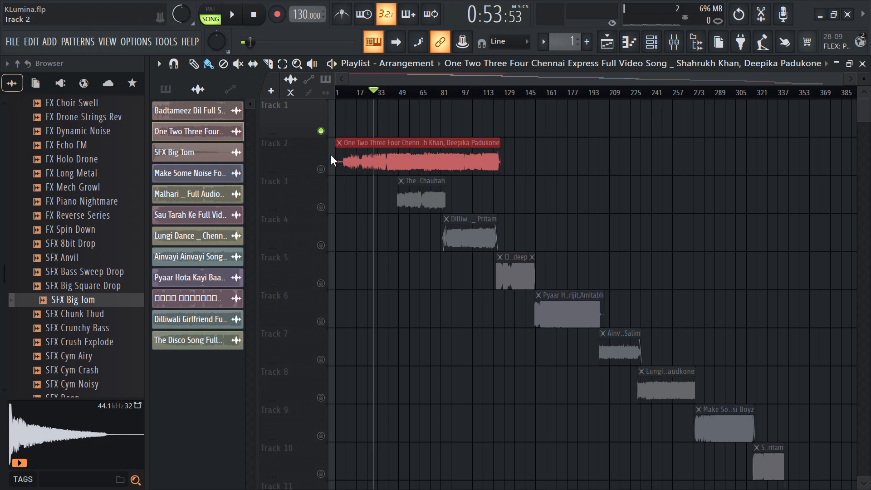
{"action": "right_click", "coordinate": [317, 171]}
{"action": "key", "text": "space"}
{"action": "left_click", "coordinate": [383, 90]}
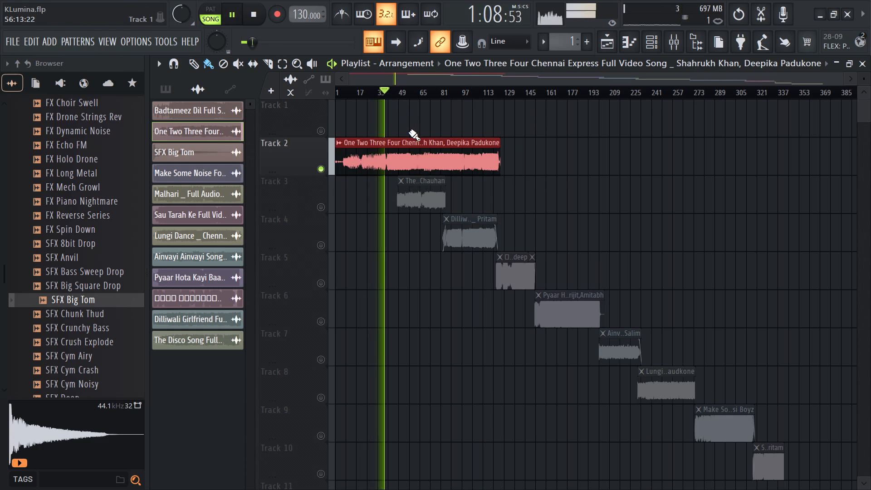
Delete The Disco Song audio clip from the project.
{"action": "left_click", "coordinate": [429, 198]}
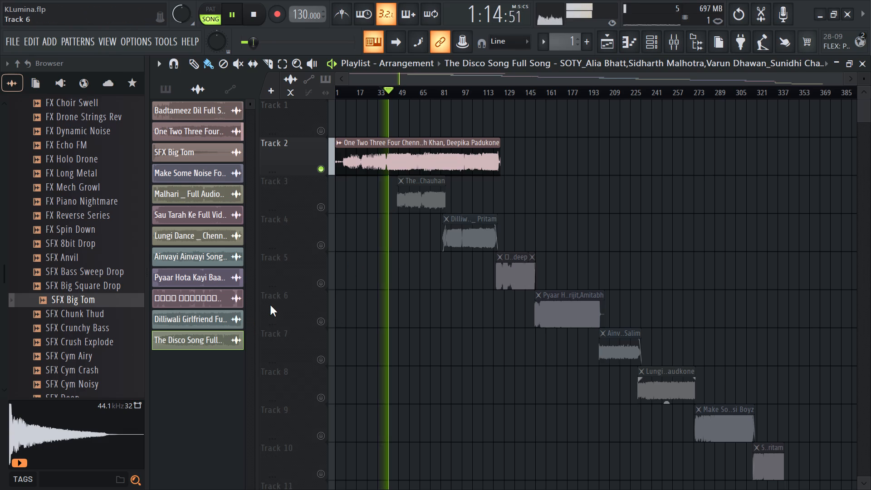
{"action": "right_click", "coordinate": [211, 339]}
{"action": "left_click", "coordinate": [227, 467]}
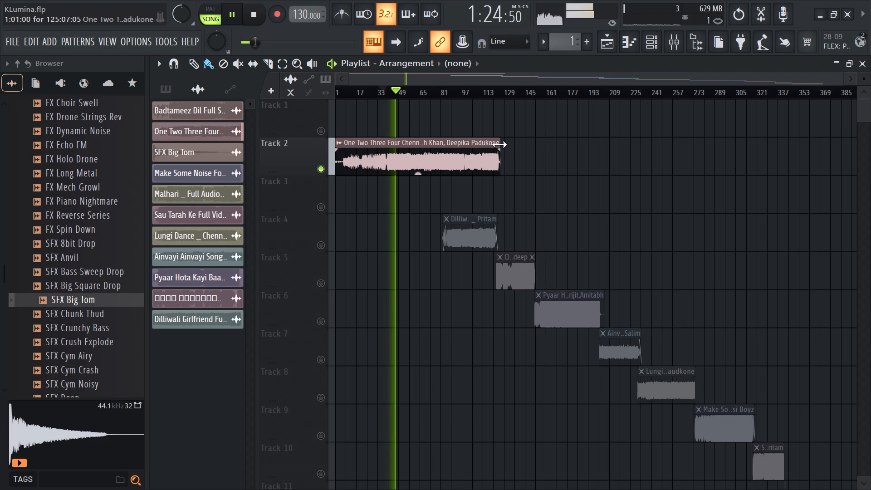
Trim the end of the One Two Three Four clip back to about bar 58 and save the project.
{"action": "left_click_drag", "start_coordinate": [499, 144], "coordinate": [421, 236]}
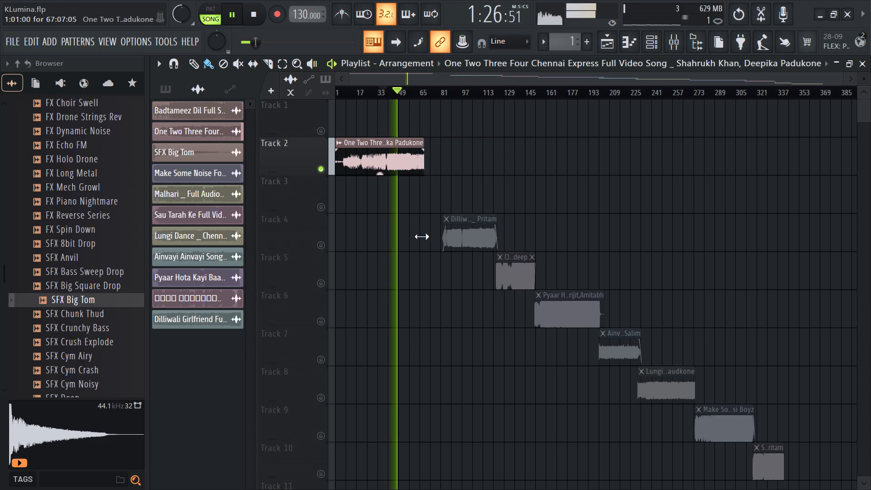
{"action": "left_click_drag", "start_coordinate": [421, 236], "coordinate": [410, 237]}
{"action": "key", "text": "ctrl+s"}
{"action": "key", "text": "ctrl+s"}
{"action": "key", "text": "ctrl+s"}
{"action": "key", "text": "ctrl+s"}
{"action": "key", "text": "ctrl+s"}
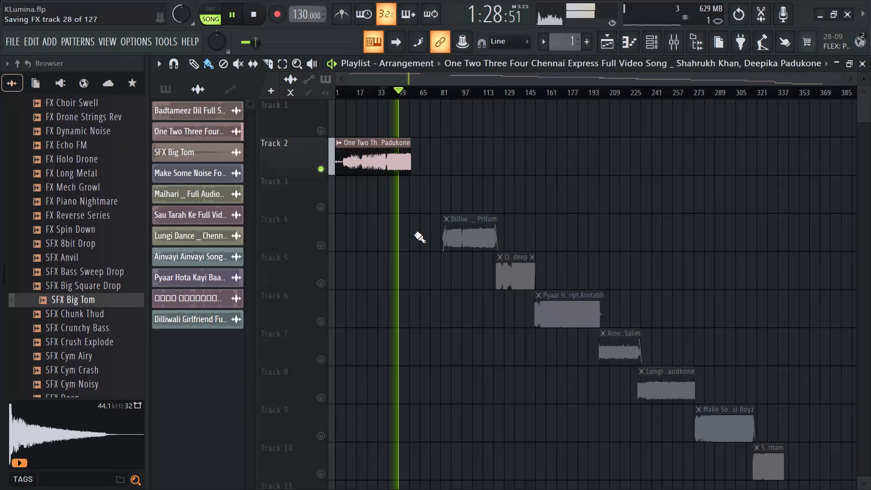
{"action": "key", "text": "ctrl+s"}
{"action": "key", "text": "ctrl+s"}
{"action": "key", "text": "ctrl+s"}
Shorten the One Two Three Four clip's end to a length of 51:07:05 and audition its ending from about bar 51.
{"action": "scroll", "coordinate": [406, 207], "scroll_direction": "up", "scroll_amount": 10, "text": "ctrl"}
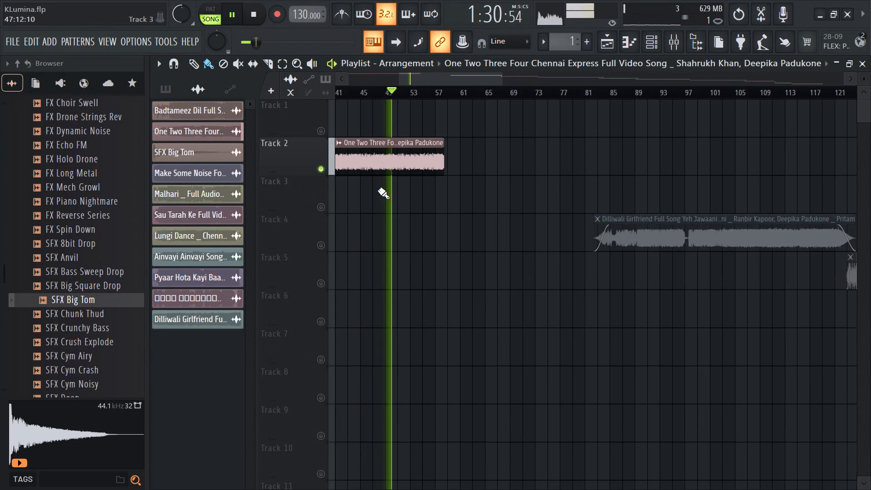
{"action": "scroll", "coordinate": [403, 195], "scroll_direction": "up", "scroll_amount": 8, "text": "ctrl"}
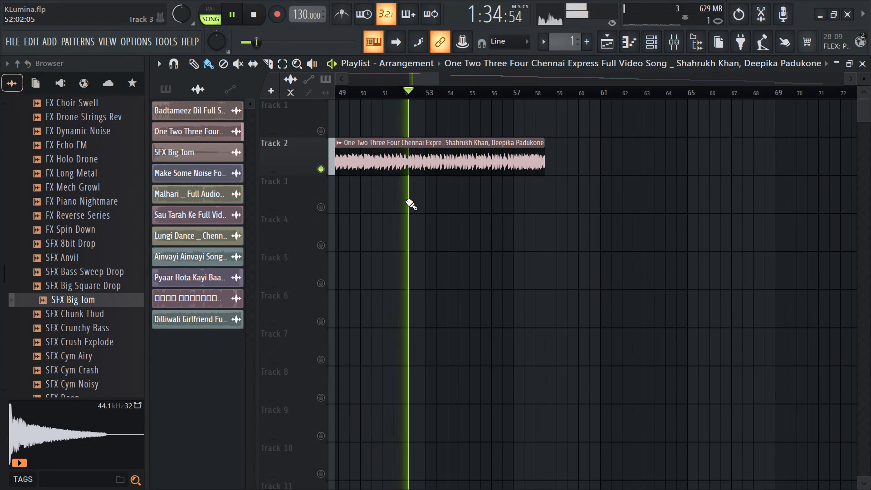
{"action": "key", "text": "space"}
{"action": "left_click_drag", "start_coordinate": [541, 143], "coordinate": [445, 169]}
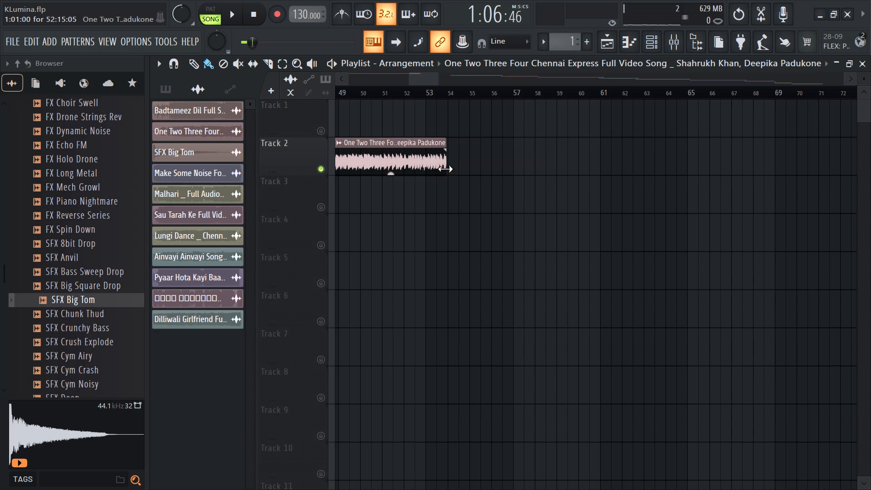
{"action": "left_click_drag", "start_coordinate": [445, 169], "coordinate": [412, 179]}
{"action": "key", "text": "space"}
{"action": "left_click", "coordinate": [387, 94]}
{"action": "left_click", "coordinate": [409, 156]}
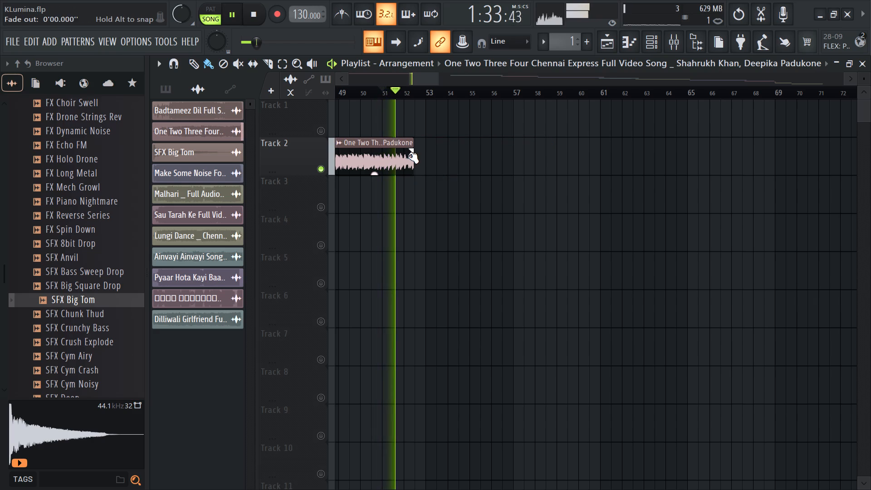
{"action": "key", "text": "space"}
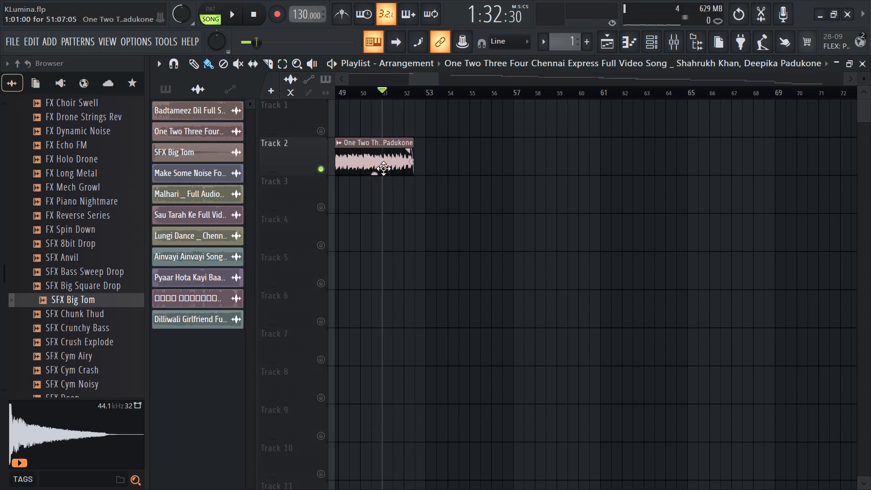
Move the One Two Three Four clip to Track 3 starting at about bar 33, restore all tracks from solo, and save the project.
{"action": "scroll", "coordinate": [434, 193], "scroll_direction": "down", "scroll_amount": 12, "text": "ctrl"}
{"action": "left_click_drag", "start_coordinate": [377, 164], "coordinate": [485, 215]}
{"action": "right_click", "coordinate": [316, 209]}
{"action": "right_click", "coordinate": [316, 209]}
{"action": "key", "text": "space"}
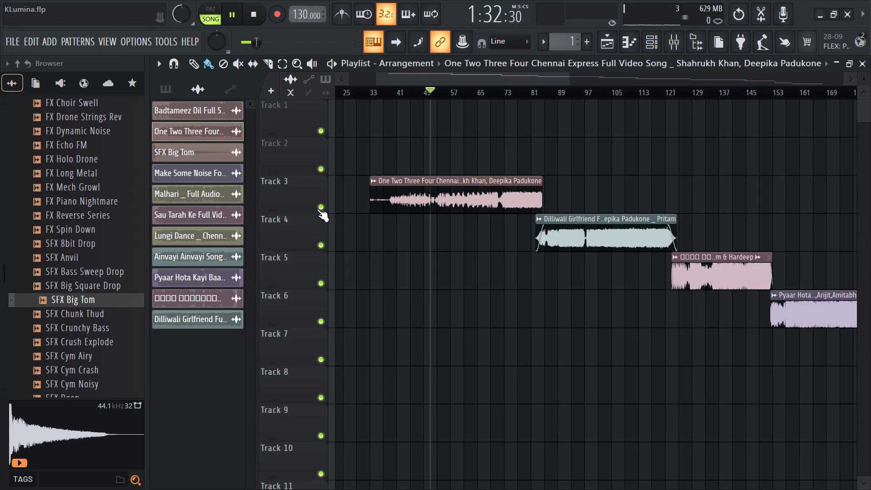
{"action": "left_click", "coordinate": [509, 88]}
{"action": "key", "text": "ctrl+s"}
Shift the One Two Three Four clip earlier to about bar 32, reducing its overlap with the Dilliwali Girlfriend clip.
{"action": "scroll", "coordinate": [593, 223], "scroll_direction": "up", "scroll_amount": 5, "text": "ctrl"}
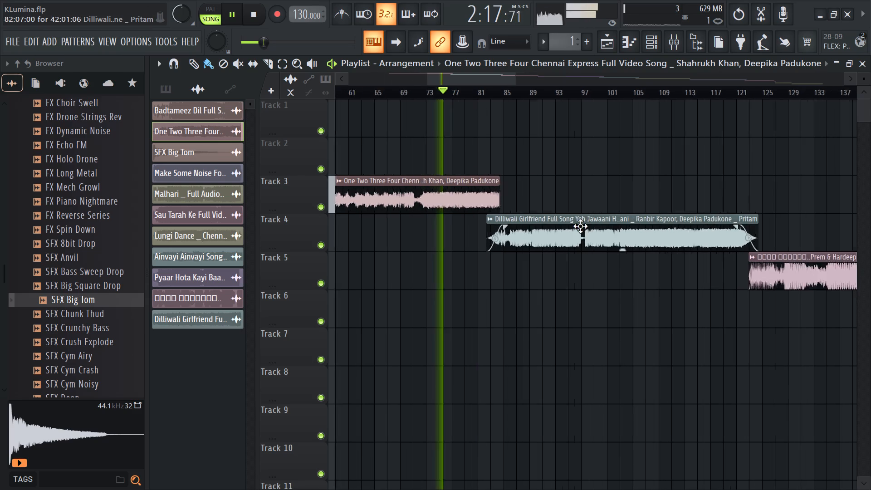
{"action": "scroll", "coordinate": [452, 240], "scroll_direction": "up", "scroll_amount": 11, "text": "ctrl"}
{"action": "scroll", "coordinate": [528, 225], "scroll_direction": "up", "scroll_amount": 1, "text": "ctrl"}
{"action": "left_click_drag", "start_coordinate": [612, 203], "coordinate": [594, 206]}
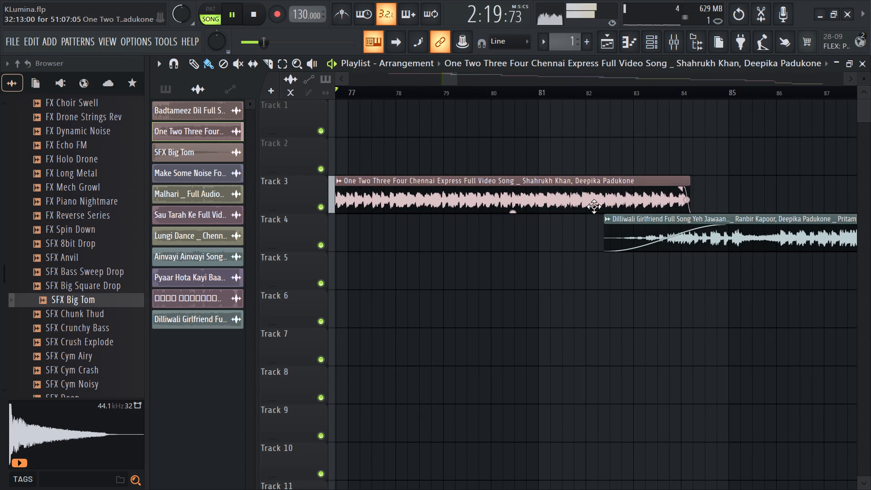
{"action": "left_click_drag", "start_coordinate": [594, 206], "coordinate": [565, 210]}
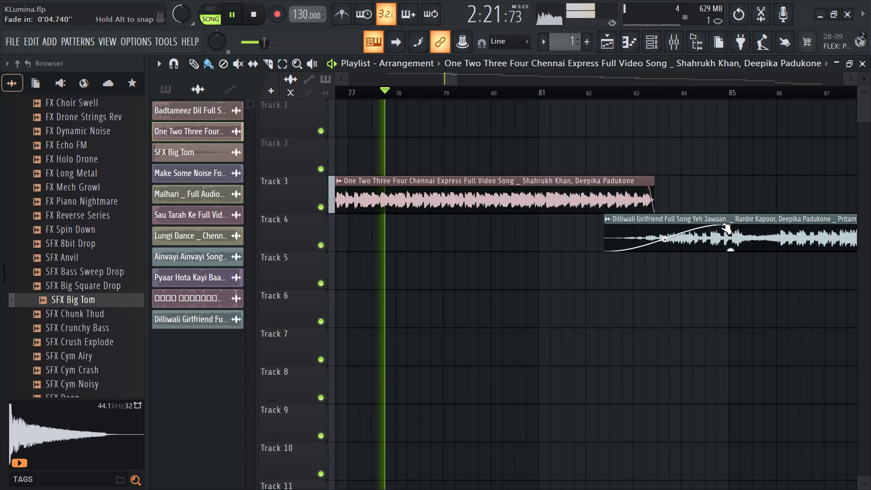
Shorten the fade-in of the Dilliwali Girlfriend clip on Track 4 to a brief ramp.
{"action": "left_click_drag", "start_coordinate": [722, 226], "coordinate": [597, 242]}
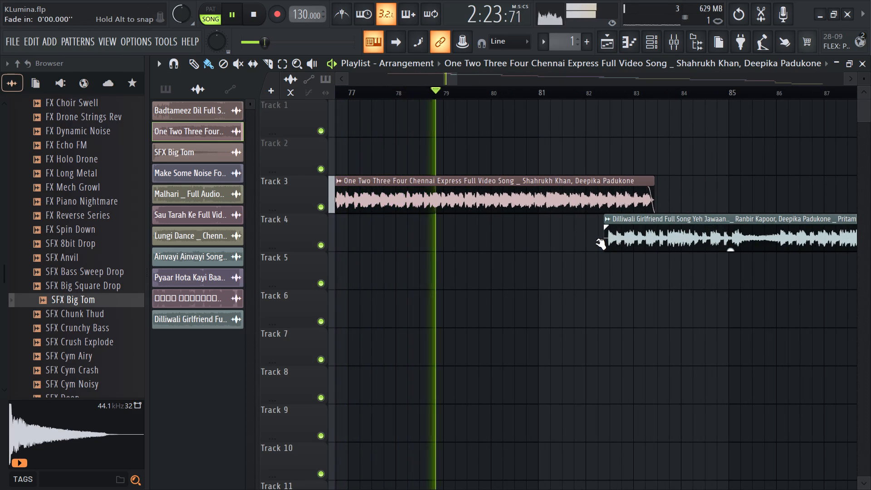
{"action": "left_click_drag", "start_coordinate": [597, 242], "coordinate": [619, 241]}
{"action": "left_click_drag", "start_coordinate": [624, 226], "coordinate": [615, 233]}
Nudge the One Two Three Four clip earlier to start just after bar 31, leaving a slight overlap with Dilliwali Girlfriend.
{"action": "scroll", "coordinate": [587, 215], "scroll_direction": "up", "scroll_amount": 6, "text": "ctrl"}
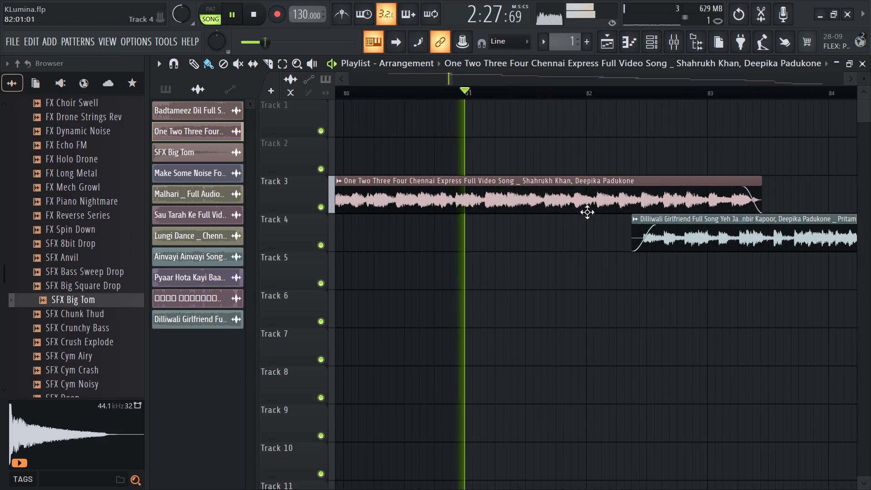
{"action": "left_click_drag", "start_coordinate": [598, 203], "coordinate": [542, 205]}
{"action": "left_click_drag", "start_coordinate": [641, 209], "coordinate": [623, 208]}
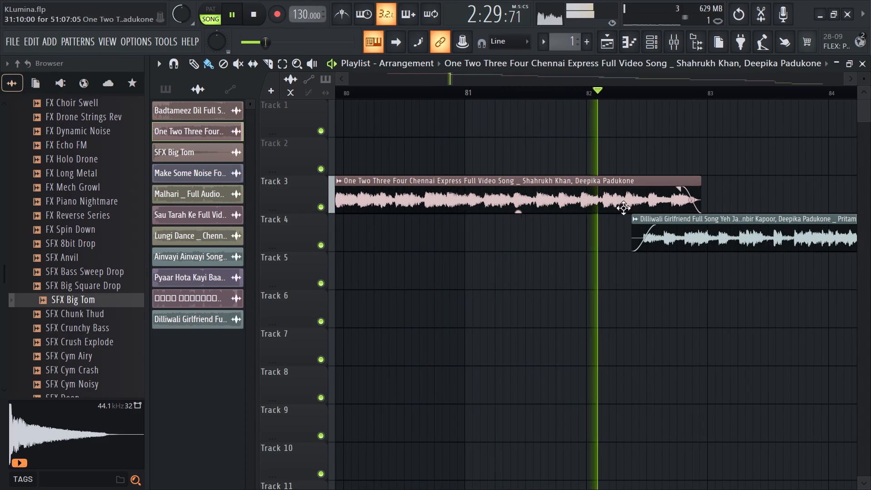
{"action": "left_click_drag", "start_coordinate": [623, 208], "coordinate": [586, 213]}
{"action": "key", "text": "space"}
{"action": "left_click_drag", "start_coordinate": [587, 198], "coordinate": [597, 197]}
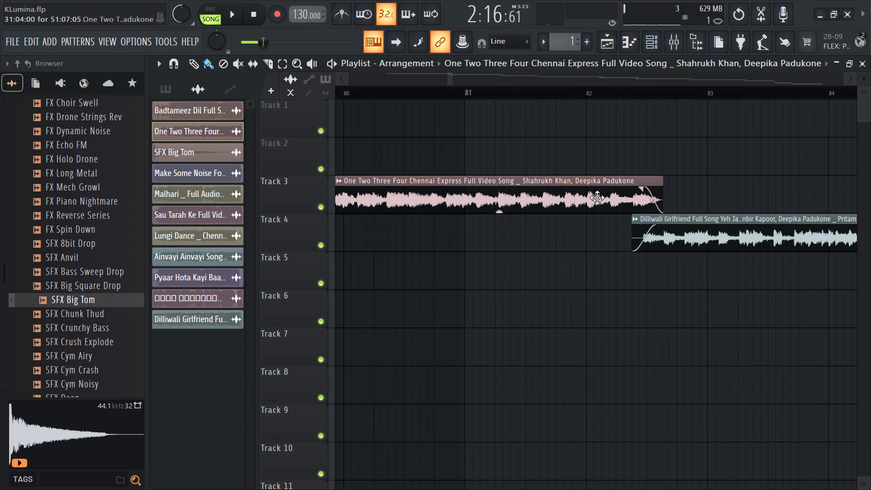
{"action": "left_click_drag", "start_coordinate": [597, 197], "coordinate": [598, 197]}
Fine-tune the short fade-out at the end of the One Two Three Four clip during playback.
{"action": "key", "text": "space"}
{"action": "left_click_drag", "start_coordinate": [652, 190], "coordinate": [662, 190]}
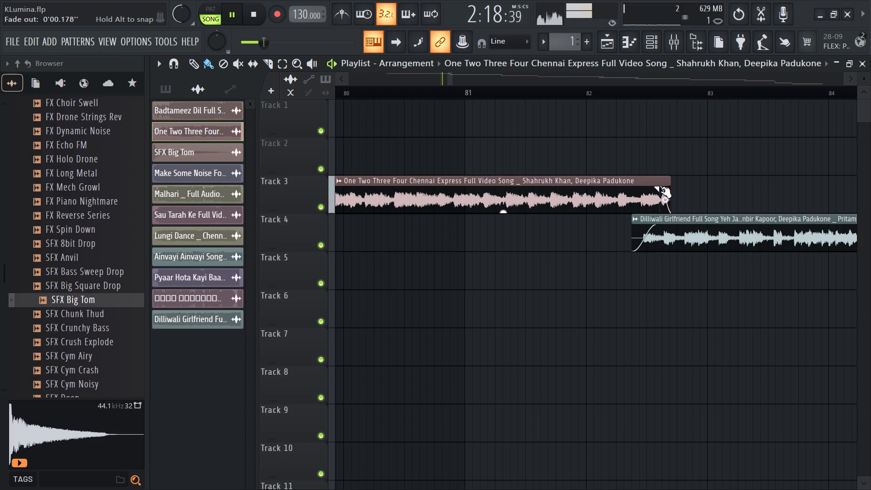
{"action": "left_click_drag", "start_coordinate": [662, 190], "coordinate": [657, 191]}
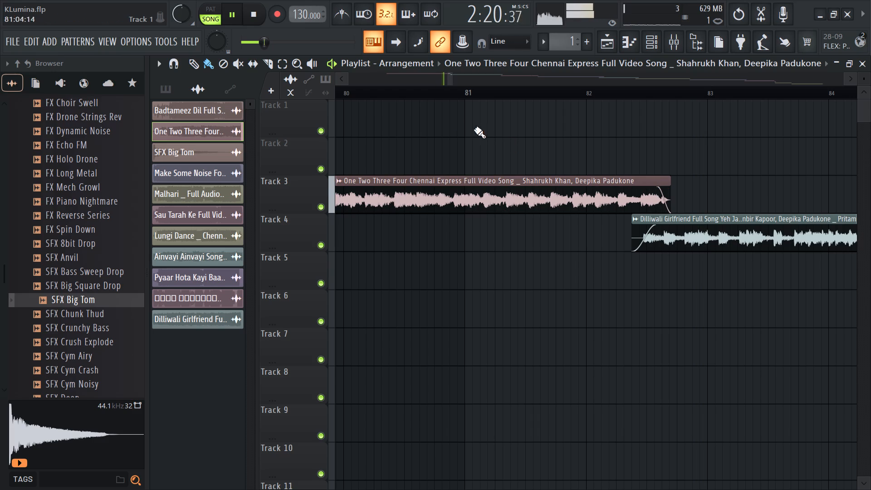
Save the project and audition the transition from One Two Three Four into Dilliwali Girlfriend from about bar 80.
{"action": "left_click", "coordinate": [416, 93]}
{"action": "key", "text": "ctrl+s"}
{"action": "key", "text": "ctrl+s"}
{"action": "key", "text": "ctrl+s"}
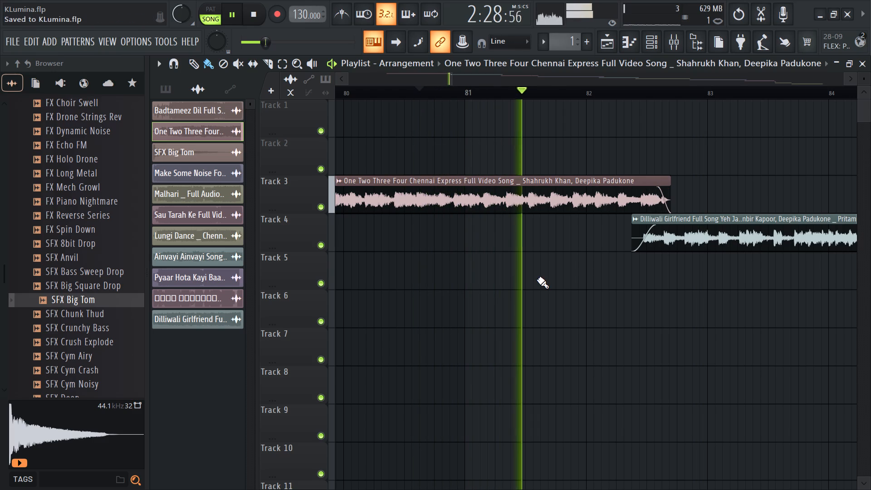
{"action": "key", "text": "ctrl+s"}
{"action": "key", "text": "ctrl+s"}
{"action": "key", "text": "ctrl+s"}
{"action": "key", "text": "ctrl+s"}
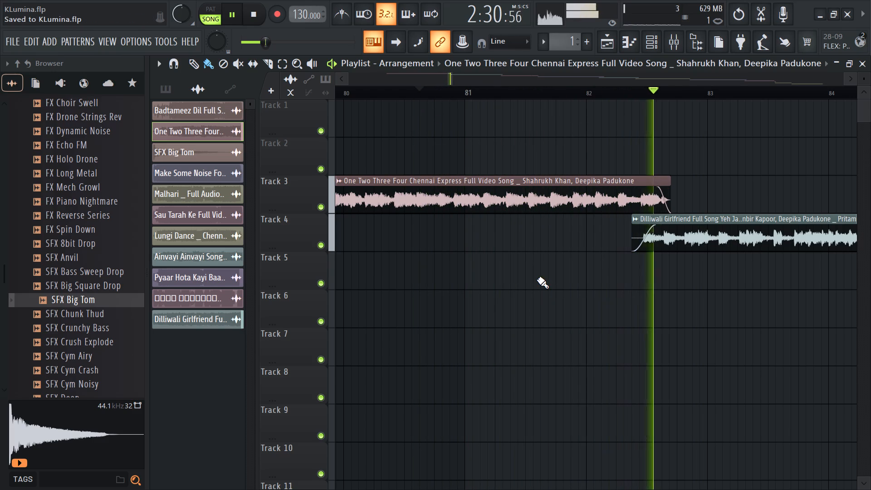
{"action": "scroll", "coordinate": [616, 215], "scroll_direction": "down", "scroll_amount": 6, "text": "ctrl"}
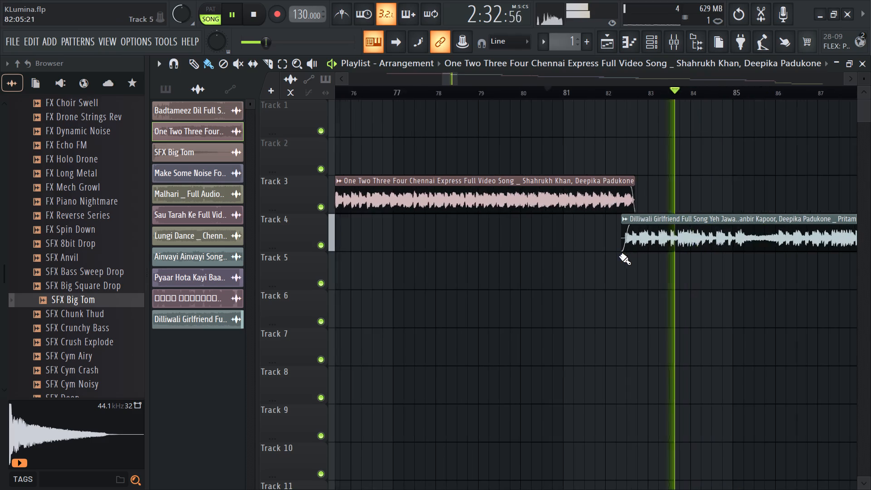
{"action": "scroll", "coordinate": [619, 255], "scroll_direction": "down", "scroll_amount": 9, "text": "ctrl"}
{"action": "scroll", "coordinate": [655, 348], "scroll_direction": "down", "scroll_amount": 14, "text": "ctrl"}
{"action": "key", "text": "space"}
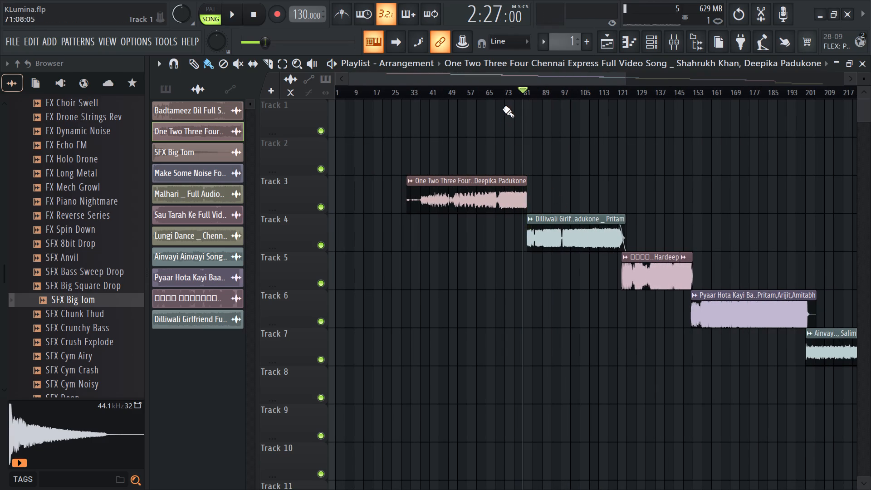
{"action": "key", "text": "space"}
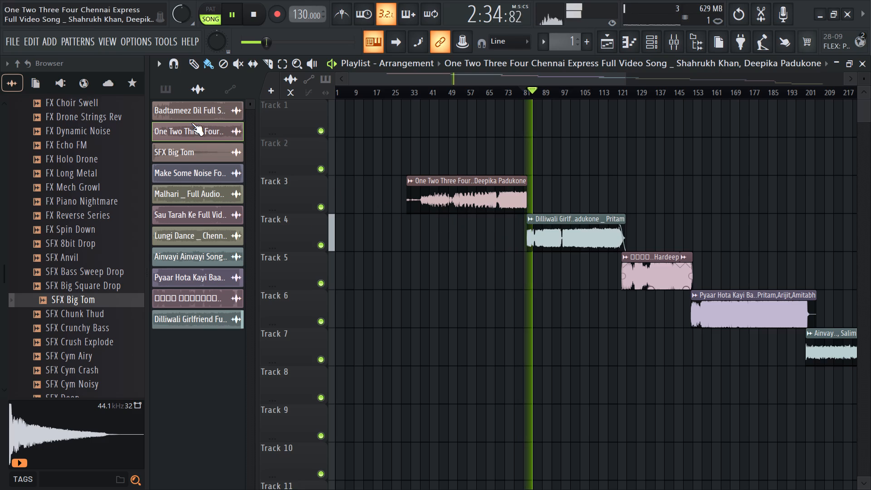
Move One Two Three Four to the end of the audio clip list, below Dilliwali Girlfriend.
{"action": "left_click_drag", "start_coordinate": [193, 129], "coordinate": [203, 329]}
{"action": "key", "text": "space"}
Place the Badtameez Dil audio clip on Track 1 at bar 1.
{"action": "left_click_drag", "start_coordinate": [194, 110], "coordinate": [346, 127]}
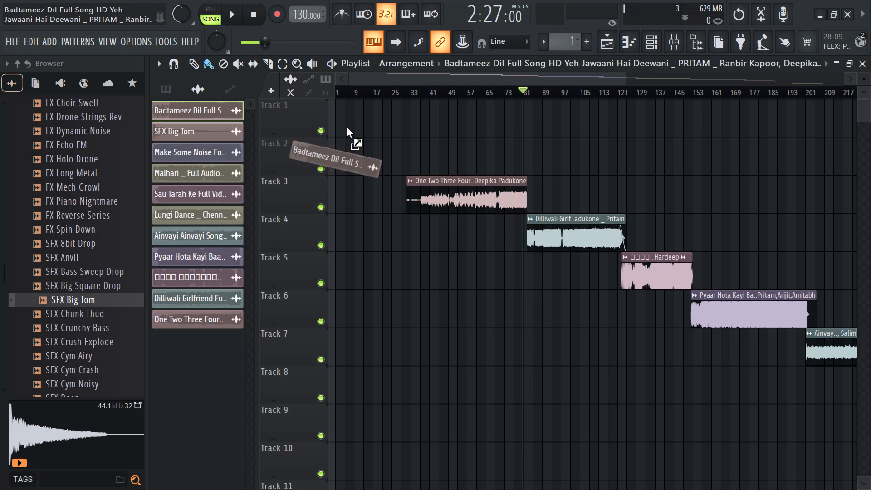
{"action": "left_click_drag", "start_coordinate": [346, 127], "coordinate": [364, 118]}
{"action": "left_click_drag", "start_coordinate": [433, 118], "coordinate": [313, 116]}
Audition the opening of the Badtameez Dil clip from the beginning to about bar 27 to find a start point.
{"action": "double_click", "coordinate": [248, 14]}
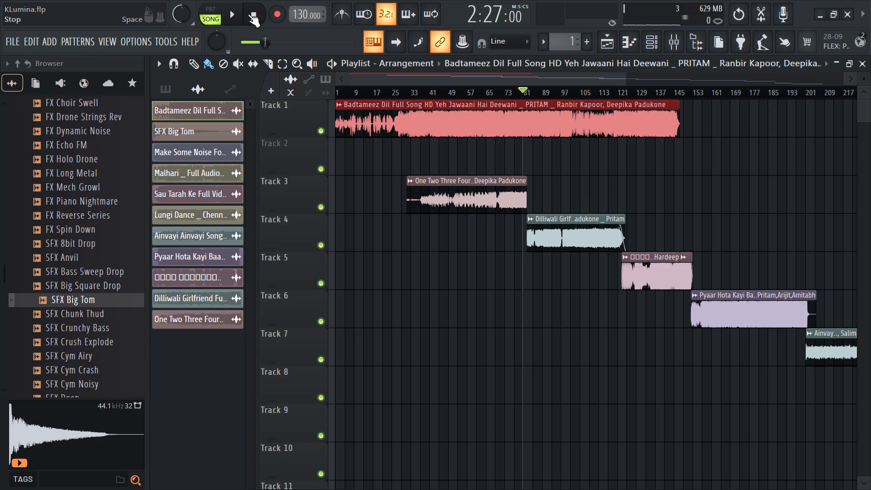
{"action": "key", "text": "space"}
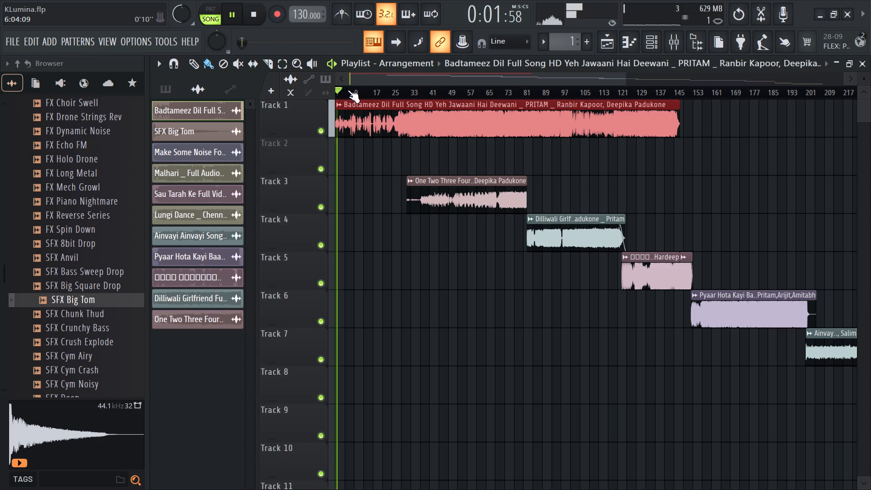
{"action": "left_click", "coordinate": [347, 90]}
{"action": "left_click", "coordinate": [368, 92]}
{"action": "left_click", "coordinate": [382, 95]}
{"action": "left_click", "coordinate": [399, 96]}
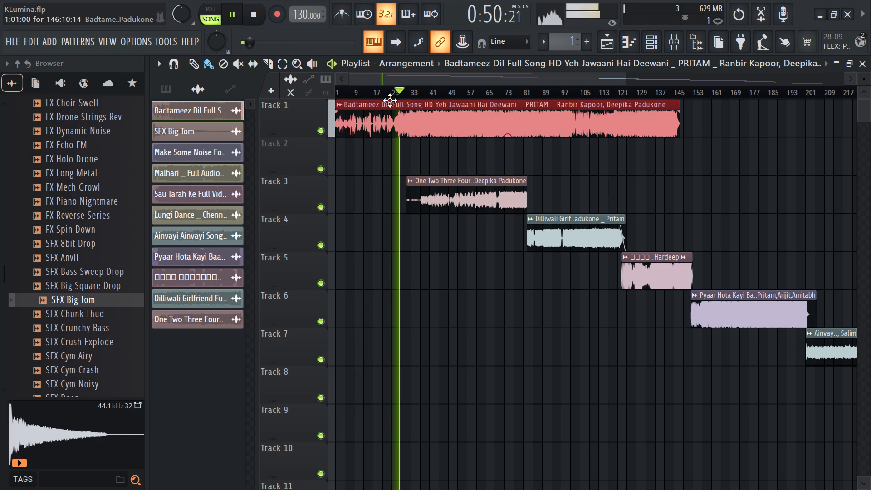
{"action": "left_click", "coordinate": [390, 100]}
{"action": "left_click", "coordinate": [390, 92]}
{"action": "left_click", "coordinate": [383, 95]}
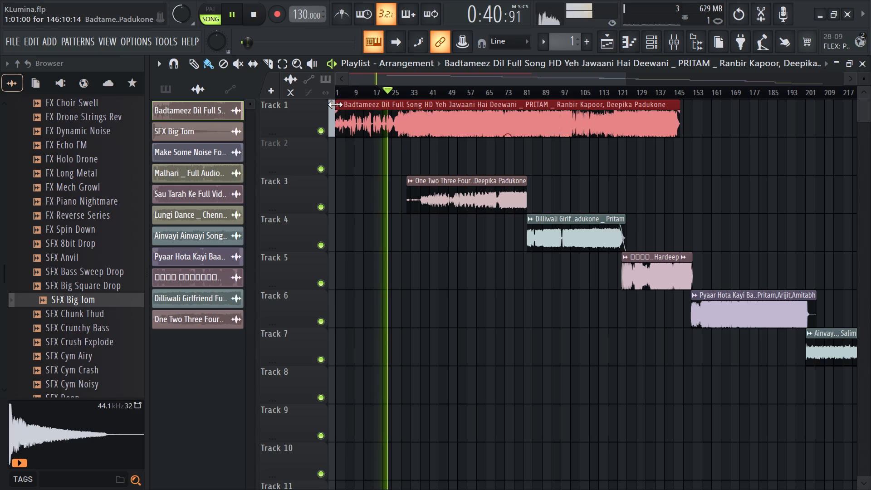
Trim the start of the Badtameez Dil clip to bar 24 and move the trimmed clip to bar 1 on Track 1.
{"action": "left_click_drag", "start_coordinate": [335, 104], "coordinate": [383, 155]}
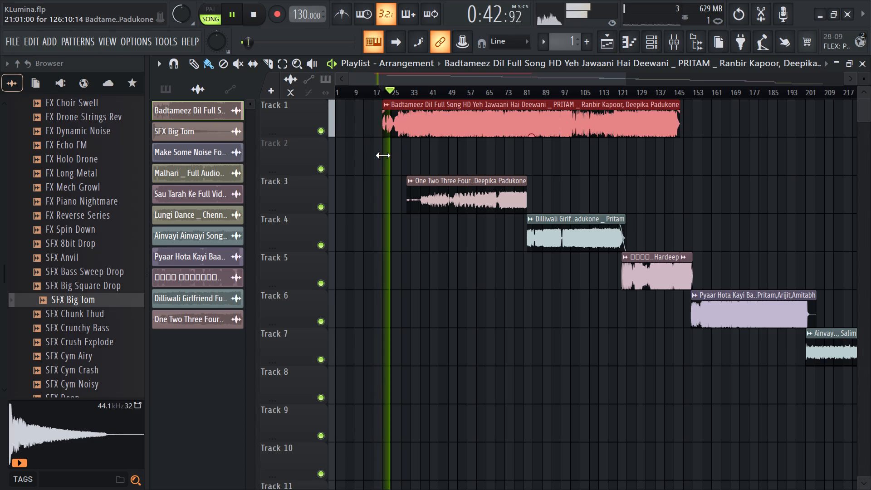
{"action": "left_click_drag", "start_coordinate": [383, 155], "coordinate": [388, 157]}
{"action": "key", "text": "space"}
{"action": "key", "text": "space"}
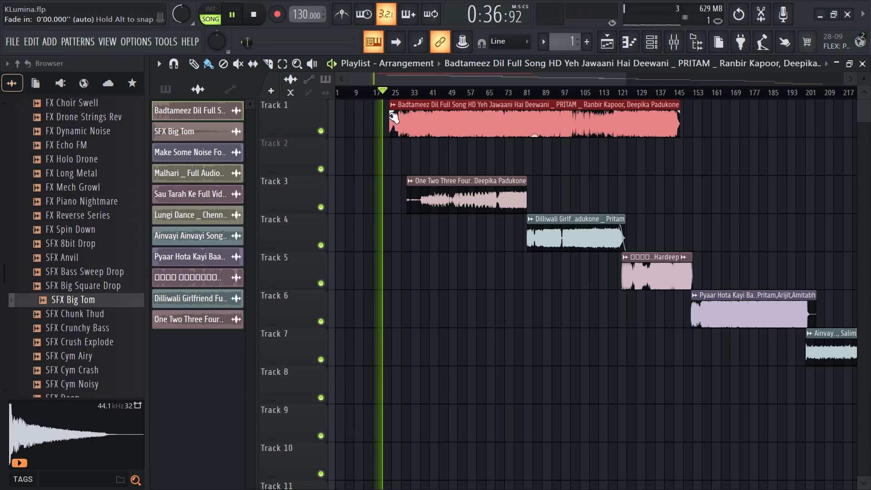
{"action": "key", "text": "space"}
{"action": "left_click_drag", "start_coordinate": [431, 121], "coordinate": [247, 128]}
Play the trimmed Badtameez Dil clip from the beginning to check its new opening.
{"action": "key", "text": "space"}
{"action": "key", "text": "space"}
{"action": "double_click", "coordinate": [254, 12]}
{"action": "key", "text": "space"}
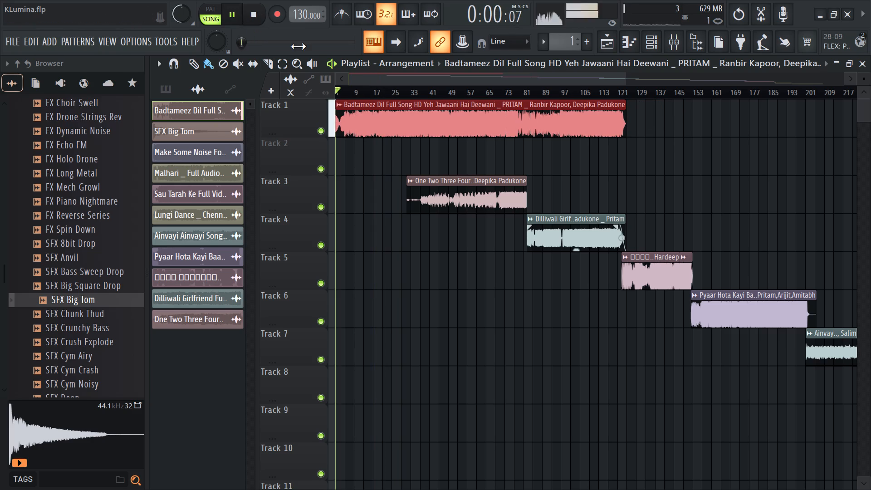
{"action": "key", "text": "space"}
{"action": "left_click", "coordinate": [336, 115]}
{"action": "key", "text": "space"}
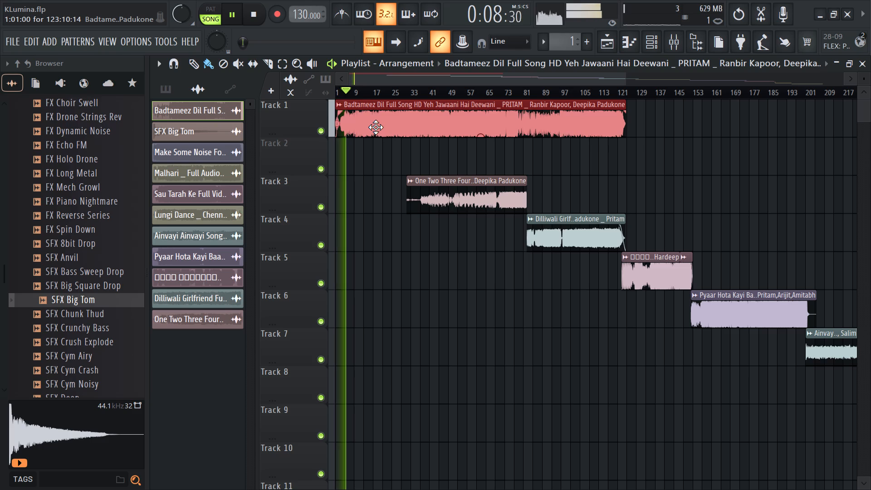
Audition several points along the Badtameez Dil clip up to about bar 112, with Track 1 soloed.
{"action": "left_click", "coordinate": [357, 90]}
{"action": "left_click", "coordinate": [374, 90]}
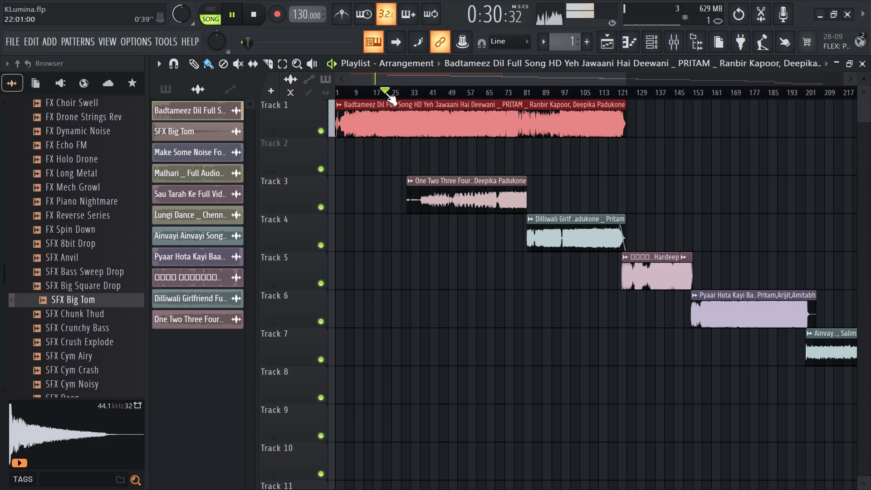
{"action": "left_click", "coordinate": [385, 93]}
{"action": "left_click", "coordinate": [424, 90]}
{"action": "left_click", "coordinate": [458, 89]}
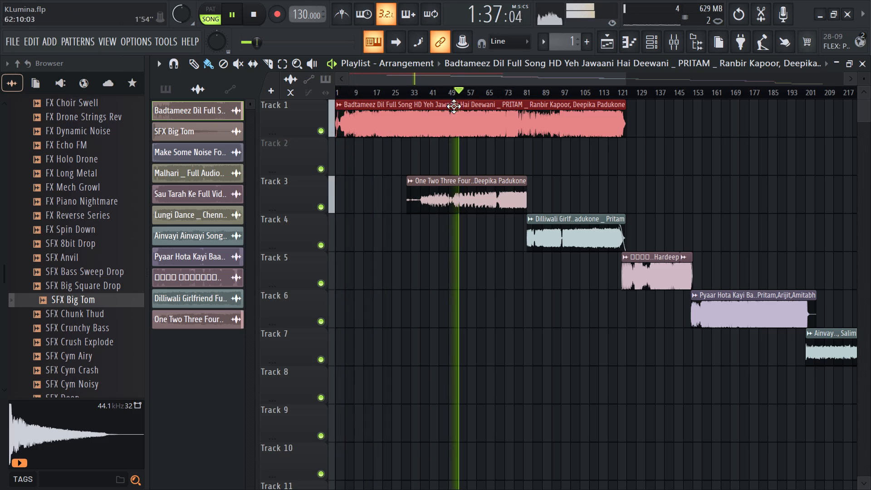
{"action": "right_click", "coordinate": [326, 132]}
{"action": "left_click", "coordinate": [510, 93]}
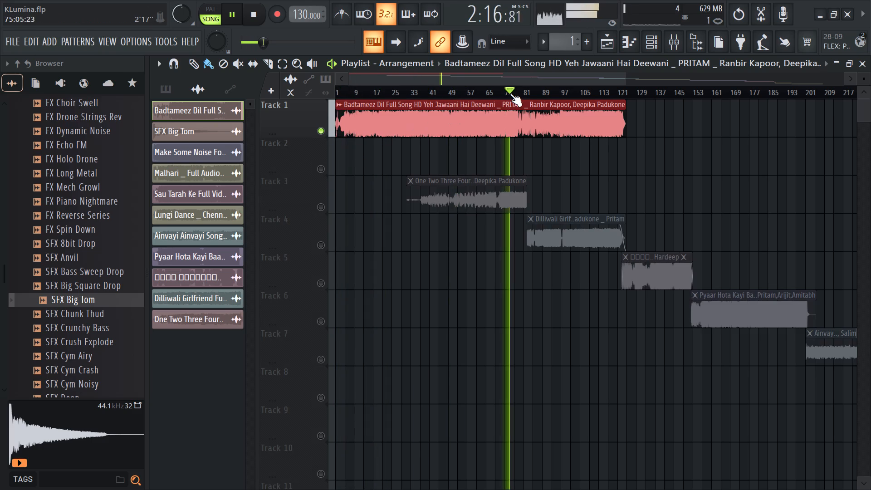
{"action": "left_click", "coordinate": [561, 90]}
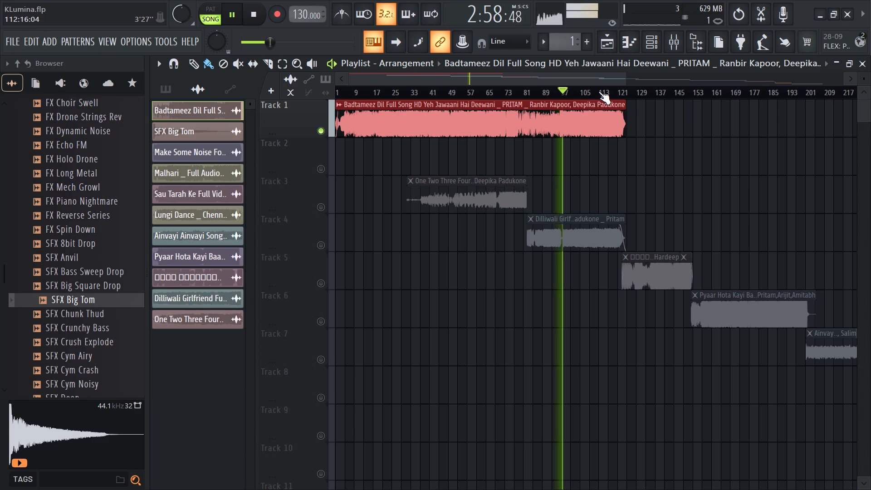
{"action": "left_click", "coordinate": [598, 91]}
{"action": "left_click", "coordinate": [499, 115]}
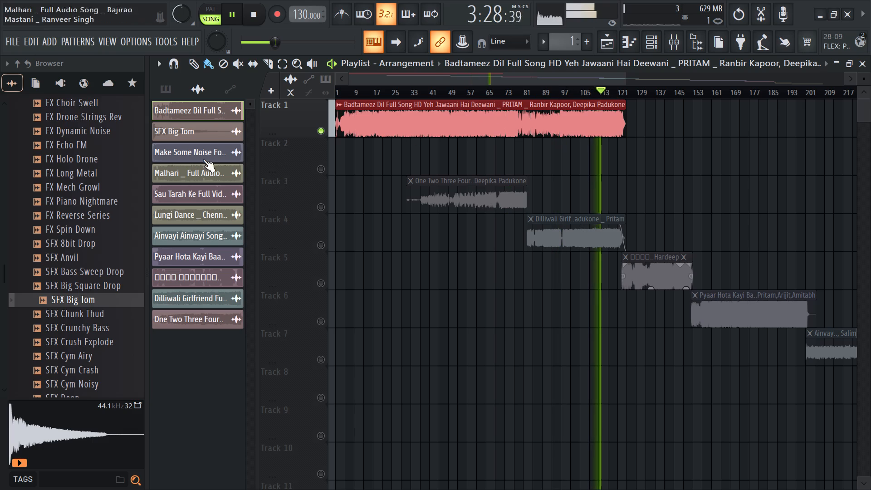
Delete the Badtameez Dil audio clip from the project and restore all tracks from Track 1 solo.
{"action": "right_click", "coordinate": [201, 113]}
{"action": "left_click", "coordinate": [246, 247]}
{"action": "scroll", "coordinate": [200, 282], "scroll_direction": "down", "scroll_amount": 3, "text": "ctrl"}
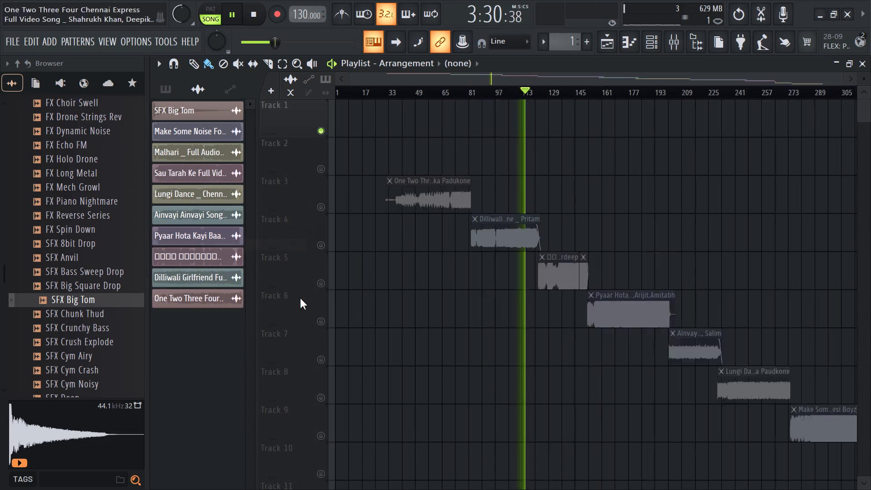
{"action": "scroll", "coordinate": [300, 298], "scroll_direction": "down", "scroll_amount": 11, "text": "ctrl"}
{"action": "right_click", "coordinate": [319, 128]}
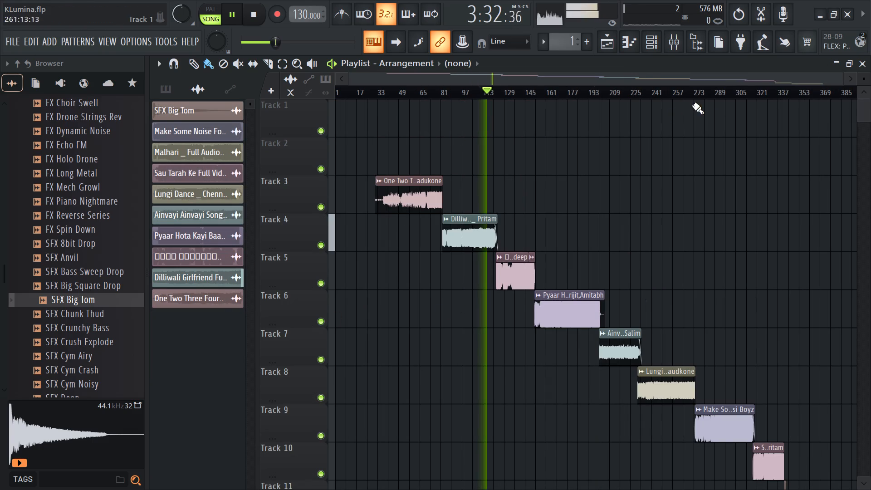
Stop playback and place the playhead beyond the last clip, at the 12:00 mark, to check the mashup's length.
{"action": "key", "text": "space"}
{"action": "left_click", "coordinate": [817, 89]}
{"action": "scroll", "coordinate": [626, 161], "scroll_direction": "down", "scroll_amount": 7, "text": "ctrl"}
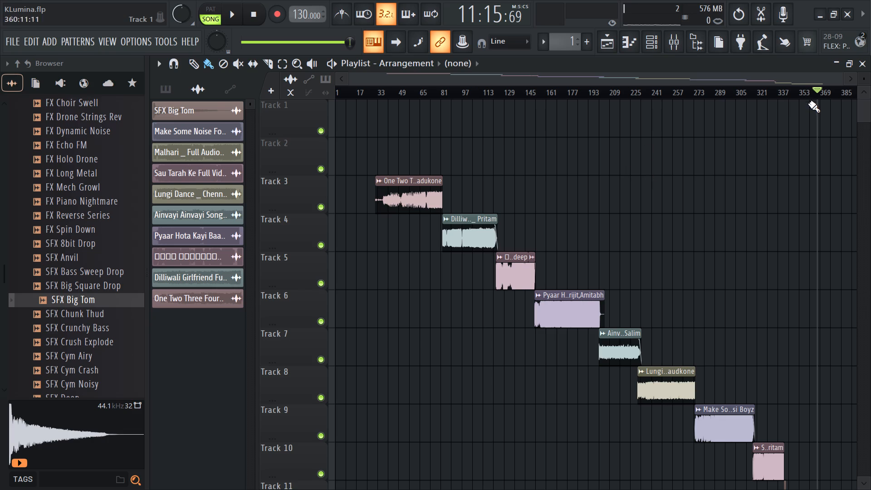
{"action": "left_click_drag", "start_coordinate": [815, 90], "coordinate": [848, 94]}
Select all playlist clips, set the playhead to 15:00, and move the group three tracks down, with Dilliwali Girlfriend starting around bar 202.
{"action": "left_click_drag", "start_coordinate": [385, 127], "coordinate": [870, 489], "text": "ctrl"}
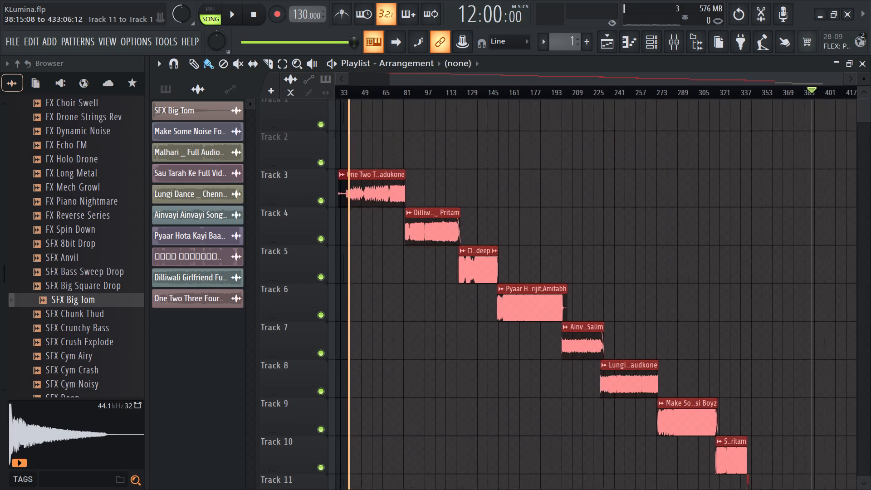
{"action": "left_click_drag", "start_coordinate": [870, 489], "coordinate": [847, 489], "text": "ctrl"}
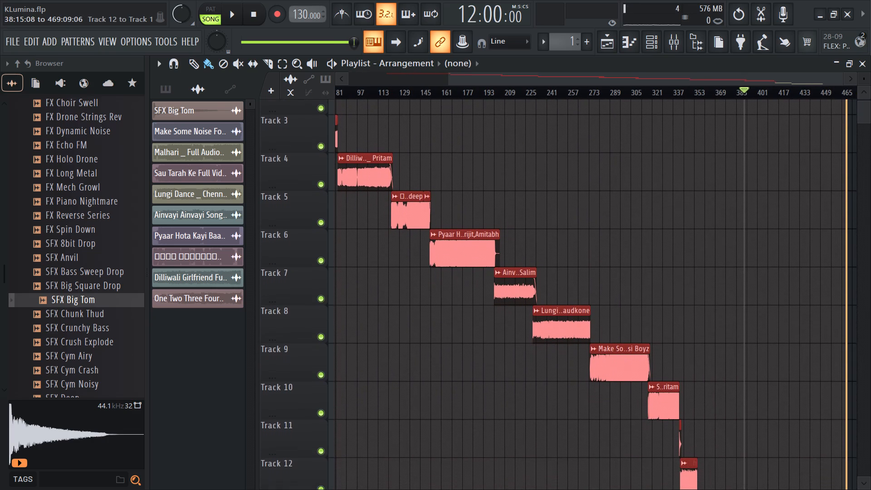
{"action": "left_click_drag", "start_coordinate": [847, 489], "coordinate": [856, 489], "text": "ctrl"}
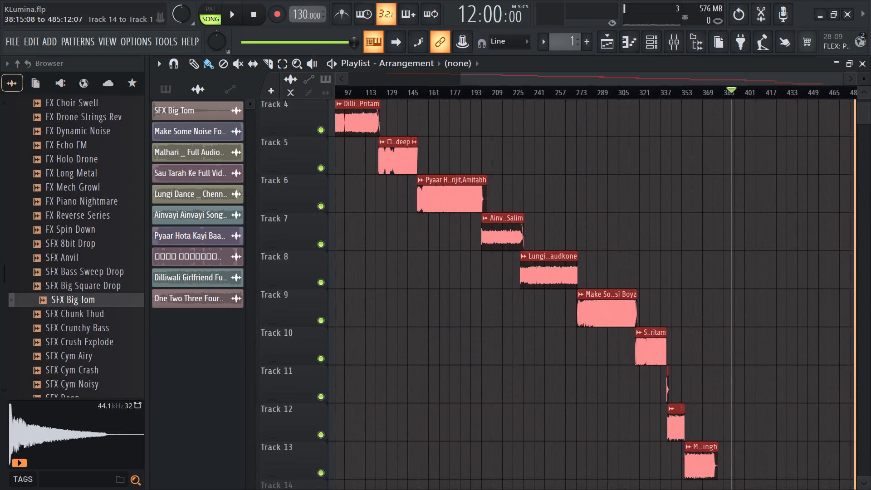
{"action": "left_click_drag", "start_coordinate": [856, 489], "coordinate": [769, 473], "text": "ctrl"}
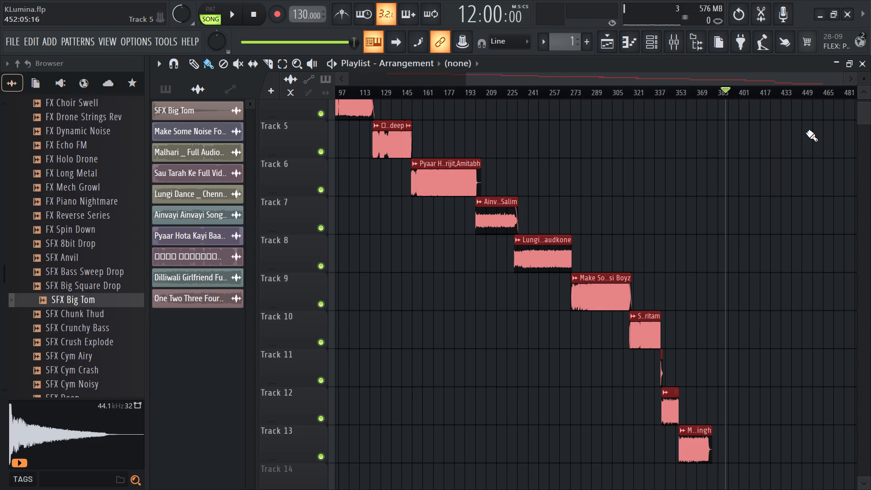
{"action": "left_click", "coordinate": [813, 89]}
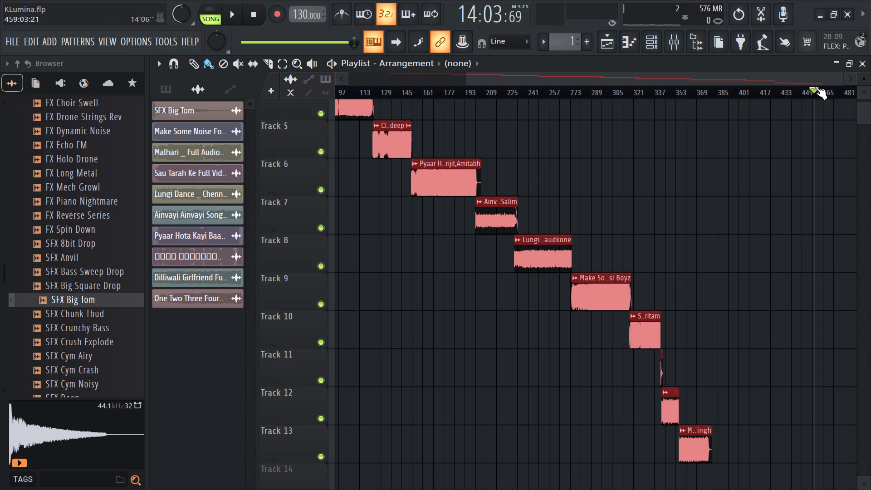
{"action": "left_click_drag", "start_coordinate": [815, 86], "coordinate": [856, 98]}
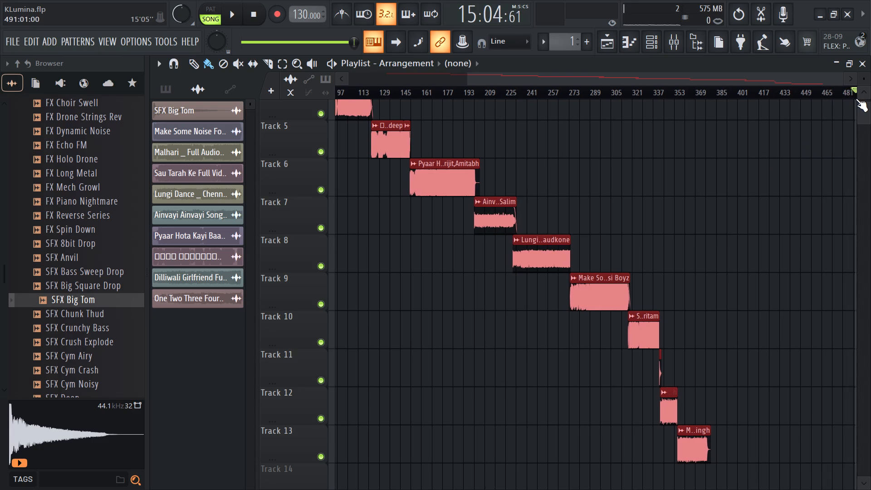
{"action": "left_click_drag", "start_coordinate": [856, 98], "coordinate": [852, 102]}
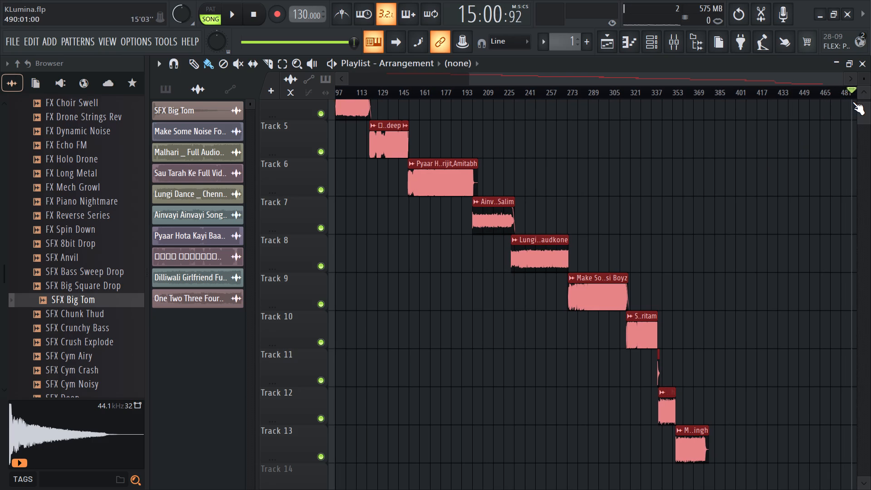
{"action": "left_click_drag", "start_coordinate": [852, 102], "coordinate": [851, 102]}
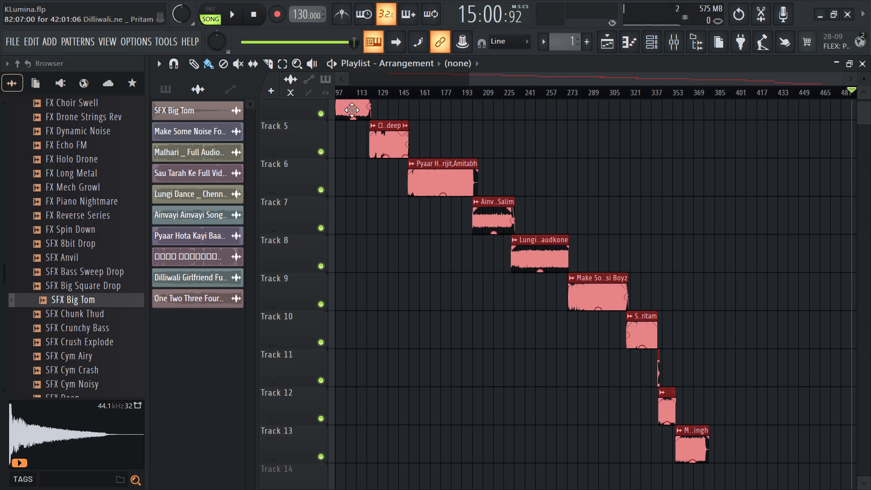
{"action": "left_click_drag", "start_coordinate": [349, 108], "coordinate": [484, 115]}
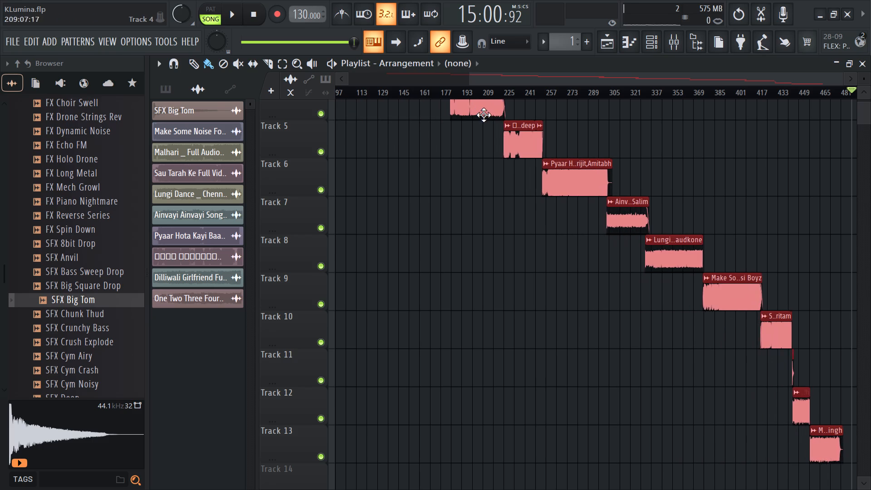
{"action": "left_click_drag", "start_coordinate": [484, 115], "coordinate": [491, 114]}
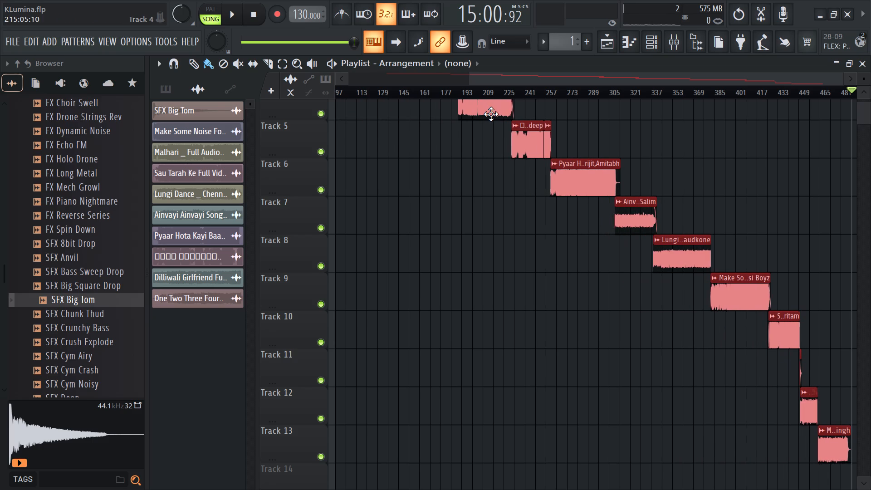
{"action": "left_click_drag", "start_coordinate": [491, 114], "coordinate": [499, 205]}
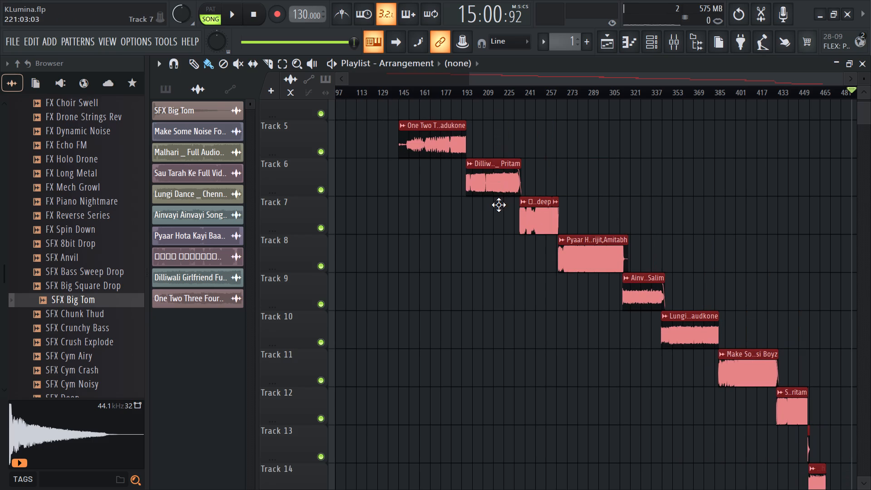
{"action": "left_click_drag", "start_coordinate": [499, 205], "coordinate": [507, 227]}
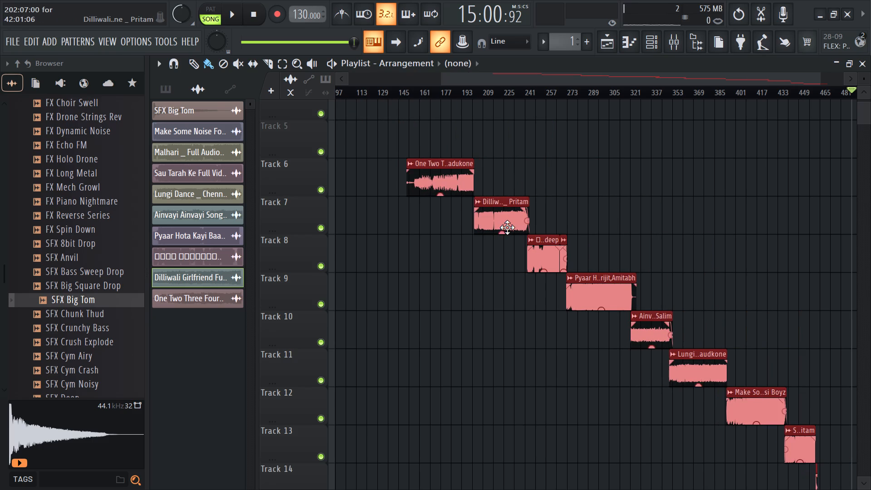
Shift the selected clips together along the timeline so the last Malhari clip on Track 16 ends at about the 15:00 playhead.
{"action": "scroll", "coordinate": [507, 227], "scroll_direction": "down", "scroll_amount": 5}
{"action": "scroll", "coordinate": [854, 359], "scroll_direction": "down", "scroll_amount": 3}
{"action": "scroll", "coordinate": [809, 223], "scroll_direction": "up", "scroll_amount": 3}
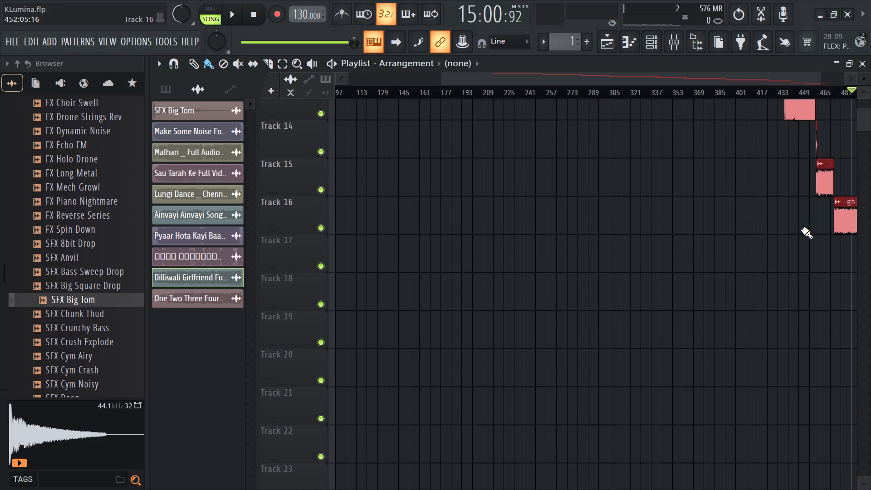
{"action": "scroll", "coordinate": [839, 266], "scroll_direction": "up", "scroll_amount": 7, "text": "ctrl"}
{"action": "scroll", "coordinate": [587, 255], "scroll_direction": "down", "scroll_amount": 6, "text": "ctrl"}
{"action": "scroll", "coordinate": [829, 256], "scroll_direction": "up", "scroll_amount": 3, "text": "ctrl"}
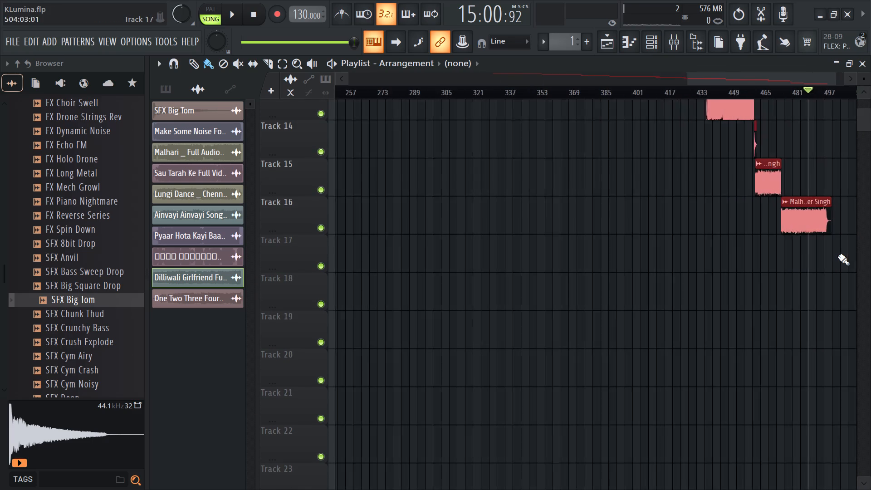
{"action": "scroll", "coordinate": [838, 256], "scroll_direction": "up", "scroll_amount": 10, "text": "ctrl"}
{"action": "left_click_drag", "start_coordinate": [722, 222], "coordinate": [571, 224]}
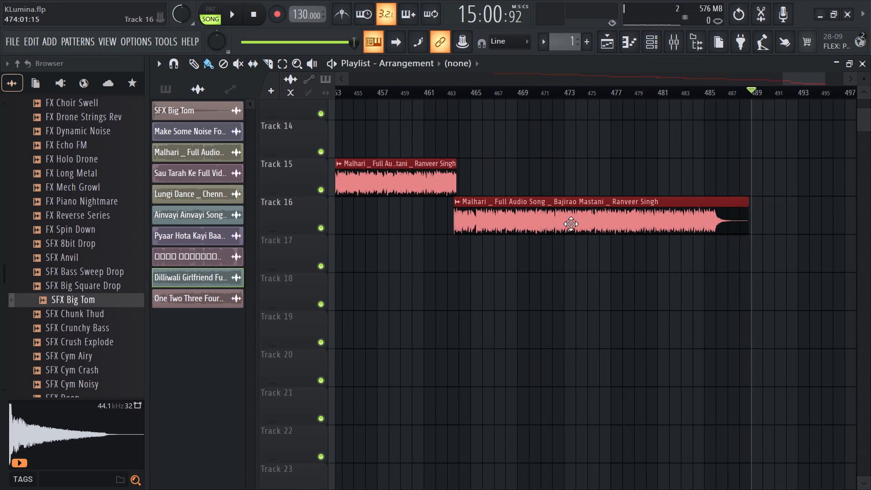
{"action": "left_click_drag", "start_coordinate": [571, 224], "coordinate": [602, 229]}
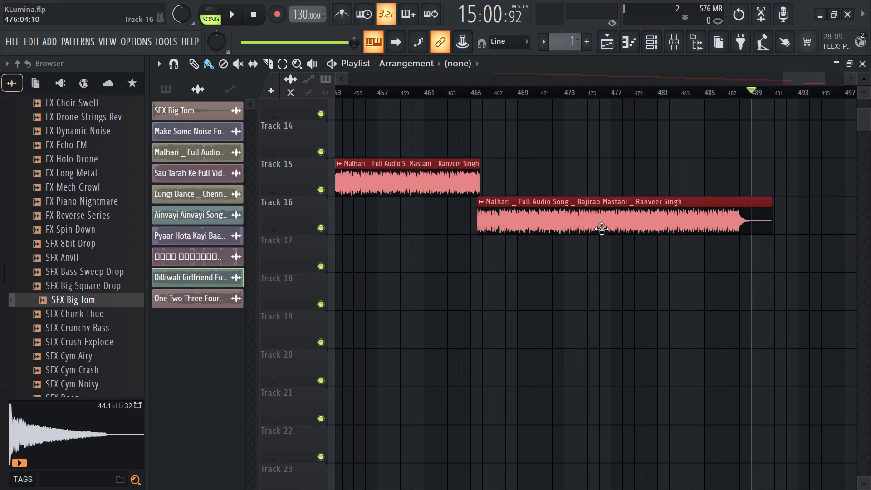
{"action": "left_click_drag", "start_coordinate": [602, 229], "coordinate": [596, 230]}
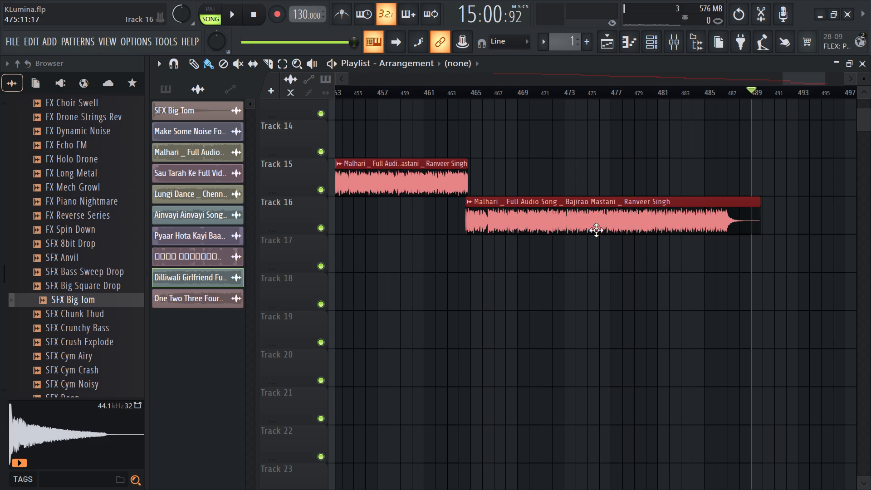
{"action": "left_click_drag", "start_coordinate": [596, 230], "coordinate": [600, 230]}
Clear the selection of all clips and make the One Two Three Four clip on Track 6 the active audio clip.
{"action": "scroll", "coordinate": [664, 201], "scroll_direction": "down", "scroll_amount": 16, "text": "ctrl"}
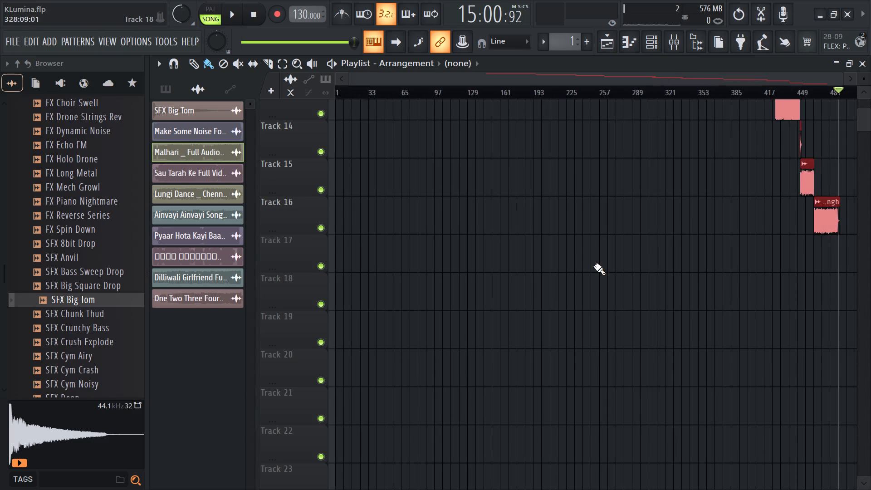
{"action": "scroll", "coordinate": [568, 254], "scroll_direction": "up", "scroll_amount": 8, "text": "ctrl"}
{"action": "scroll", "coordinate": [640, 252], "scroll_direction": "up", "scroll_amount": 7}
{"action": "scroll", "coordinate": [491, 229], "scroll_direction": "up", "scroll_amount": 7}
{"action": "left_click", "coordinate": [478, 194]}
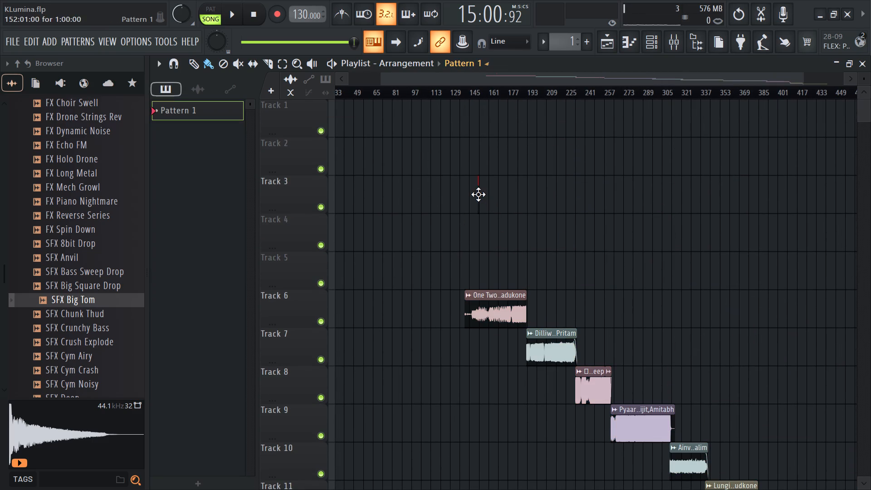
{"action": "right_click_drag", "start_coordinate": [506, 200], "coordinate": [419, 199]}
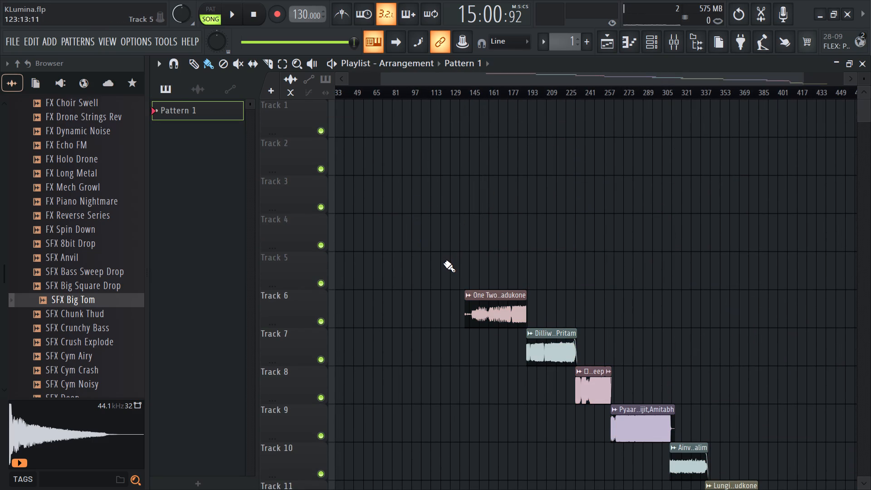
{"action": "left_click", "coordinate": [502, 316]}
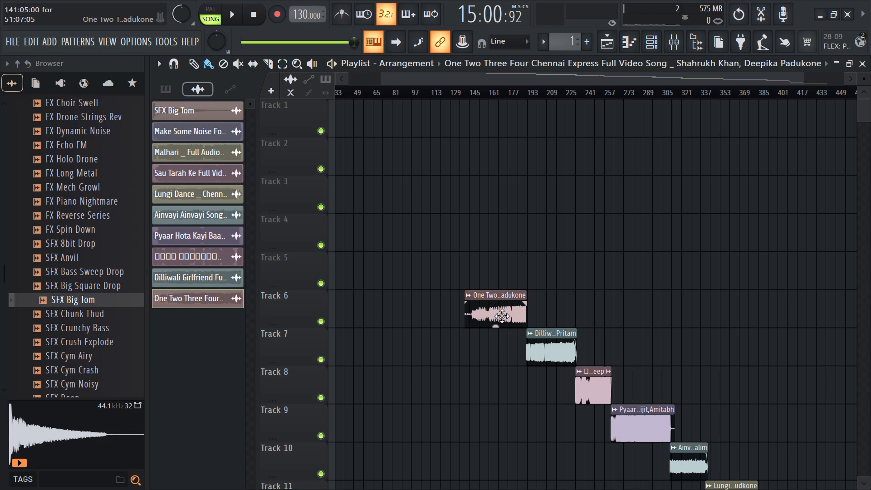
Switch to File Explorer and reopen the Downloads folder from its parent folder to reload the song files.
{"action": "key", "text": "alt+Tab"}
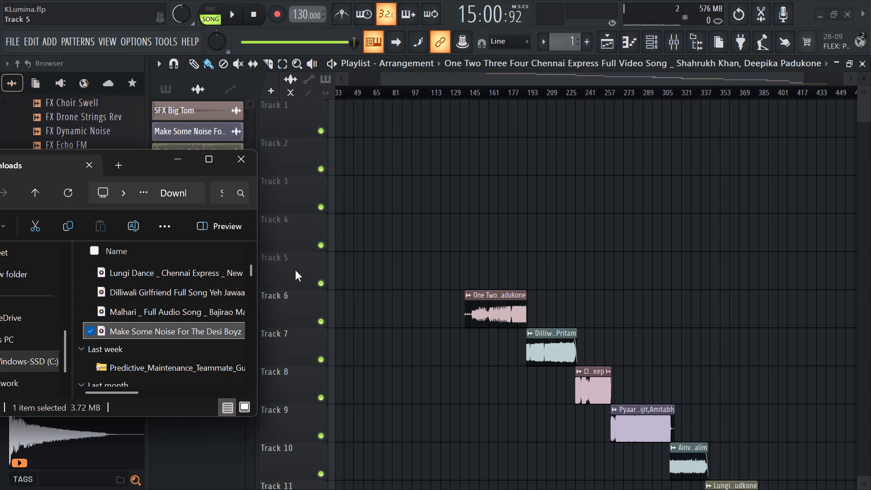
{"action": "scroll", "coordinate": [165, 289], "scroll_direction": "up", "scroll_amount": 11}
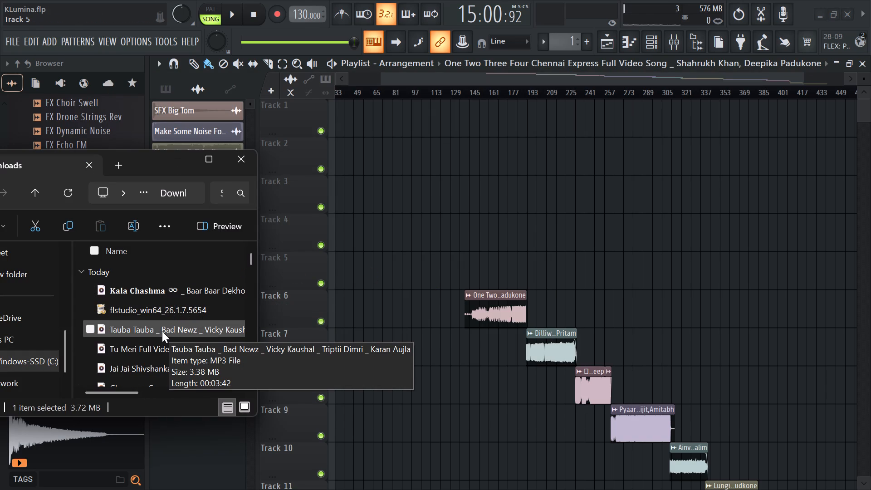
{"action": "left_click", "coordinate": [162, 331]}
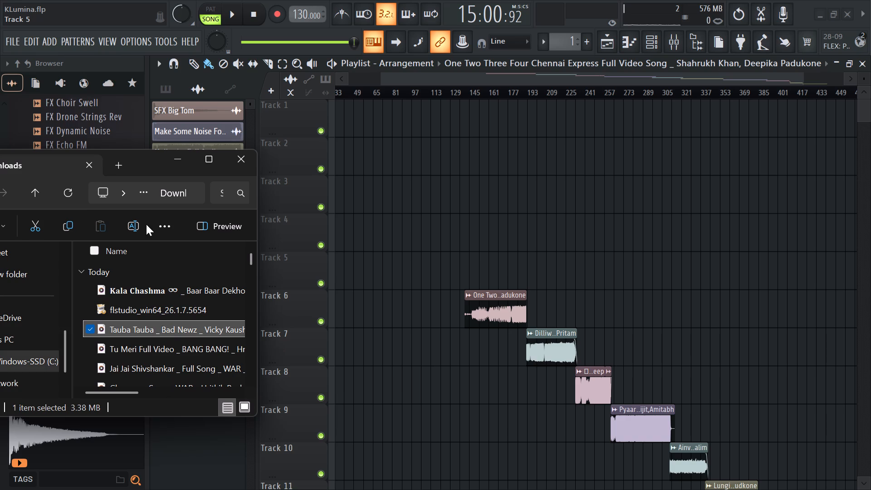
{"action": "key", "text": "BackSpace"}
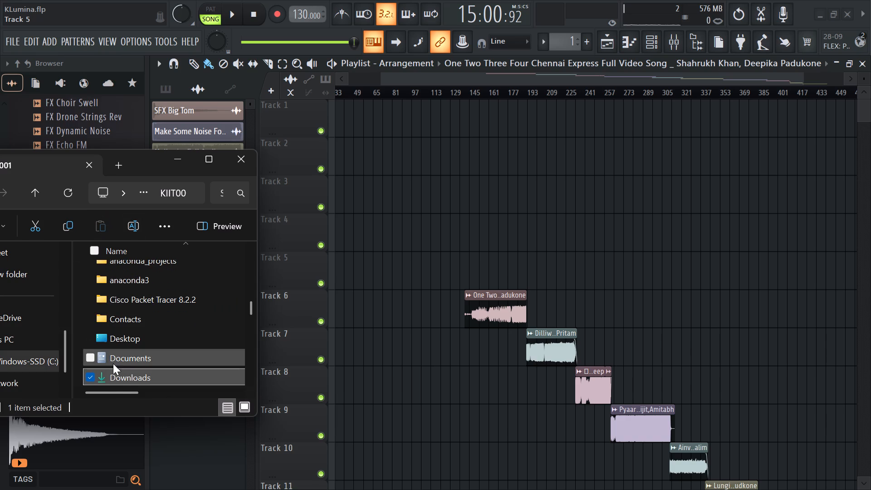
{"action": "double_click", "coordinate": [139, 377]}
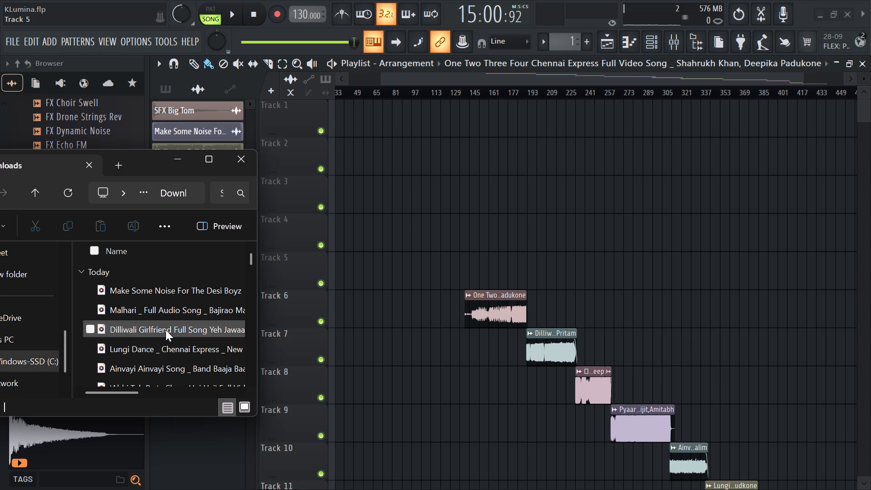
Delete the Abhi Toh Party Shuru Hui Hai, Main Nikla Gaddi Leke and Gulaabo song files from Downloads.
{"action": "left_click", "coordinate": [159, 369]}
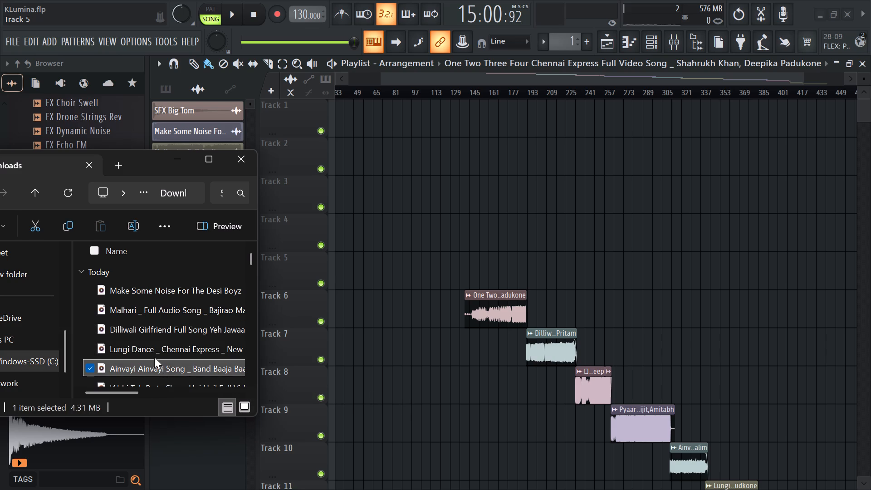
{"action": "scroll", "coordinate": [154, 357], "scroll_direction": "down", "scroll_amount": 1}
{"action": "left_click_drag", "start_coordinate": [142, 161], "coordinate": [162, 429]}
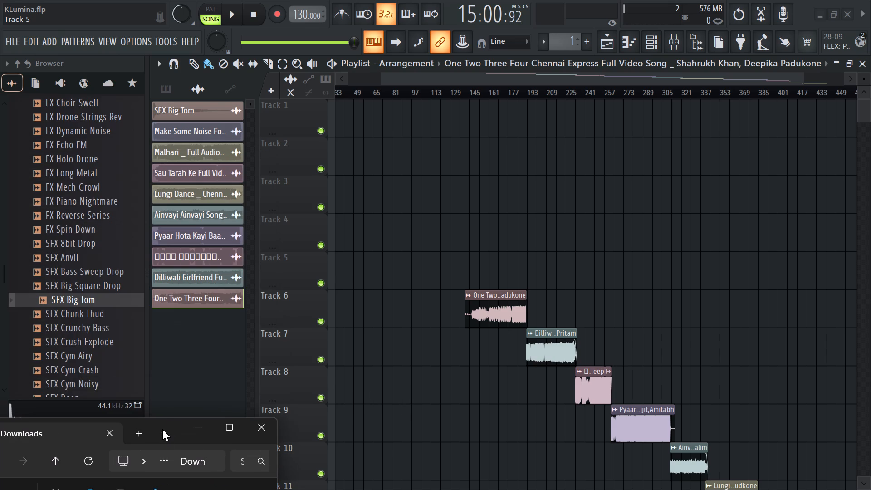
{"action": "left_click_drag", "start_coordinate": [162, 429], "coordinate": [161, 174]}
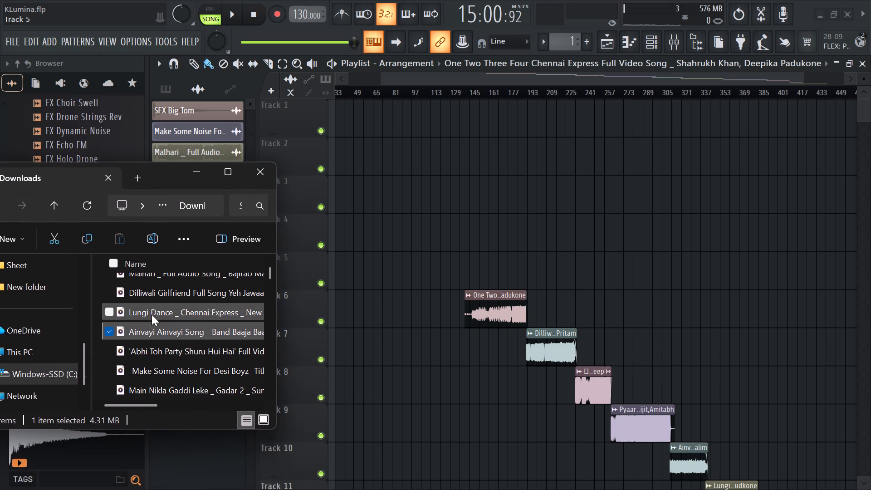
{"action": "left_click", "coordinate": [158, 348]}
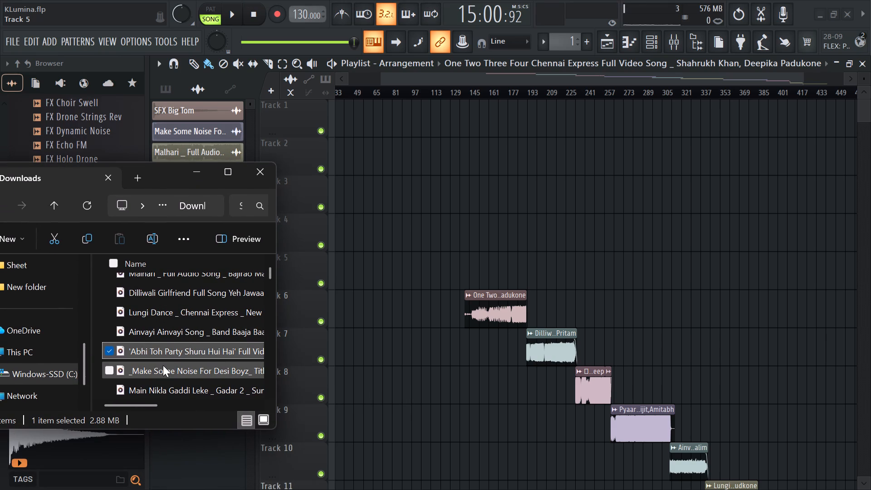
{"action": "key", "text": "Delete"}
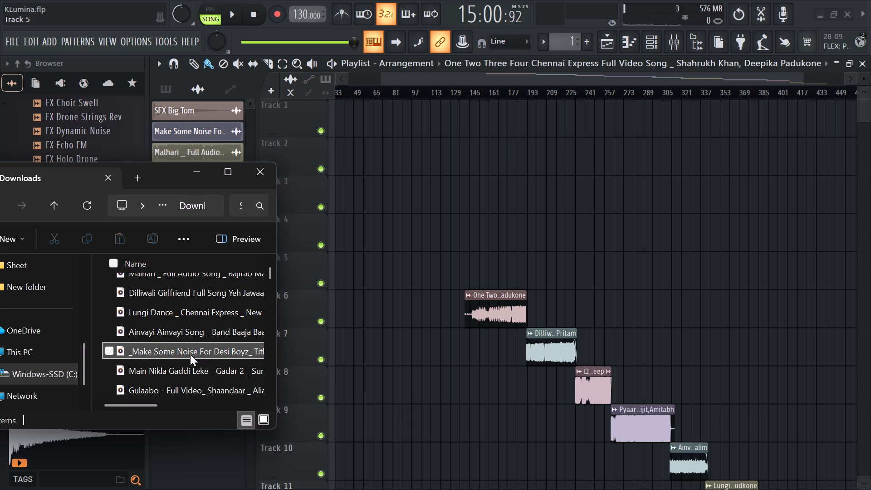
{"action": "left_click", "coordinate": [189, 373]}
{"action": "key", "text": "Delete"}
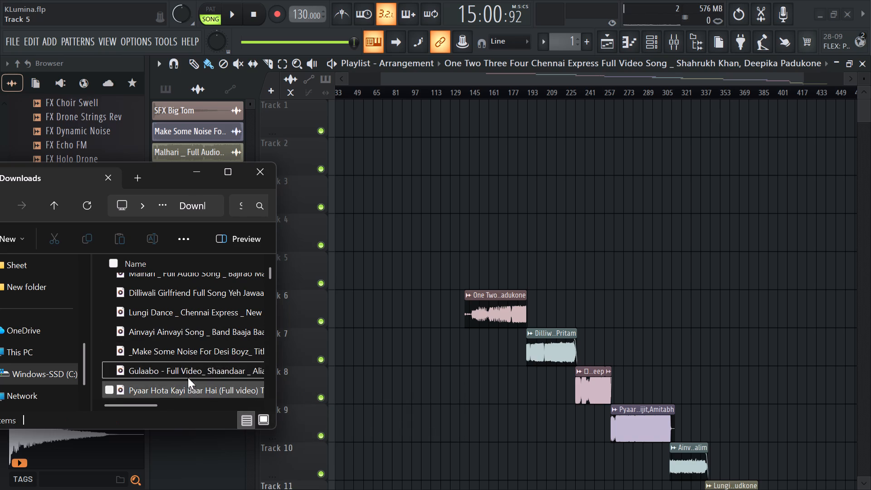
{"action": "left_click", "coordinate": [187, 369]}
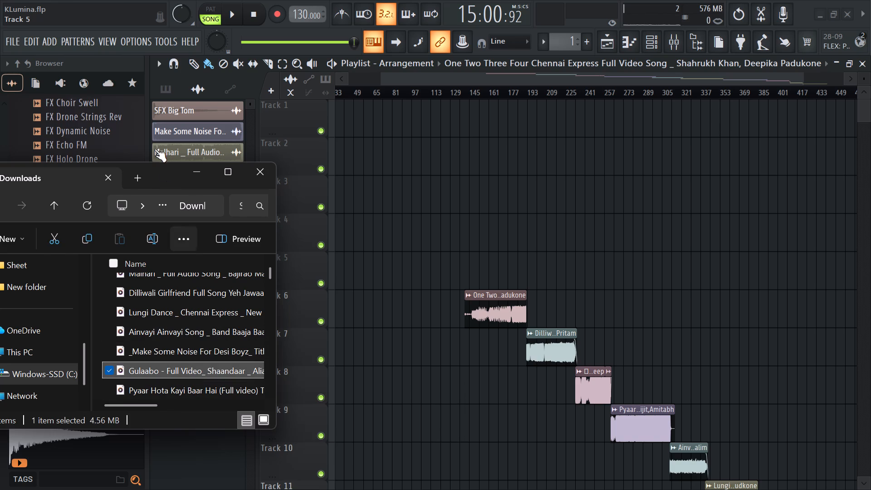
{"action": "left_click_drag", "start_coordinate": [164, 171], "coordinate": [178, 201]}
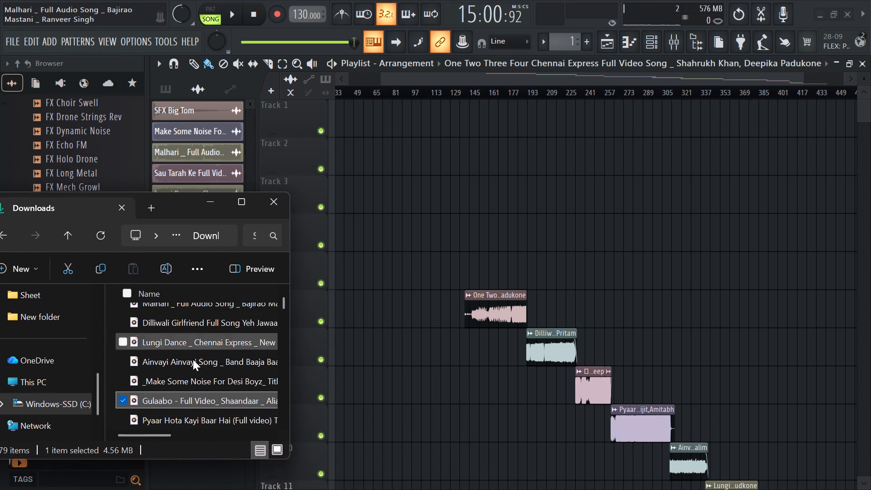
{"action": "key", "text": "Delete"}
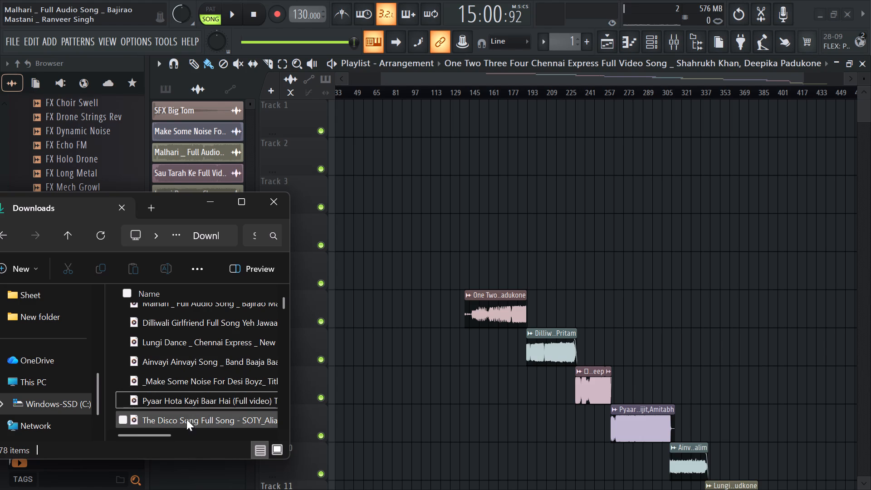
Delete The Disco Song file from Downloads.
{"action": "scroll", "coordinate": [184, 417], "scroll_direction": "down", "scroll_amount": 1}
{"action": "left_click", "coordinate": [189, 366]}
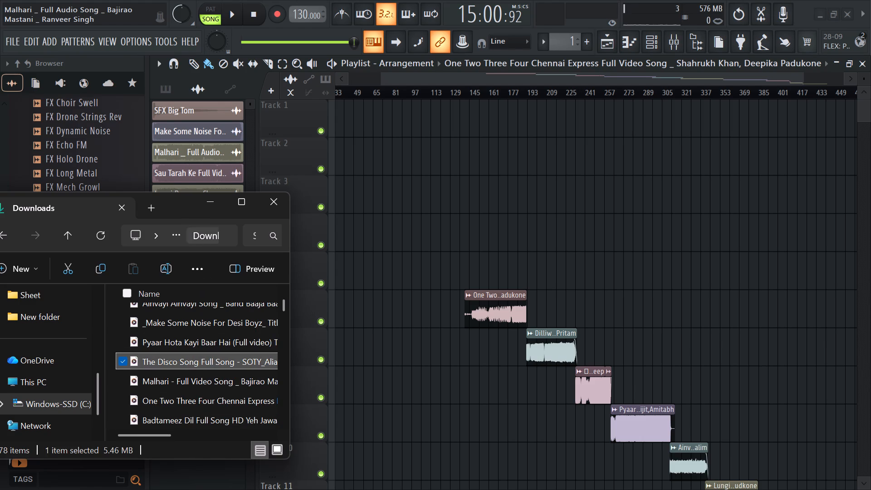
{"action": "key", "text": "Delete"}
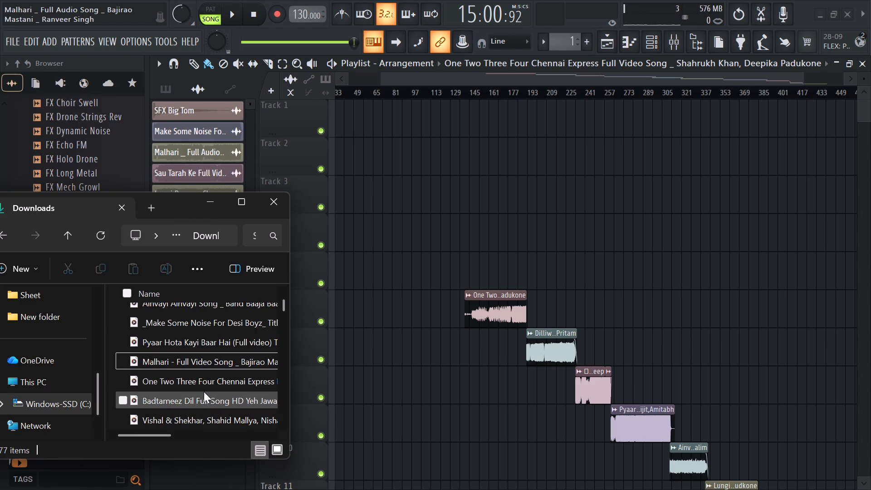
Preview the Vishal & Shekhar song in Media Player from about 1:14, and delete its file from Downloads.
{"action": "scroll", "coordinate": [210, 400], "scroll_direction": "down", "scroll_amount": 1}
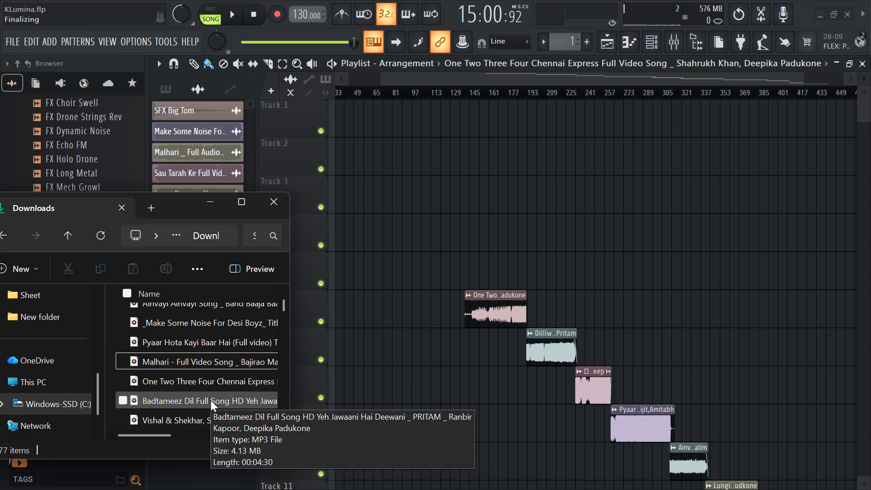
{"action": "left_click", "coordinate": [218, 366]}
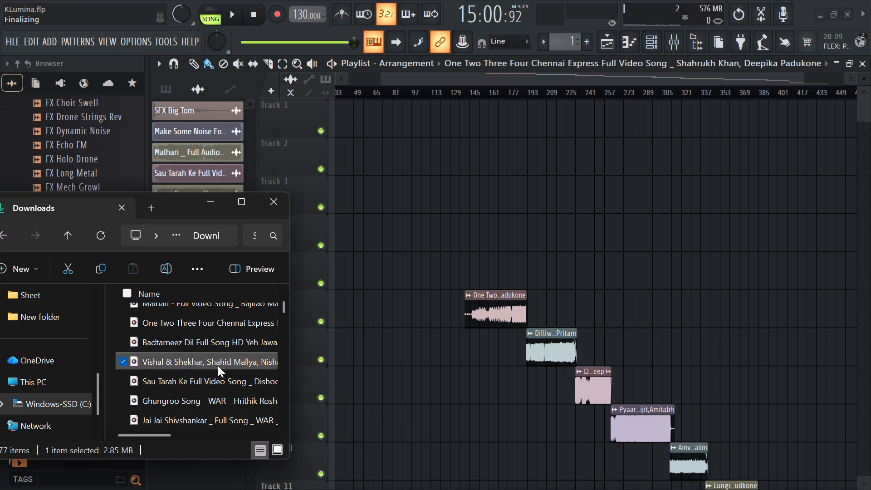
{"action": "double_click", "coordinate": [219, 366]}
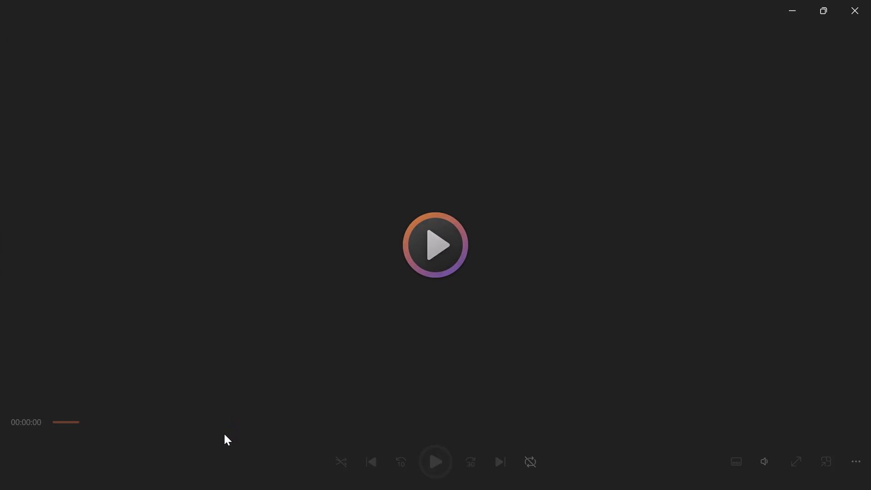
{"action": "left_click", "coordinate": [223, 421]}
{"action": "left_click", "coordinate": [359, 423]}
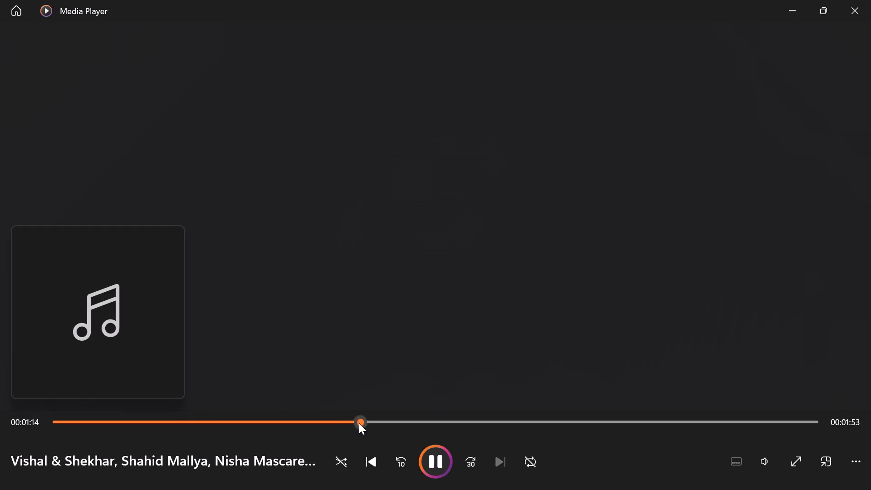
{"action": "left_click", "coordinate": [870, 3]}
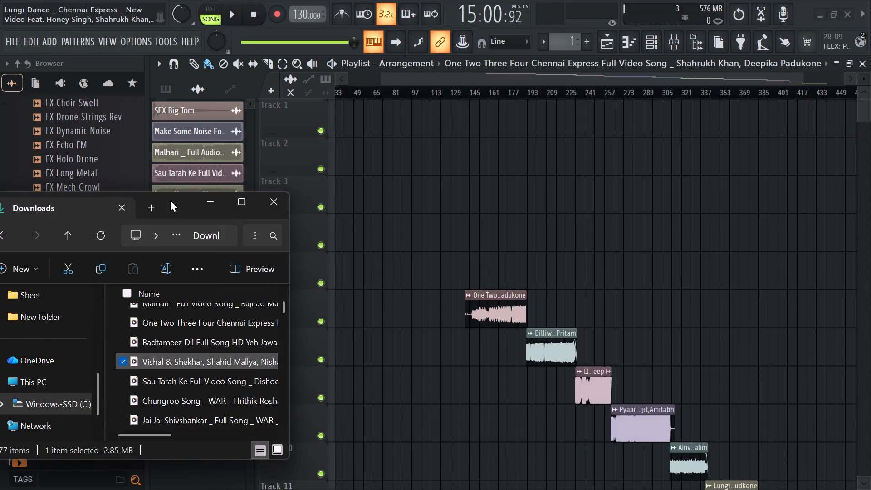
{"action": "left_click_drag", "start_coordinate": [176, 202], "coordinate": [210, 333]}
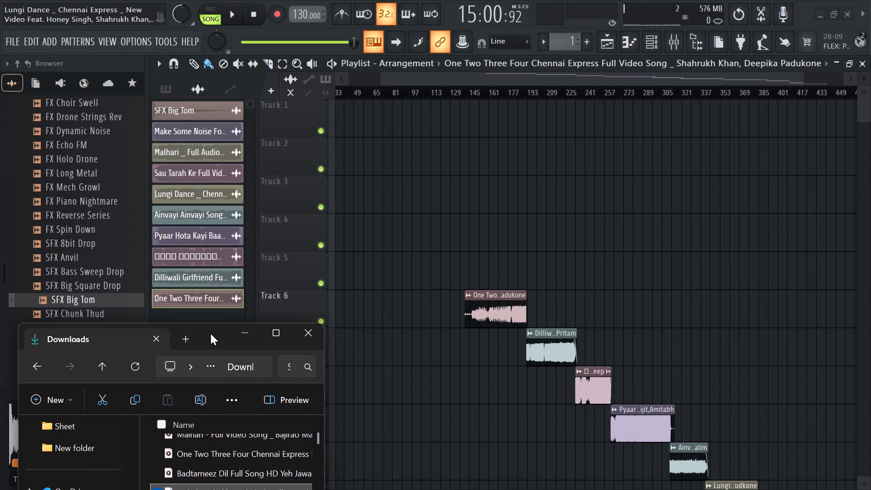
{"action": "left_click_drag", "start_coordinate": [210, 333], "coordinate": [194, 151]}
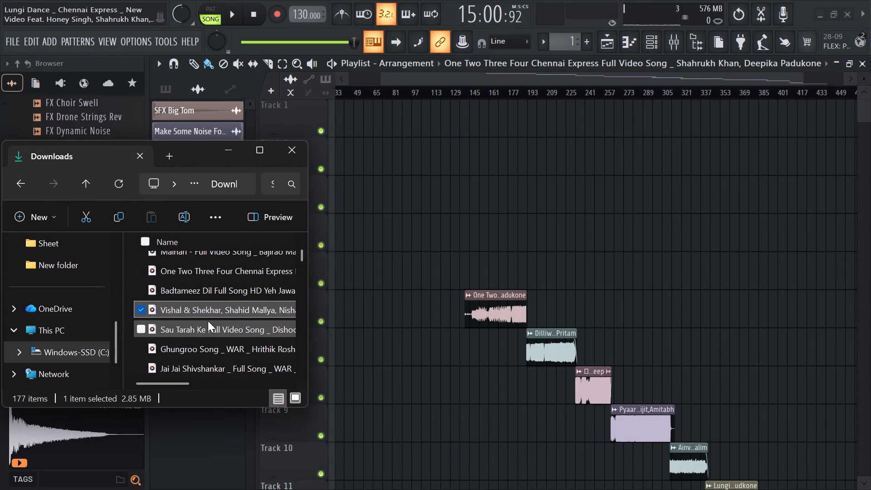
{"action": "key", "text": "Delete"}
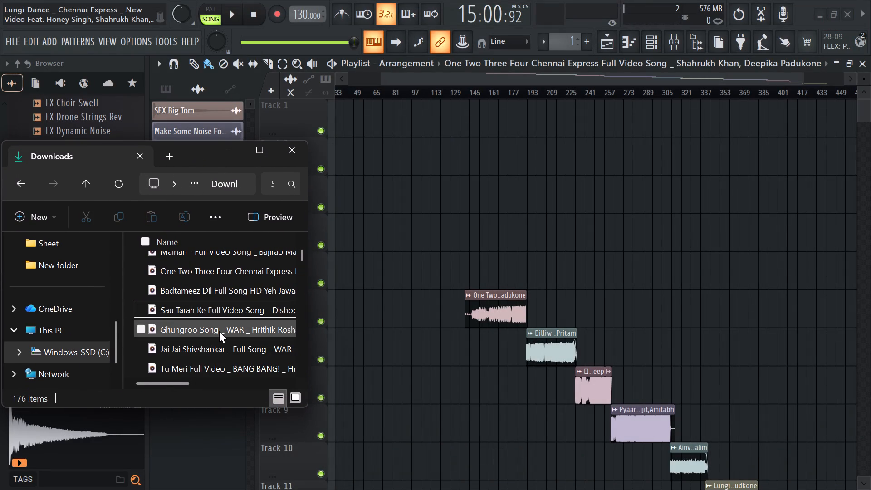
Preview the Ghungroo song from about 0:55, and delete the Ghungroo and Jai Jai Shivshankar song files from Downloads.
{"action": "double_click", "coordinate": [219, 333]}
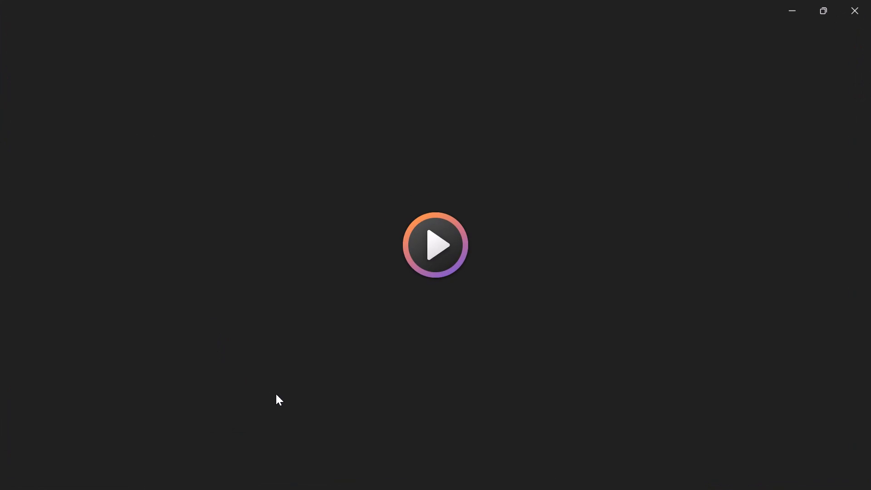
{"action": "left_click", "coordinate": [346, 415]}
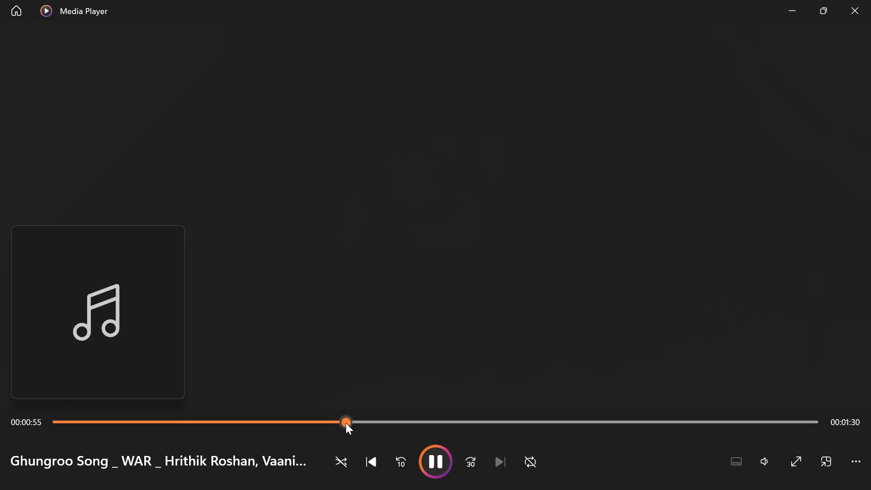
{"action": "left_click", "coordinate": [870, 0]}
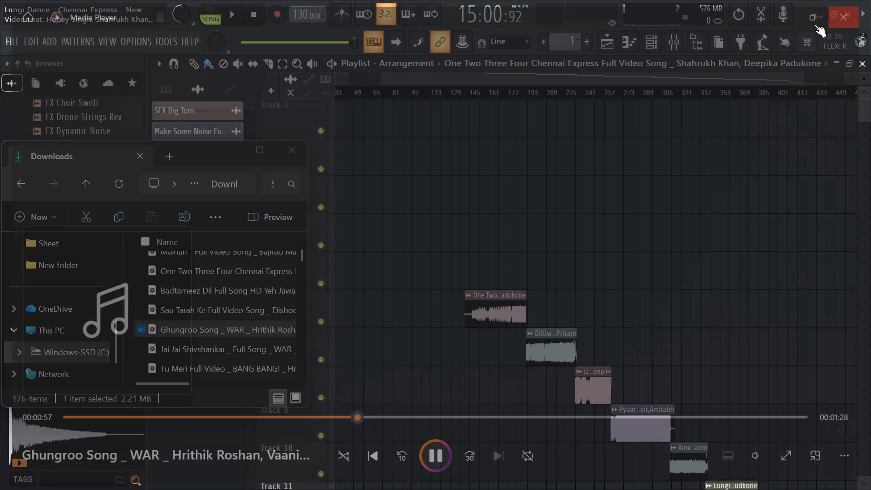
{"action": "key", "text": "Delete"}
{"action": "left_click", "coordinate": [203, 332]}
{"action": "key", "text": "Delete"}
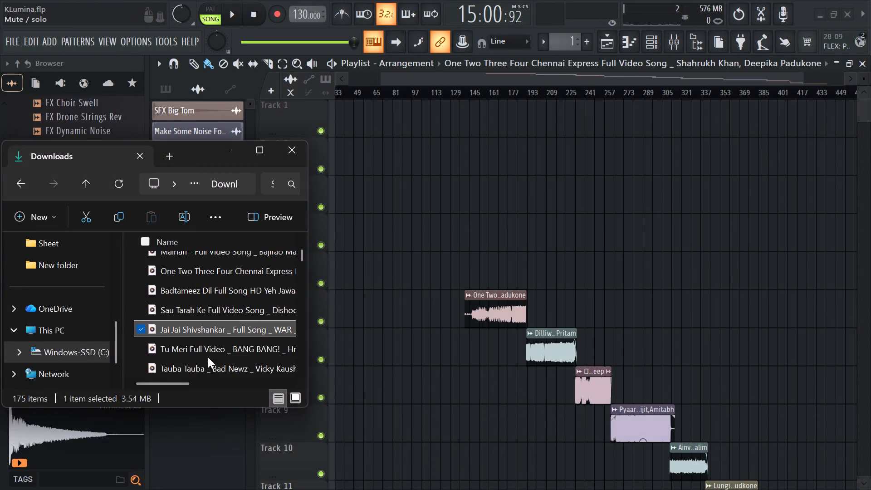
Preview the Tu Meri song from Downloads at several points in Media Player, including its opening and about 0:59.
{"action": "double_click", "coordinate": [206, 333]}
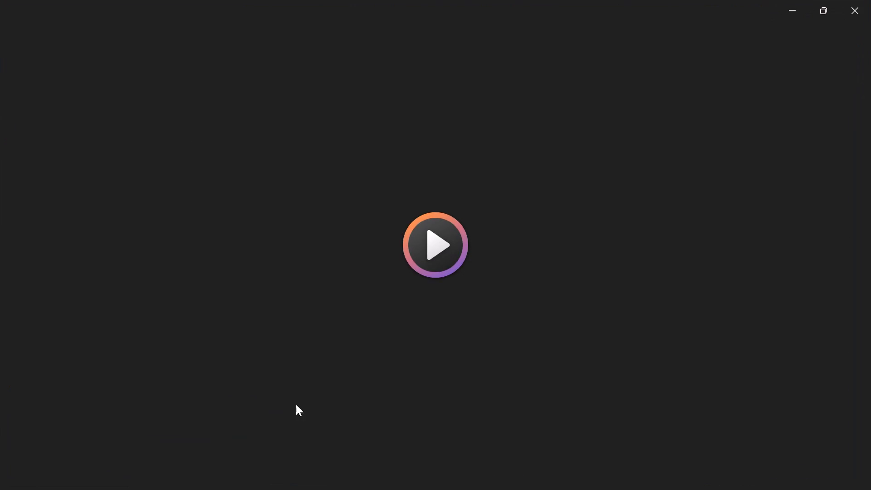
{"action": "left_click", "coordinate": [243, 419]}
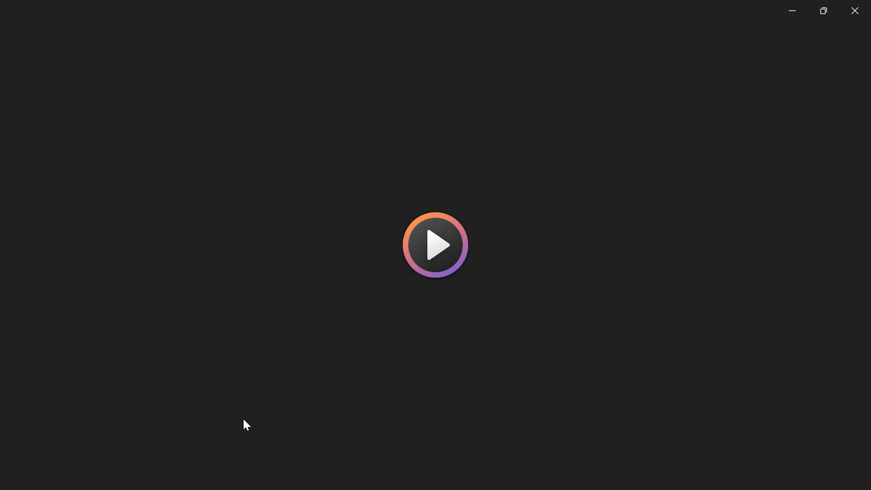
{"action": "left_click", "coordinate": [188, 418]}
{"action": "left_click", "coordinate": [246, 418]}
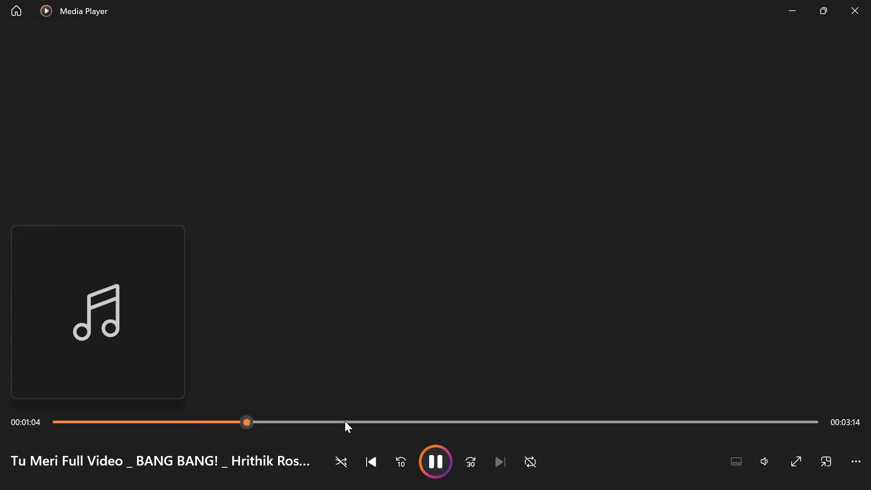
{"action": "left_click", "coordinate": [55, 421]}
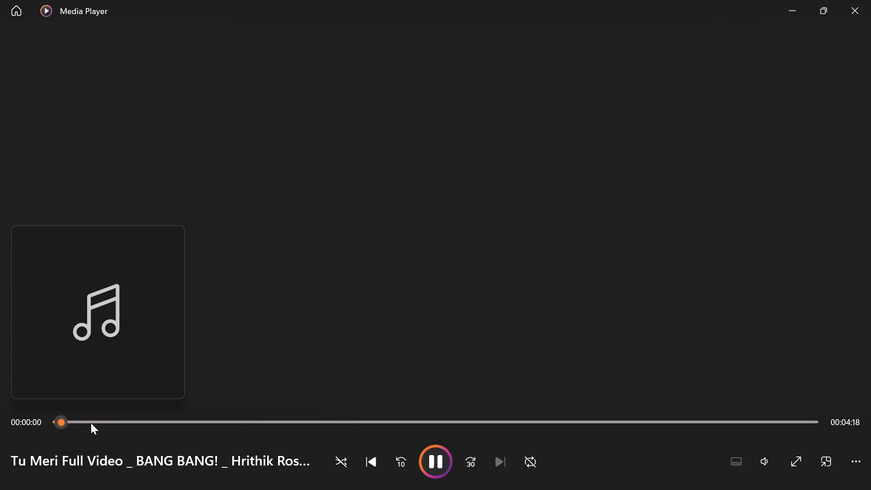
{"action": "left_click", "coordinate": [159, 424]}
{"action": "left_click", "coordinate": [232, 428]}
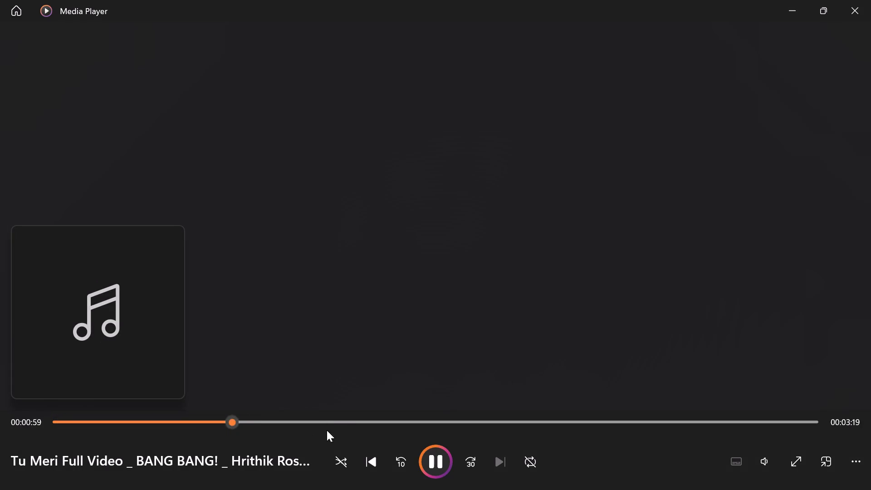
{"action": "left_click", "coordinate": [342, 432]}
{"action": "left_click", "coordinate": [870, 0]}
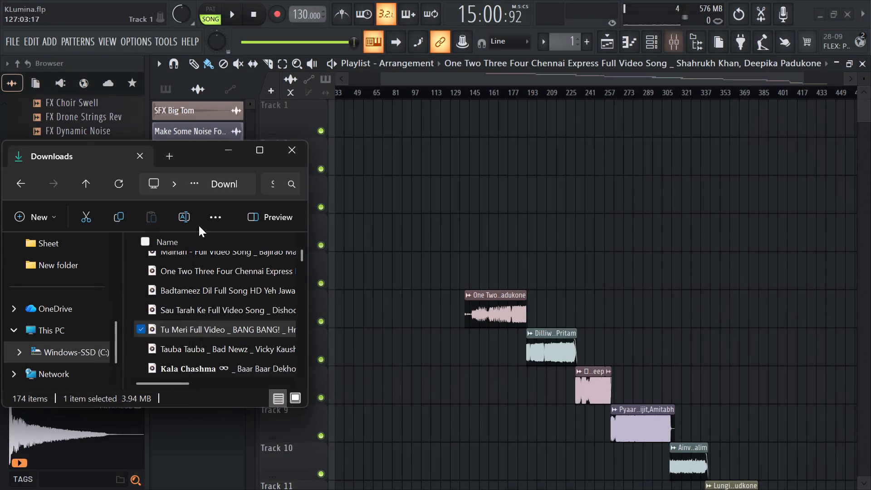
Delete the Tauba Tauba song file from Downloads.
{"action": "scroll", "coordinate": [236, 348], "scroll_direction": "down", "scroll_amount": 1}
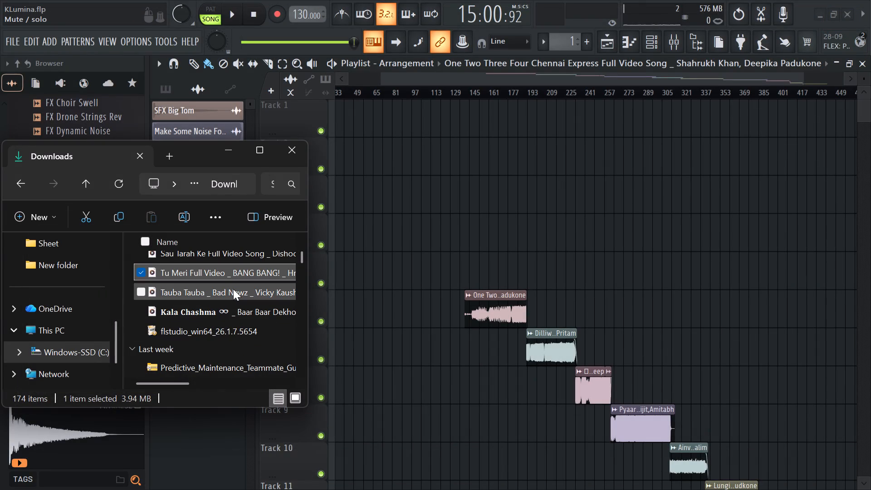
{"action": "left_click", "coordinate": [233, 289]}
{"action": "key", "text": "Delete"}
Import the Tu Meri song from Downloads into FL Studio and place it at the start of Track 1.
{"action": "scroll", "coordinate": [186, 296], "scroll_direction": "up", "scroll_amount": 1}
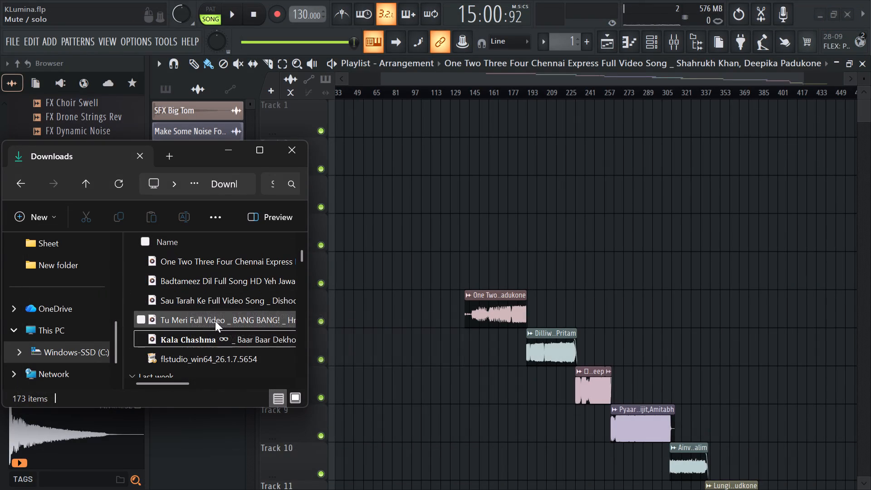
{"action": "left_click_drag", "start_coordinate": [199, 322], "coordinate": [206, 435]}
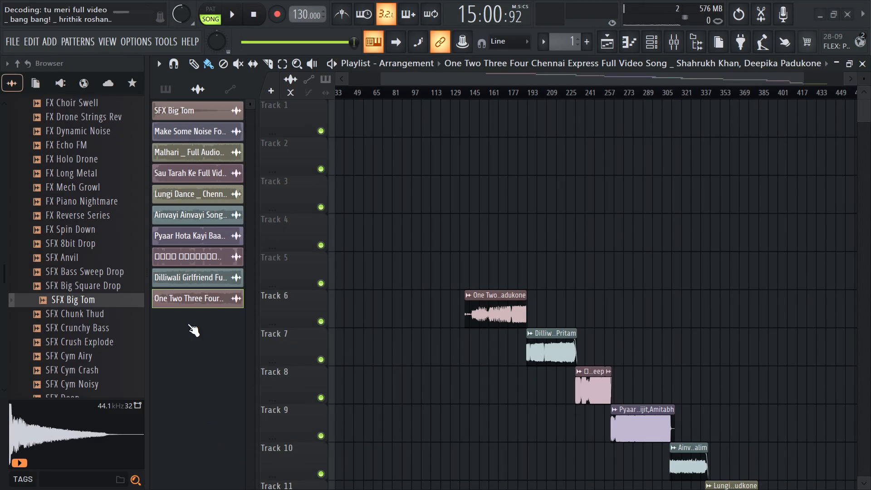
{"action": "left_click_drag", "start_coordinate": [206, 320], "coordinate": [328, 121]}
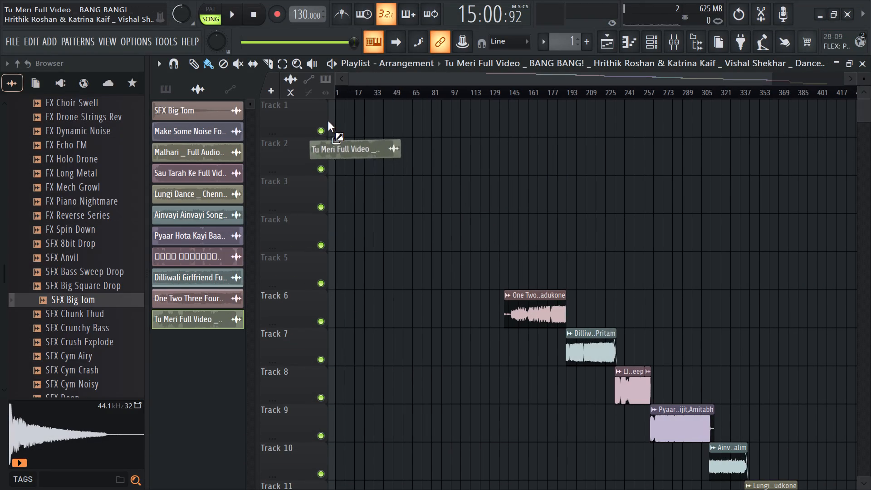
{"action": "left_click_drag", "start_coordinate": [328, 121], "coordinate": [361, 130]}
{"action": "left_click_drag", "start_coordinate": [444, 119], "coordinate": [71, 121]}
Play the arrangement from the very beginning to listen to the Tu Meri clip.
{"action": "key", "text": "space"}
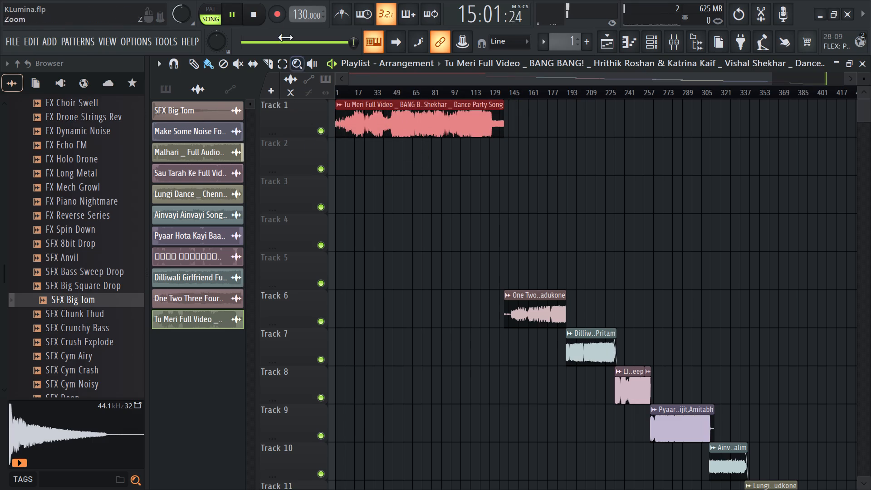
{"action": "key", "text": "space"}
{"action": "double_click", "coordinate": [256, 14]}
{"action": "key", "text": "space"}
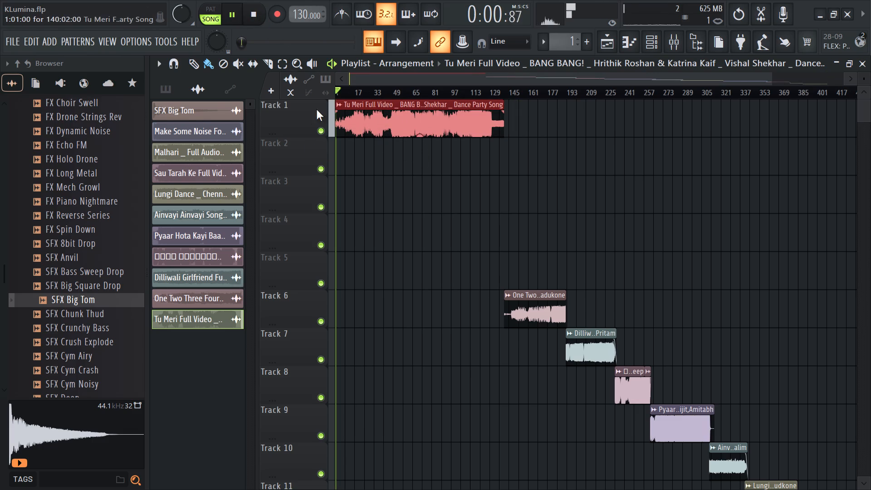
Save the KLumina project.
{"action": "key", "text": "ctrl+s"}
{"action": "key", "text": "ctrl+s"}
{"action": "key", "text": "ctrl+s"}
{"action": "key", "text": "ctrl+s"}
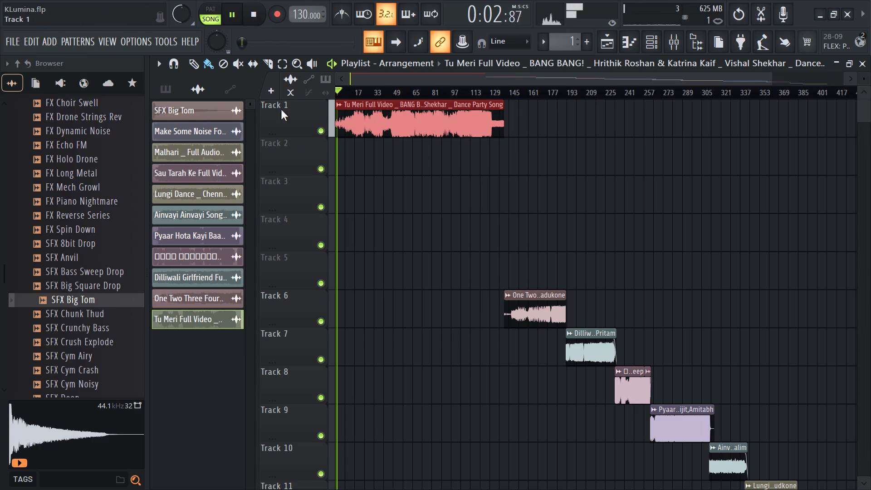
{"action": "key", "text": "ctrl+s"}
{"action": "key", "text": "ctrl+s"}
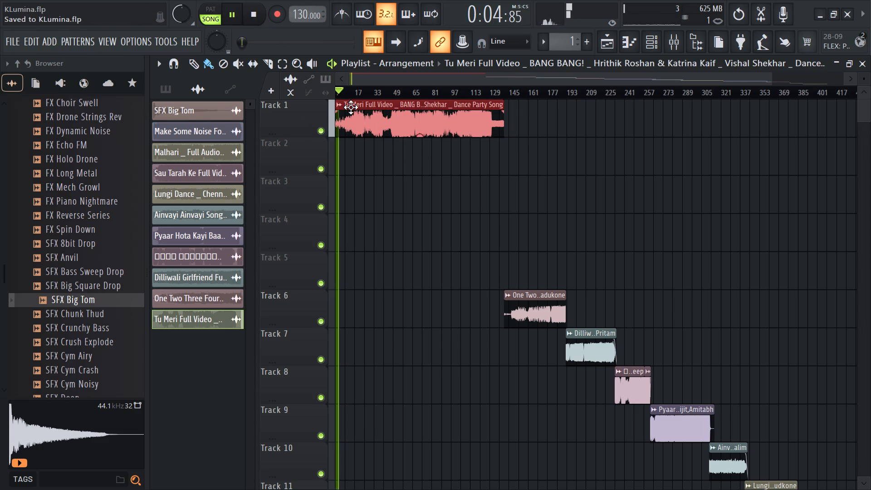
{"action": "key", "text": "ctrl+s"}
{"action": "key", "text": "ctrl+s"}
{"action": "key", "text": "ctrl+s"}
{"action": "key", "text": "ctrl+s"}
{"action": "key", "text": "ctrl+s"}
{"action": "key", "text": "ctrl+s"}
{"action": "key", "text": "ctrl+s"}
{"action": "key", "text": "ctrl+s"}
{"action": "key", "text": "ctrl+s"}
{"action": "key", "text": "ctrl+s"}
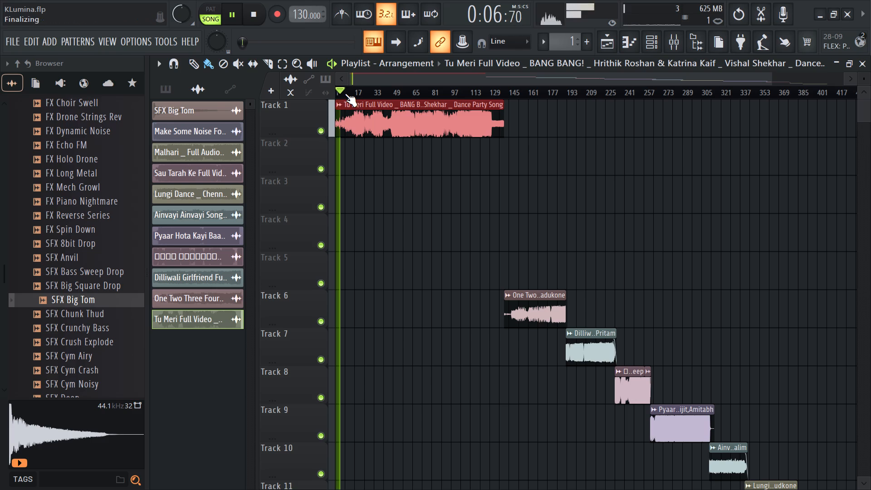
{"action": "key", "text": "ctrl+s"}
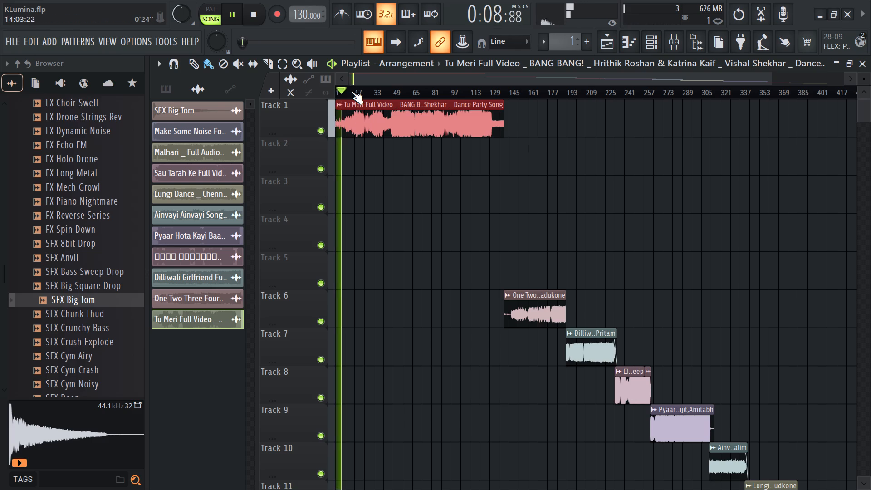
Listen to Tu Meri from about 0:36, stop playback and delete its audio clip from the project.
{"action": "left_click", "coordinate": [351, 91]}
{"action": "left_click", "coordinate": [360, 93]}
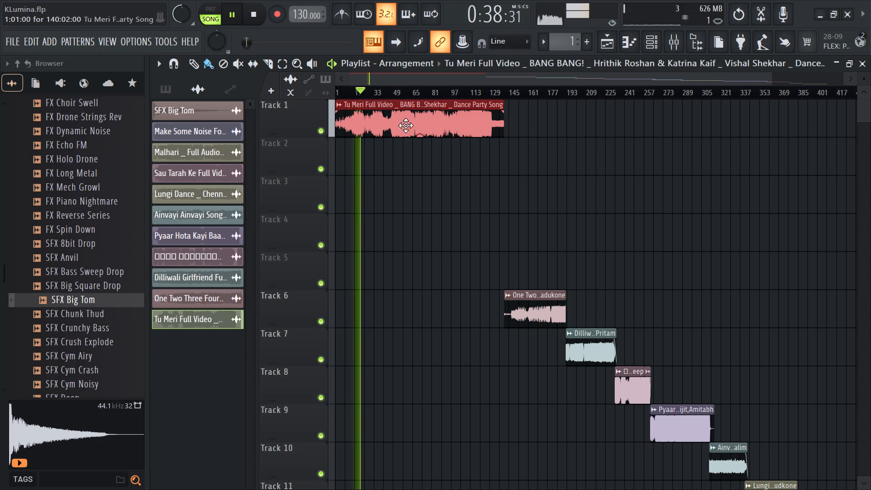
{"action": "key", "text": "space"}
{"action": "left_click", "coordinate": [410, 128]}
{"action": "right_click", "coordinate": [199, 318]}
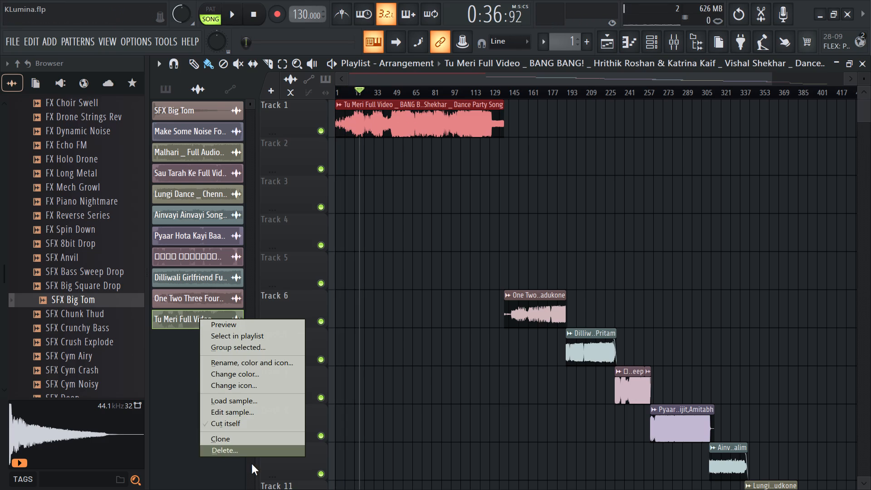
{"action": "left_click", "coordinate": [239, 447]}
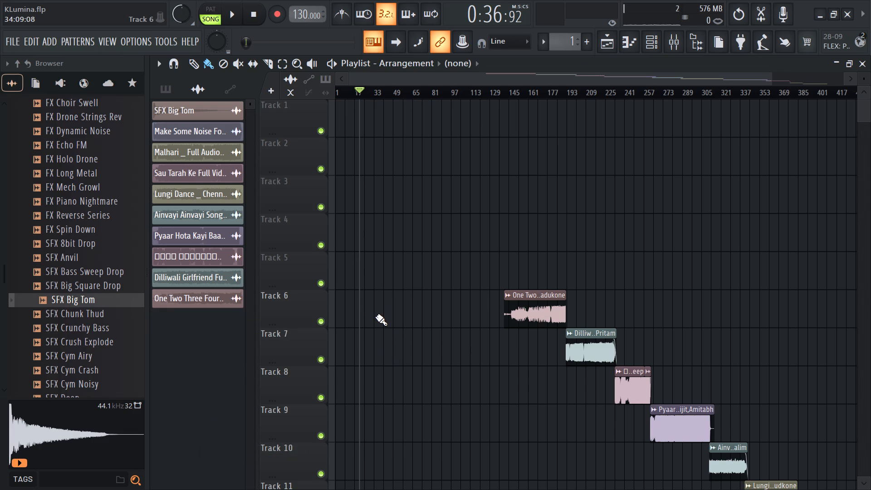
Switch to the YouTube page in Chrome and dismiss the MP3 download options for Make Some Noise For The Desi Boyz.
{"action": "key", "text": "alt+Tab"}
{"action": "key", "text": "alt+Tab"}
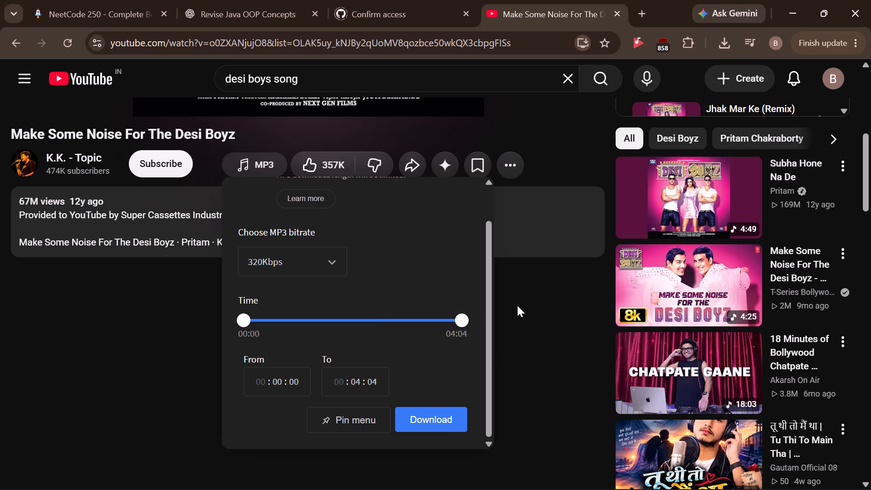
{"action": "left_click", "coordinate": [593, 347]}
{"action": "scroll", "coordinate": [514, 354], "scroll_direction": "up", "scroll_amount": 7}
{"action": "scroll", "coordinate": [401, 329], "scroll_direction": "up", "scroll_amount": 7}
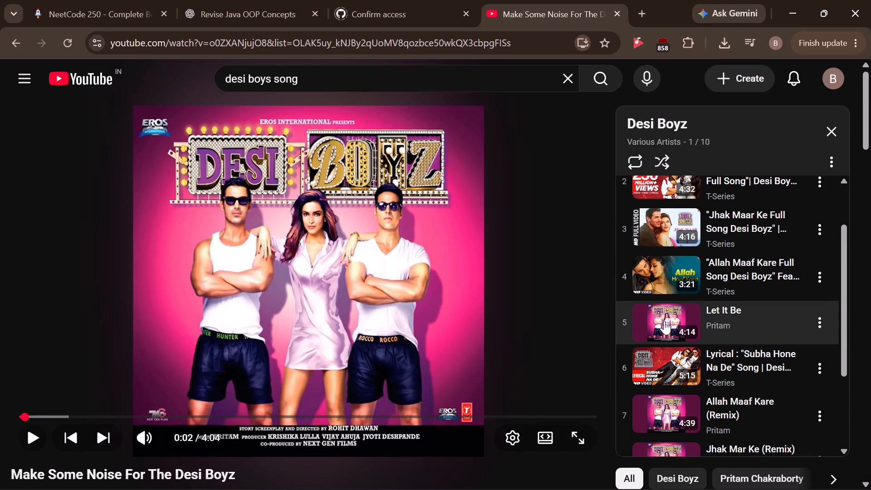
Leave the Desi Boyz video and search YouTube for "tu meri".
{"action": "double_click", "coordinate": [11, 44]}
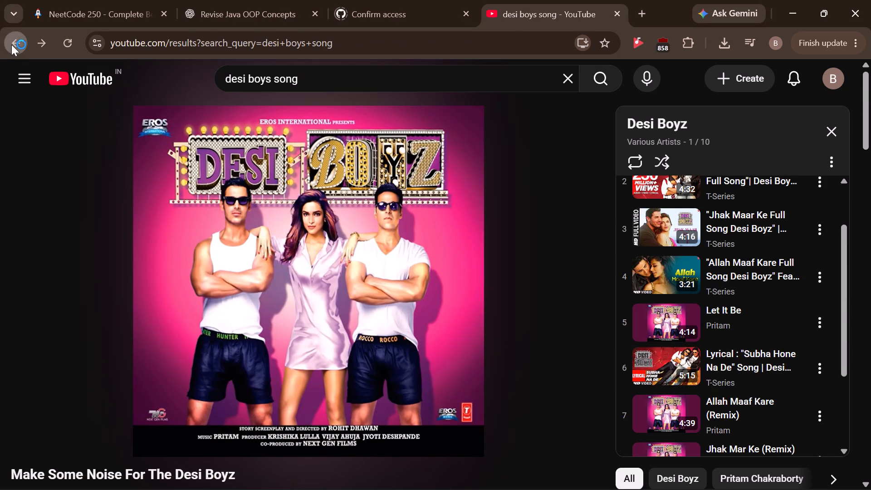
{"action": "left_click", "coordinate": [12, 44]}
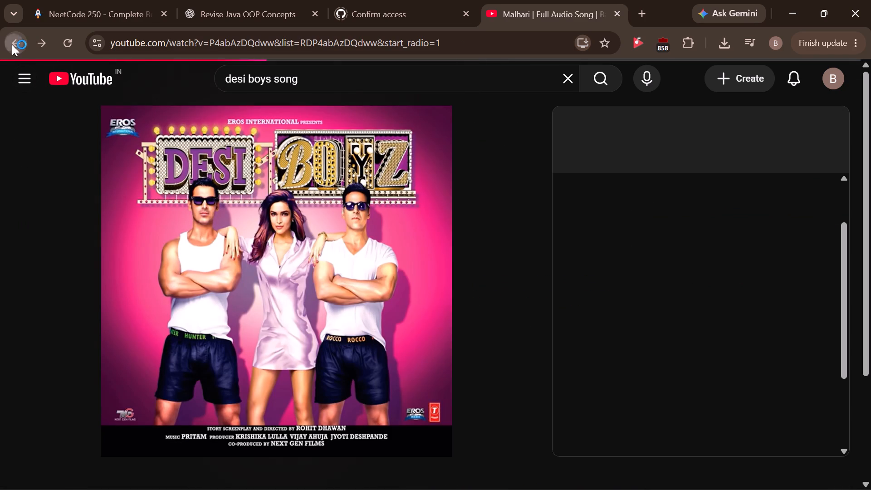
{"action": "left_click_drag", "start_coordinate": [312, 82], "coordinate": [194, 81]}
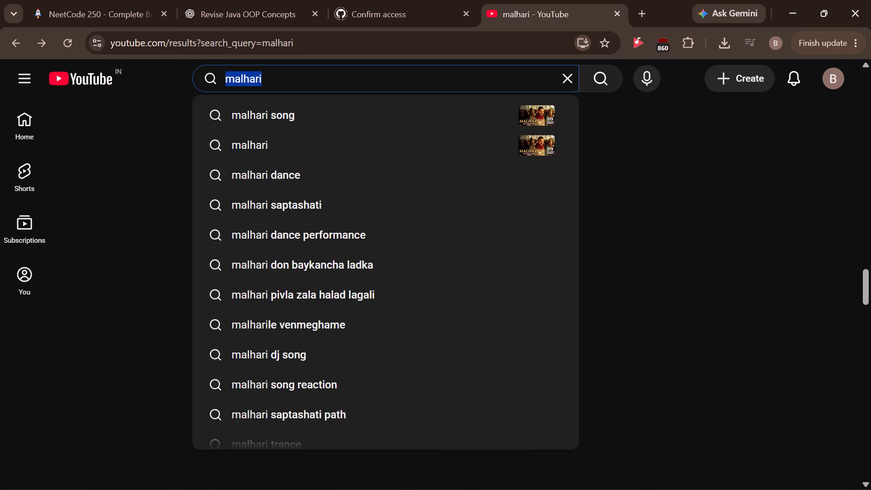
{"action": "key", "text": "BackSpace"}
{"action": "key", "text": "BackSpace"}
{"action": "type", "text": "tu merio"}
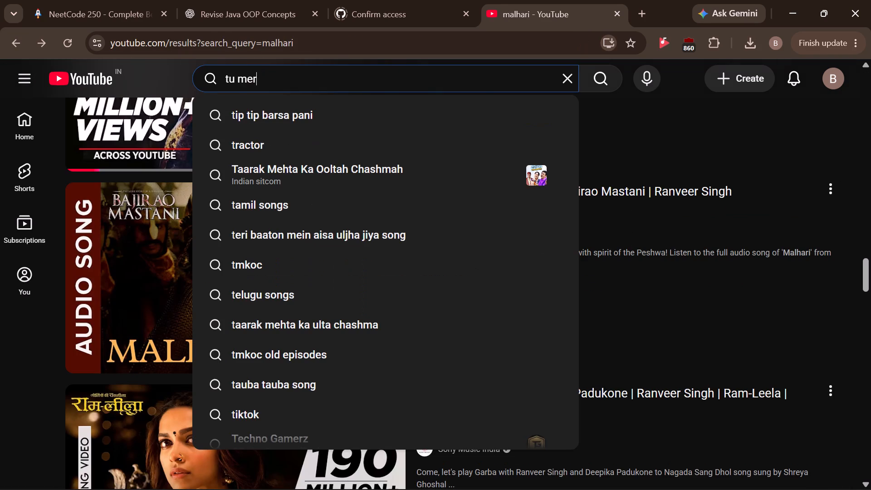
{"action": "key", "text": "BackSpace"}
{"action": "key", "text": "Return"}
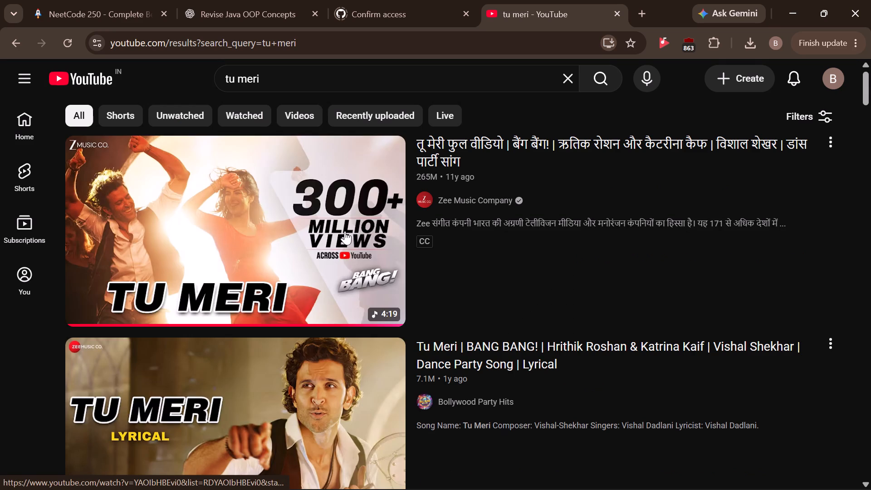
Open the Tu Meri lyrical video by Bollywood Party Hits and preview it from about 1:26.
{"action": "scroll", "coordinate": [342, 238], "scroll_direction": "down", "scroll_amount": 2}
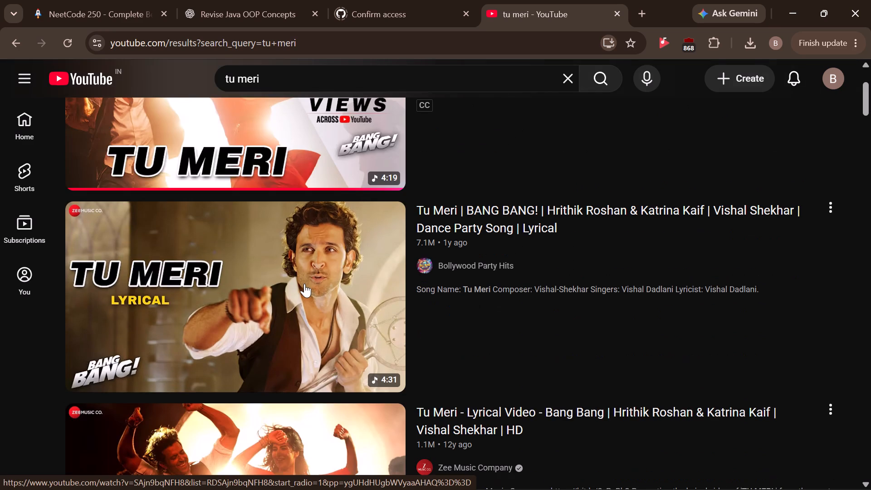
{"action": "left_click", "coordinate": [304, 284]}
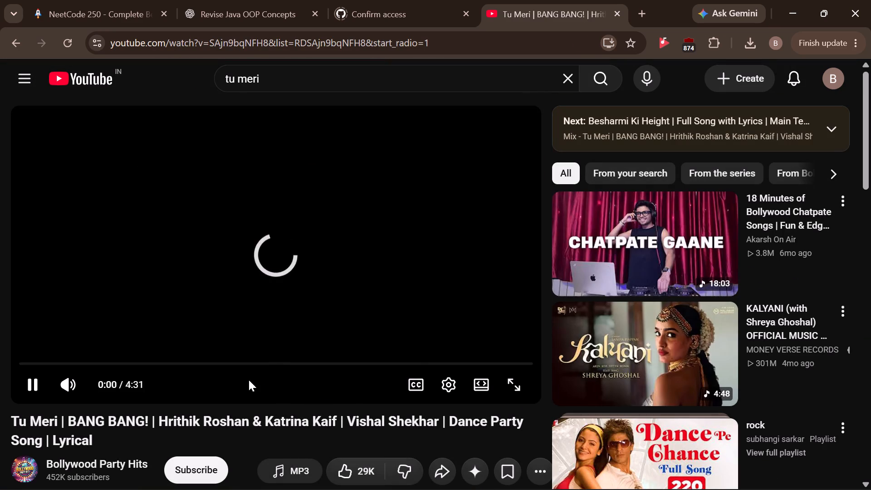
{"action": "left_click", "coordinate": [184, 363]}
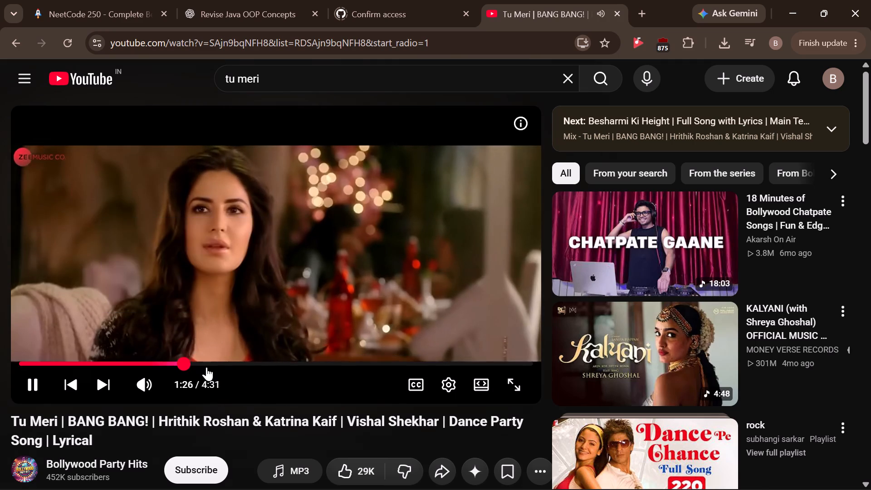
{"action": "left_click", "coordinate": [297, 296]}
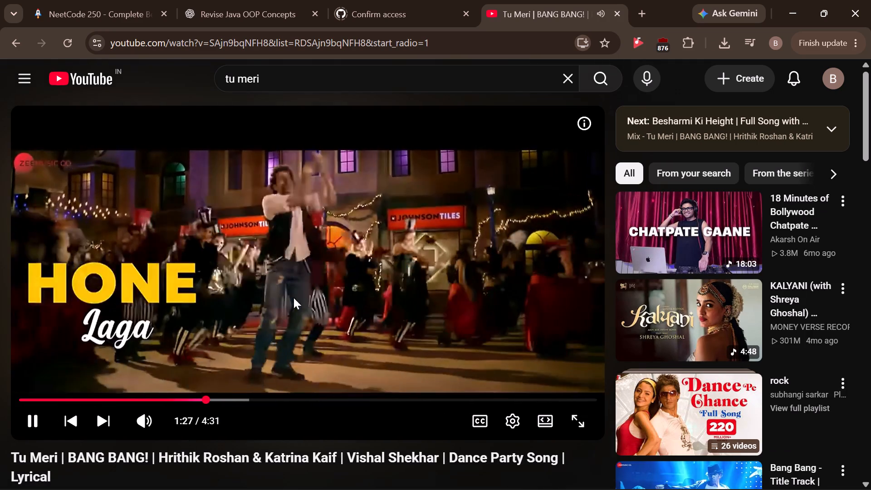
Download the full Tu Meri lyrical video as an MP3 at 320Kbps.
{"action": "scroll", "coordinate": [270, 313], "scroll_direction": "down", "scroll_amount": 2}
{"action": "left_click", "coordinate": [306, 367]}
{"action": "scroll", "coordinate": [428, 370], "scroll_direction": "down", "scroll_amount": 1}
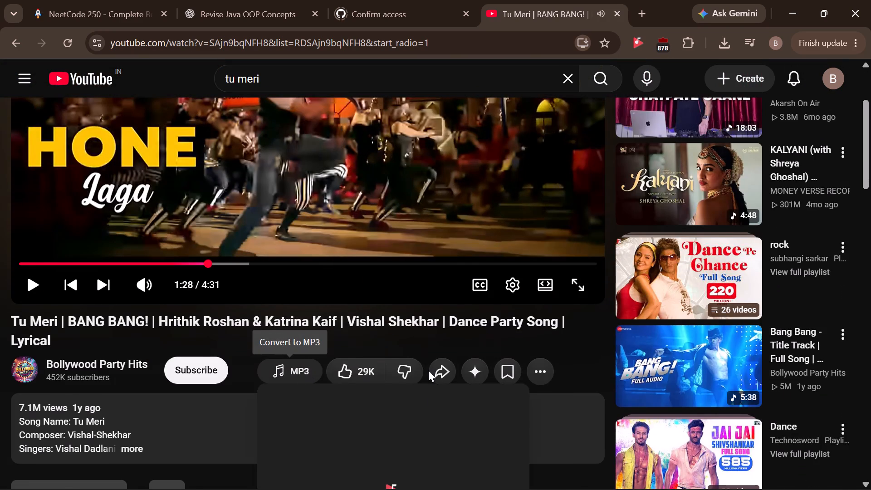
{"action": "scroll", "coordinate": [428, 370], "scroll_direction": "down", "scroll_amount": 1}
{"action": "scroll", "coordinate": [559, 385], "scroll_direction": "down", "scroll_amount": 2}
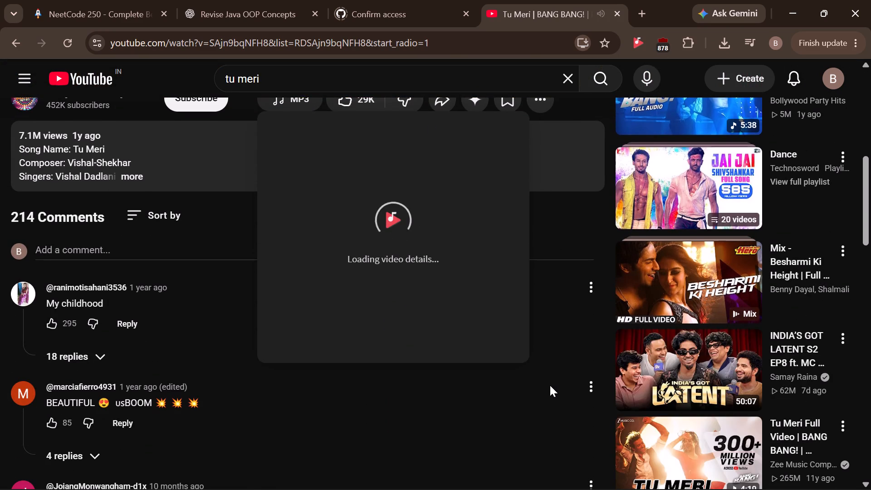
{"action": "scroll", "coordinate": [385, 327], "scroll_direction": "down", "scroll_amount": 2}
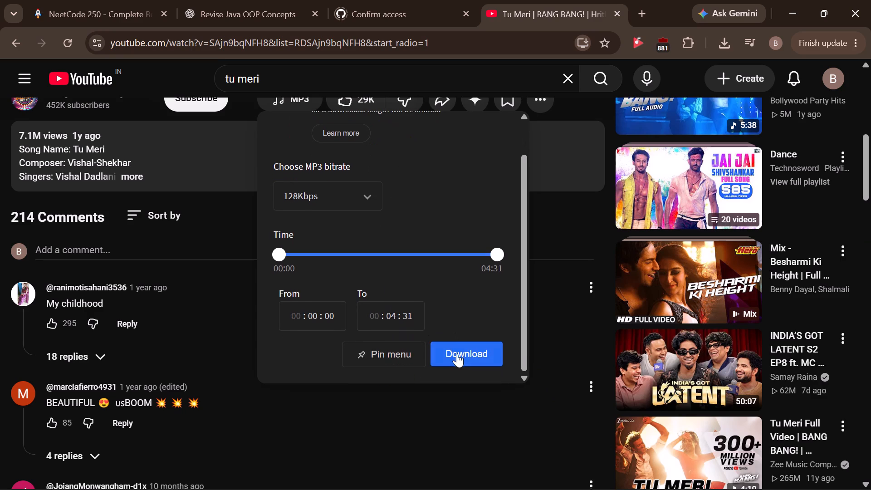
{"action": "left_click", "coordinate": [347, 201]}
{"action": "scroll", "coordinate": [322, 290], "scroll_direction": "down", "scroll_amount": 3}
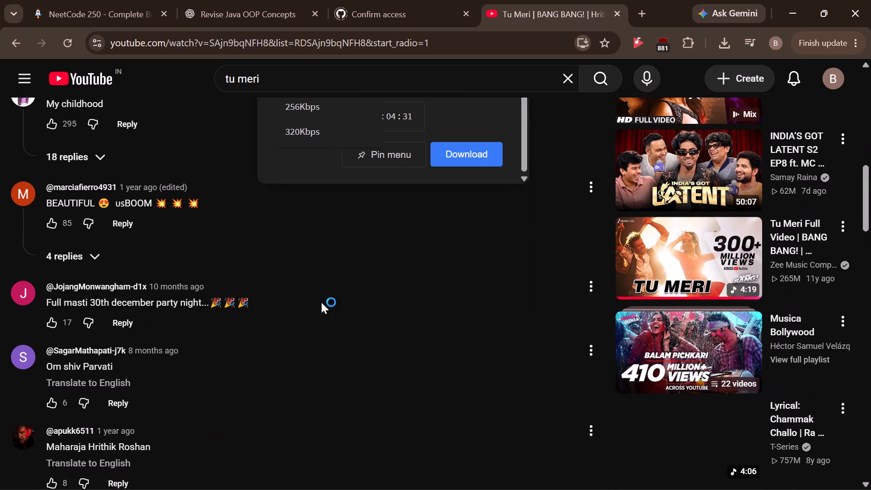
{"action": "left_click", "coordinate": [328, 123]}
{"action": "scroll", "coordinate": [300, 279], "scroll_direction": "up", "scroll_amount": 3}
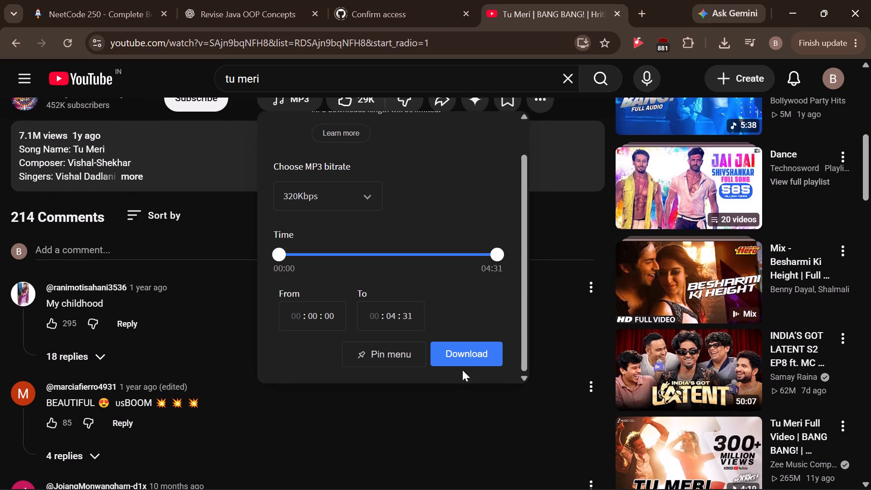
{"action": "left_click", "coordinate": [464, 359]}
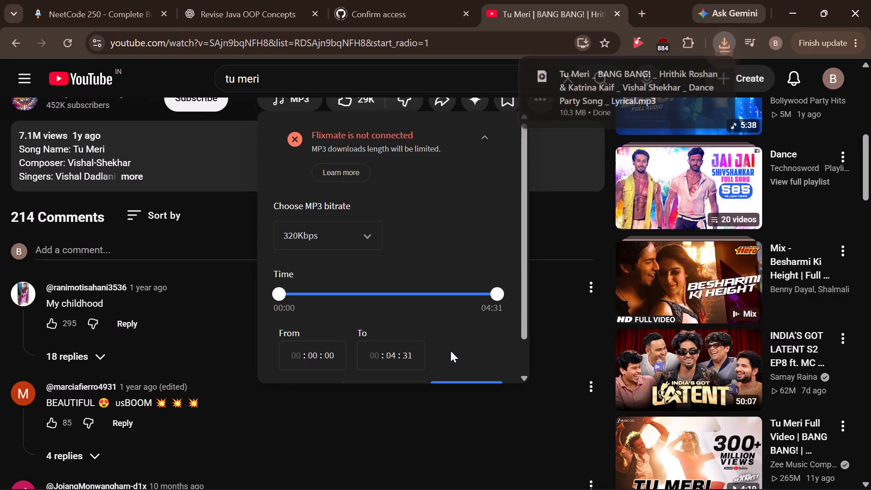
Bring the downloaded Tu Meri lyrical MP3 from the Downloads folder into the FL Studio playlist and place it at the start of Track 1.
{"action": "left_click", "coordinate": [683, 76]}
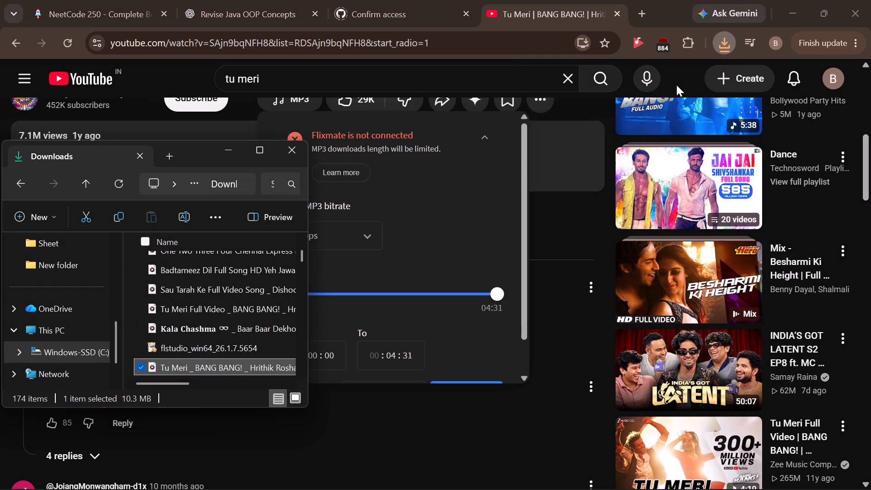
{"action": "key", "text": "alt+Tab"}
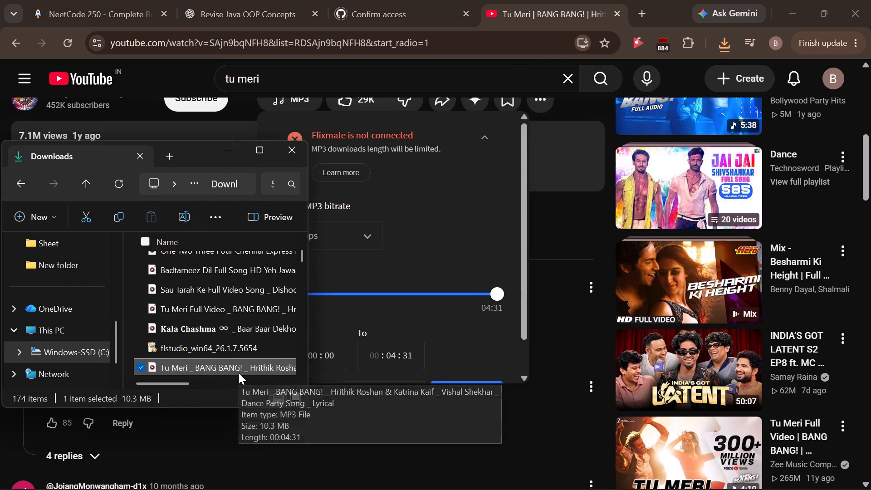
{"action": "key", "text": "alt+Tab"}
{"action": "key", "text": "alt+Tab"}
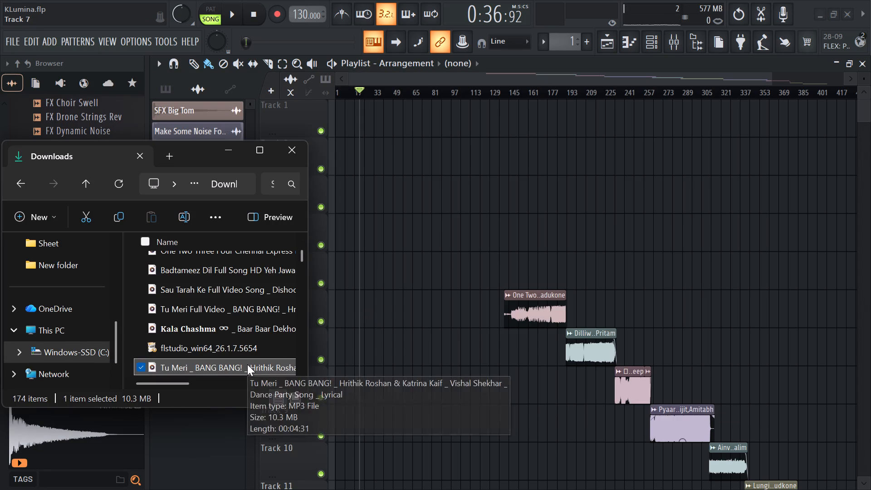
{"action": "left_click_drag", "start_coordinate": [247, 364], "coordinate": [440, 160]}
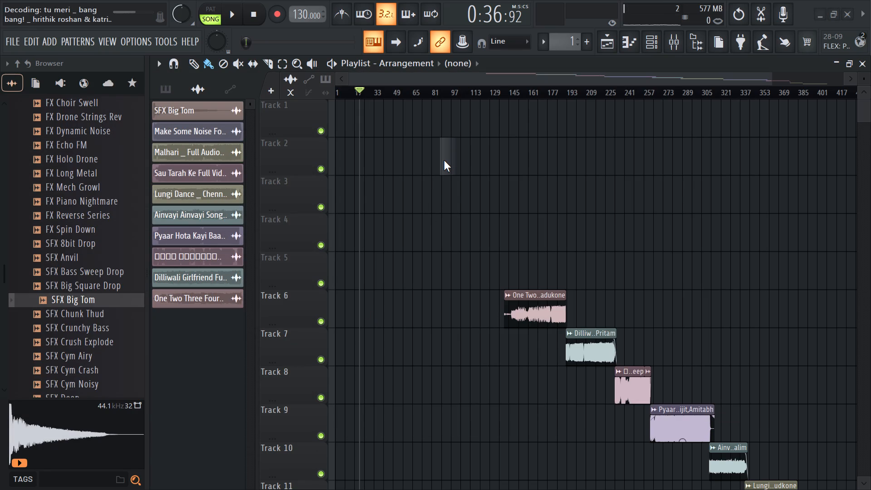
{"action": "left_click_drag", "start_coordinate": [485, 163], "coordinate": [469, 158]}
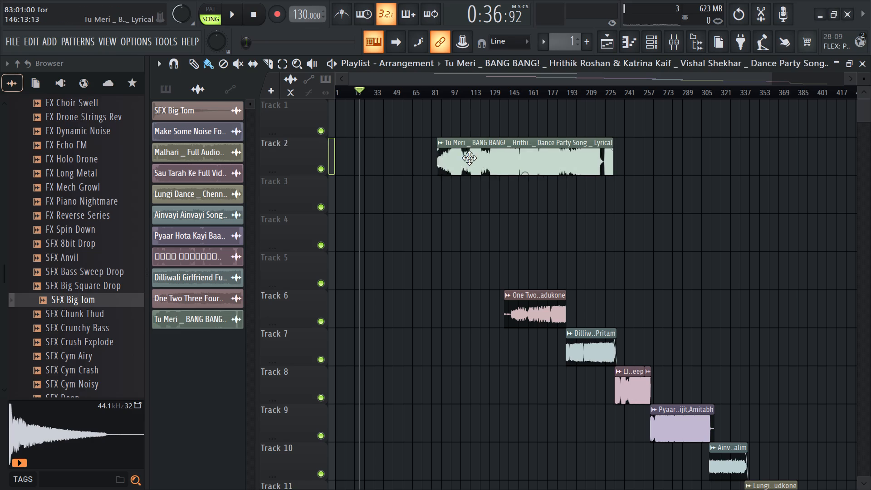
{"action": "left_click_drag", "start_coordinate": [469, 158], "coordinate": [309, 99]}
Play from the beginning and trim the end of the Tu Meri clip to a length of about 58 bars, saving the project during trimming.
{"action": "double_click", "coordinate": [254, 12]}
{"action": "key", "text": "space"}
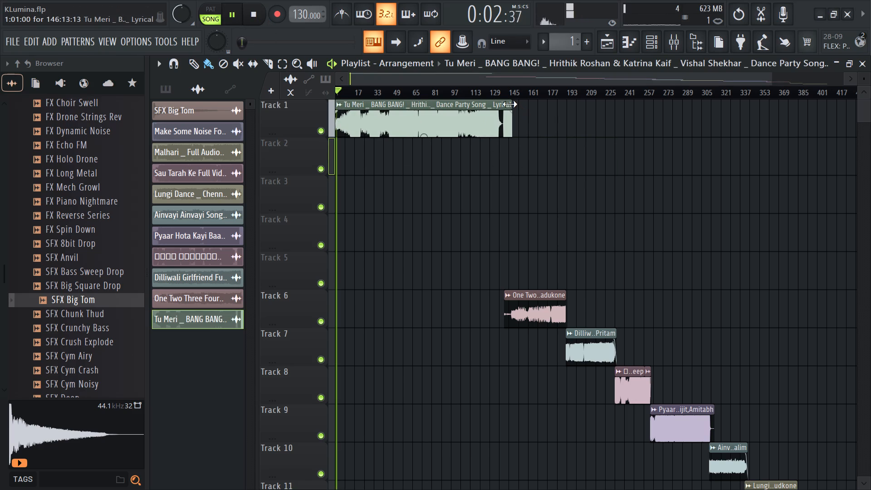
{"action": "left_click_drag", "start_coordinate": [509, 104], "coordinate": [383, 181]}
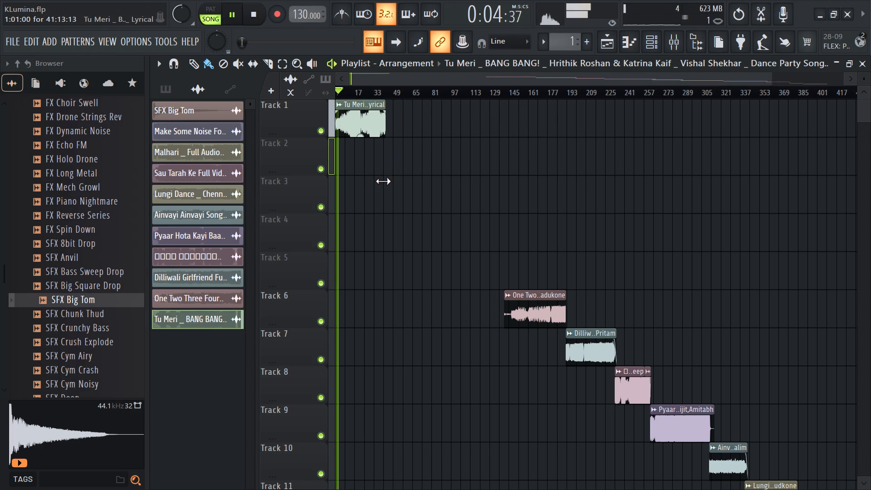
{"action": "left_click_drag", "start_coordinate": [383, 181], "coordinate": [386, 196]}
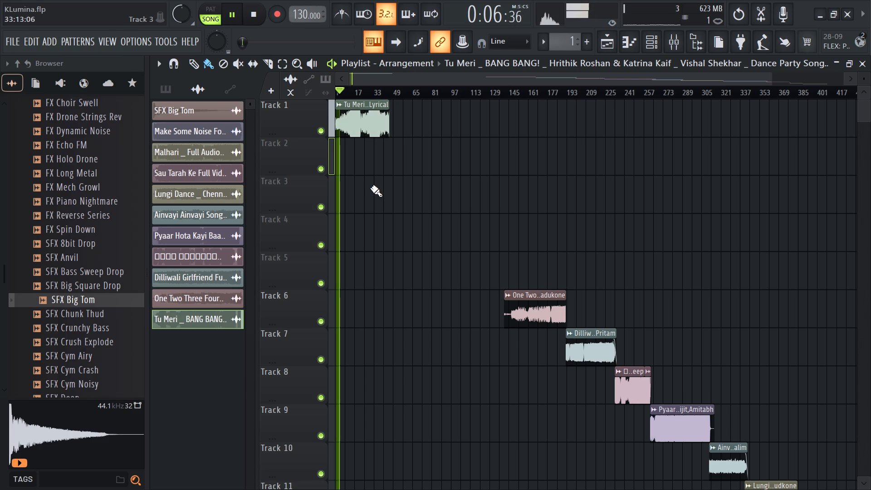
{"action": "key", "text": "ctrl+s"}
{"action": "scroll", "coordinate": [338, 120], "scroll_direction": "up", "scroll_amount": 5, "text": "ctrl"}
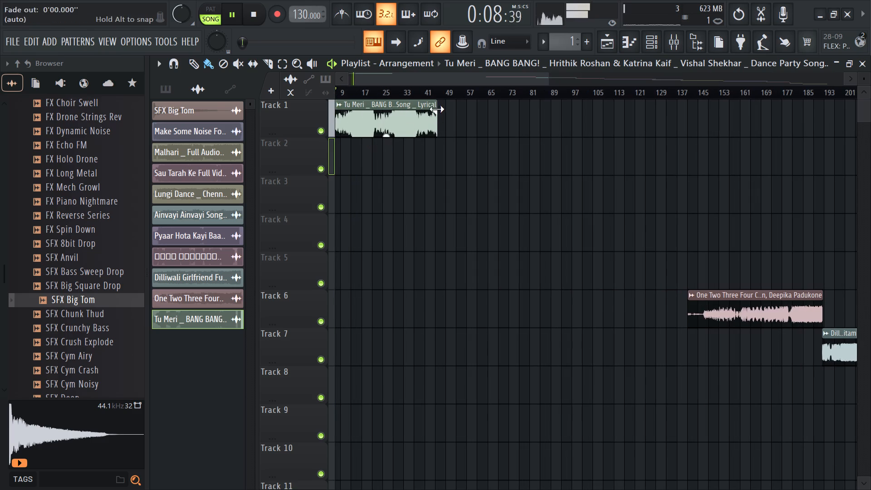
{"action": "left_click_drag", "start_coordinate": [438, 102], "coordinate": [475, 117]}
Listen to the Tu Meri clip from successive points between about 0:33 and its end, then stop playback.
{"action": "left_click", "coordinate": [367, 88]}
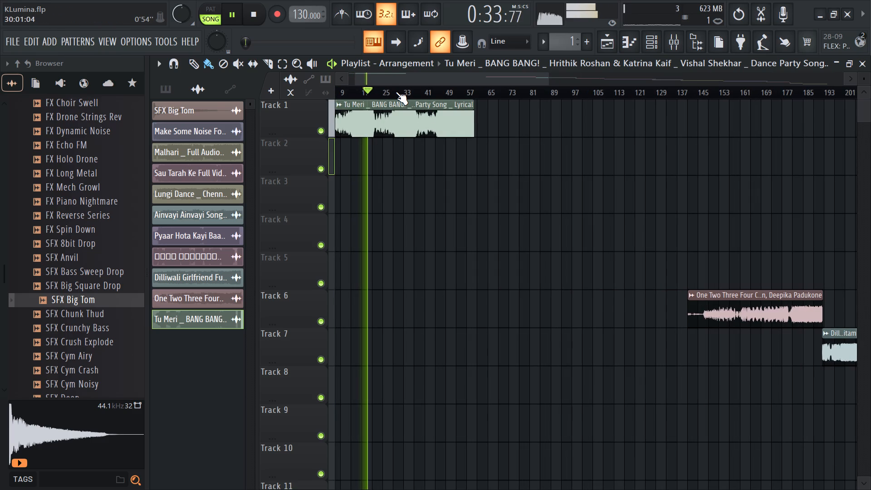
{"action": "left_click", "coordinate": [396, 92]}
{"action": "left_click", "coordinate": [423, 90]}
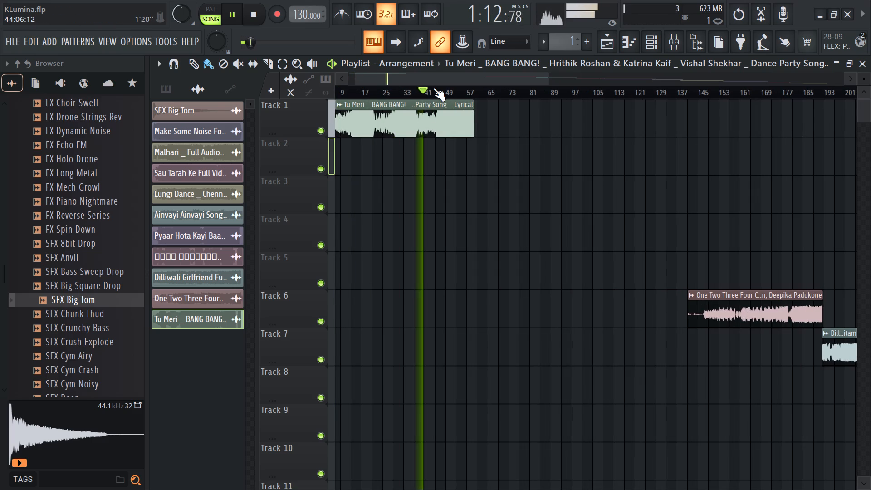
{"action": "left_click", "coordinate": [433, 88]}
{"action": "left_click", "coordinate": [450, 92]}
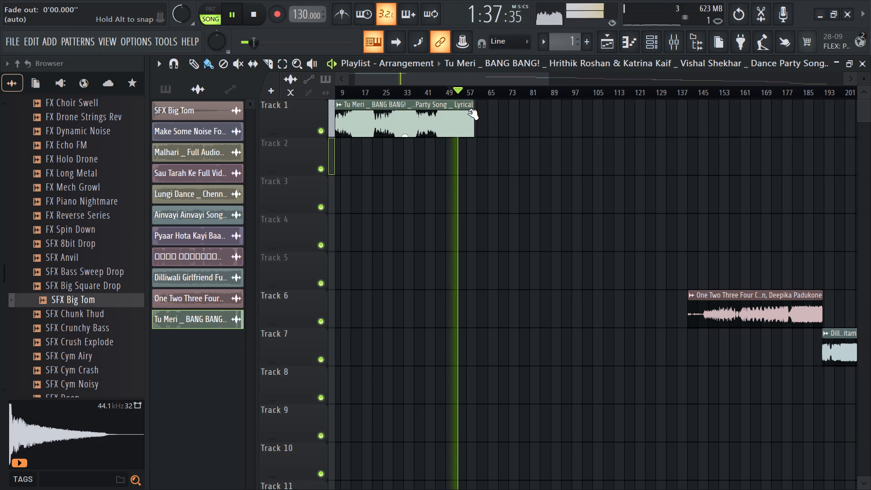
{"action": "key", "text": "space"}
Shorten the Tu Meri clip to about 55 bars, add a short fade-out at its end and save the project.
{"action": "left_click_drag", "start_coordinate": [469, 104], "coordinate": [461, 106]}
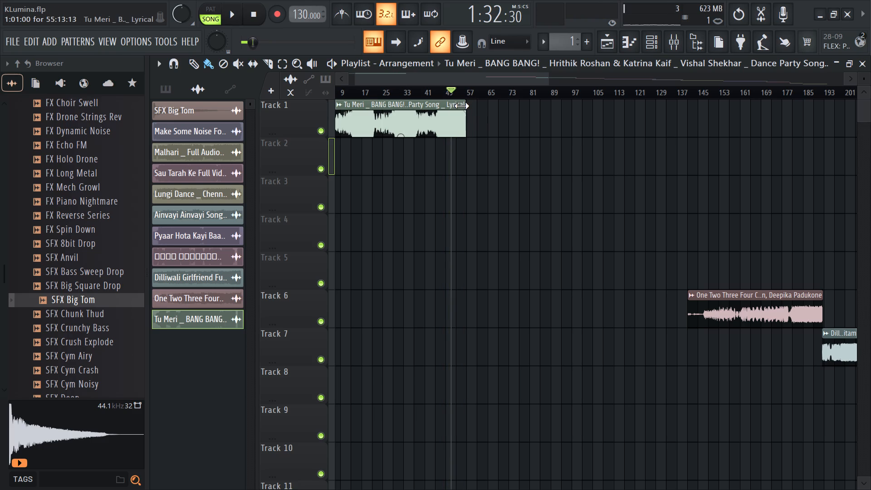
{"action": "left_click_drag", "start_coordinate": [461, 106], "coordinate": [461, 105]}
{"action": "key", "text": "space"}
{"action": "left_click_drag", "start_coordinate": [464, 113], "coordinate": [457, 114]}
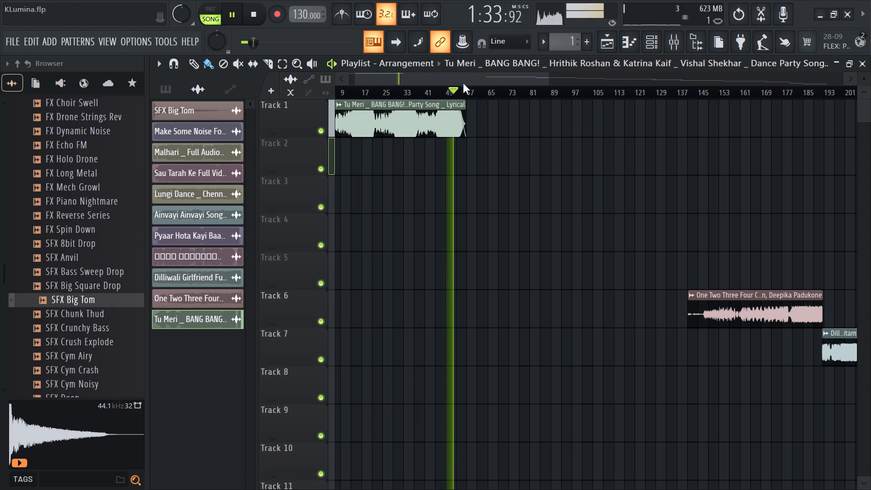
{"action": "key", "text": "ctrl+s"}
Trim the faded end of the Tu Meri clip to a length of 53:13:13 and stop playback.
{"action": "scroll", "coordinate": [472, 174], "scroll_direction": "up", "scroll_amount": 7, "text": "ctrl"}
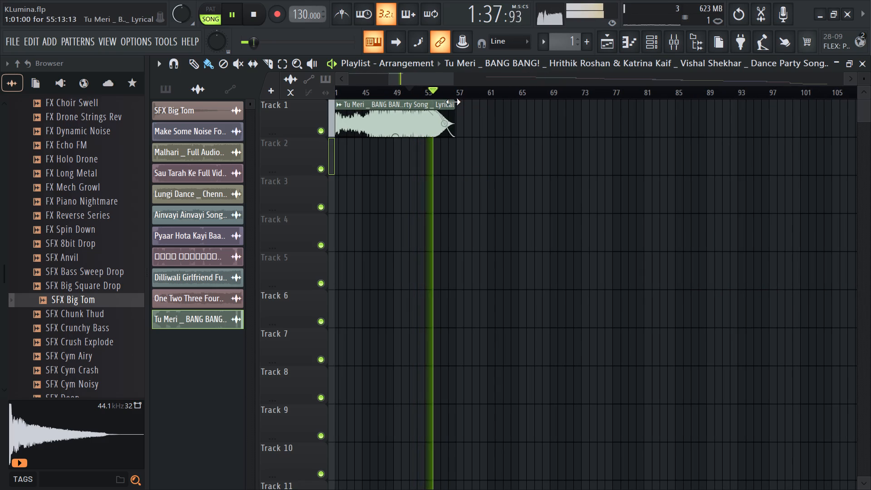
{"action": "left_click_drag", "start_coordinate": [450, 105], "coordinate": [439, 108]}
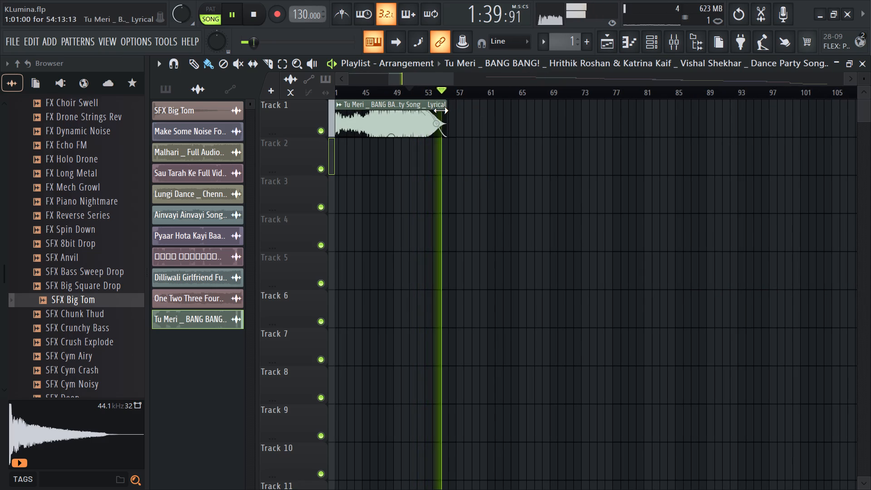
{"action": "left_click_drag", "start_coordinate": [439, 108], "coordinate": [434, 109]}
{"action": "left_click_drag", "start_coordinate": [446, 108], "coordinate": [440, 108]}
{"action": "key", "text": "space"}
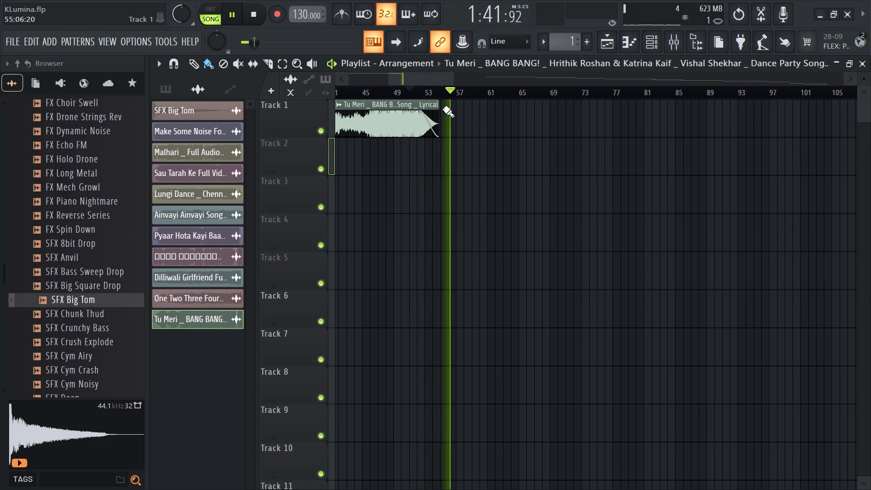
Replay the ending of the Tu Meri clip from about 1:32 and save the KLumina project.
{"action": "key", "text": "space"}
{"action": "key", "text": "ctrl+s"}
{"action": "key", "text": "ctrl+s"}
{"action": "key", "text": "ctrl+s"}
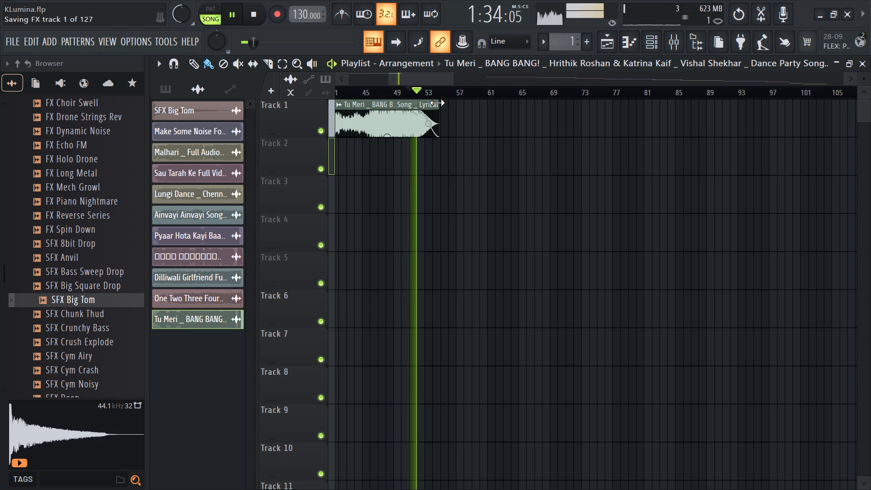
{"action": "key", "text": "ctrl+s"}
{"action": "key", "text": "ctrl+s"}
{"action": "key", "text": "ctrl+s"}
{"action": "key", "text": "ctrl+s"}
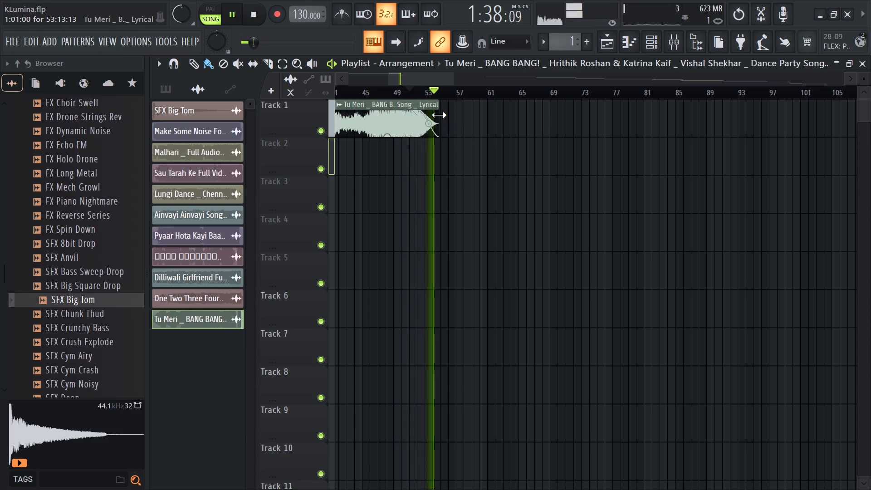
{"action": "left_click", "coordinate": [435, 105]}
{"action": "key", "text": "space"}
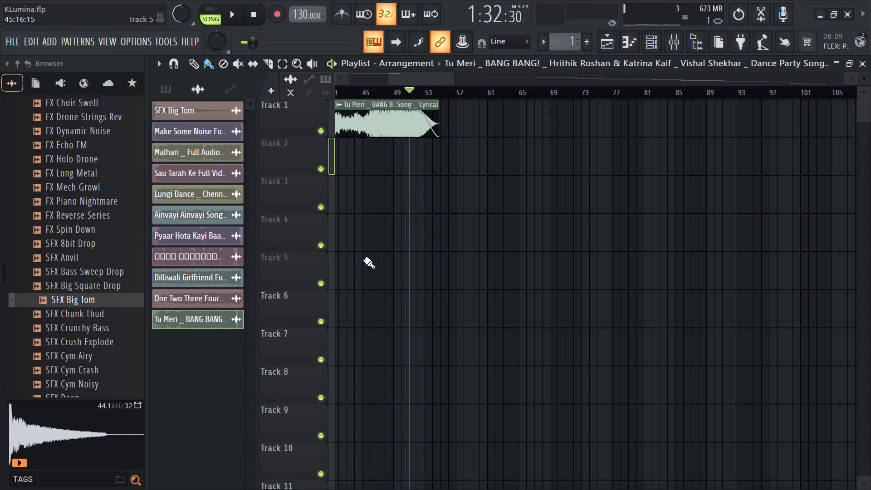
Switch to YouTube in Chrome, search for "ghungroo" and open the Ghungroo Song video from WAR.
{"action": "key", "text": "alt+Tab"}
{"action": "key", "text": "alt+Tab"}
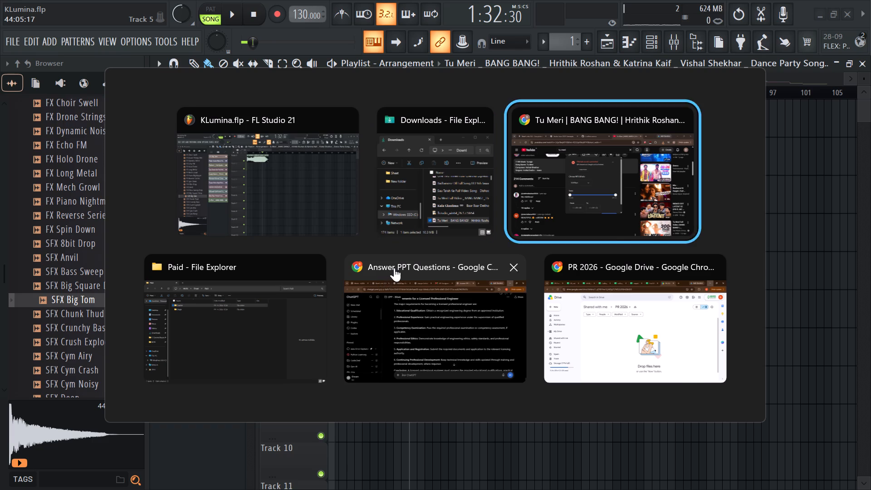
{"action": "left_click_drag", "start_coordinate": [342, 75], "coordinate": [239, 84]}
{"action": "key", "text": "BackSpace"}
{"action": "key", "text": "BackSpace"}
{"action": "key", "text": "BackSpace"}
{"action": "key", "text": "BackSpace"}
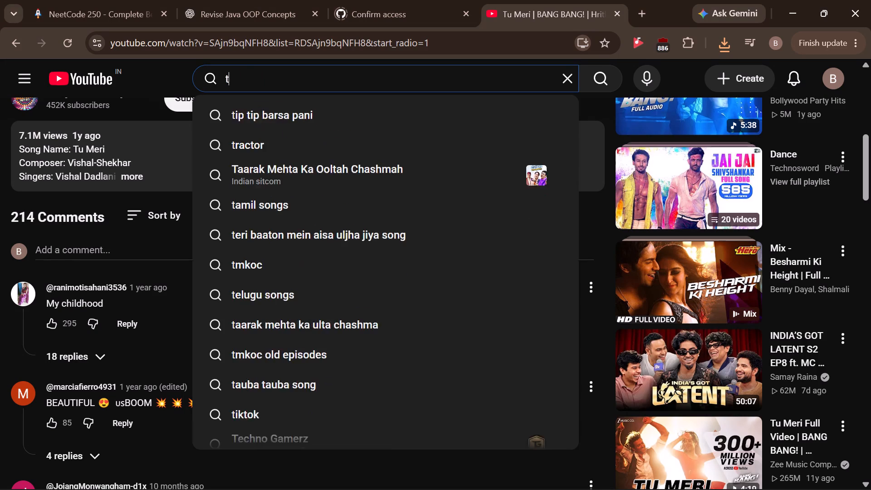
{"action": "type", "text": "ghungroo"}
{"action": "key", "text": "Return"}
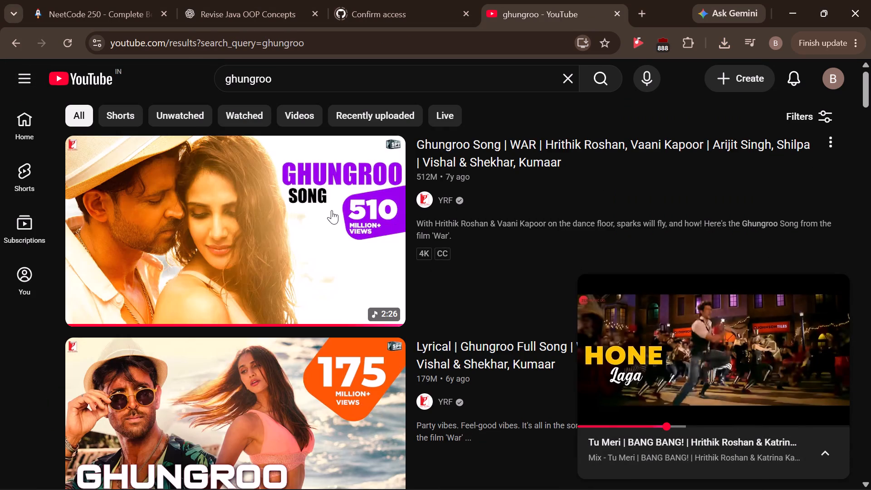
{"action": "left_click", "coordinate": [331, 210]}
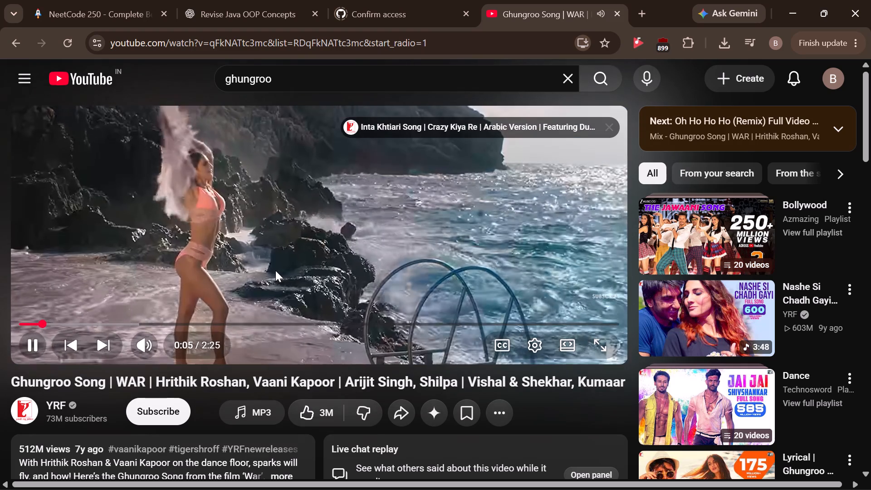
Listen to the Ghungroo song from about 0:25 and 0:46, and pause the video.
{"action": "left_click", "coordinate": [122, 323]}
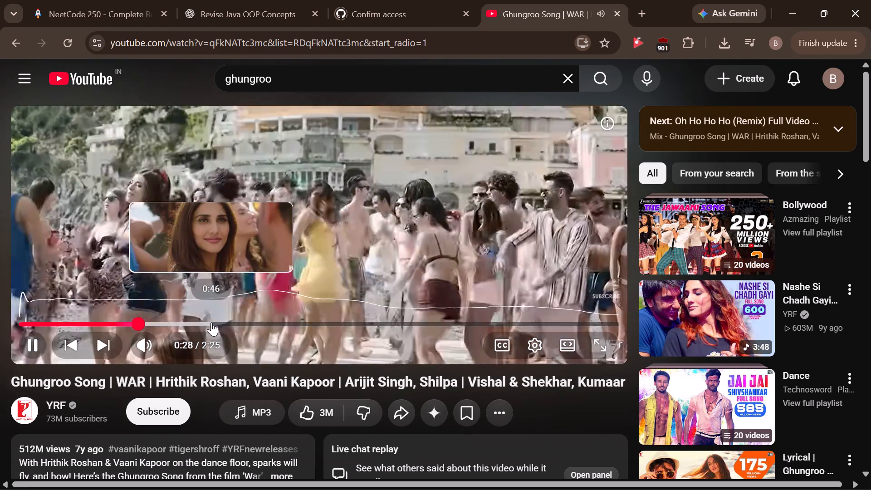
{"action": "left_click", "coordinate": [211, 322]}
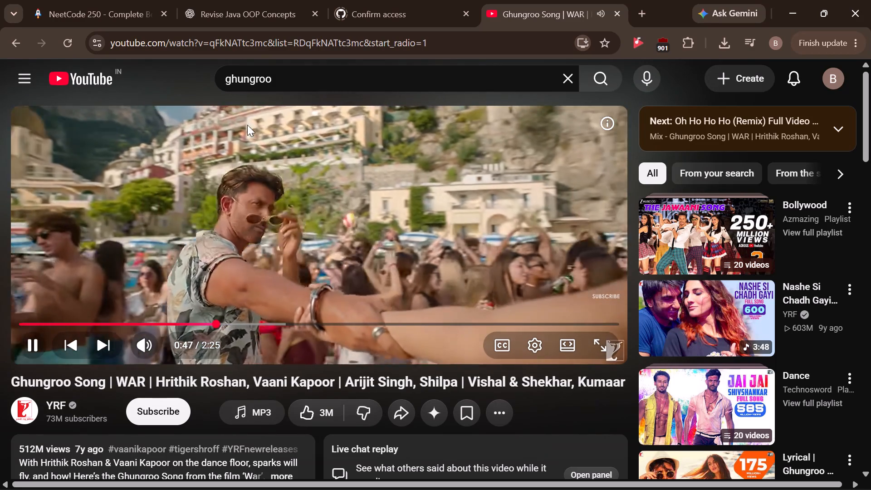
{"action": "left_click", "coordinate": [326, 215]}
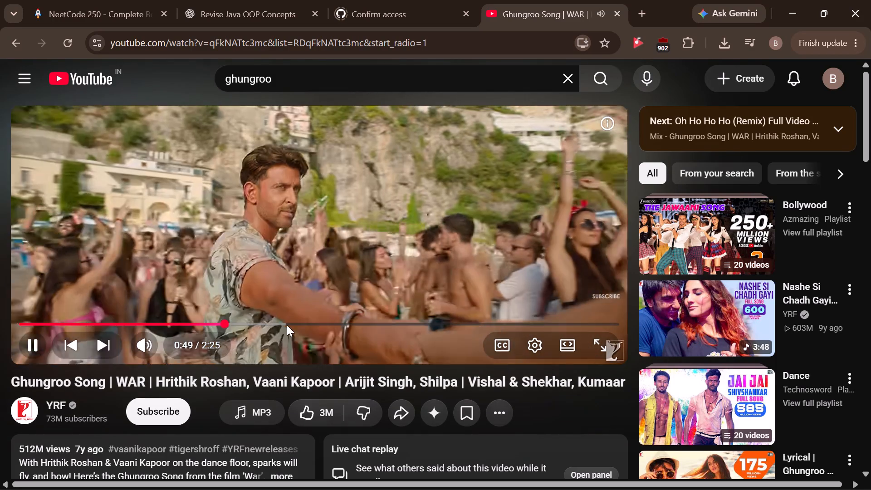
Download the full 2:25 Ghungroo song as a 128Kbps MP3 and close the download options.
{"action": "left_click", "coordinate": [261, 408]}
{"action": "scroll", "coordinate": [387, 387], "scroll_direction": "down", "scroll_amount": 4}
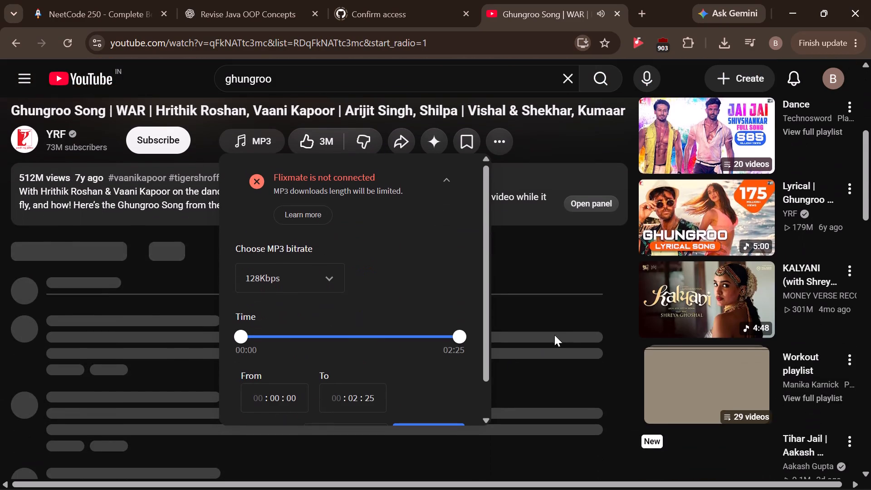
{"action": "scroll", "coordinate": [416, 338], "scroll_direction": "down", "scroll_amount": 1}
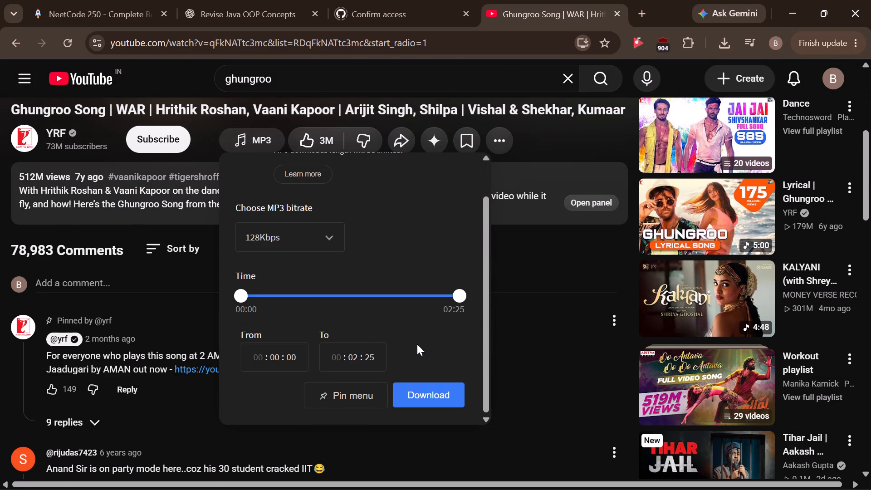
{"action": "scroll", "coordinate": [417, 344], "scroll_direction": "down", "scroll_amount": 2}
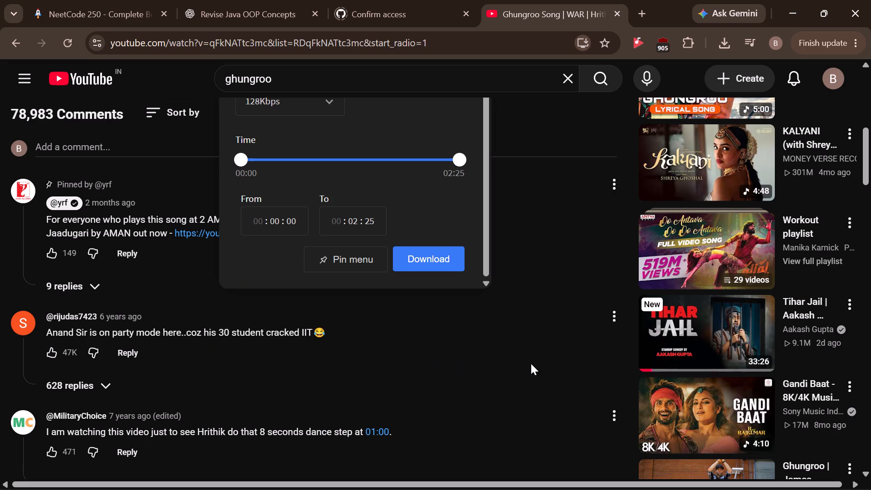
{"action": "scroll", "coordinate": [534, 363], "scroll_direction": "up", "scroll_amount": 2}
{"action": "left_click", "coordinate": [433, 391]}
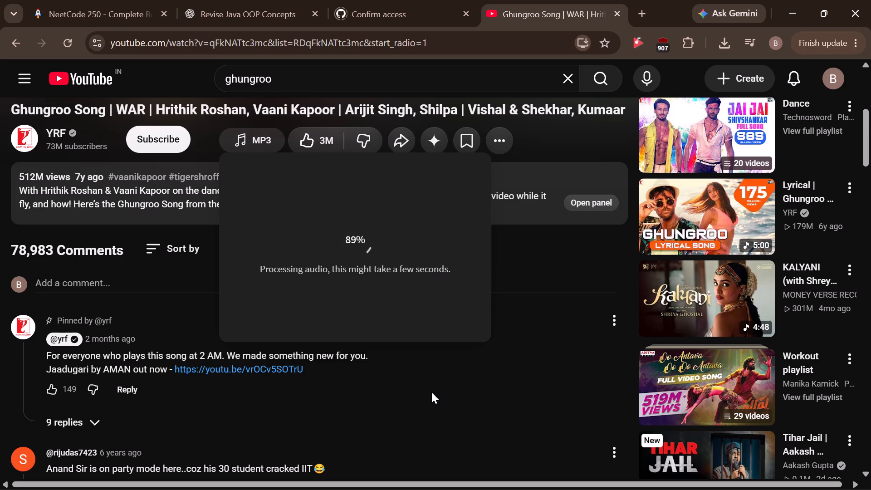
{"action": "scroll", "coordinate": [431, 392], "scroll_direction": "down", "scroll_amount": 2}
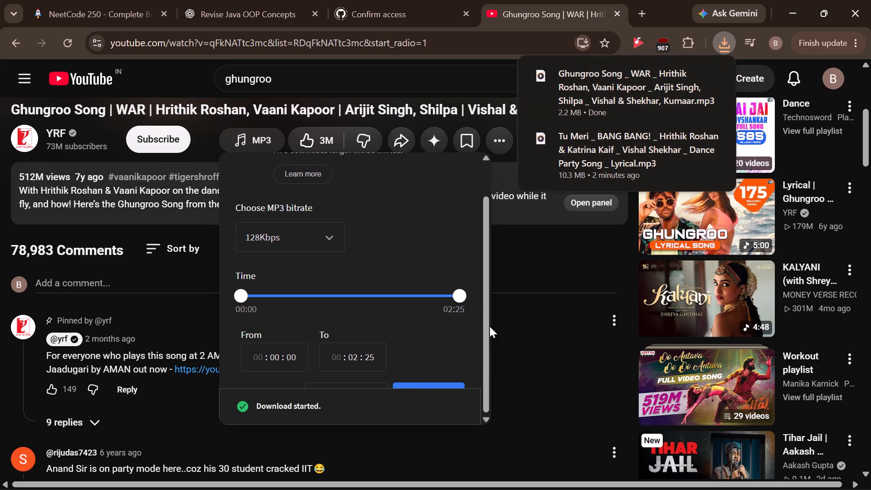
{"action": "scroll", "coordinate": [410, 318], "scroll_direction": "down", "scroll_amount": 1}
{"action": "scroll", "coordinate": [421, 283], "scroll_direction": "up", "scroll_amount": 2}
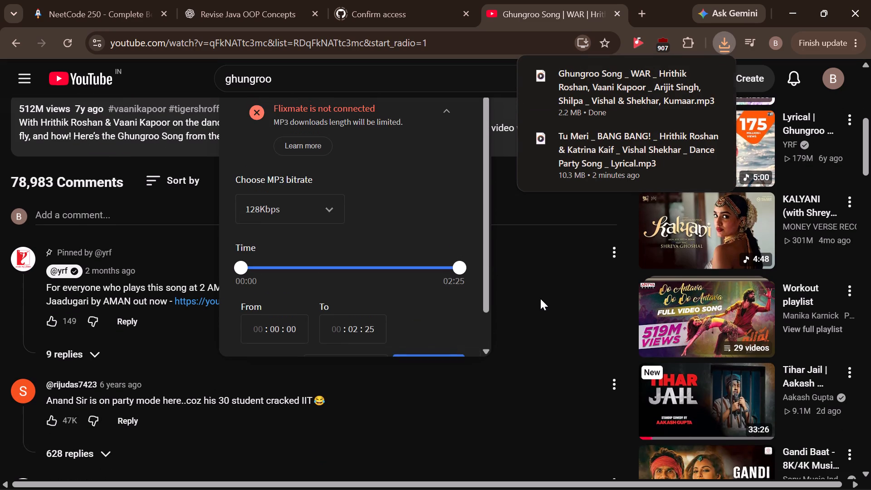
{"action": "left_click", "coordinate": [540, 299]}
Open Jai Jai Shivshankar from the suggested Dance playlist and download the full 3:52 song as a 320Kbps MP3.
{"action": "scroll", "coordinate": [471, 299], "scroll_direction": "up", "scroll_amount": 5}
{"action": "left_click_drag", "start_coordinate": [305, 78], "coordinate": [216, 78]}
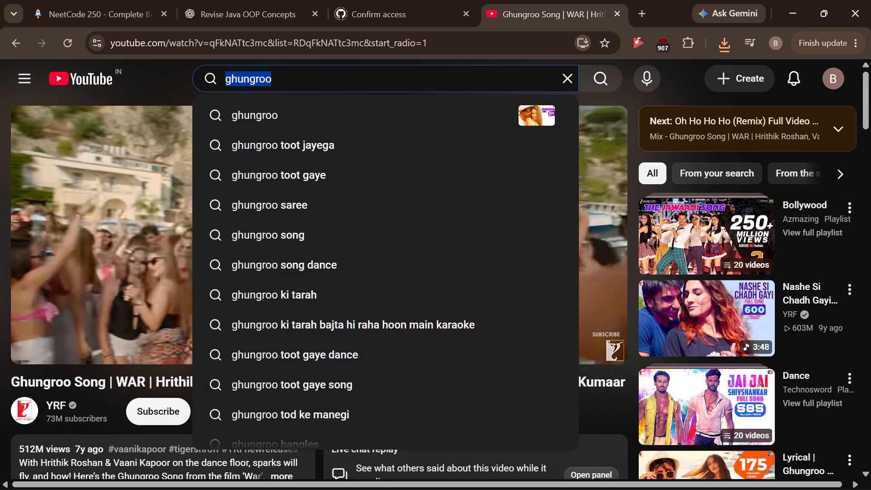
{"action": "left_click", "coordinate": [747, 389]}
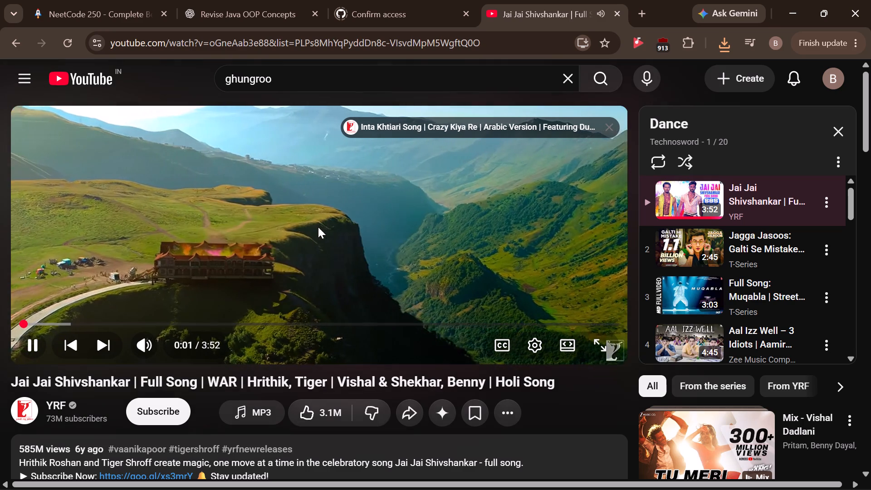
{"action": "left_click", "coordinate": [254, 412]}
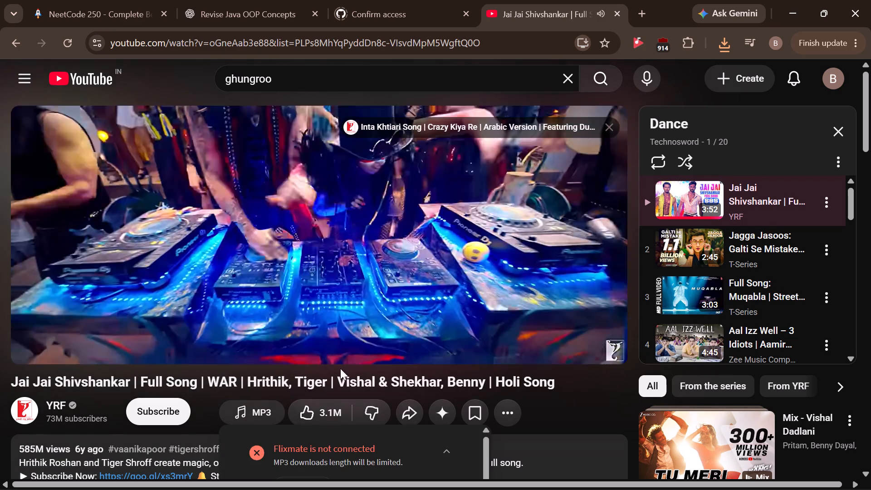
{"action": "scroll", "coordinate": [329, 401], "scroll_direction": "down", "scroll_amount": 2}
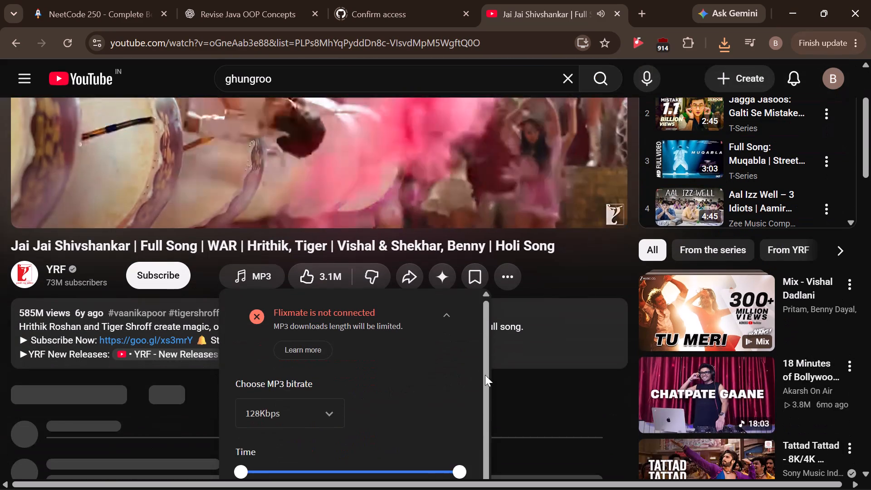
{"action": "scroll", "coordinate": [484, 384], "scroll_direction": "down", "scroll_amount": 1}
{"action": "left_click", "coordinate": [337, 378]}
{"action": "scroll", "coordinate": [304, 427], "scroll_direction": "down", "scroll_amount": 1}
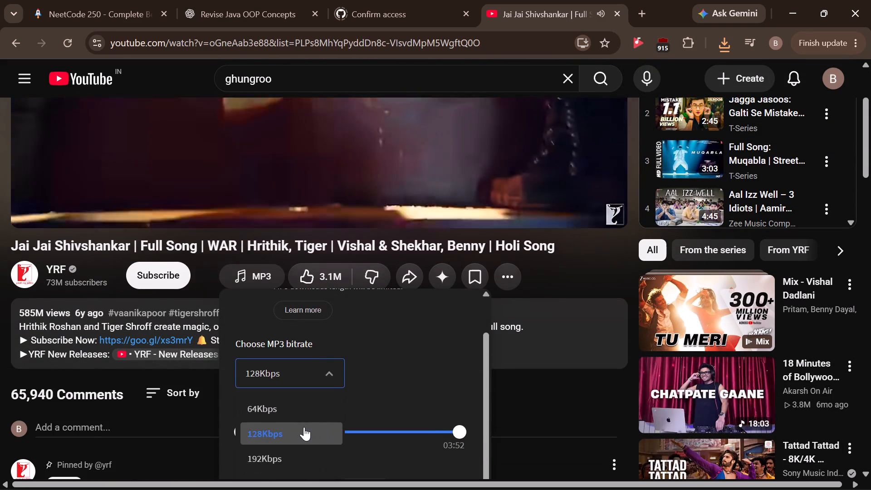
{"action": "scroll", "coordinate": [304, 427], "scroll_direction": "down", "scroll_amount": 2}
{"action": "left_click", "coordinate": [273, 301]}
{"action": "left_click", "coordinate": [426, 333]}
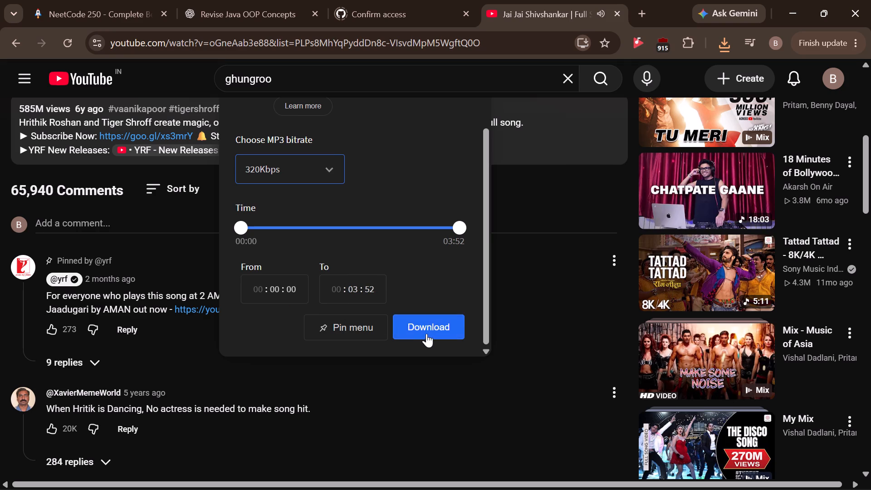
Look through the Dance playlist for further song ideas during the download, and pause the Jai Jai Shivshankar video.
{"action": "scroll", "coordinate": [525, 299], "scroll_direction": "up", "scroll_amount": 4}
{"action": "scroll", "coordinate": [753, 263], "scroll_direction": "down", "scroll_amount": 1}
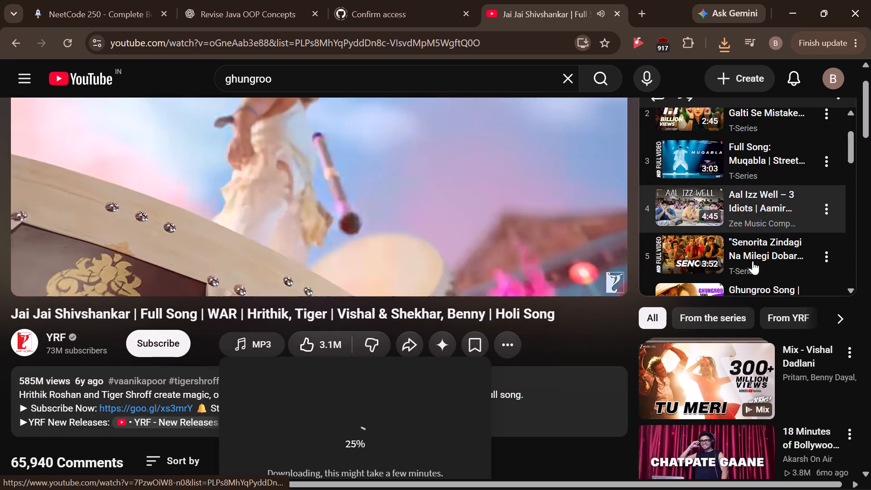
{"action": "scroll", "coordinate": [750, 252], "scroll_direction": "down", "scroll_amount": 2}
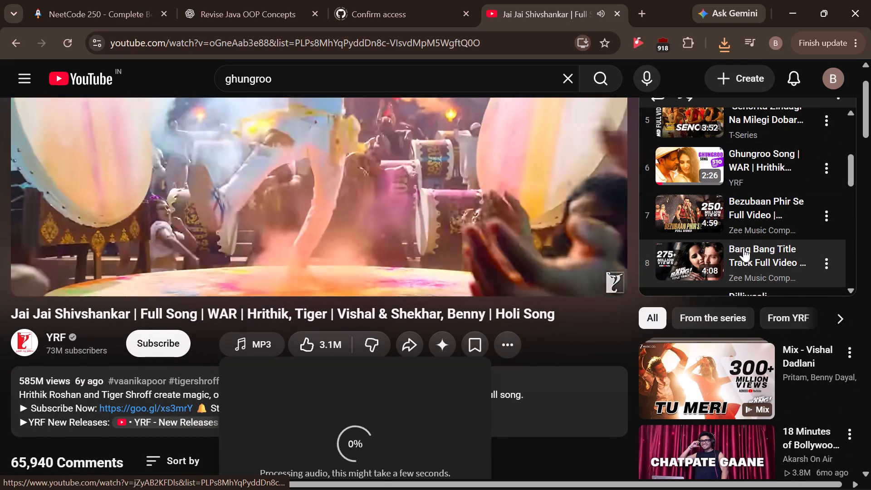
{"action": "scroll", "coordinate": [743, 248], "scroll_direction": "down", "scroll_amount": 2}
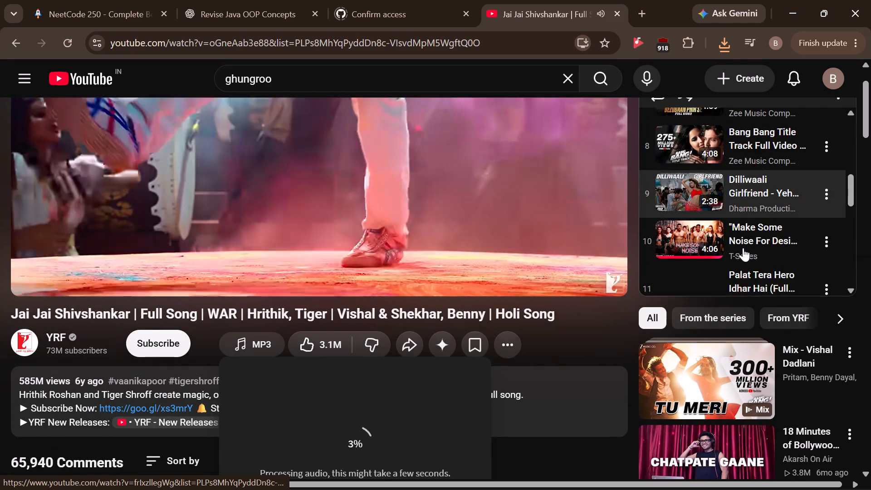
{"action": "scroll", "coordinate": [743, 248], "scroll_direction": "down", "scroll_amount": 2}
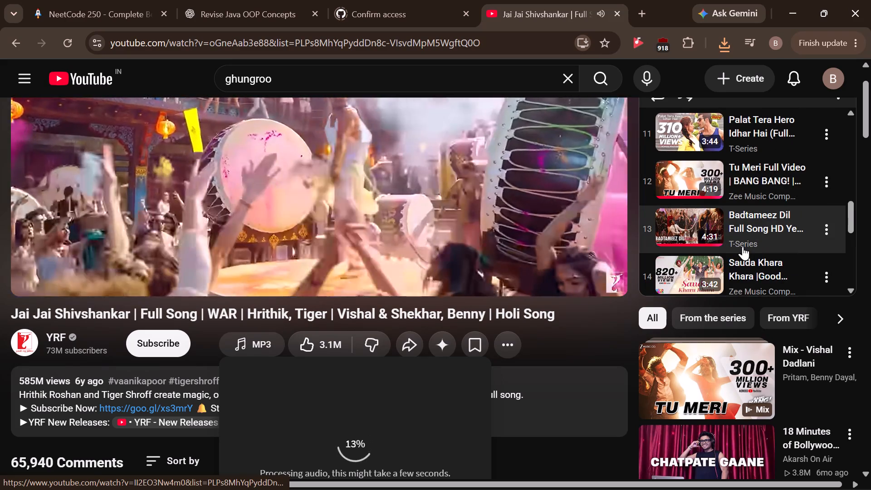
{"action": "scroll", "coordinate": [743, 246], "scroll_direction": "down", "scroll_amount": 2}
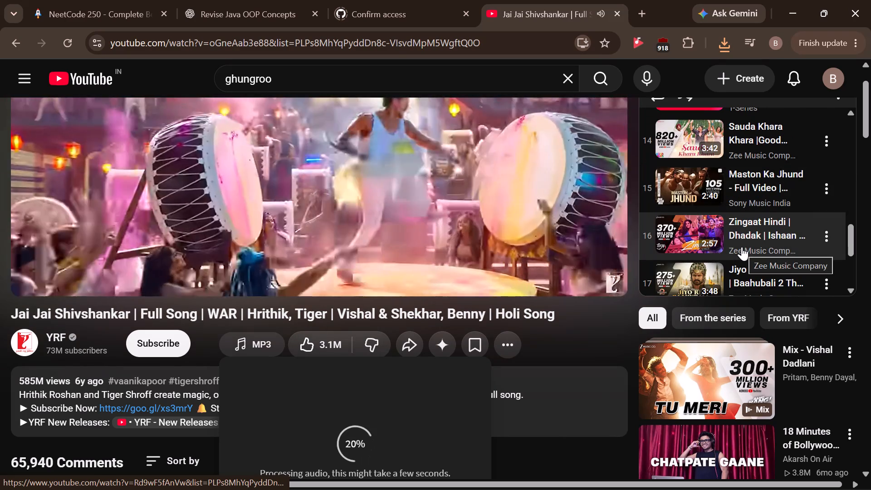
{"action": "scroll", "coordinate": [742, 247], "scroll_direction": "down", "scroll_amount": 2}
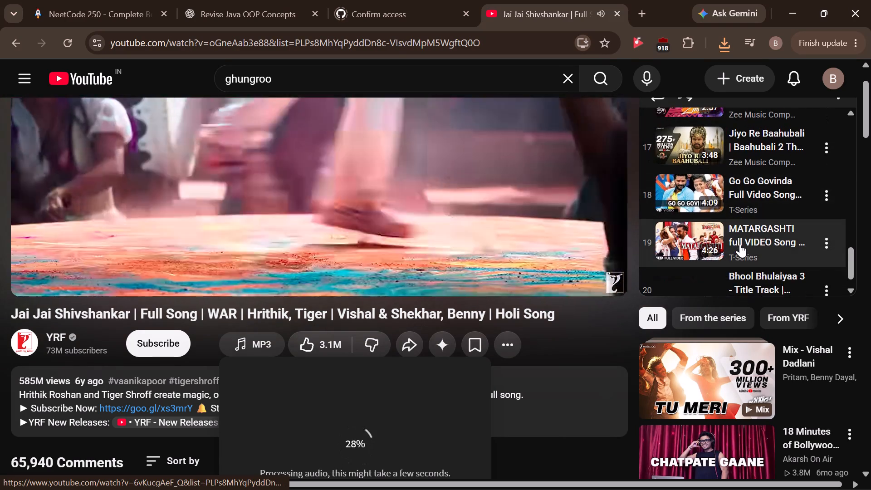
{"action": "scroll", "coordinate": [739, 244], "scroll_direction": "down", "scroll_amount": 1}
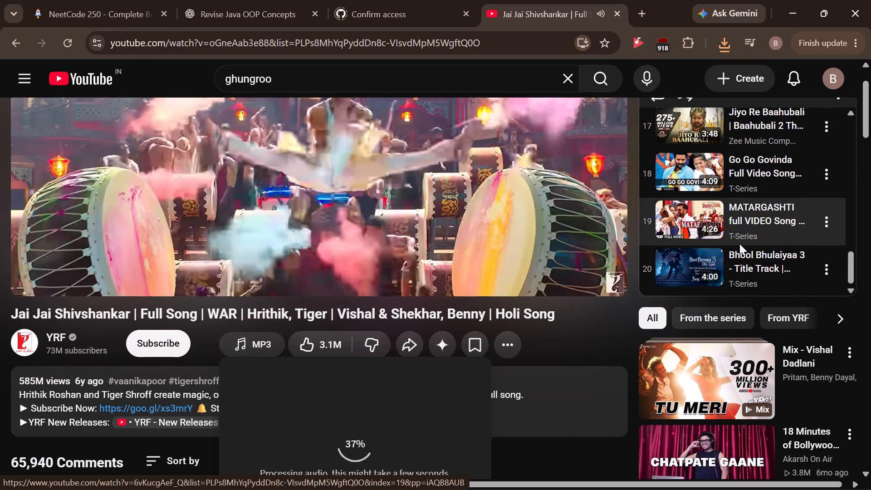
{"action": "scroll", "coordinate": [739, 244], "scroll_direction": "down", "scroll_amount": 2}
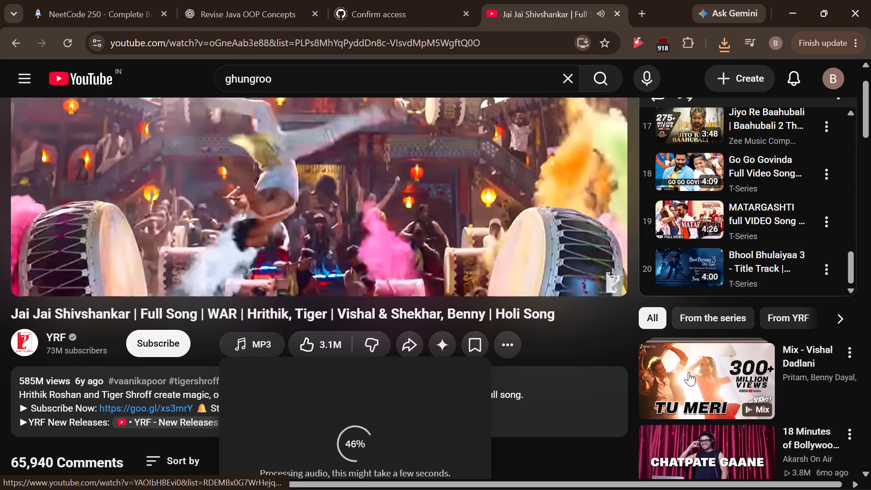
{"action": "scroll", "coordinate": [585, 370], "scroll_direction": "down", "scroll_amount": 5}
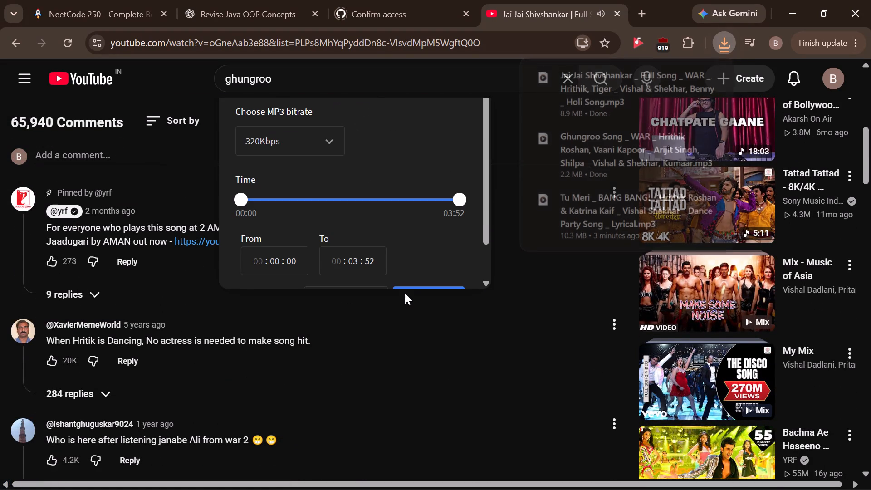
{"action": "scroll", "coordinate": [465, 340], "scroll_direction": "up", "scroll_amount": 7}
{"action": "left_click", "coordinate": [396, 180]}
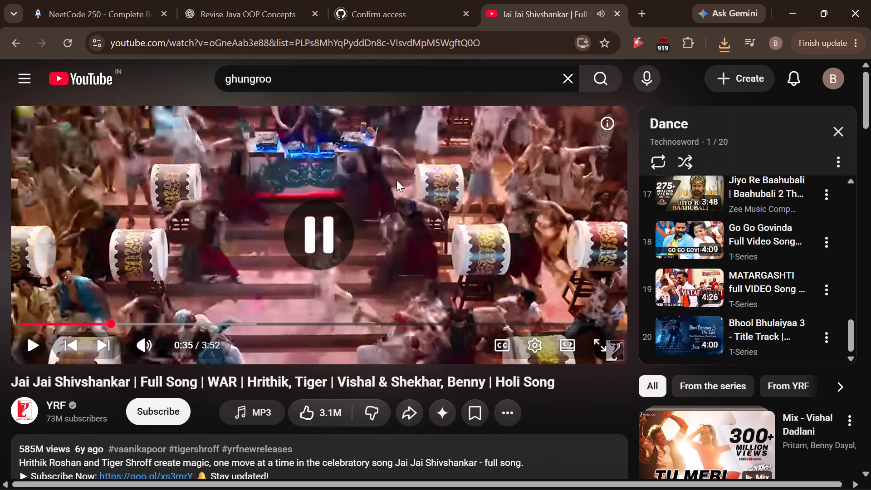
Import the Ghungroo and Jai Jai Shivshankar MP3s together from the Downloads folder into the KLumina project's audio clips in FL Studio.
{"action": "key", "text": "alt+Tab"}
{"action": "key", "text": "alt+Tab"}
{"action": "key", "text": "alt+Tab"}
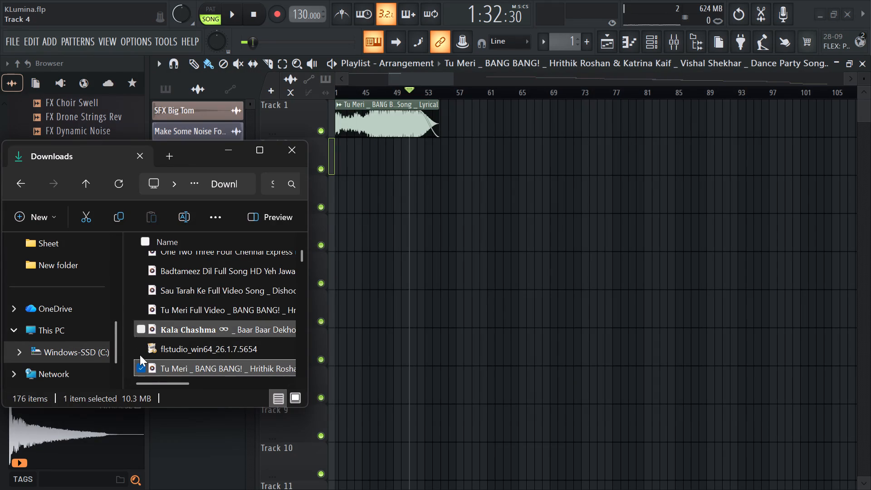
{"action": "scroll", "coordinate": [176, 345], "scroll_direction": "down", "scroll_amount": 1}
{"action": "scroll", "coordinate": [176, 345], "scroll_direction": "up", "scroll_amount": 9}
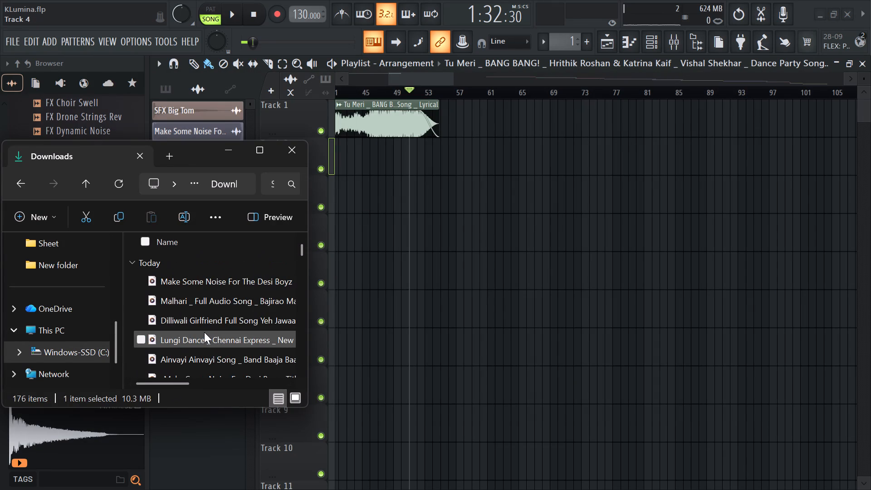
{"action": "scroll", "coordinate": [202, 334], "scroll_direction": "down", "scroll_amount": 8}
{"action": "scroll", "coordinate": [195, 343], "scroll_direction": "up", "scroll_amount": 6}
{"action": "scroll", "coordinate": [195, 343], "scroll_direction": "down", "scroll_amount": 3}
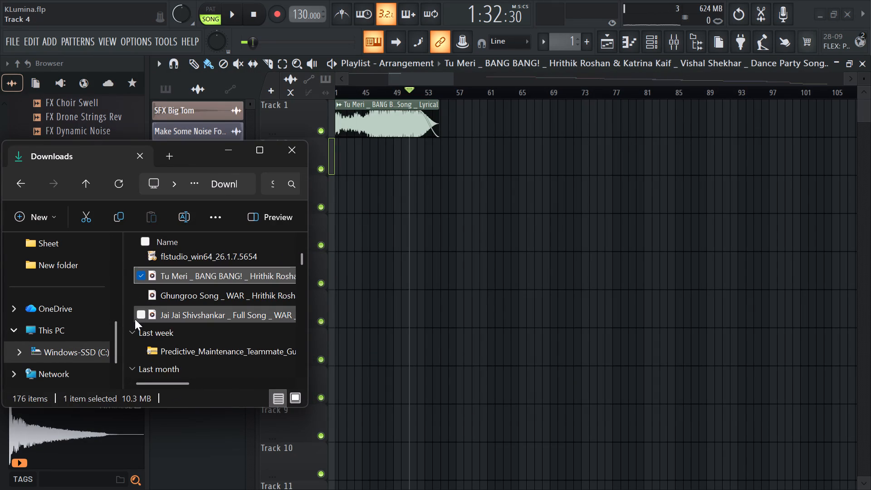
{"action": "left_click_drag", "start_coordinate": [129, 317], "coordinate": [173, 298]}
{"action": "left_click_drag", "start_coordinate": [180, 295], "coordinate": [202, 431]}
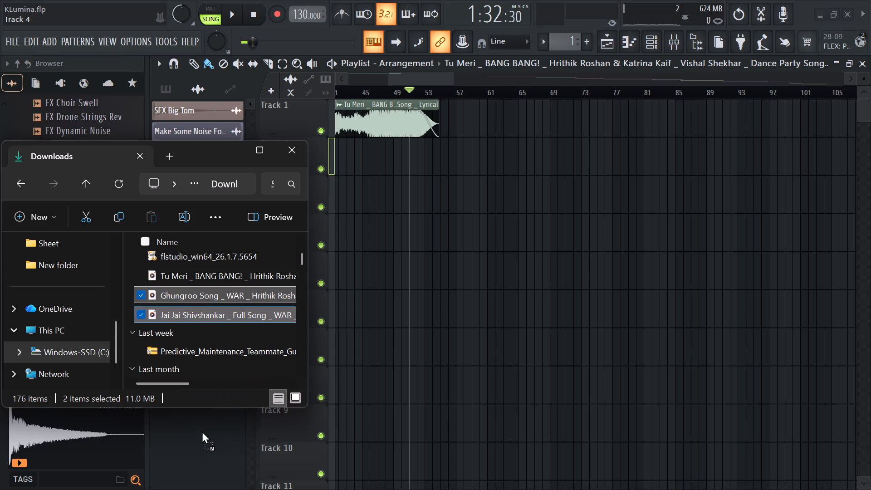
{"action": "left_click_drag", "start_coordinate": [202, 431], "coordinate": [198, 434]}
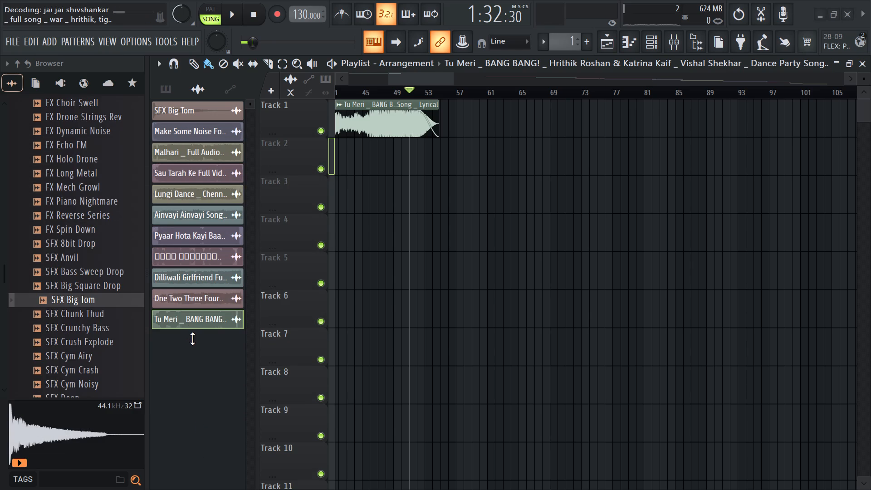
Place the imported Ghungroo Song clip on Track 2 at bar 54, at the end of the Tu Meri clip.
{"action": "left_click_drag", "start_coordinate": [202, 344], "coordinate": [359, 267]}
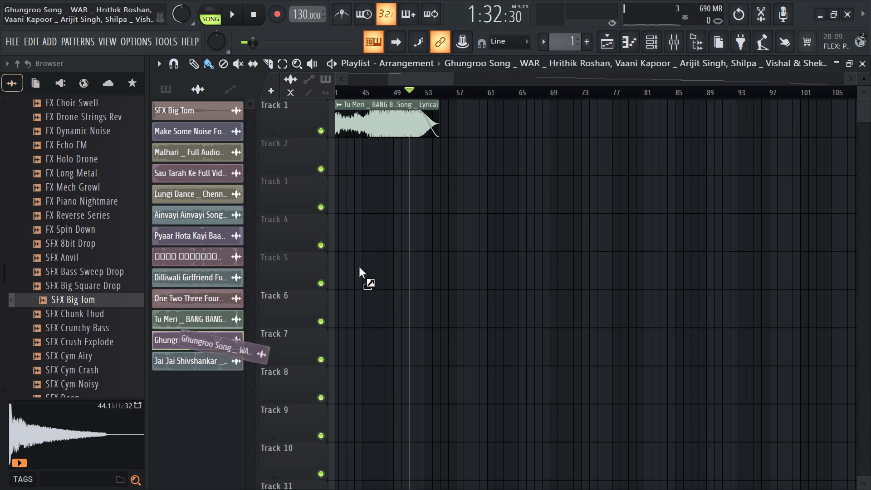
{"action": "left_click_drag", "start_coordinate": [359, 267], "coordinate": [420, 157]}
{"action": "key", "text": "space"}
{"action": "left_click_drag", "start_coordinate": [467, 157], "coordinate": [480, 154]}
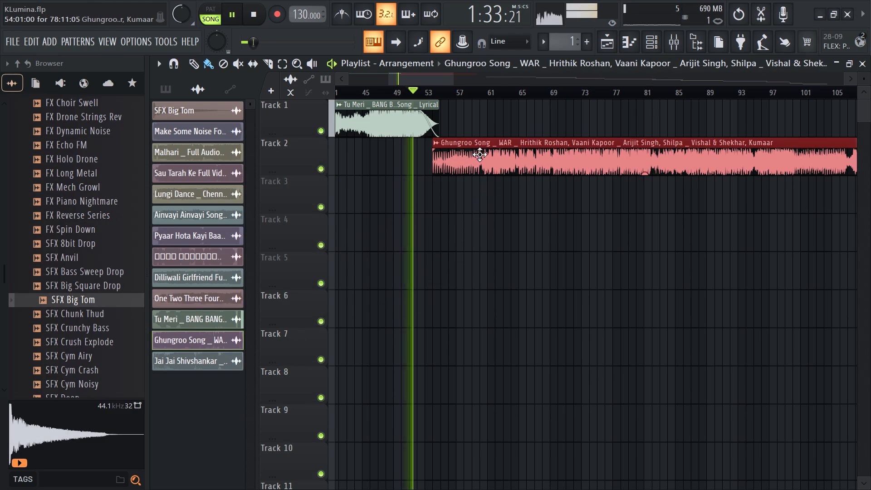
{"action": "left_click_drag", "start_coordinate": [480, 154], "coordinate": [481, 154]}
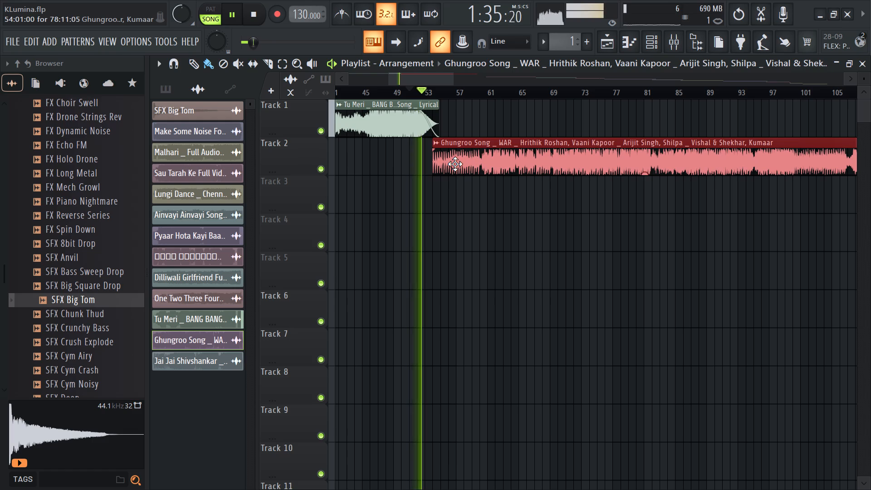
Listen to the transition from Tu Meri into Ghungroo and sample several points in the Ghungroo clip's opening.
{"action": "scroll", "coordinate": [439, 167], "scroll_direction": "up", "scroll_amount": 7, "text": "ctrl"}
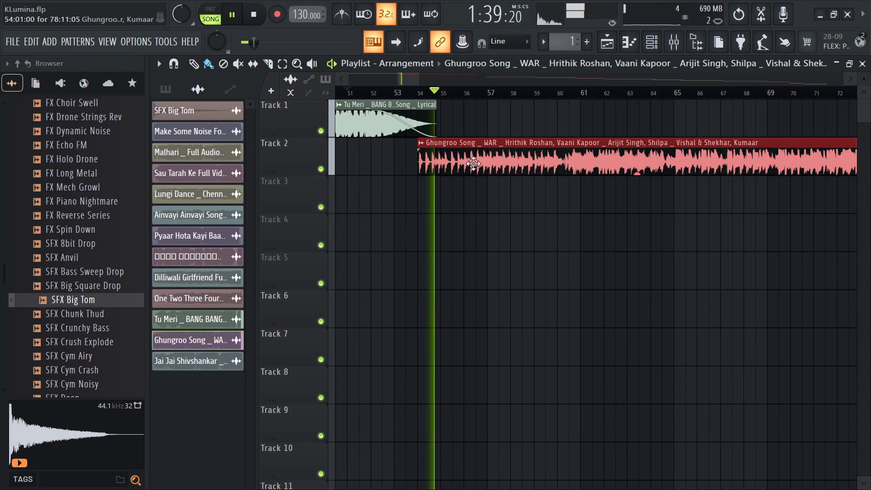
{"action": "left_click", "coordinate": [506, 92]}
{"action": "left_click", "coordinate": [544, 86]}
{"action": "left_click", "coordinate": [560, 85]}
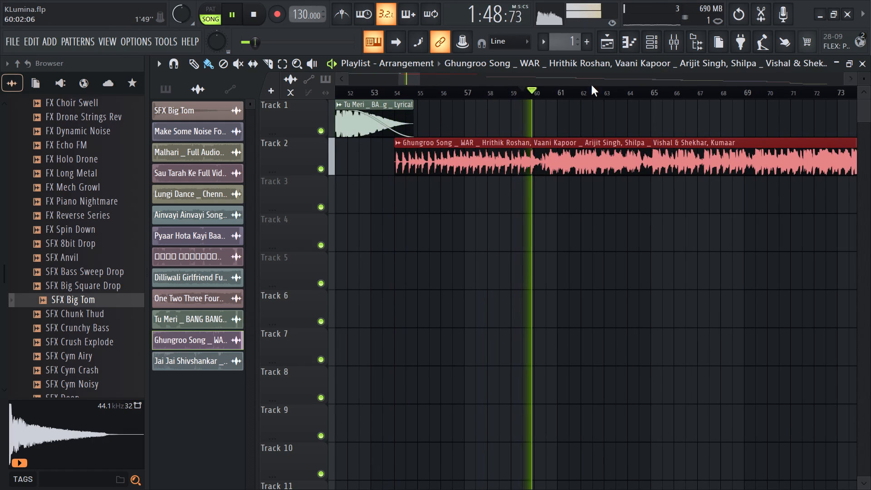
{"action": "double_click", "coordinate": [564, 85]}
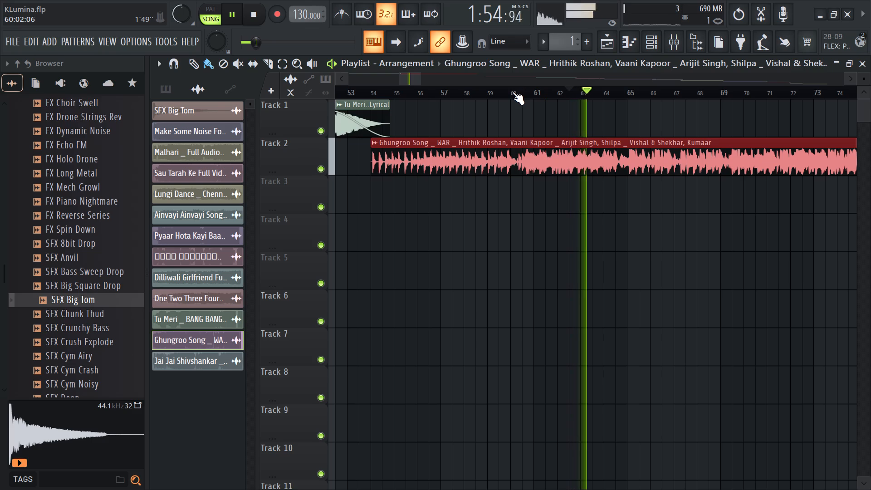
{"action": "scroll", "coordinate": [476, 205], "scroll_direction": "down", "scroll_amount": 10, "text": "ctrl"}
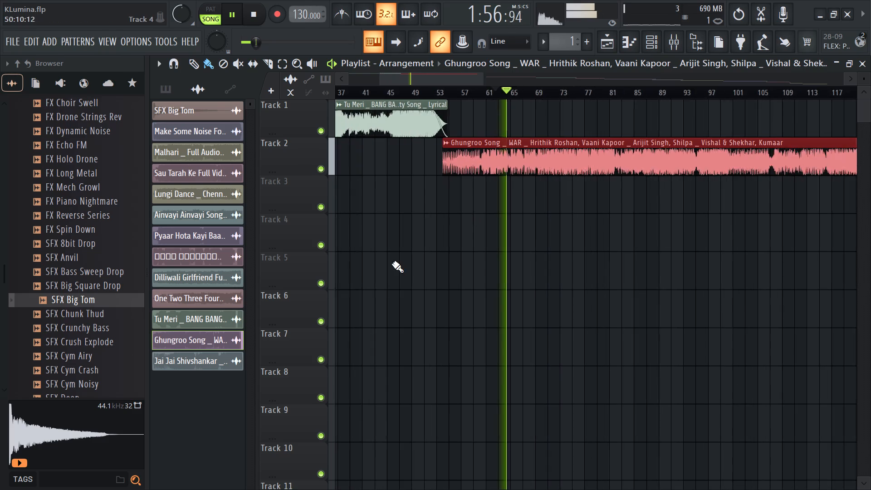
{"action": "scroll", "coordinate": [392, 263], "scroll_direction": "down", "scroll_amount": 11, "text": "ctrl"}
{"action": "scroll", "coordinate": [409, 141], "scroll_direction": "down", "scroll_amount": 5, "text": "ctrl"}
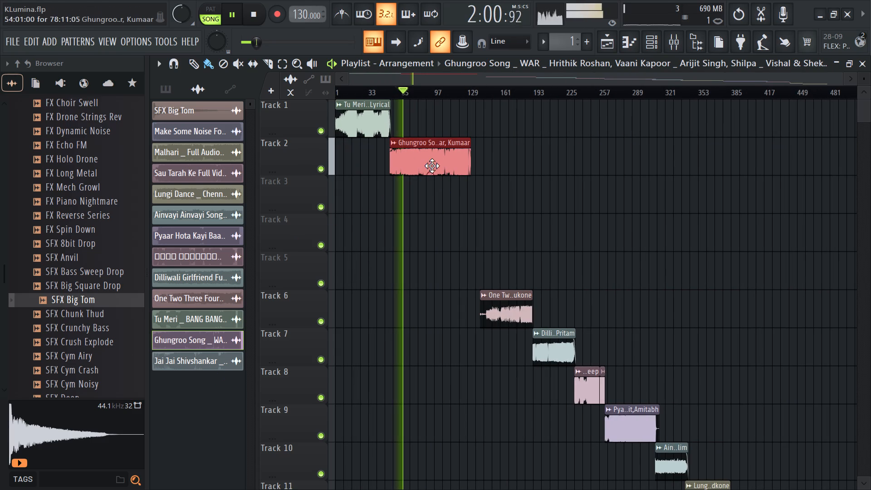
Delete the 128Kbps Ghungroo Song clip from the project's audio clips and stop playback.
{"action": "left_click", "coordinate": [432, 165]}
{"action": "right_click", "coordinate": [211, 343]}
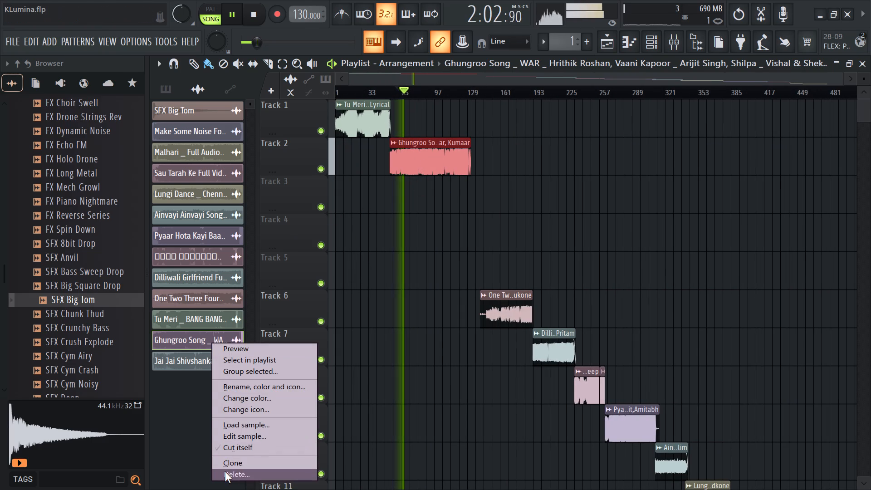
{"action": "left_click", "coordinate": [226, 474]}
{"action": "key", "text": "space"}
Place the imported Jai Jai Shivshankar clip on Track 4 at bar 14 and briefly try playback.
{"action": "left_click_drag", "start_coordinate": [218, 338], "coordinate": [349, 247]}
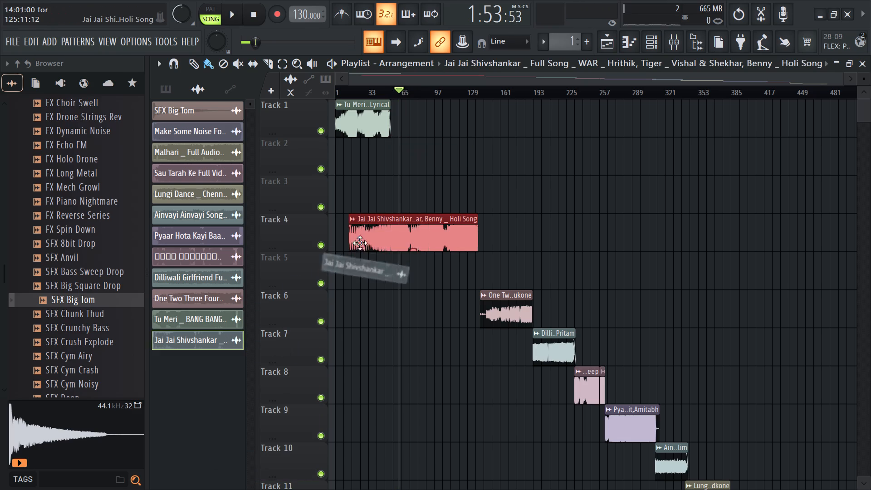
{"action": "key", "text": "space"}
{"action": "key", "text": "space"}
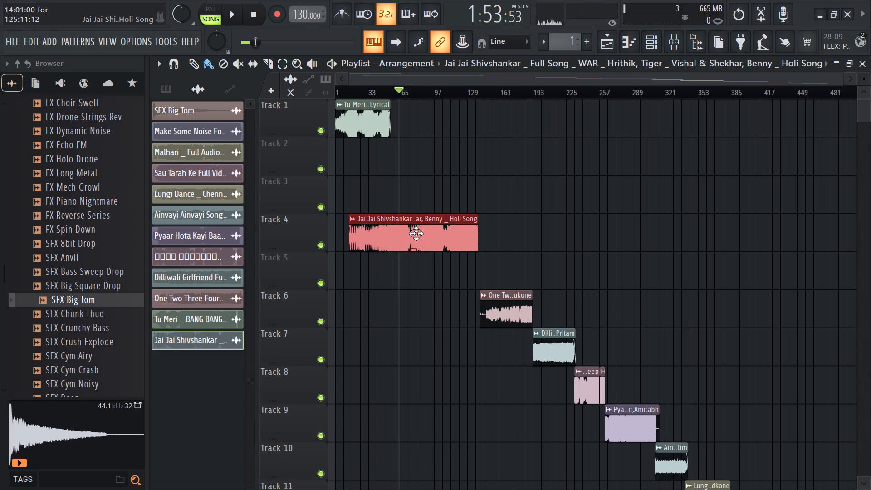
Delete the Jai Jai Shivshankar Full Song clip from the project's audio clips.
{"action": "left_click", "coordinate": [416, 233]}
{"action": "right_click", "coordinate": [218, 342]}
{"action": "left_click", "coordinate": [241, 471]}
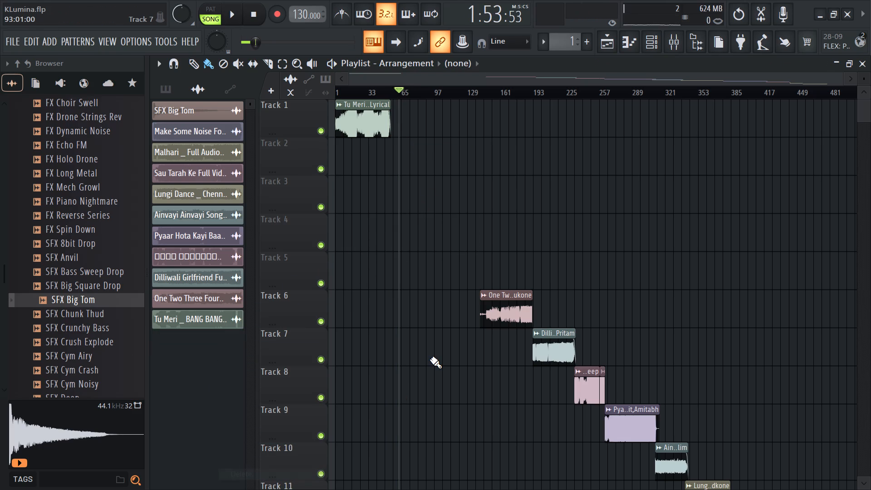
Switch to Chrome and close the Jai Jai Shivshankar YouTube tab.
{"action": "key", "text": "alt+Tab"}
{"action": "key", "text": "alt+Tab"}
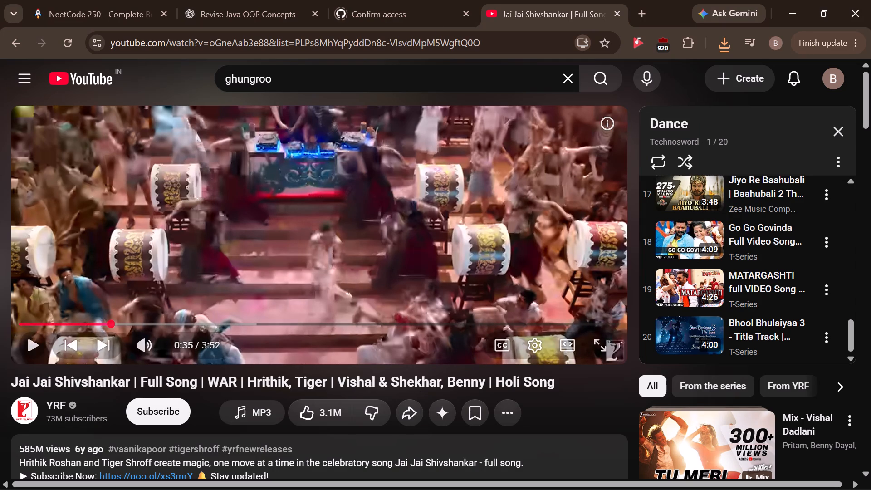
{"action": "left_click", "coordinate": [617, 15]}
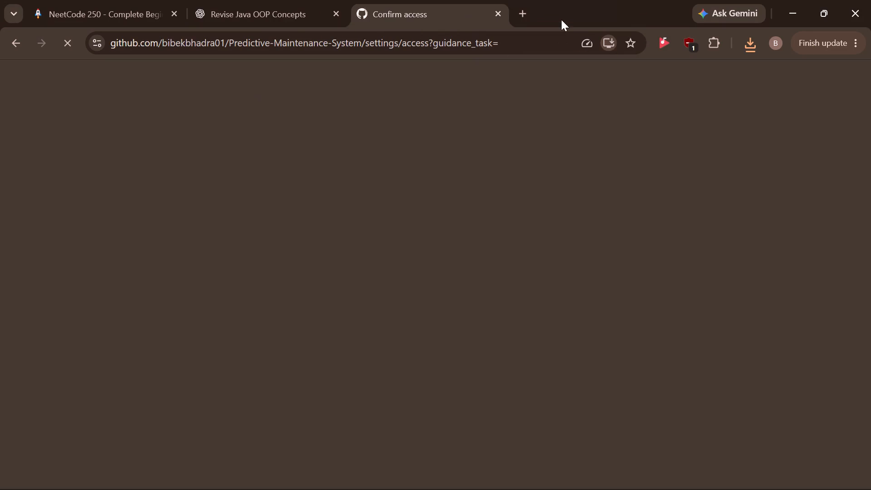
Search for "ghungroo song pagalworld" in a new tab and download Ghungroo's 320 KBPS MP3 from its PagalNew song page.
{"action": "left_click", "coordinate": [526, 11]}
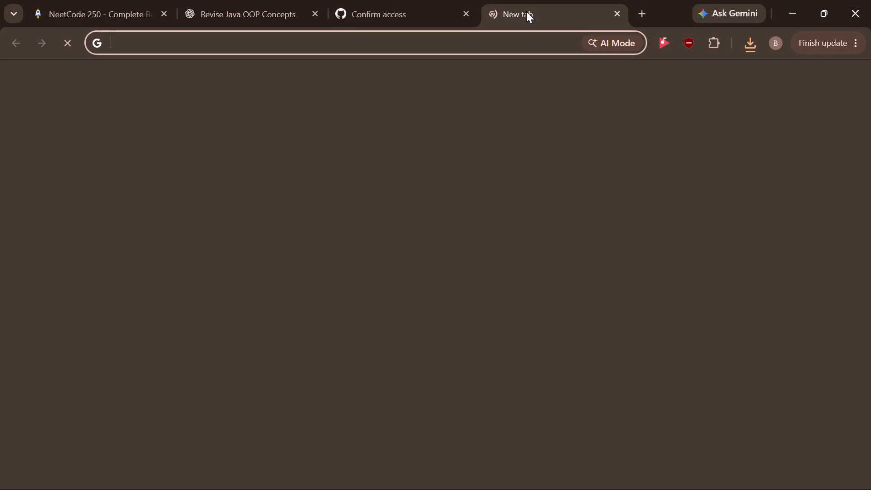
{"action": "type", "text": "ghunrro"}
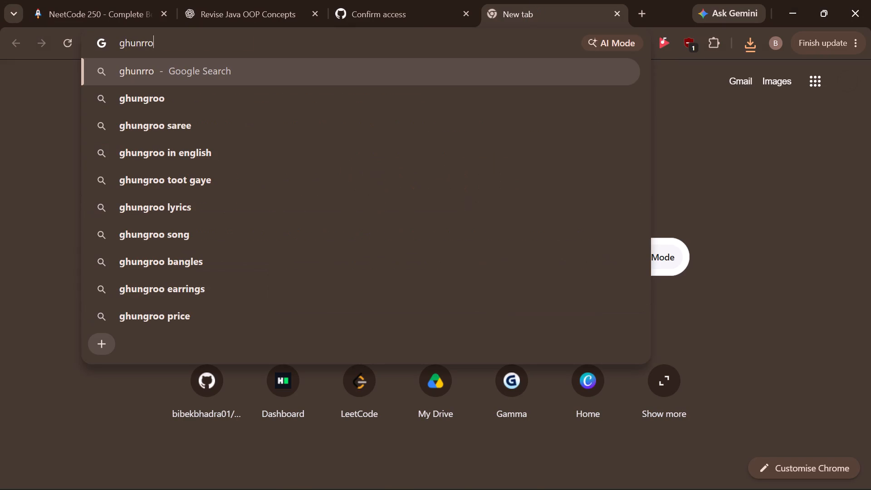
{"action": "key", "text": "BackSpace"}
{"action": "key", "text": "BackSpace"}
{"action": "key", "text": "BackSpace"}
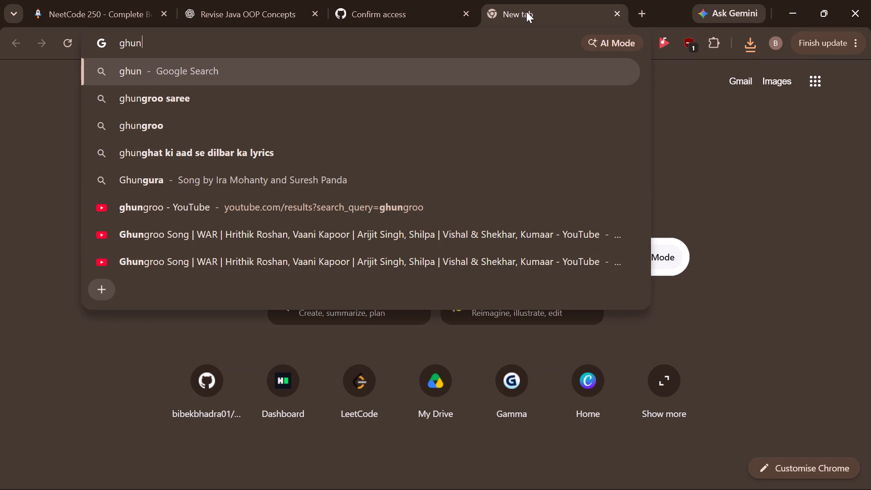
{"action": "type", "text": "groo song ["}
{"action": "key", "text": "BackSpace"}
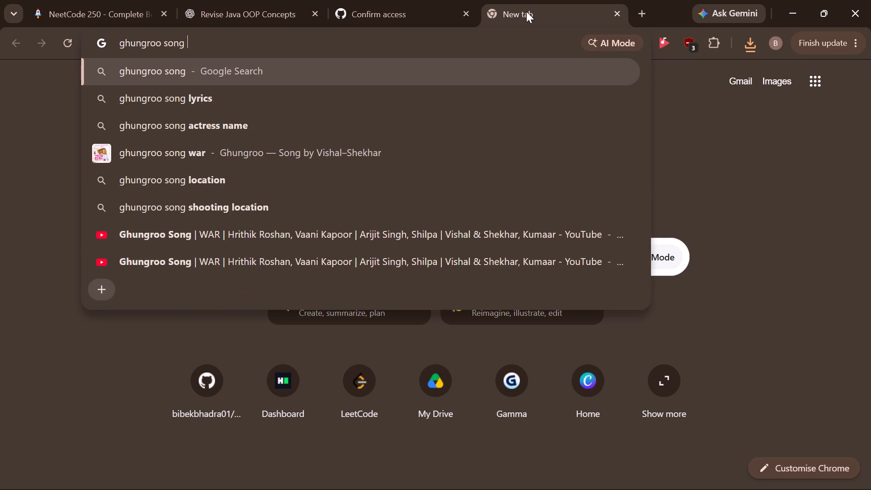
{"action": "type", "text": "pagalworld"}
{"action": "key", "text": "Return"}
{"action": "left_click", "coordinate": [274, 203]}
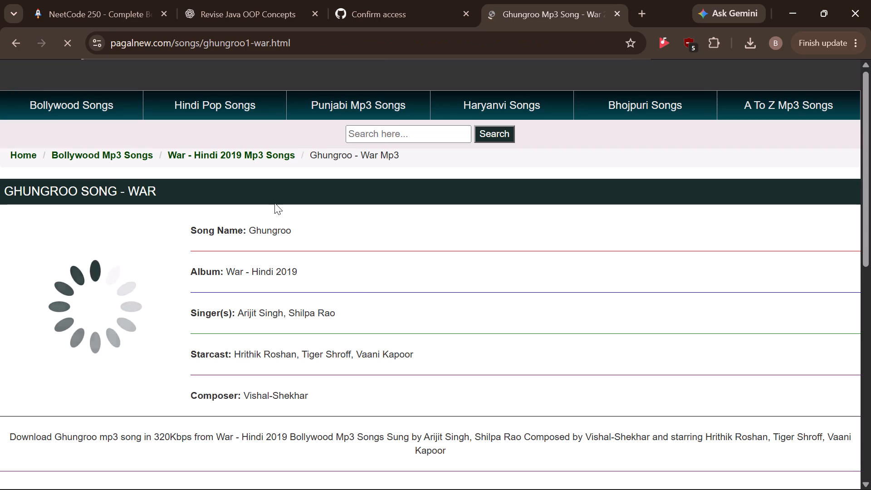
{"action": "scroll", "coordinate": [331, 362], "scroll_direction": "down", "scroll_amount": 3}
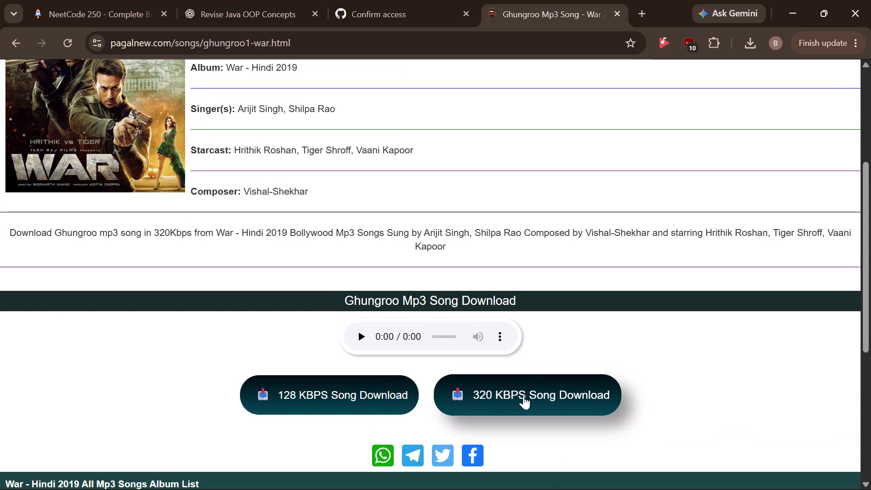
{"action": "left_click", "coordinate": [524, 396]}
Open Jai Jai Shivshankar from the War album song list and download its 320 KBPS MP3.
{"action": "scroll", "coordinate": [435, 314], "scroll_direction": "down", "scroll_amount": 4}
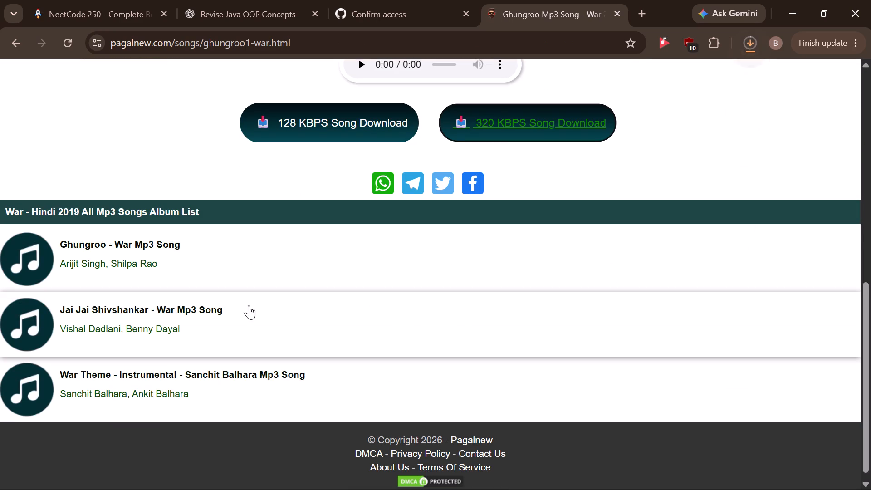
{"action": "left_click", "coordinate": [121, 312]}
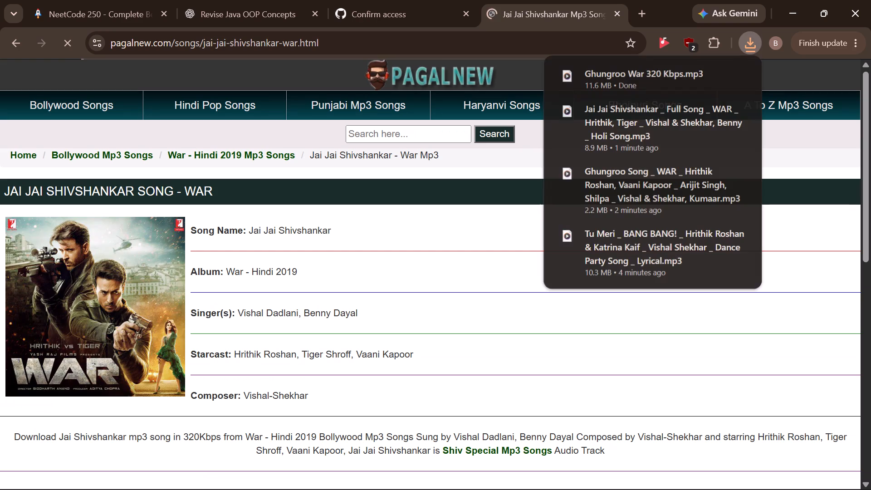
{"action": "scroll", "coordinate": [443, 305], "scroll_direction": "down", "scroll_amount": 3}
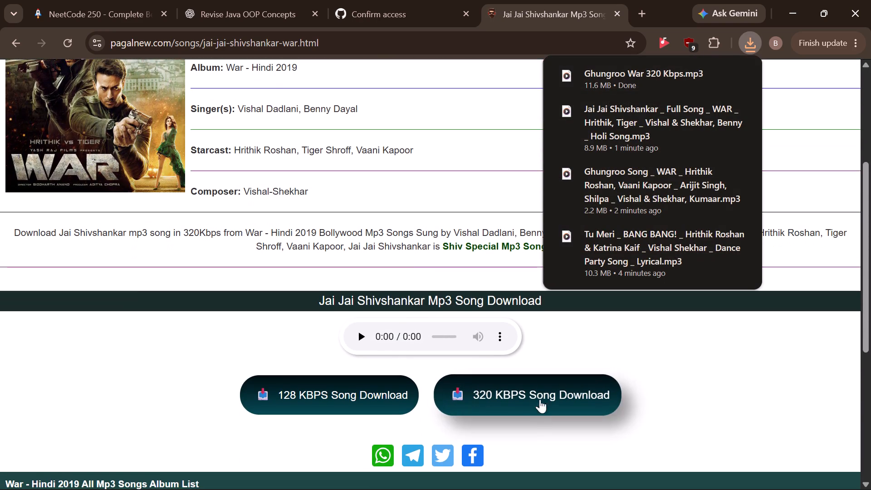
{"action": "left_click", "coordinate": [537, 394]}
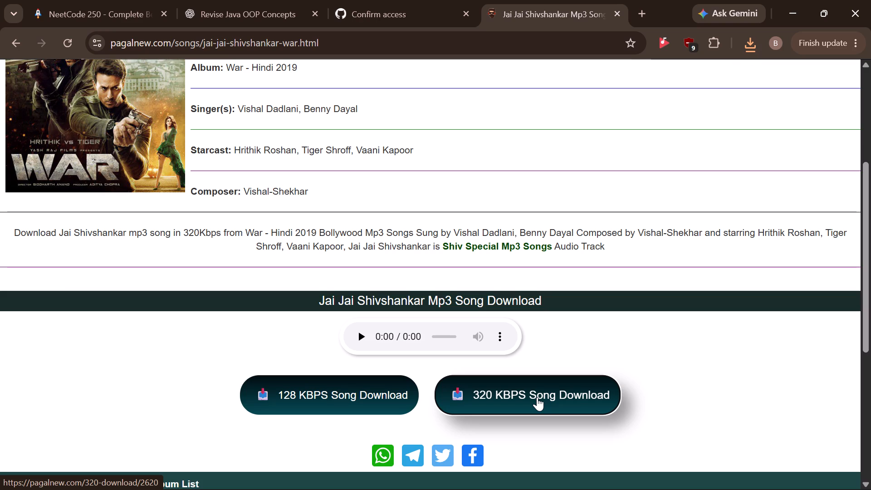
Switch to the Downloads folder and delete the two older Ghungroo Song and Jai Jai Shivshankar Full Song MP3s.
{"action": "key", "text": "alt+Tab"}
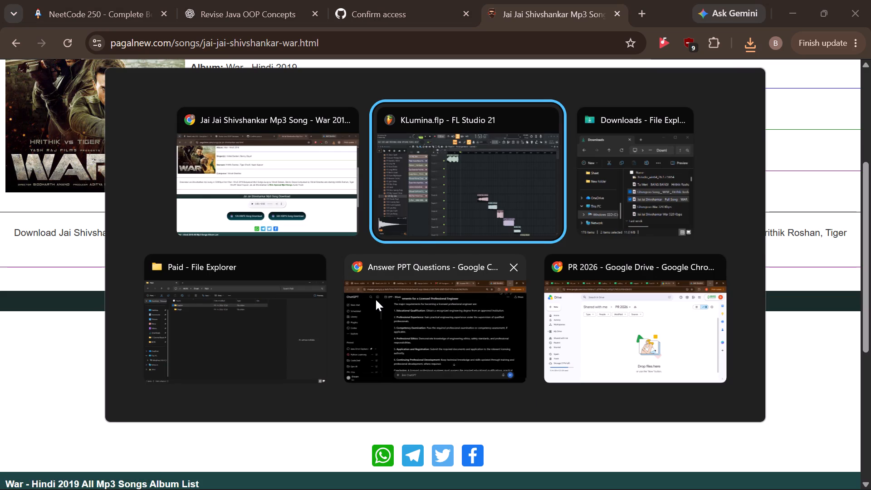
{"action": "key", "text": "alt+Tab"}
{"action": "key", "text": "alt+Tab"}
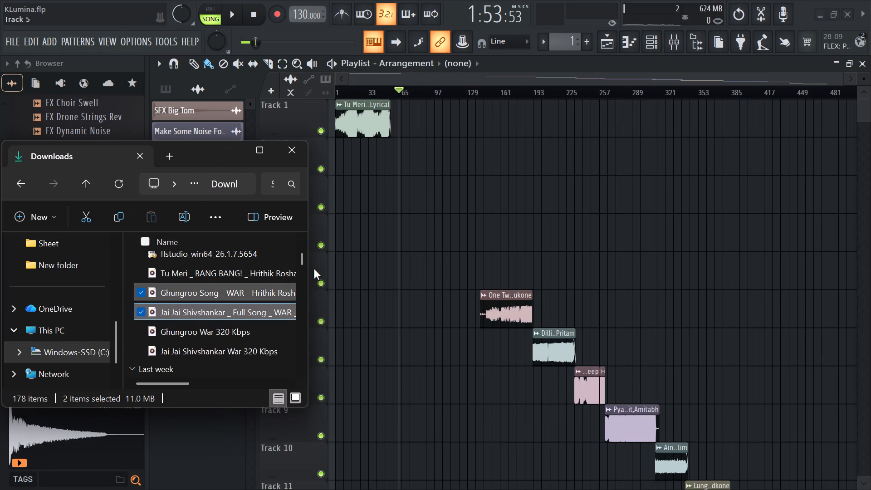
{"action": "key", "text": "Delete"}
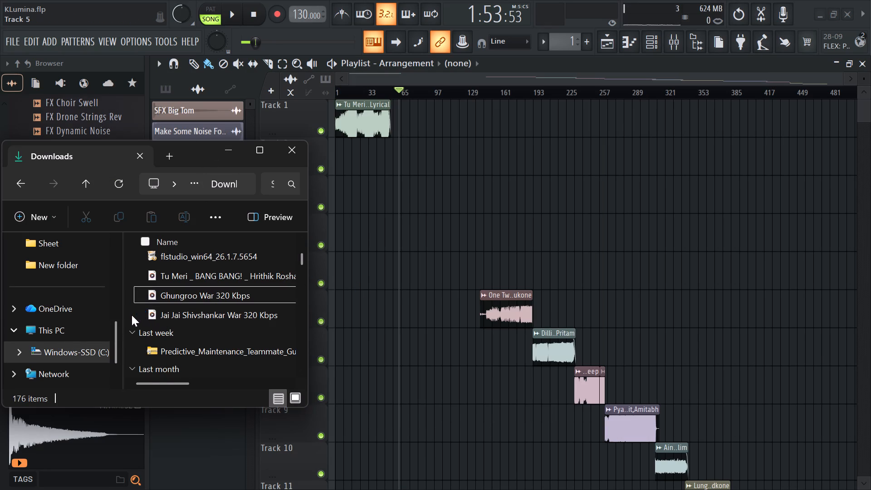
Import the Ghungroo War 320 Kbps and Jai Jai Shivshankar War 320 Kbps files together into the KLumina project's audio clips in FL Studio.
{"action": "left_click_drag", "start_coordinate": [131, 315], "coordinate": [192, 298]}
{"action": "left_click_drag", "start_coordinate": [204, 296], "coordinate": [210, 446]}
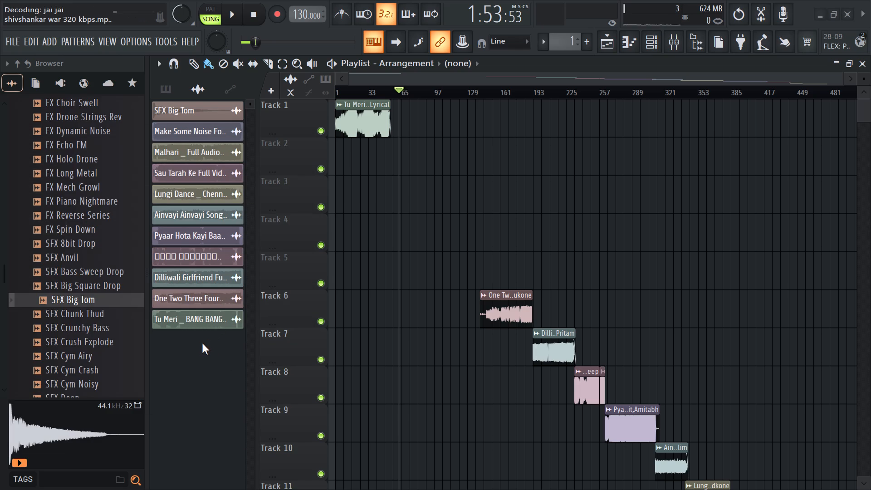
Place the Ghungroo War 320 Kbps clip on Track 2, starting just after the Tu Meri clip ends.
{"action": "left_click_drag", "start_coordinate": [198, 343], "coordinate": [319, 268]}
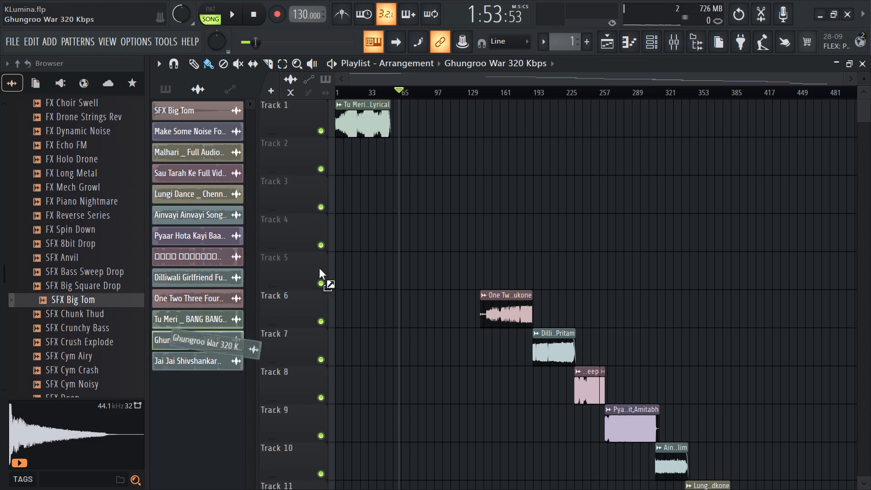
{"action": "left_click_drag", "start_coordinate": [319, 268], "coordinate": [392, 164]}
Audition the Ghungroo War 320 Kbps clip at its start and several later sections, comparing it with the Tu Meri opening.
{"action": "key", "text": "space"}
{"action": "left_click", "coordinate": [430, 88]}
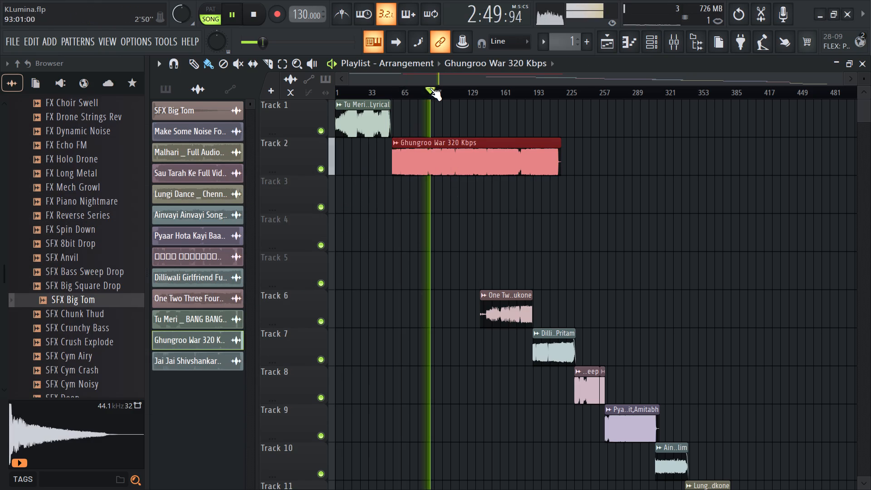
{"action": "left_click", "coordinate": [394, 95]}
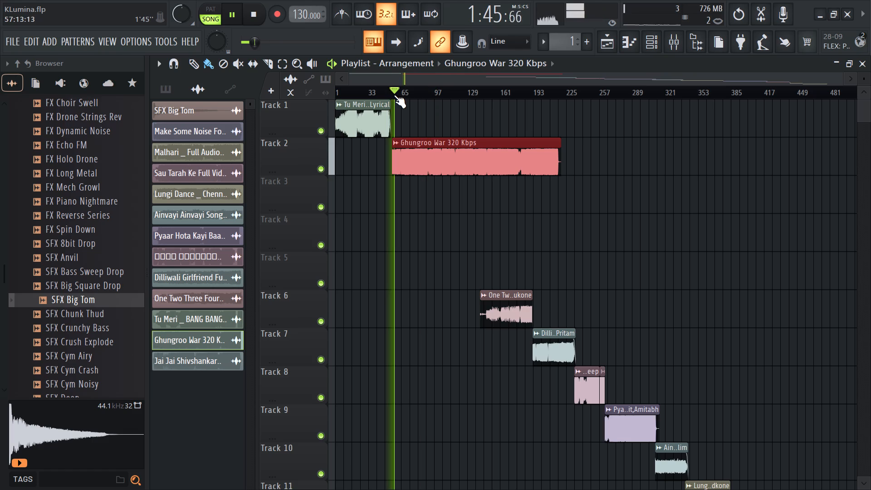
{"action": "scroll", "coordinate": [406, 127], "scroll_direction": "down", "scroll_amount": 5, "text": "ctrl"}
{"action": "key", "text": "space"}
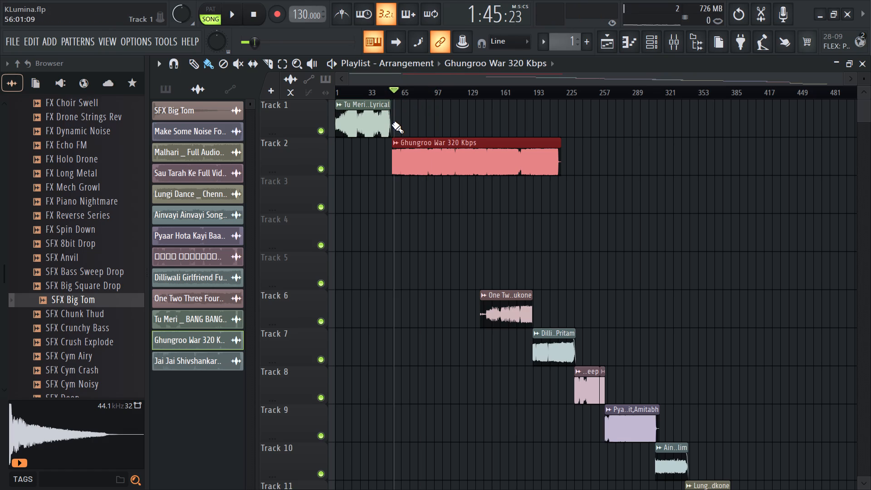
{"action": "key", "text": "space"}
{"action": "scroll", "coordinate": [389, 166], "scroll_direction": "up", "scroll_amount": 6, "text": "ctrl"}
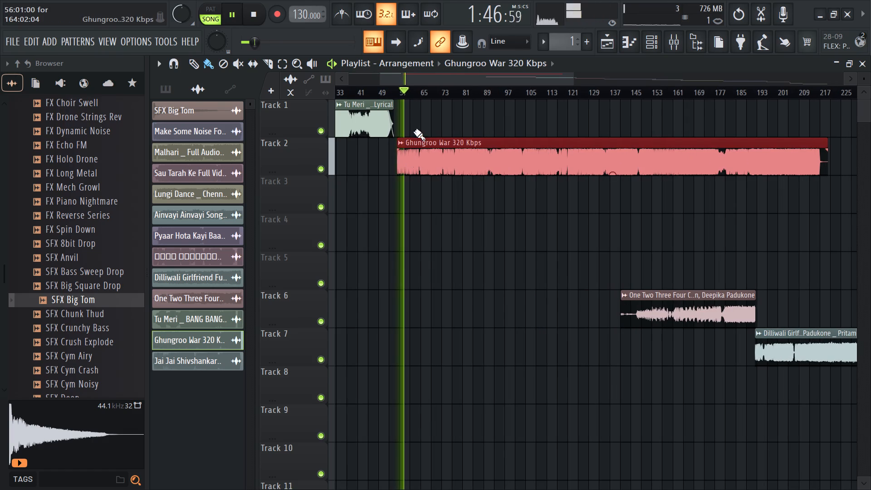
{"action": "left_click", "coordinate": [425, 88]}
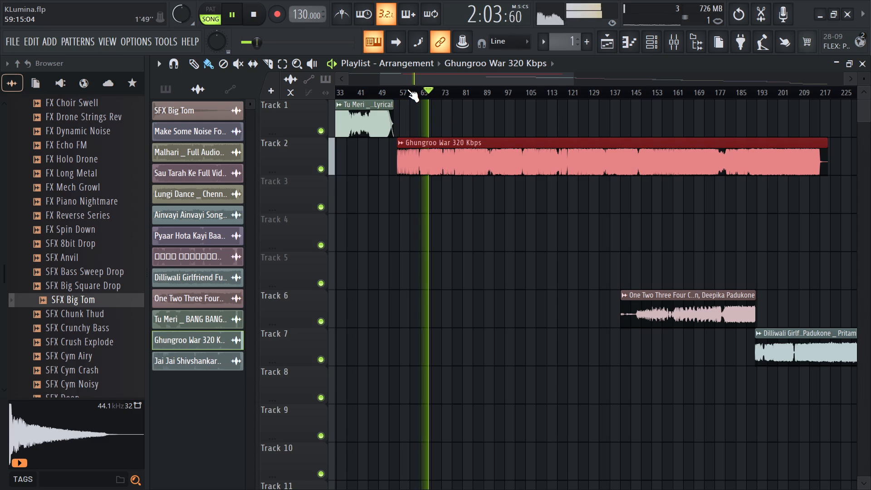
{"action": "left_click", "coordinate": [446, 90]}
{"action": "left_click", "coordinate": [466, 89]}
{"action": "left_click", "coordinate": [489, 89]}
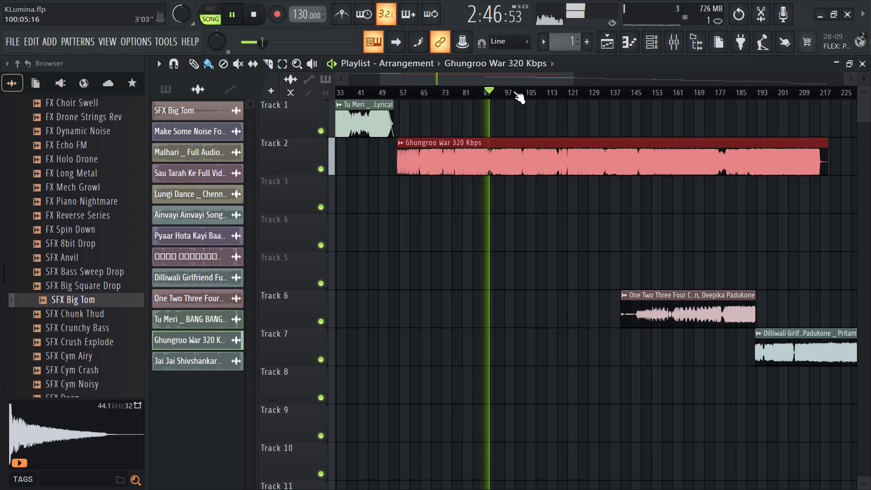
{"action": "left_click", "coordinate": [513, 91]}
{"action": "left_click", "coordinate": [537, 92]}
{"action": "left_click", "coordinate": [563, 90]}
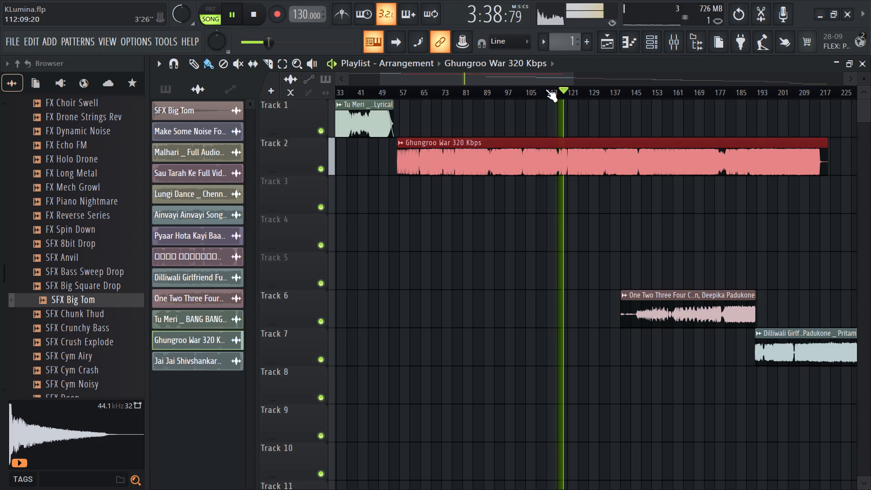
{"action": "left_click", "coordinate": [595, 86]}
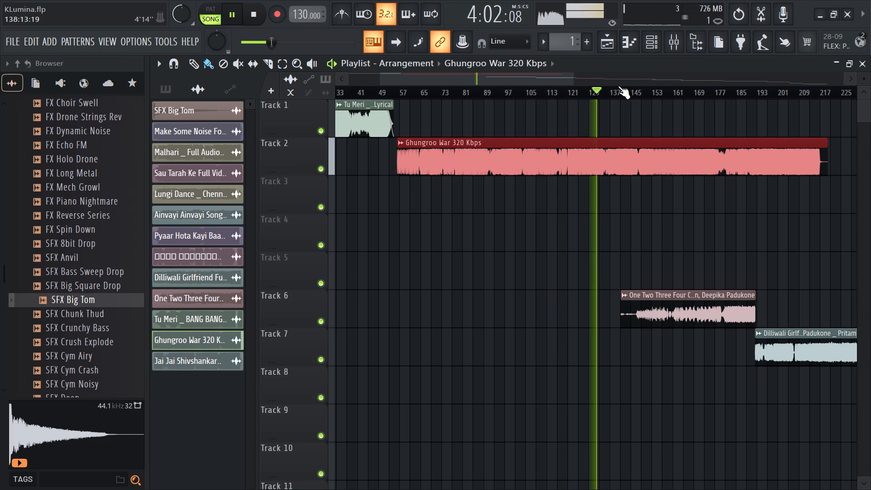
{"action": "scroll", "coordinate": [546, 186], "scroll_direction": "down", "scroll_amount": 6, "text": "ctrl"}
{"action": "left_click", "coordinate": [341, 91]}
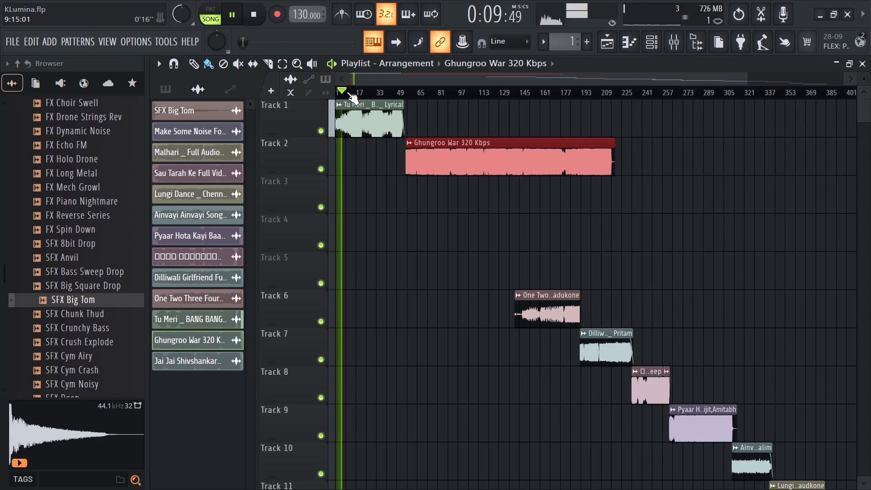
{"action": "left_click", "coordinate": [427, 91]}
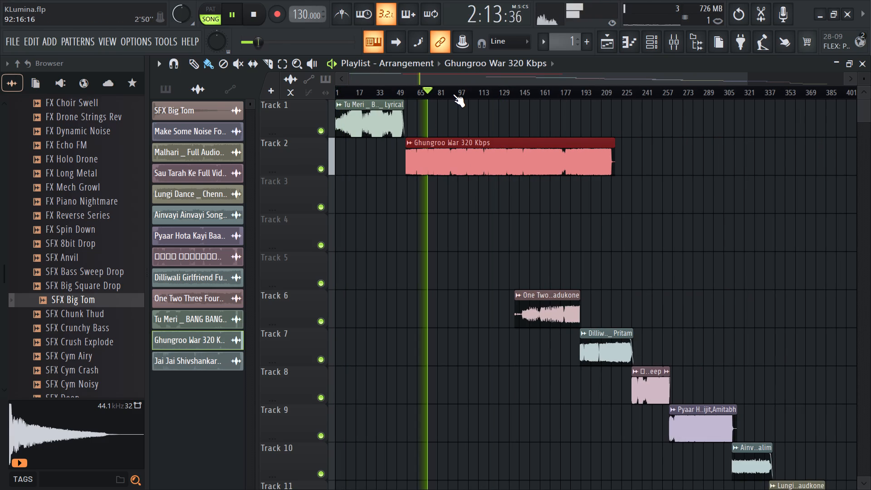
{"action": "key", "text": "space"}
Replace the Ghungroo clip on Track 2 with Jai Jai Shivshankar War 320 Kbps, starting at bar 54 under Tu Meri's fade-out.
{"action": "right_click", "coordinate": [464, 162]}
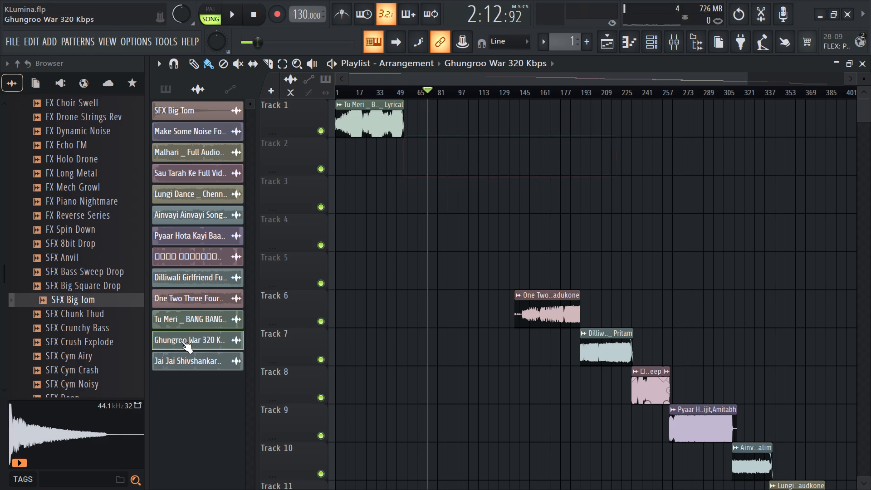
{"action": "left_click_drag", "start_coordinate": [191, 357], "coordinate": [403, 212]}
{"action": "left_click_drag", "start_coordinate": [457, 202], "coordinate": [460, 159]}
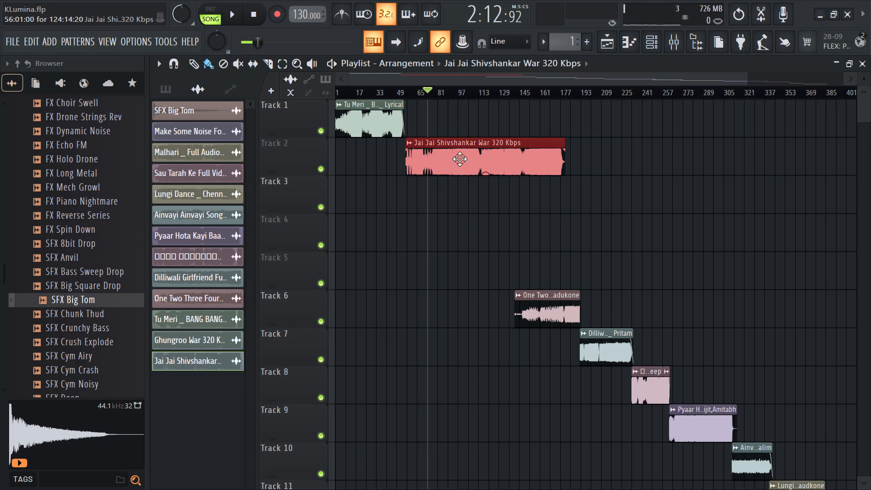
{"action": "left_click_drag", "start_coordinate": [460, 159], "coordinate": [457, 146]}
Listen to the transition from Tu Meri's fade-out into the Jai Jai Shivshankar clip, and cue playback around bar 58.
{"action": "left_click", "coordinate": [399, 90]}
{"action": "key", "text": "space"}
{"action": "scroll", "coordinate": [384, 216], "scroll_direction": "up", "scroll_amount": 7, "text": "ctrl"}
{"action": "scroll", "coordinate": [431, 189], "scroll_direction": "up", "scroll_amount": 6, "text": "ctrl"}
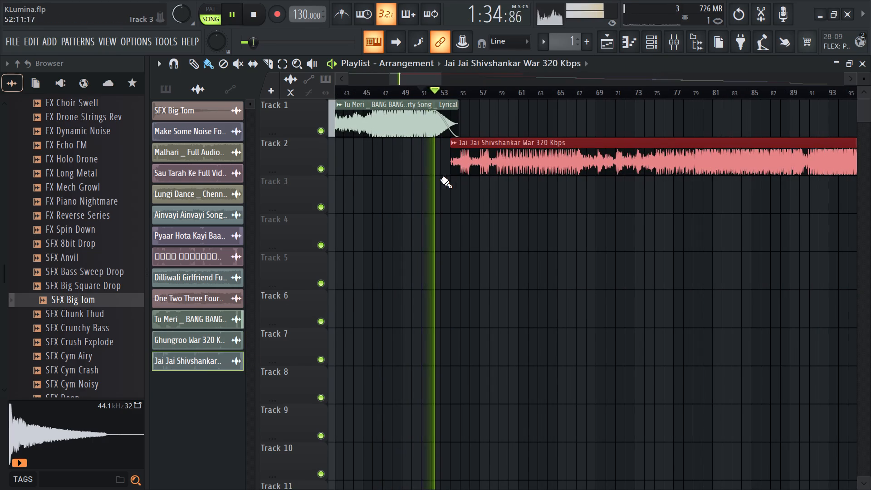
{"action": "scroll", "coordinate": [462, 181], "scroll_direction": "up", "scroll_amount": 6, "text": "ctrl"}
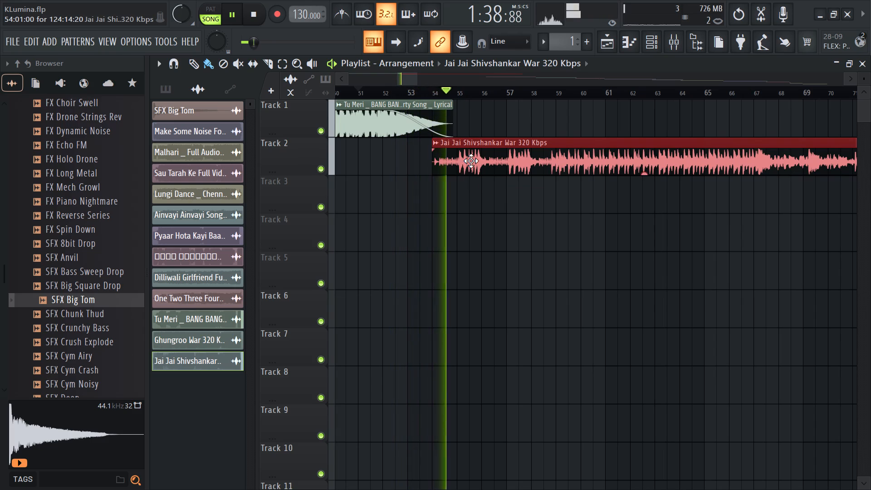
{"action": "key", "text": "space"}
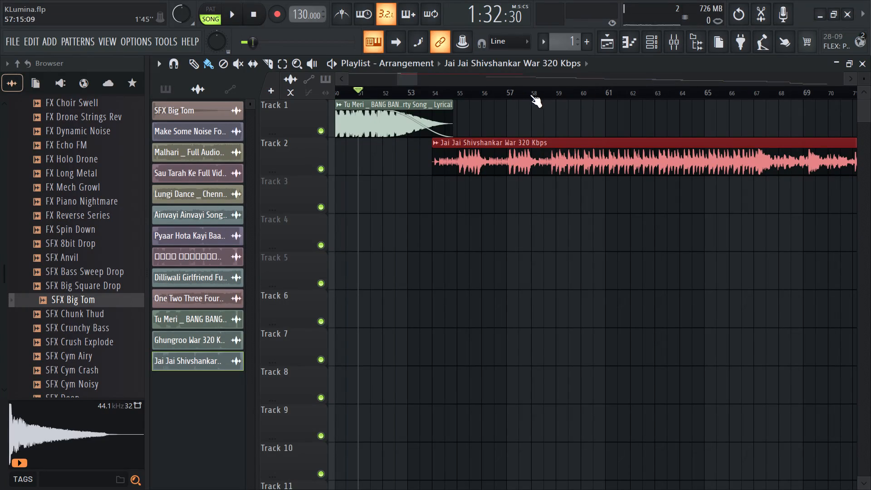
{"action": "left_click", "coordinate": [543, 93]}
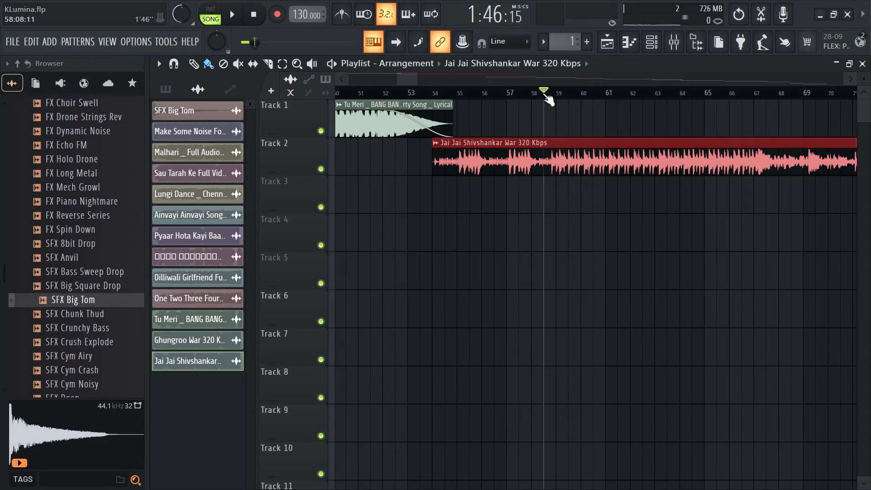
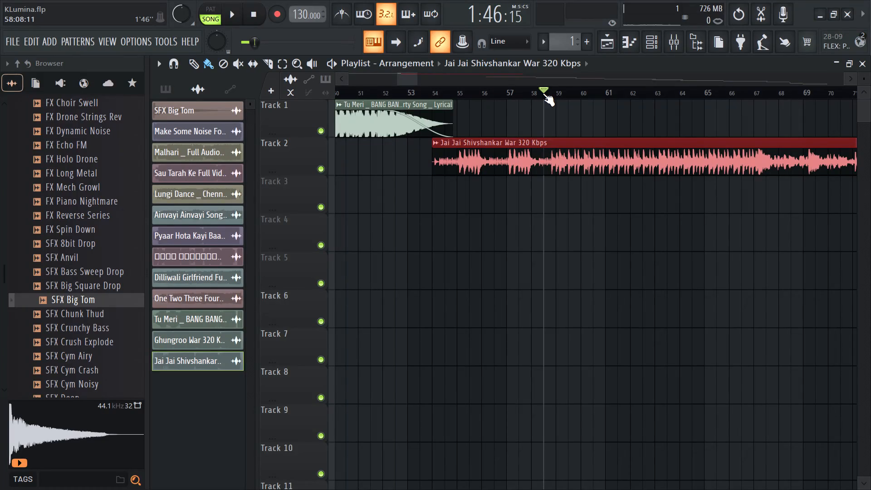
Audition the Jai Jai Shivshankar clip on Track 2 at successive sections from about bar 58 to bar 135.
{"action": "key", "text": "space"}
{"action": "scroll", "coordinate": [521, 149], "scroll_direction": "down", "scroll_amount": 8, "text": "ctrl"}
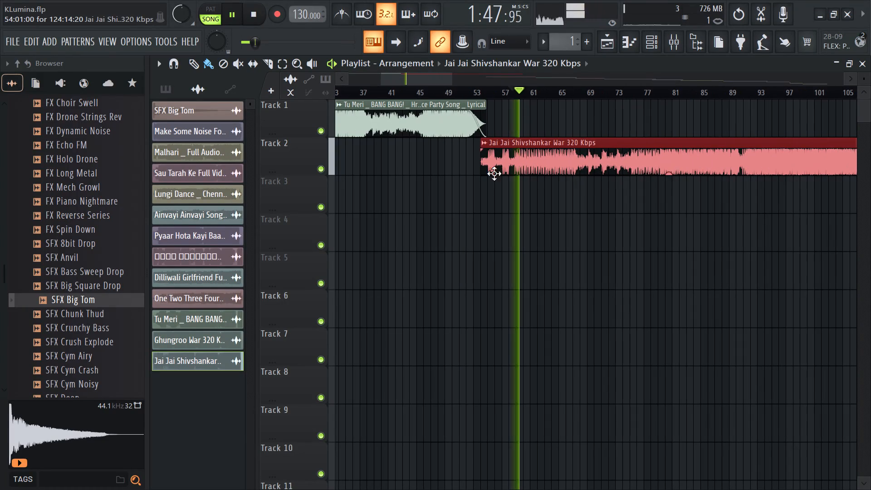
{"action": "left_click", "coordinate": [568, 89]}
{"action": "left_click", "coordinate": [578, 93]}
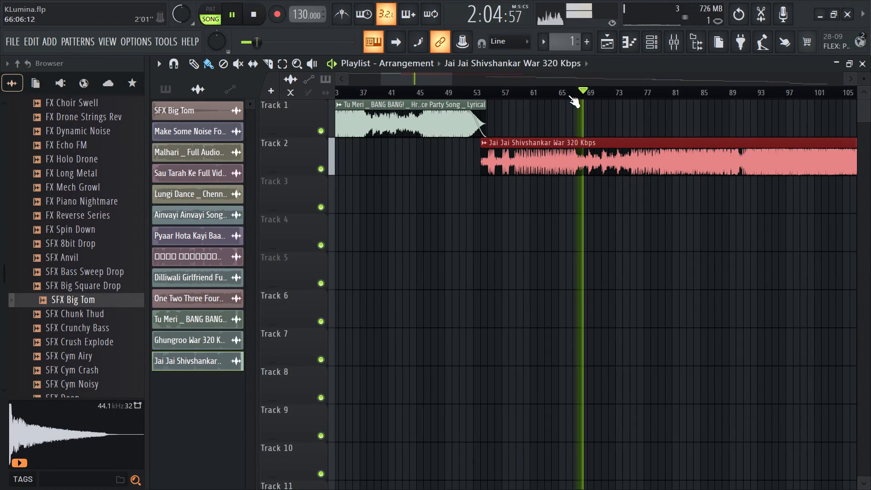
{"action": "left_click", "coordinate": [574, 95]}
{"action": "left_click", "coordinate": [582, 93]}
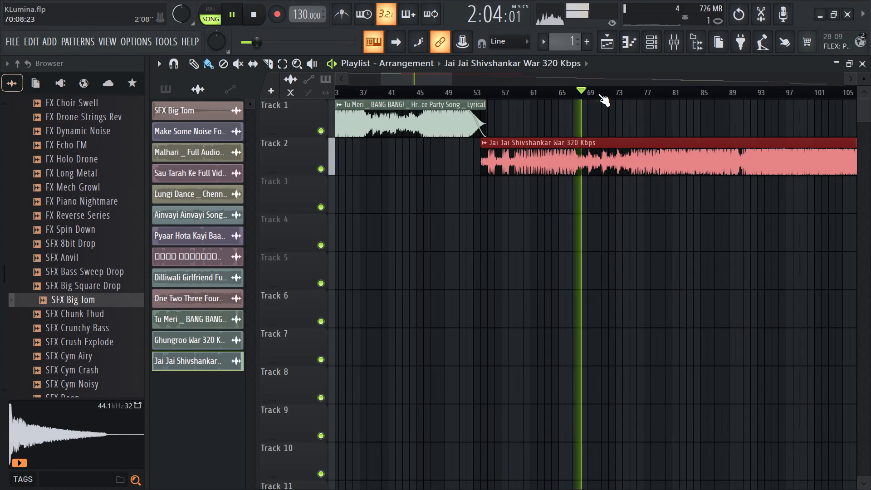
{"action": "left_click", "coordinate": [598, 93]}
{"action": "left_click", "coordinate": [613, 98]}
{"action": "left_click", "coordinate": [624, 98]}
{"action": "left_click", "coordinate": [631, 98]}
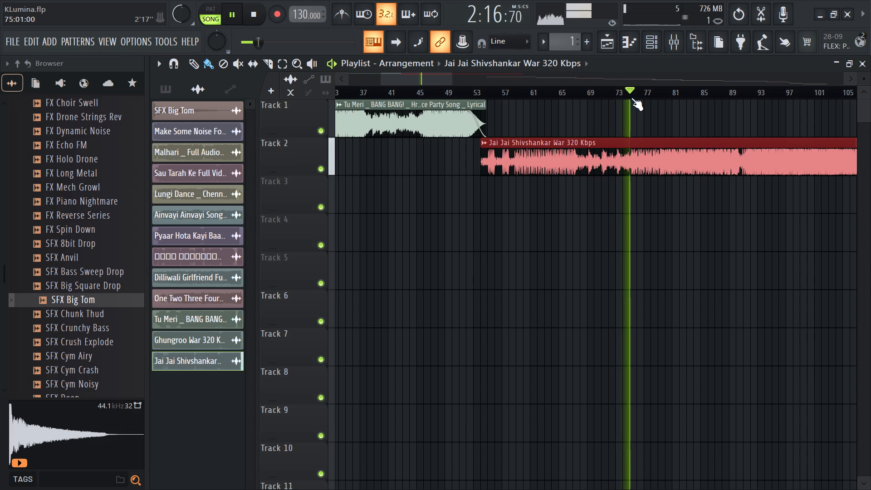
{"action": "left_click", "coordinate": [685, 95]}
{"action": "left_click", "coordinate": [741, 89]}
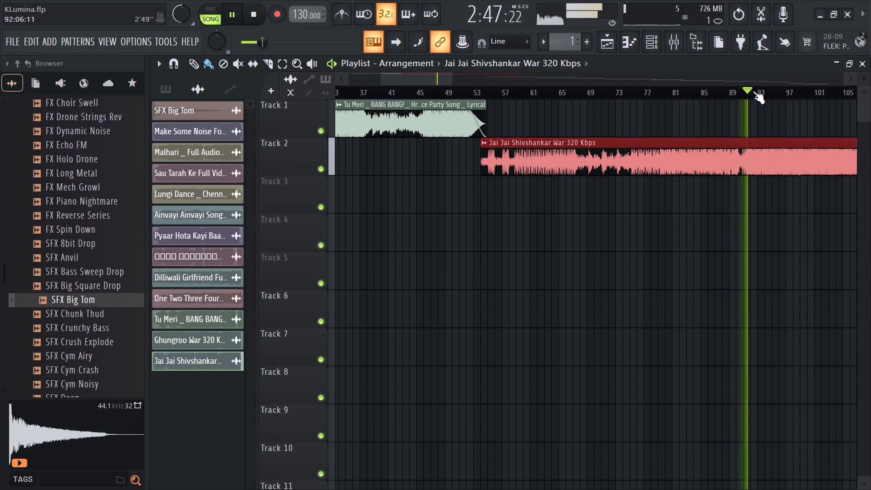
{"action": "left_click", "coordinate": [758, 91]}
{"action": "left_click", "coordinate": [733, 86]}
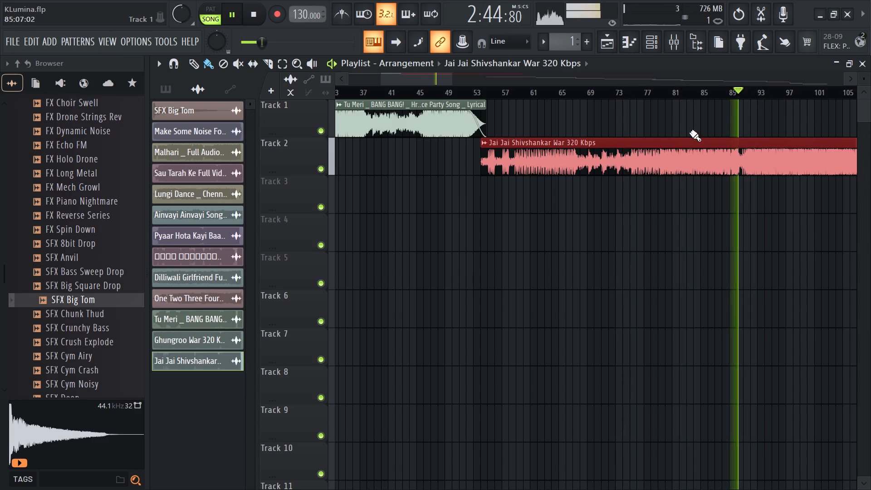
{"action": "scroll", "coordinate": [684, 140], "scroll_direction": "down", "scroll_amount": 7, "text": "ctrl"}
{"action": "left_click", "coordinate": [703, 88]}
{"action": "left_click", "coordinate": [707, 89]}
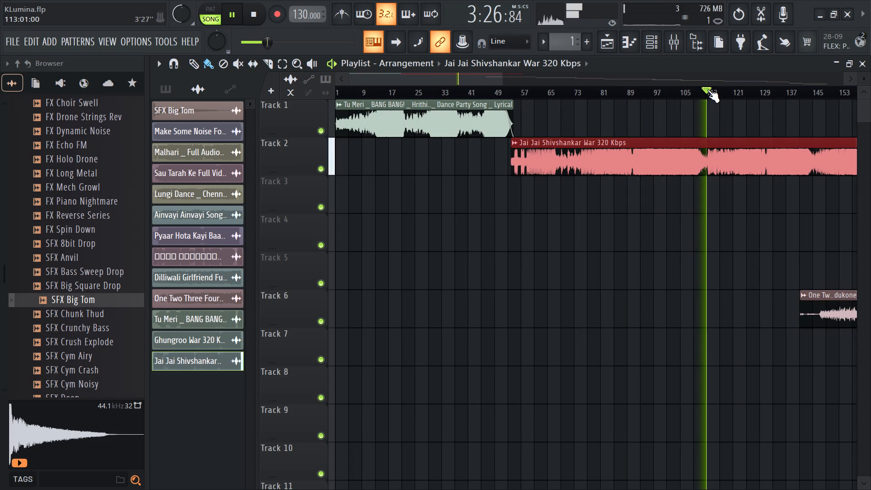
{"action": "left_click", "coordinate": [711, 92]}
{"action": "left_click", "coordinate": [720, 93]}
{"action": "left_click", "coordinate": [744, 91]}
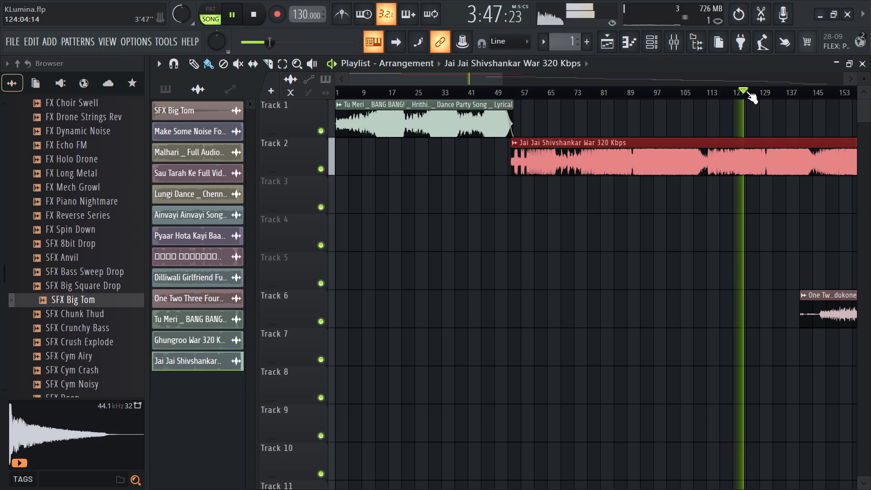
{"action": "left_click", "coordinate": [759, 89]}
{"action": "left_click", "coordinate": [771, 89]}
{"action": "left_click", "coordinate": [785, 90]}
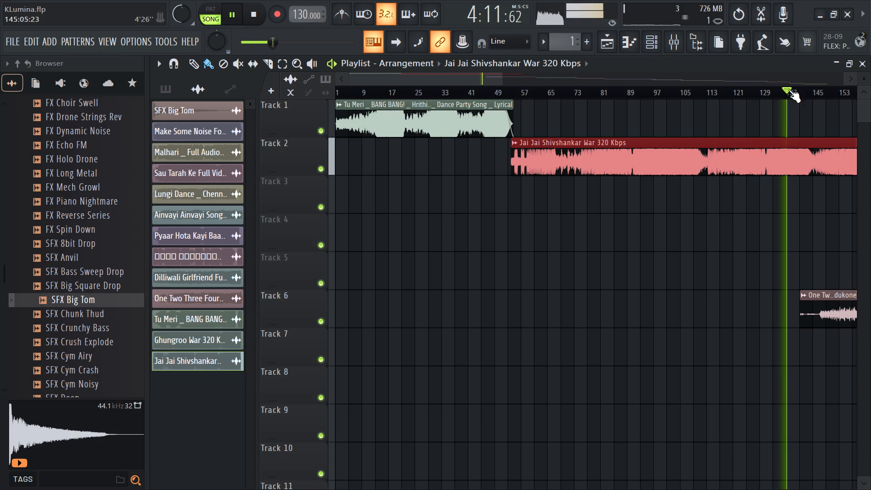
Trim the start of the Jai Jai Shivshankar clip on Track 2 to bar 67 and play its new opening.
{"action": "left_click_drag", "start_coordinate": [548, 95], "coordinate": [553, 95]}
{"action": "left_click", "coordinate": [572, 89]}
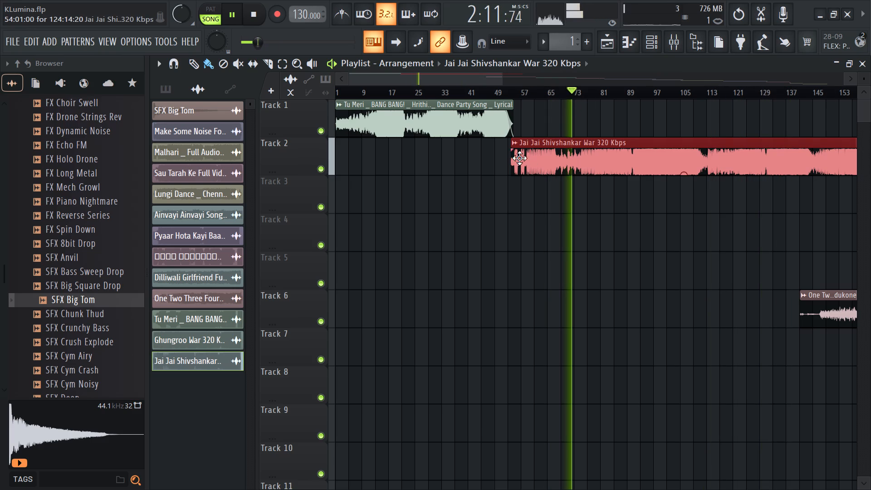
{"action": "left_click", "coordinate": [551, 95]}
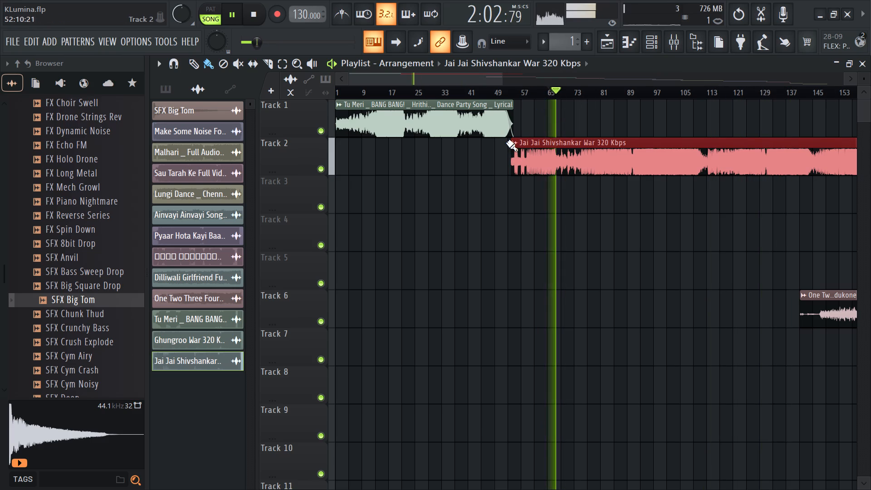
{"action": "left_click_drag", "start_coordinate": [511, 142], "coordinate": [553, 161]}
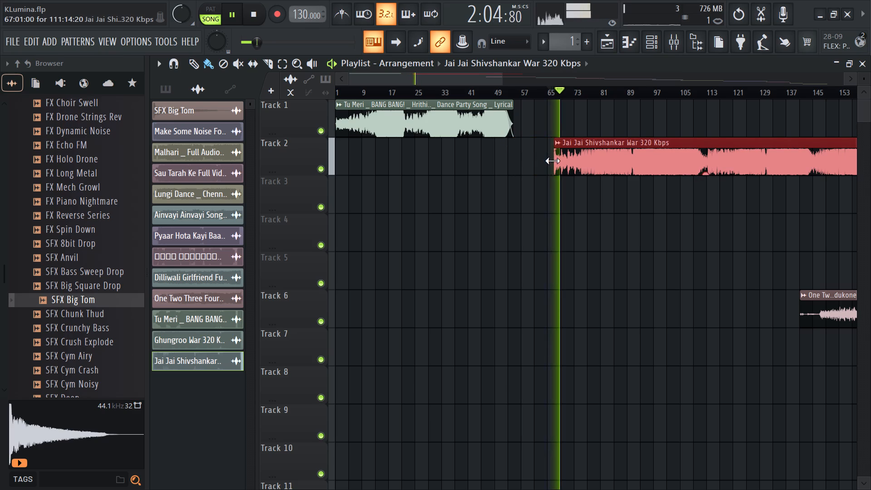
{"action": "left_click_drag", "start_coordinate": [553, 161], "coordinate": [553, 161]}
{"action": "key", "text": "space"}
{"action": "key", "text": "space"}
{"action": "scroll", "coordinate": [559, 176], "scroll_direction": "up", "scroll_amount": 13, "text": "ctrl"}
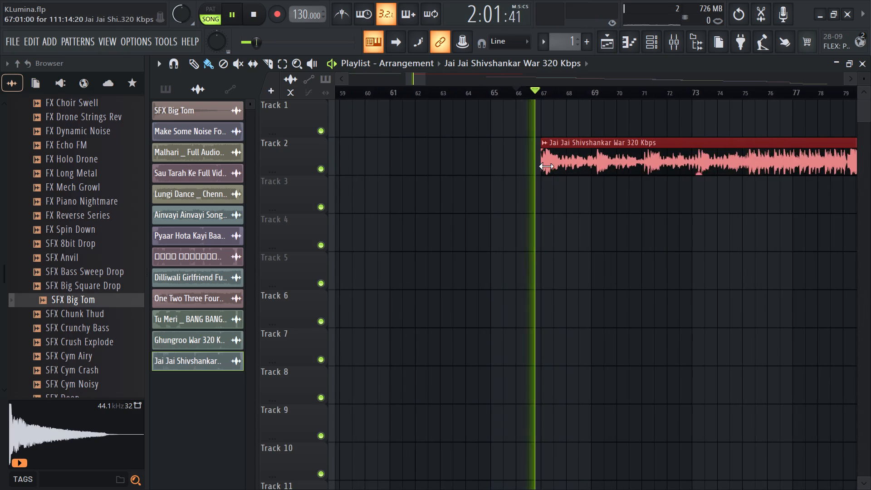
{"action": "scroll", "coordinate": [547, 166], "scroll_direction": "up", "scroll_amount": 5, "text": "ctrl"}
{"action": "key", "text": "space"}
Move the trimmed Jai Jai Shivshankar clip back to bar 54 under Tu Meri's fade-out and listen to the transition.
{"action": "scroll", "coordinate": [597, 166], "scroll_direction": "down", "scroll_amount": 7, "text": "ctrl"}
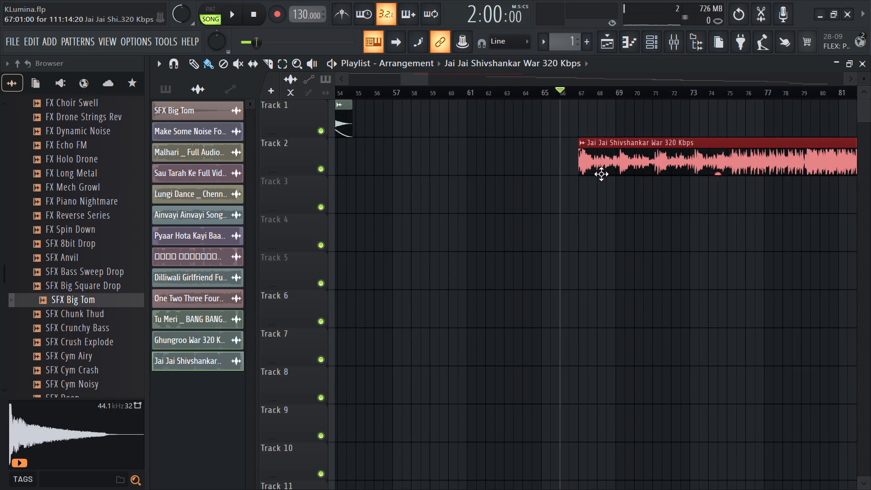
{"action": "scroll", "coordinate": [614, 166], "scroll_direction": "down", "scroll_amount": 7, "text": "ctrl"}
{"action": "left_click_drag", "start_coordinate": [646, 166], "coordinate": [565, 170]}
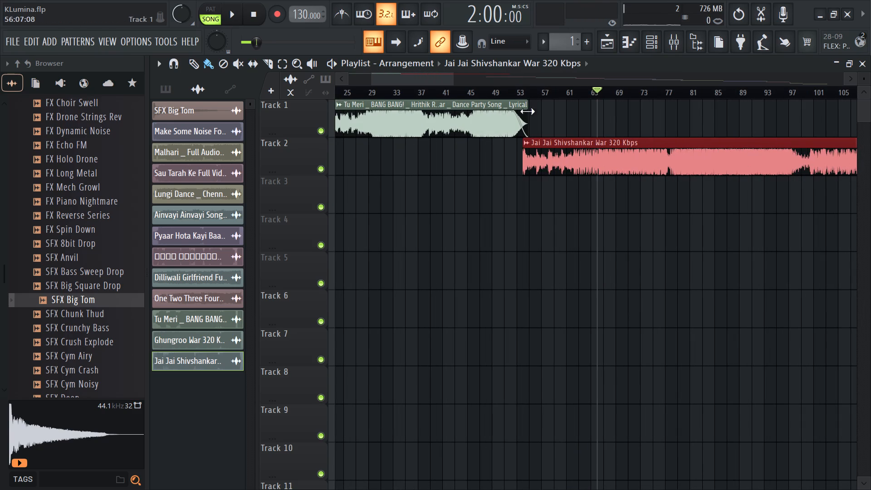
{"action": "left_click", "coordinate": [511, 93]}
{"action": "key", "text": "space"}
{"action": "scroll", "coordinate": [527, 177], "scroll_direction": "up", "scroll_amount": 14, "text": "ctrl"}
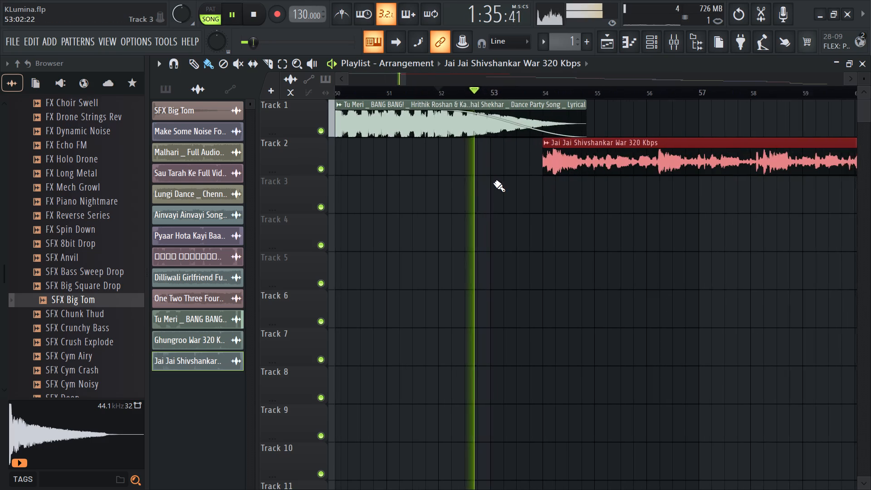
{"action": "left_click_drag", "start_coordinate": [608, 158], "coordinate": [610, 163]}
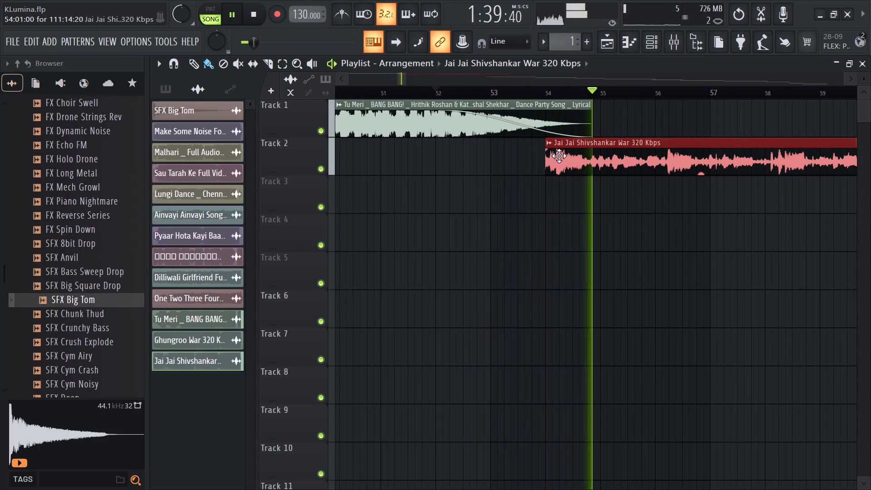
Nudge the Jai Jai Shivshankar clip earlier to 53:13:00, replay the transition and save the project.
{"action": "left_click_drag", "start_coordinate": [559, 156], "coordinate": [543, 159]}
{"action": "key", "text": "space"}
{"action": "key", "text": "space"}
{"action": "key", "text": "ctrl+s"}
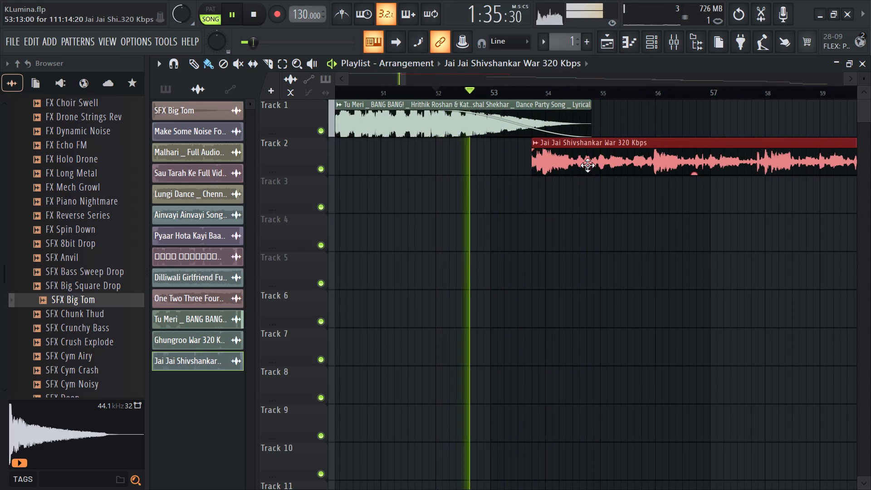
Add a very short fade-in at the start of the Jai Jai Shivshankar clip.
{"action": "scroll", "coordinate": [583, 164], "scroll_direction": "up", "scroll_amount": 7, "text": "ctrl"}
{"action": "left_click_drag", "start_coordinate": [440, 149], "coordinate": [450, 149]}
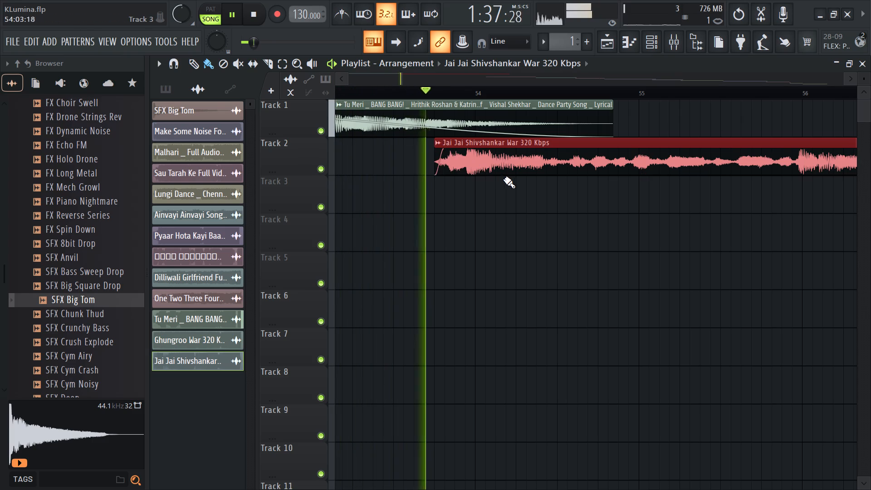
{"action": "key", "text": "space"}
Shift the Jai Jai Shivshankar clip slightly later to 53:15:00, replay the transition and save the project.
{"action": "left_click_drag", "start_coordinate": [478, 158], "coordinate": [496, 158]}
{"action": "key", "text": "space"}
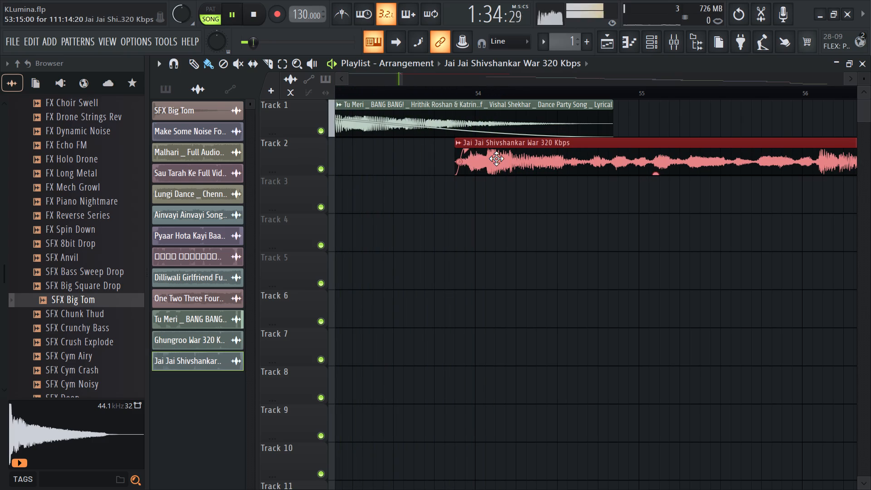
{"action": "key", "text": "ctrl+s"}
{"action": "key", "text": "ctrl+s"}
{"action": "key", "text": "ctrl+s"}
{"action": "key", "text": "ctrl+s"}
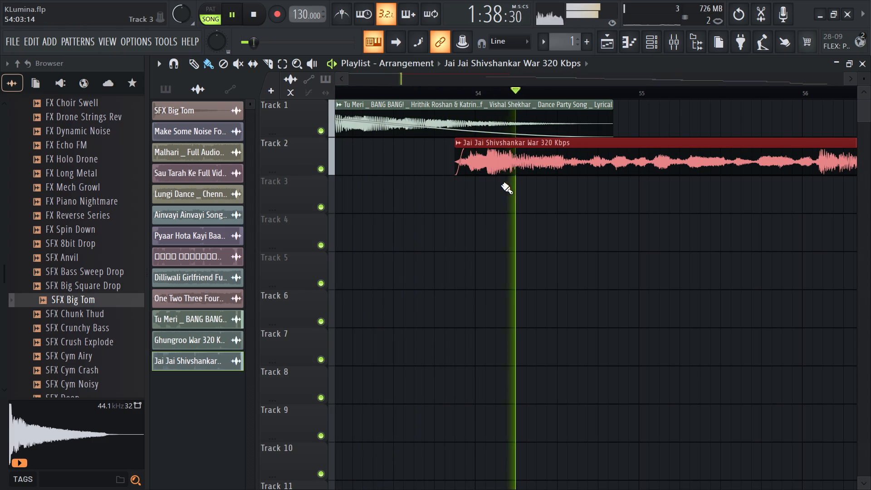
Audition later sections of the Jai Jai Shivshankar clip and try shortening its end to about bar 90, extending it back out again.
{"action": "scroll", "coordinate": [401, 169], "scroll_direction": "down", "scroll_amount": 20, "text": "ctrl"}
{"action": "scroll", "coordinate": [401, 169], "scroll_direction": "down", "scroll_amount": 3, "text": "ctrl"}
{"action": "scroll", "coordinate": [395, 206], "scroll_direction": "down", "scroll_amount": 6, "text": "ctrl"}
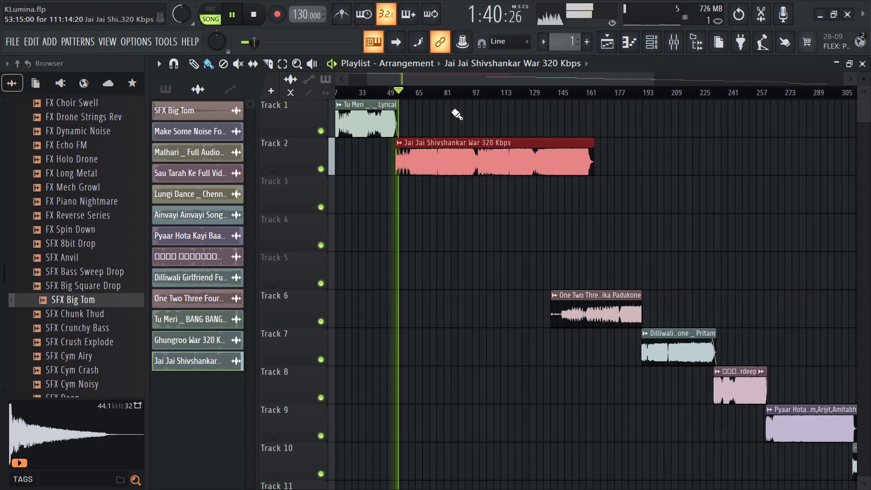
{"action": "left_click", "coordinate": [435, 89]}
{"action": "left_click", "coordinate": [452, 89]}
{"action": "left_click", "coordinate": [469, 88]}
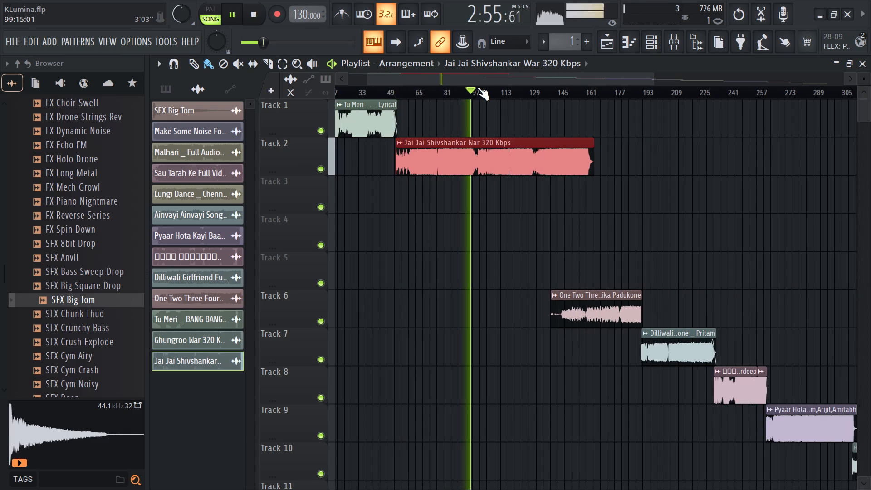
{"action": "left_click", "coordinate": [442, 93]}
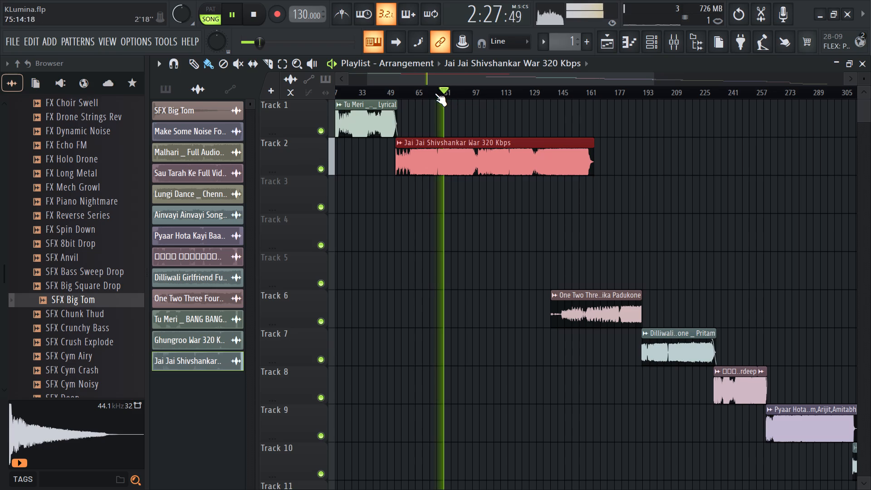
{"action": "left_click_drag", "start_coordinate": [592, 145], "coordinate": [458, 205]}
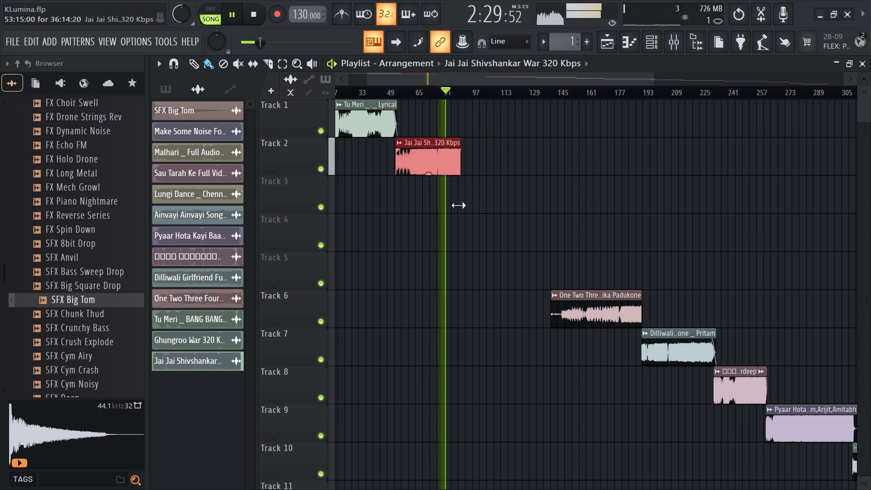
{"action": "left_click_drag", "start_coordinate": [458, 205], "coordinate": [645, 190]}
Audition cut points around bars 74 to 87, trim the end of the Jai Jai Shivshankar clip to just before bar 98, and save.
{"action": "left_click", "coordinate": [577, 88]}
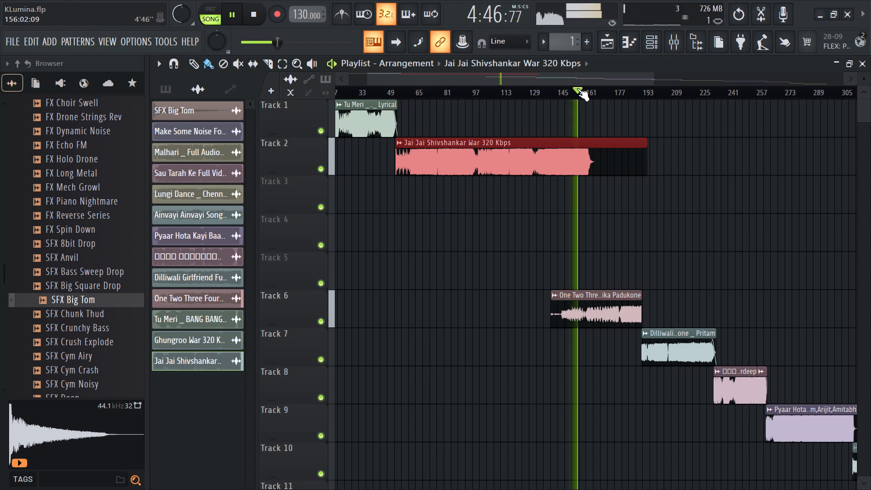
{"action": "left_click", "coordinate": [431, 90]}
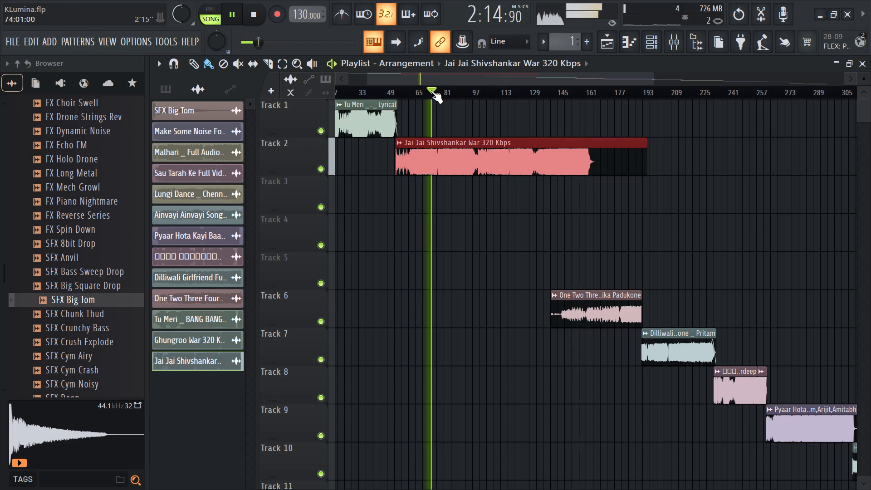
{"action": "left_click", "coordinate": [437, 91]}
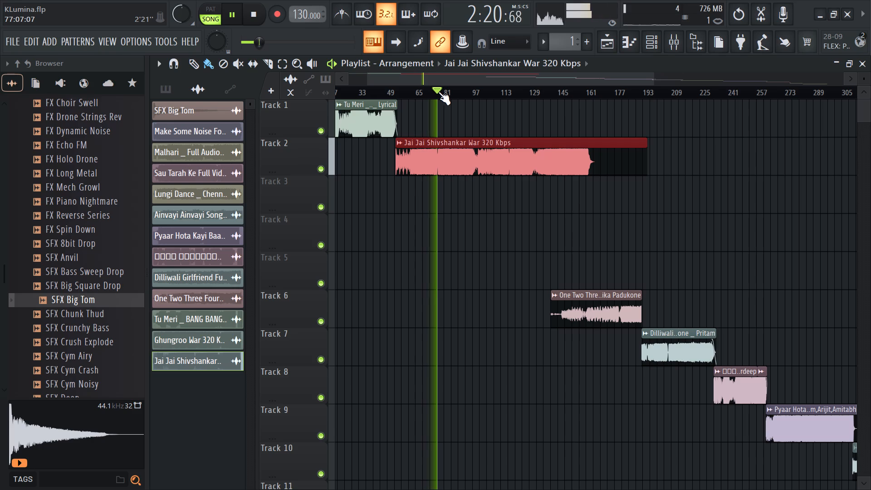
{"action": "left_click", "coordinate": [446, 93]}
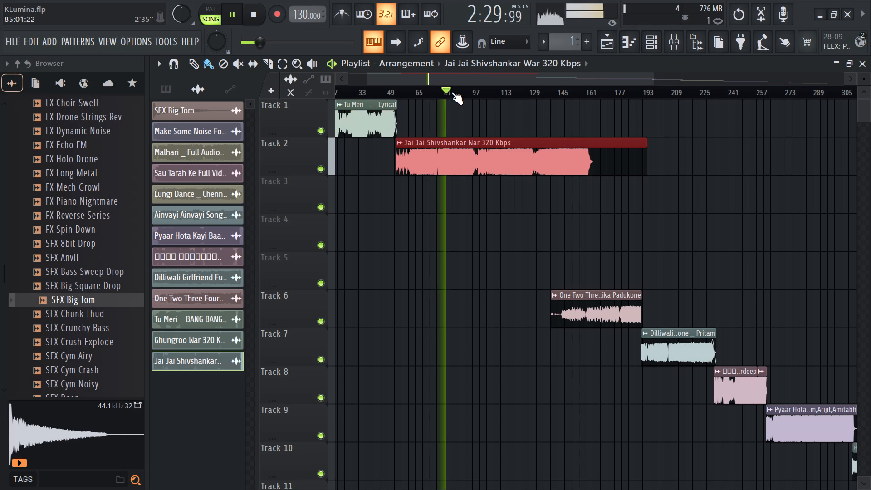
{"action": "left_click", "coordinate": [452, 91]}
{"action": "left_click_drag", "start_coordinate": [647, 140], "coordinate": [638, 143]}
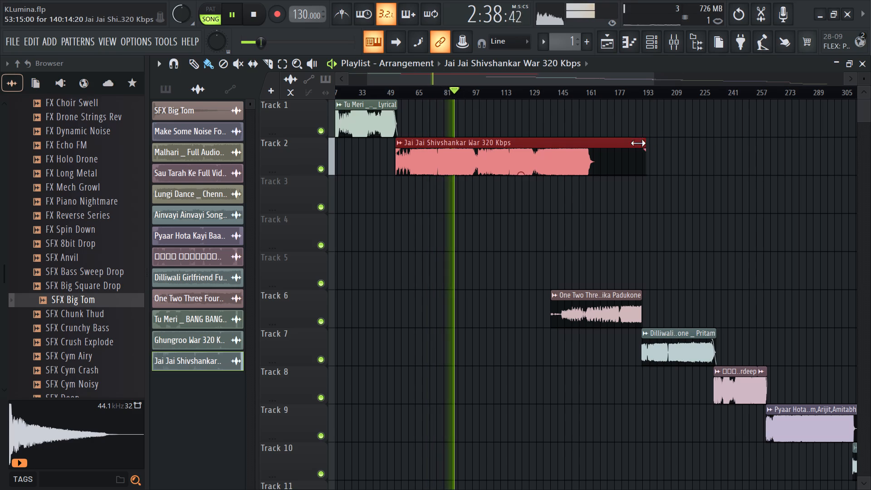
{"action": "left_click_drag", "start_coordinate": [638, 143], "coordinate": [473, 200]}
{"action": "scroll", "coordinate": [468, 183], "scroll_direction": "up", "scroll_amount": 7, "text": "ctrl"}
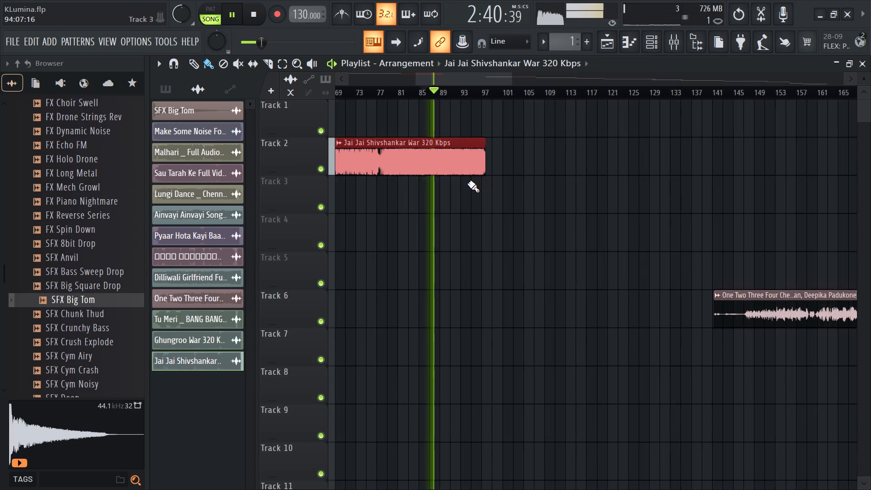
{"action": "scroll", "coordinate": [468, 183], "scroll_direction": "up", "scroll_amount": 9, "text": "ctrl"}
{"action": "key", "text": "ctrl+s"}
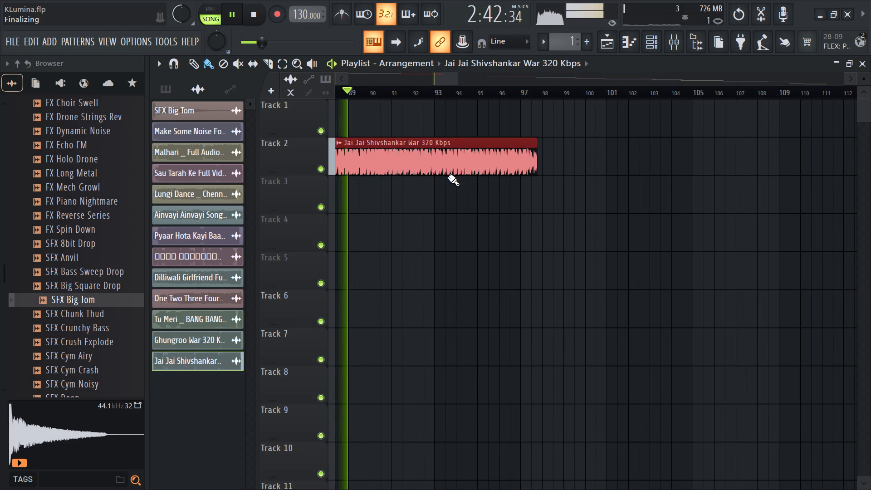
{"action": "key", "text": "ctrl+s"}
{"action": "key", "text": "ctrl+s"}
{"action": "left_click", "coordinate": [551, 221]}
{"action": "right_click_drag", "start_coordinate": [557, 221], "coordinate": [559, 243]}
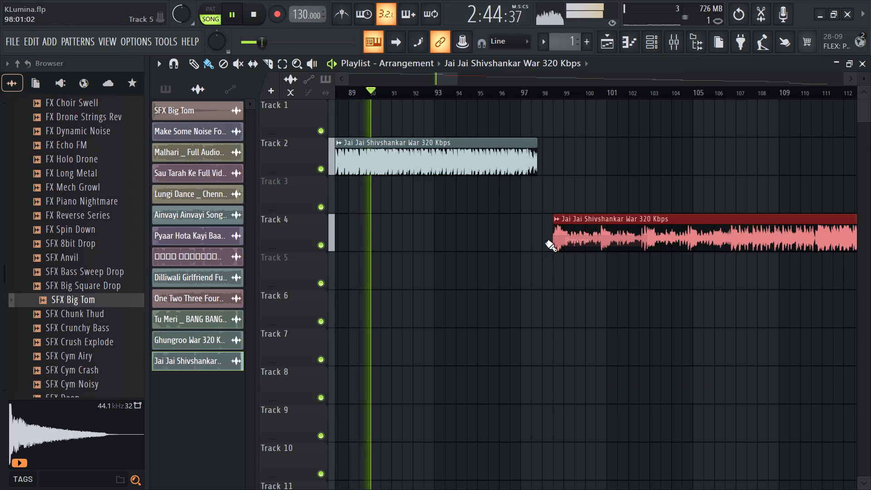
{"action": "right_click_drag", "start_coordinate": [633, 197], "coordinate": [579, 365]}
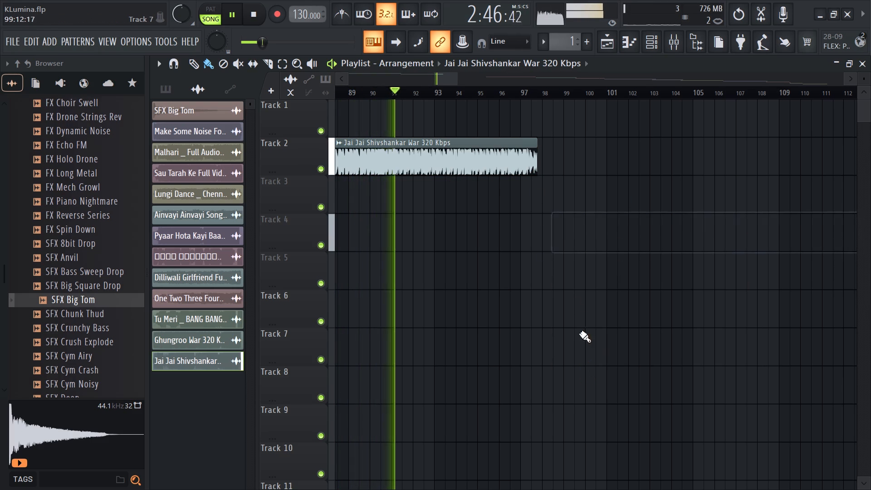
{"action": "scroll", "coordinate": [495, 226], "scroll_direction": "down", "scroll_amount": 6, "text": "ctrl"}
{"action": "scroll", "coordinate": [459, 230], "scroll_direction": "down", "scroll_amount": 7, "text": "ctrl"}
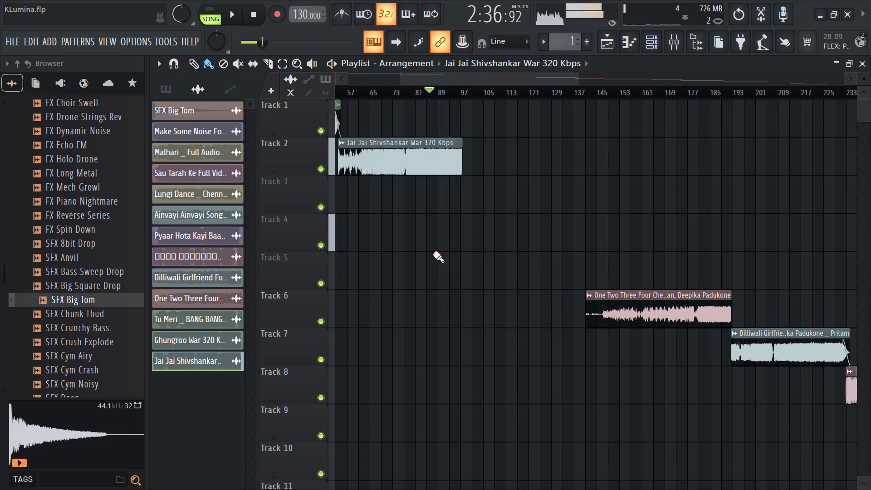
Replay the ending of the Jai Jai Shivshankar clip and add a fade-out of about 2.5 seconds at its end.
{"action": "key", "text": "space"}
{"action": "key", "text": "space"}
{"action": "key", "text": "space"}
{"action": "key", "text": "space"}
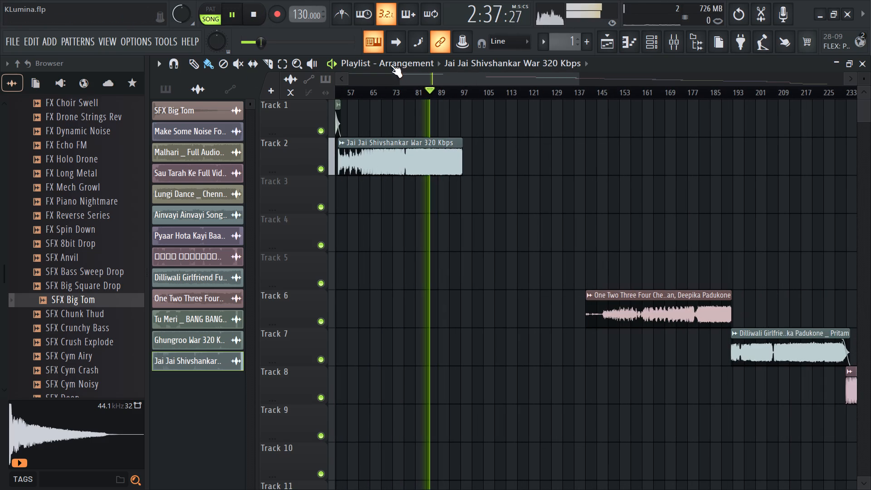
{"action": "left_click", "coordinate": [445, 90]}
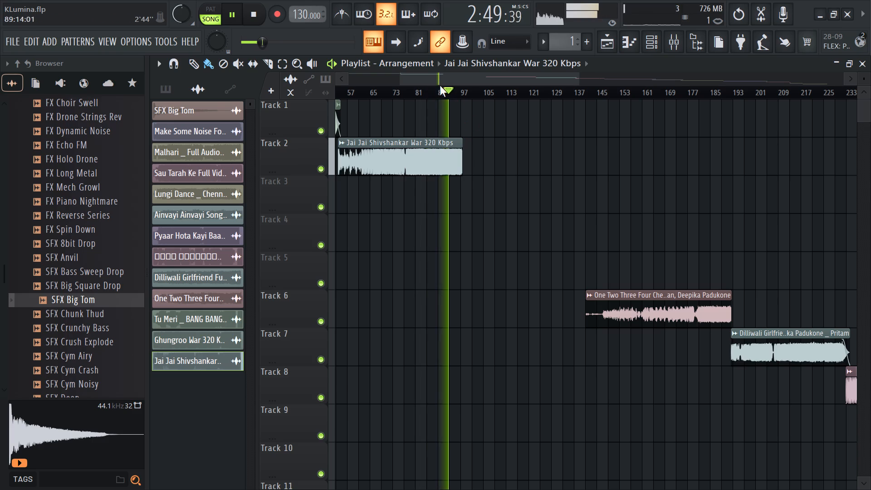
{"action": "scroll", "coordinate": [456, 164], "scroll_direction": "up", "scroll_amount": 14, "text": "ctrl"}
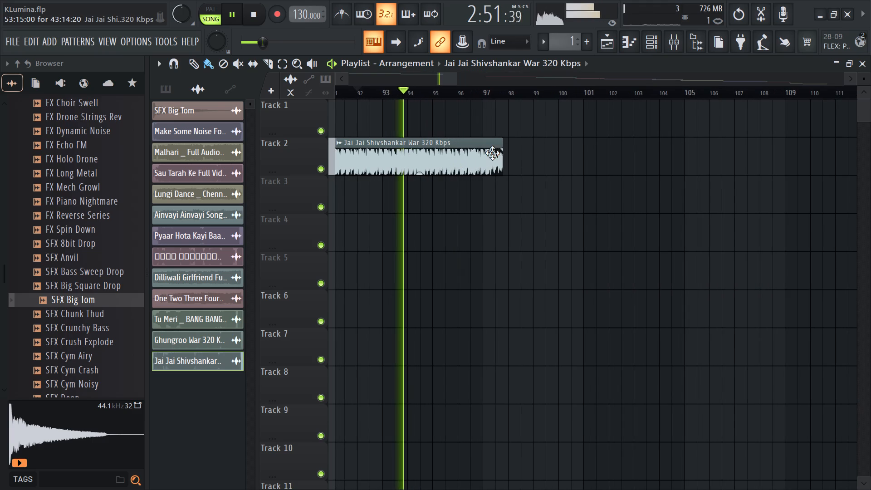
{"action": "left_click_drag", "start_coordinate": [502, 150], "coordinate": [469, 173], "text": "ctrl"}
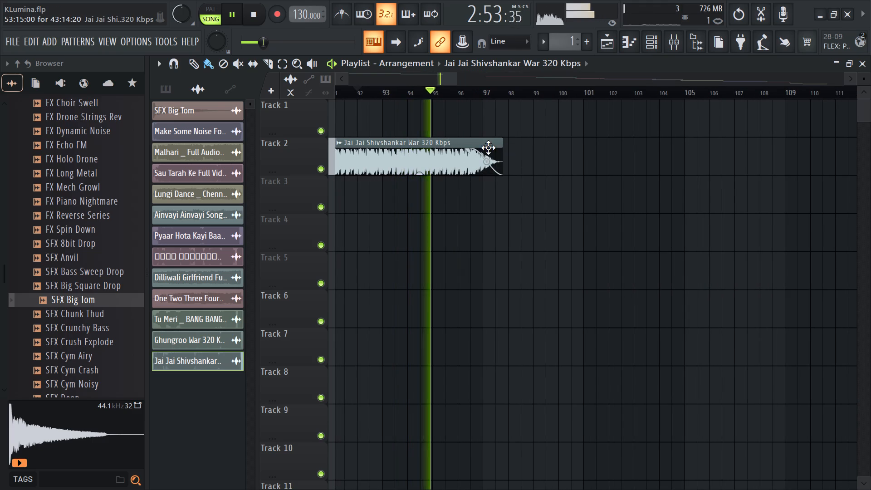
{"action": "key", "text": "space"}
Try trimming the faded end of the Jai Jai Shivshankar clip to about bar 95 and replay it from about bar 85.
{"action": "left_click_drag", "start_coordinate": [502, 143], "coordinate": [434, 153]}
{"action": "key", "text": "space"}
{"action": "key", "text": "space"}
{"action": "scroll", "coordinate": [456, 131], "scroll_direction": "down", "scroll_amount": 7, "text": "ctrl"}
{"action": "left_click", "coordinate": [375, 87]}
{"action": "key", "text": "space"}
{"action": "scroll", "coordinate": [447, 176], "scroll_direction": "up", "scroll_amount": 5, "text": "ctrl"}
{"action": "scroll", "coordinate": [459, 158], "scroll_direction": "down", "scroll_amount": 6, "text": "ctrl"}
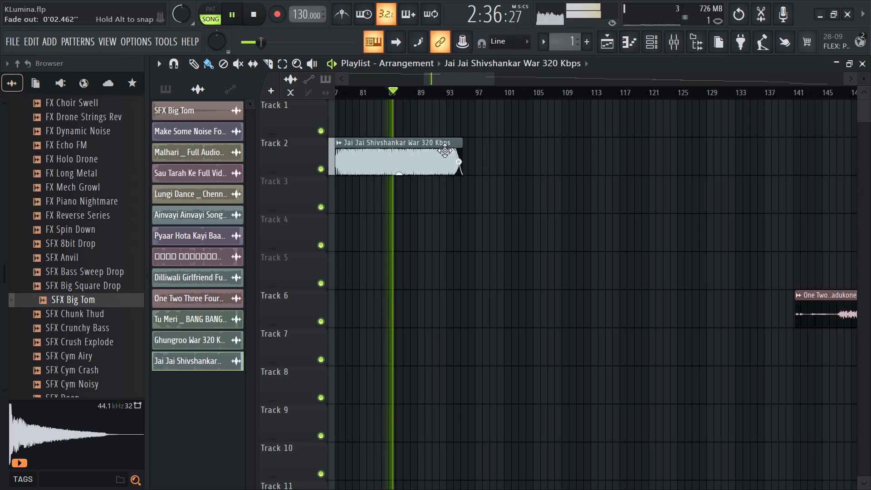
Trim the faded end of the Jai Jai Shivshankar clip to just past bar 91, audition the new ending and save the project.
{"action": "left_click_drag", "start_coordinate": [460, 142], "coordinate": [421, 155], "text": "ctrl"}
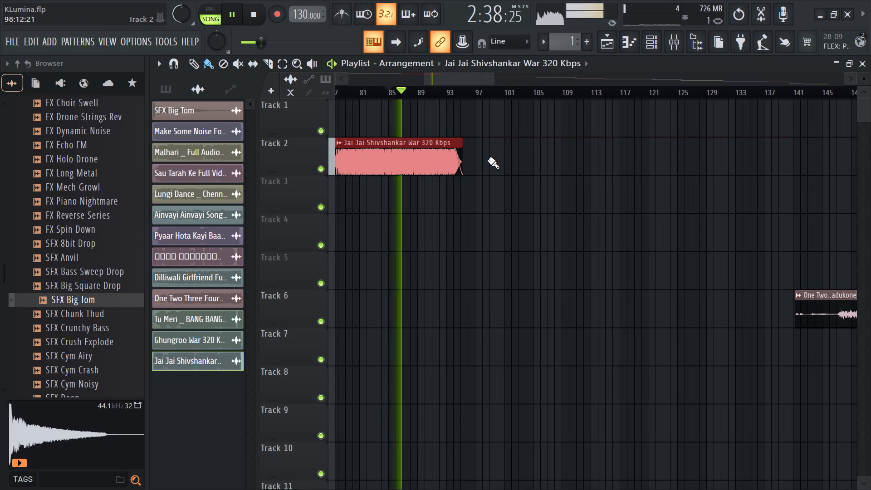
{"action": "left_click", "coordinate": [488, 159]}
{"action": "right_click", "coordinate": [501, 159]}
{"action": "left_click_drag", "start_coordinate": [458, 143], "coordinate": [429, 161]}
{"action": "scroll", "coordinate": [426, 168], "scroll_direction": "up", "scroll_amount": 7, "text": "ctrl"}
{"action": "scroll", "coordinate": [391, 120], "scroll_direction": "up", "scroll_amount": 6, "text": "ctrl"}
{"action": "left_click", "coordinate": [423, 93]}
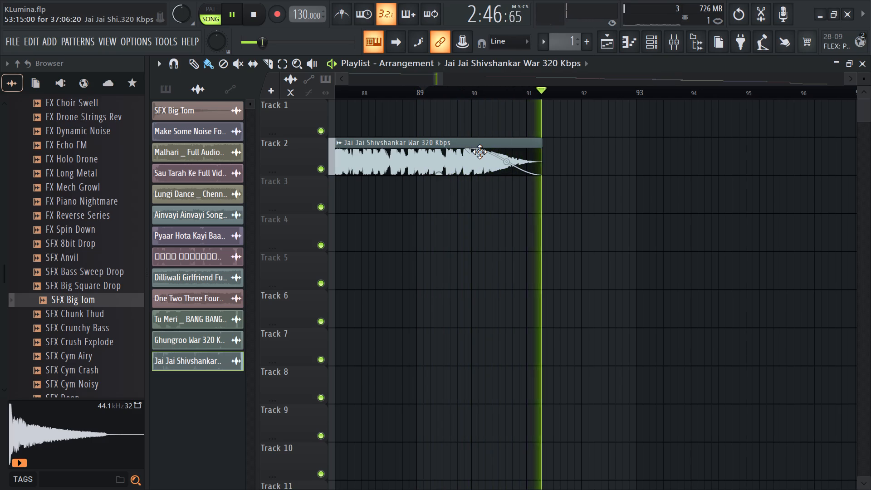
{"action": "key", "text": "space"}
{"action": "scroll", "coordinate": [527, 164], "scroll_direction": "down", "scroll_amount": 9, "text": "ctrl"}
{"action": "scroll", "coordinate": [440, 183], "scroll_direction": "down", "scroll_amount": 7, "text": "ctrl"}
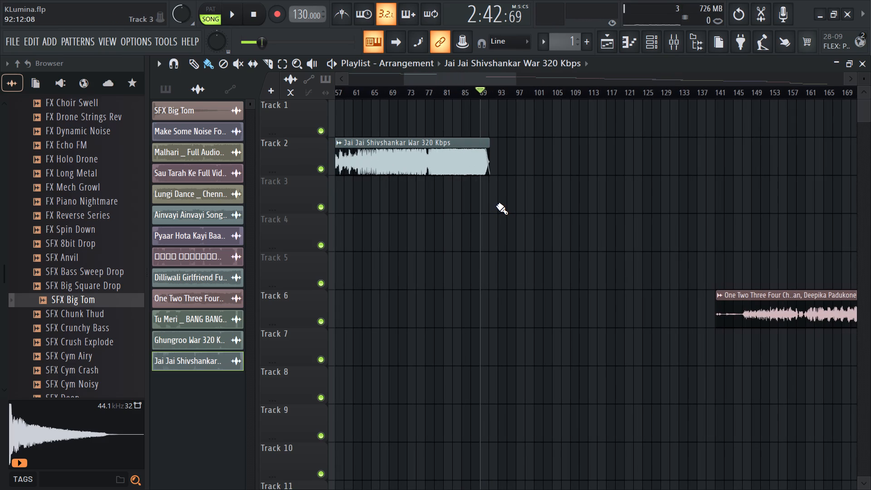
{"action": "key", "text": "ctrl+s"}
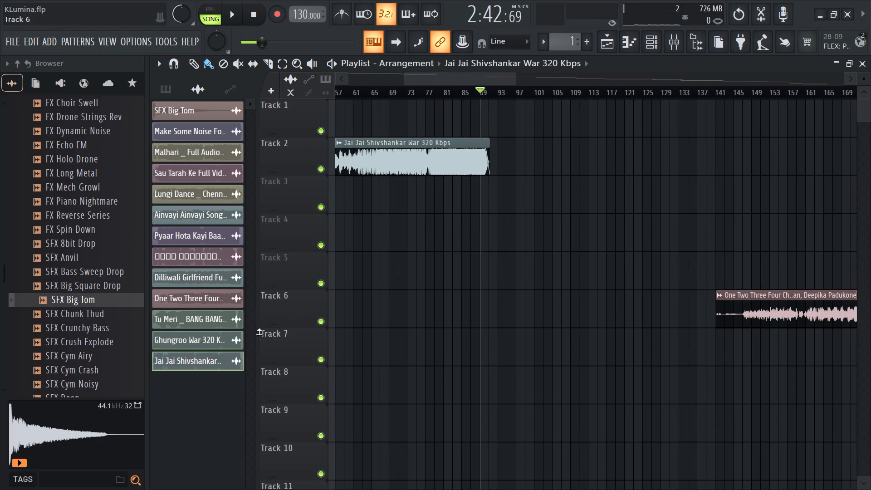
Collapse the SFX and Packs sample folders in the browser.
{"action": "scroll", "coordinate": [81, 274], "scroll_direction": "up", "scroll_amount": 5}
{"action": "scroll", "coordinate": [87, 332], "scroll_direction": "down", "scroll_amount": 3}
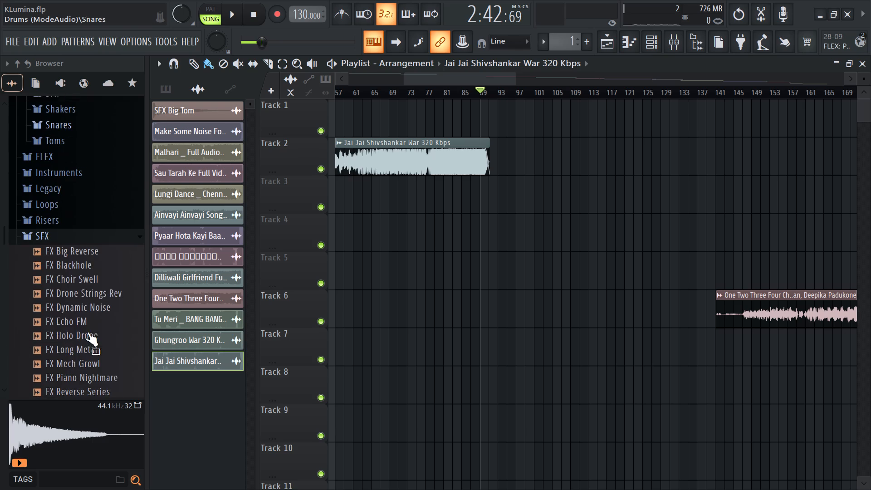
{"action": "left_click", "coordinate": [75, 230]}
{"action": "scroll", "coordinate": [87, 251], "scroll_direction": "up", "scroll_amount": 4}
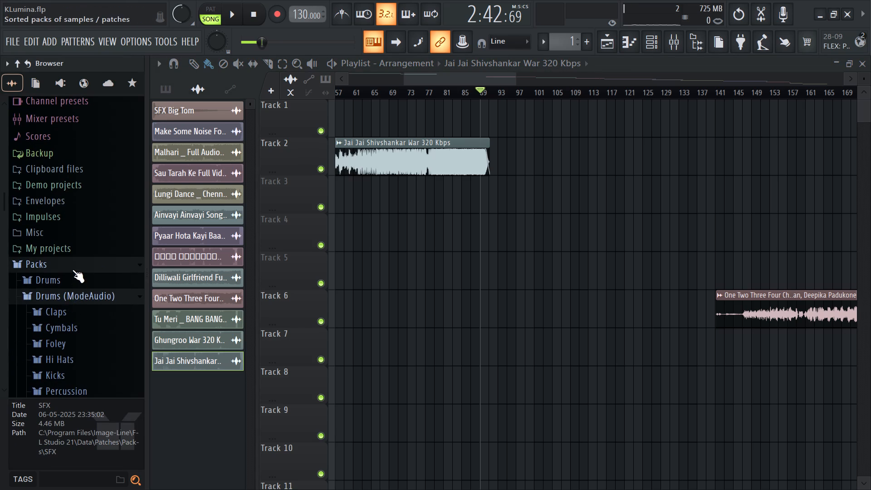
{"action": "left_click", "coordinate": [72, 269]}
Review the whole arrangement and place the playhead at the start of the One Two Three Four clip to check the gap.
{"action": "scroll", "coordinate": [524, 295], "scroll_direction": "down", "scroll_amount": 14, "text": "ctrl"}
{"action": "scroll", "coordinate": [568, 260], "scroll_direction": "down", "scroll_amount": 4}
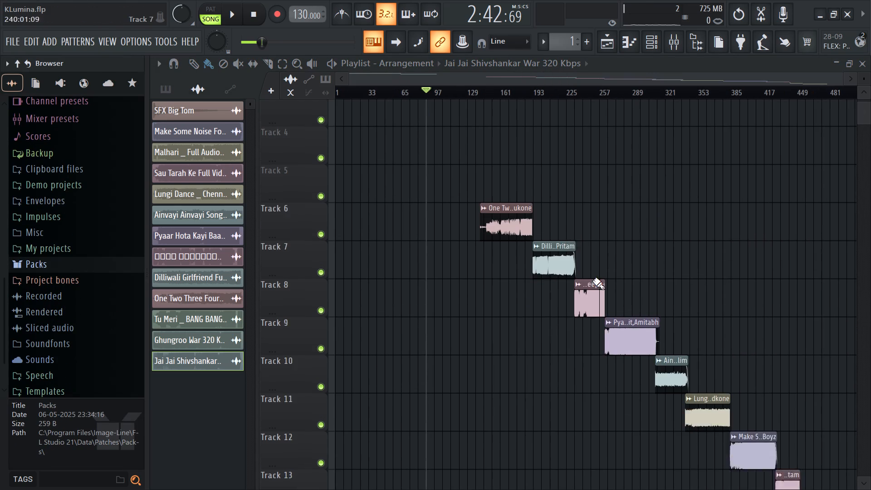
{"action": "scroll", "coordinate": [554, 228], "scroll_direction": "down", "scroll_amount": 3}
{"action": "scroll", "coordinate": [624, 317], "scroll_direction": "up", "scroll_amount": 14}
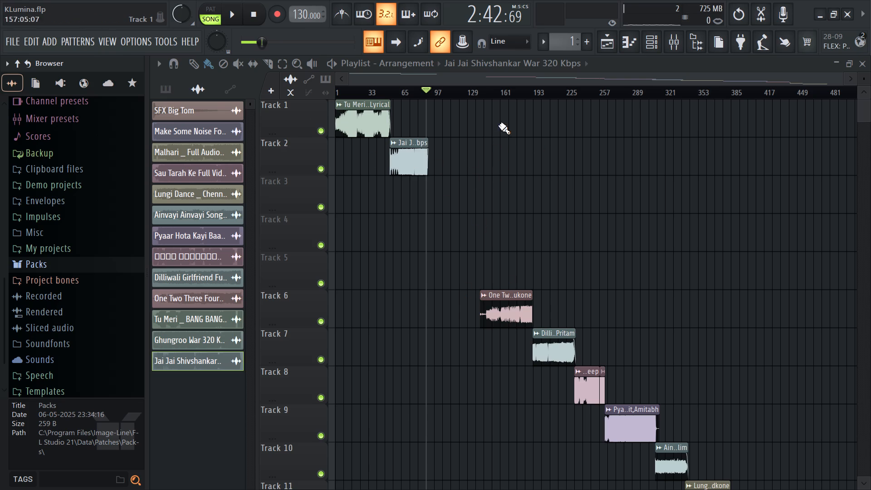
{"action": "left_click", "coordinate": [482, 96]}
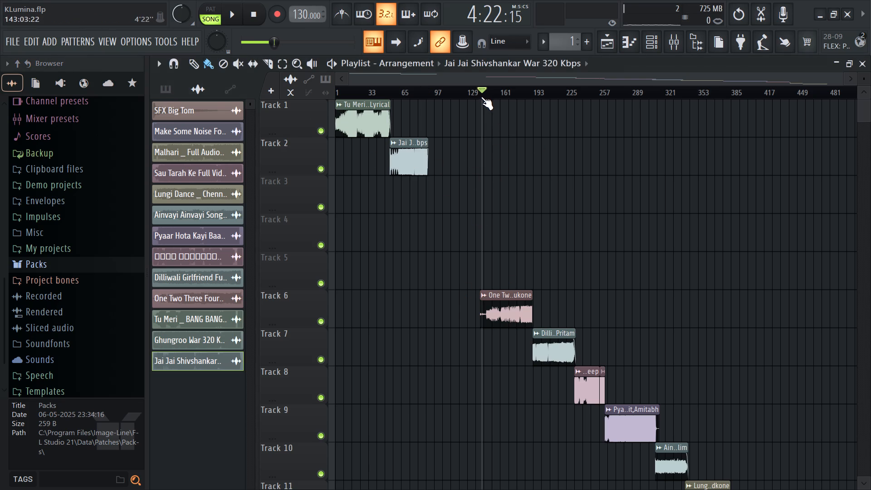
{"action": "left_click", "coordinate": [479, 97]}
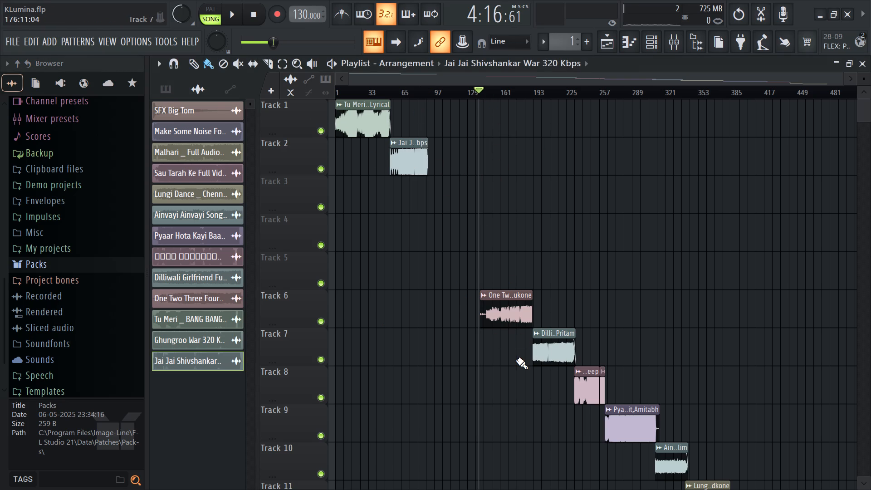
Switch to Google Chrome and open a new tab.
{"action": "key", "text": "alt+Tab"}
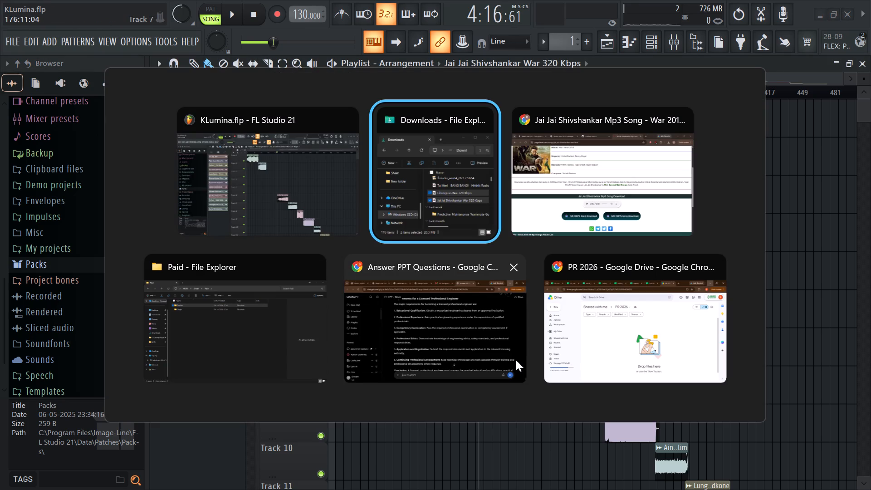
{"action": "key", "text": "alt+Tab"}
{"action": "left_click", "coordinate": [634, 10]}
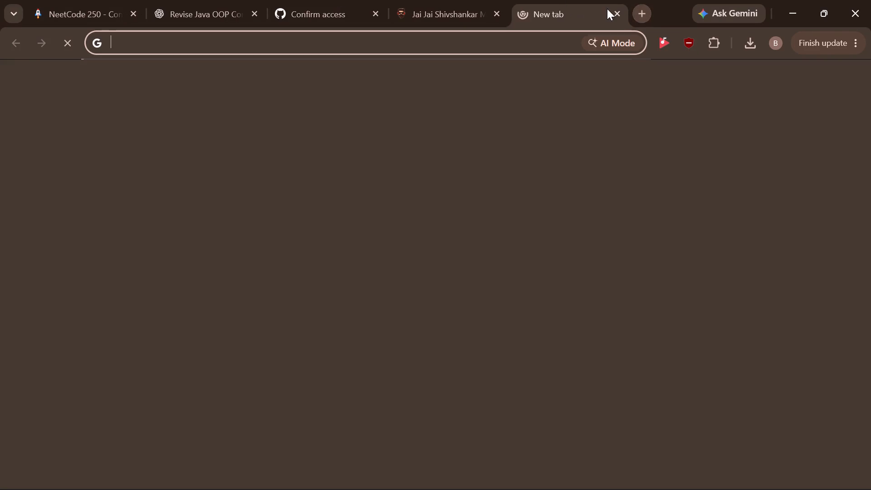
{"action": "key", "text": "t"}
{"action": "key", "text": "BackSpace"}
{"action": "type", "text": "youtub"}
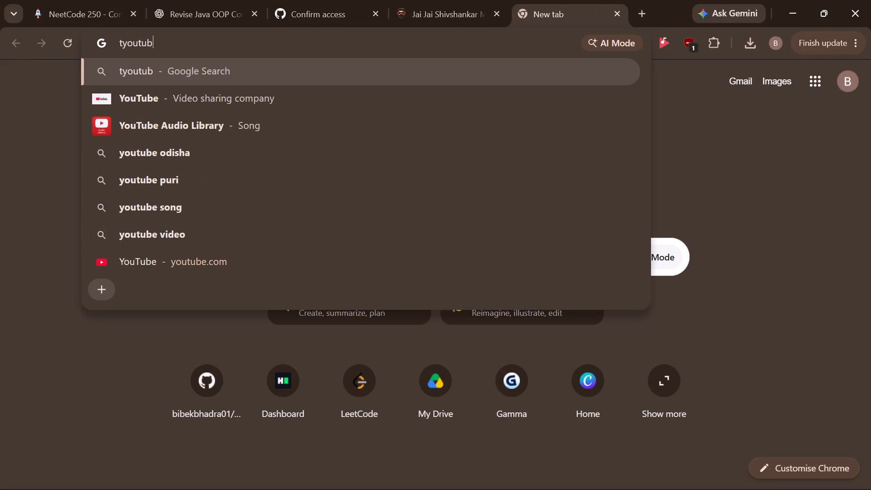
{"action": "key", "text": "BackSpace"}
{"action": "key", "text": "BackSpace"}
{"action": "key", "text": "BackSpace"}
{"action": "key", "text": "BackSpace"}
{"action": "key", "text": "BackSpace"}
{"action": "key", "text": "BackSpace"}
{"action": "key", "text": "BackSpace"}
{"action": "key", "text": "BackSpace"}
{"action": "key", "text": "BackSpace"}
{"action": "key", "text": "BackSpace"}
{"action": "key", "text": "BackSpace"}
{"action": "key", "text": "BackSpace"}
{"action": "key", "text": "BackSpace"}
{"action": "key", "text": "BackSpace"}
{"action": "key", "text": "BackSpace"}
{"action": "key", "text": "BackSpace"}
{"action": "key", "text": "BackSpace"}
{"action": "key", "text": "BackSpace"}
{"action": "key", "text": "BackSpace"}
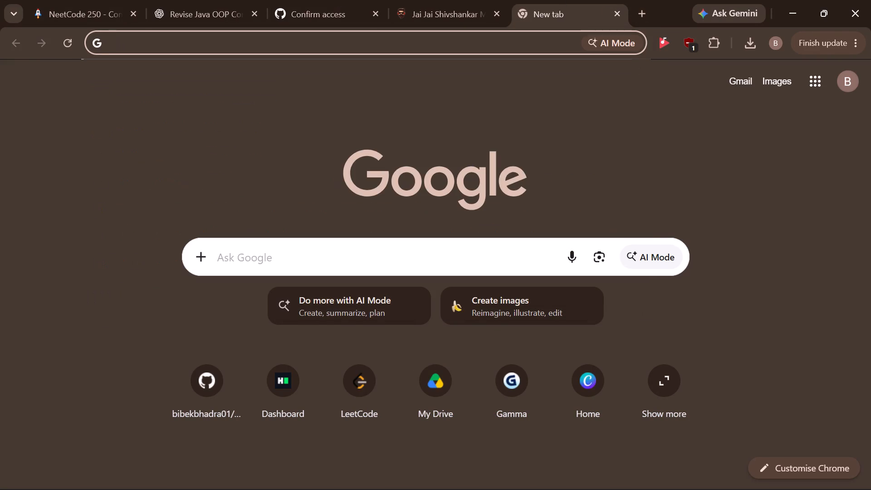
Open YouTube in the new tab.
{"action": "type", "text": "youtube"}
{"action": "key", "text": "Return"}
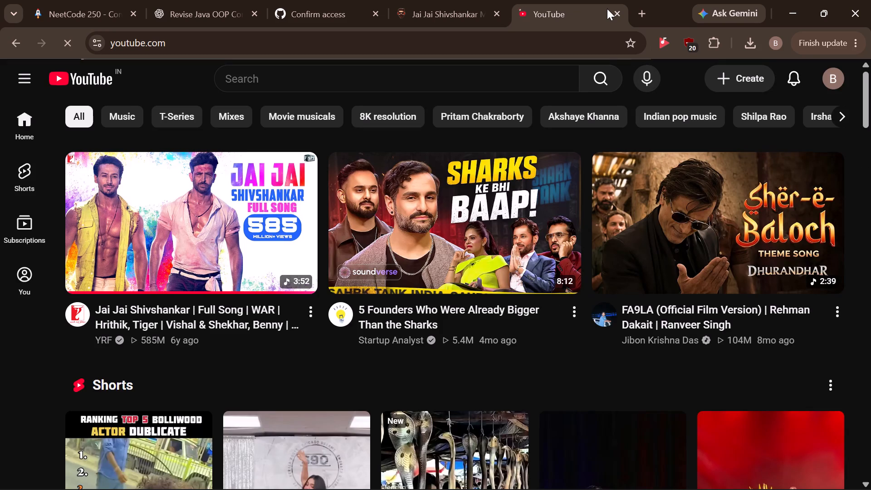
Open the FA9LA (Official Film Version) video, sample it from about 0:18 and lower the player volume to about half.
{"action": "left_click", "coordinate": [725, 232]}
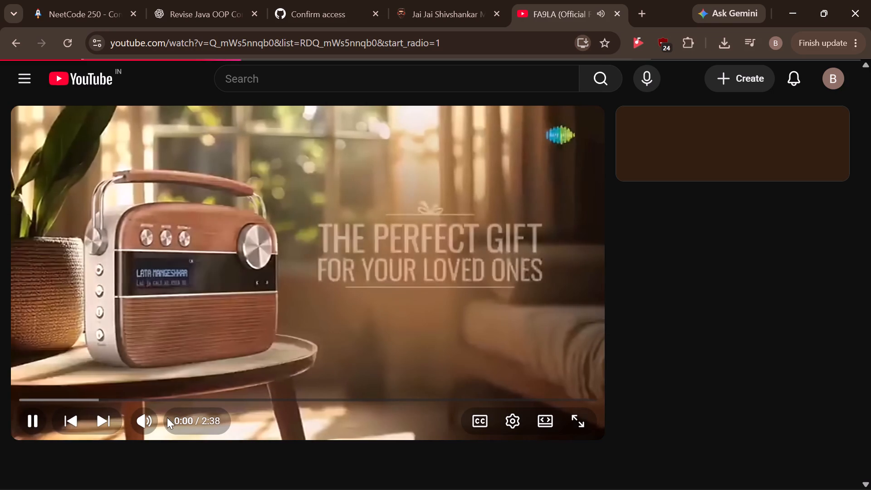
{"action": "left_click", "coordinate": [78, 397]}
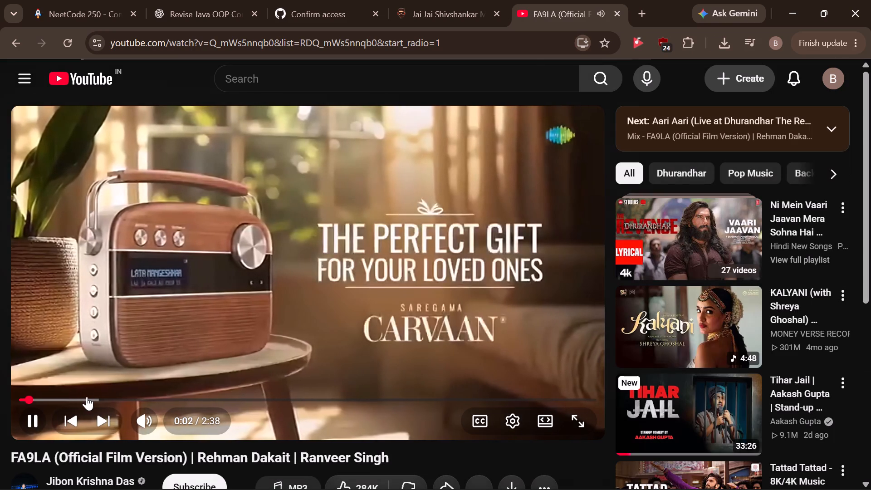
{"action": "left_click", "coordinate": [87, 397]}
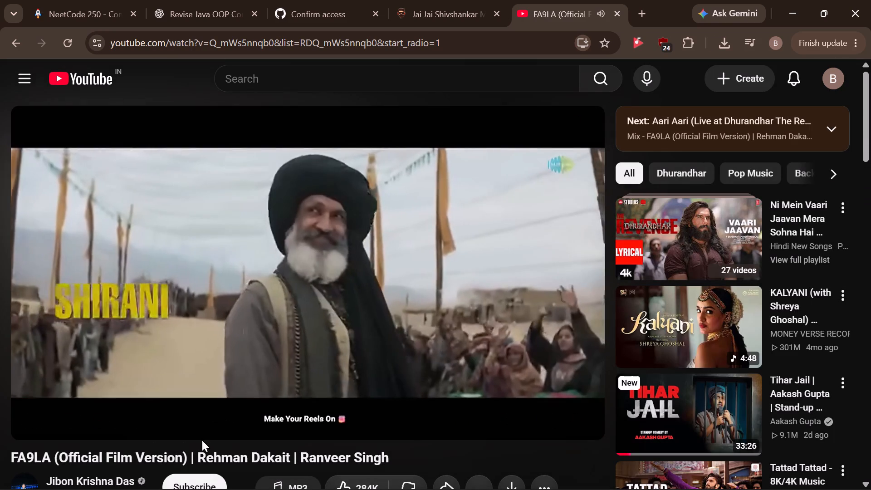
{"action": "left_click", "coordinate": [172, 420]}
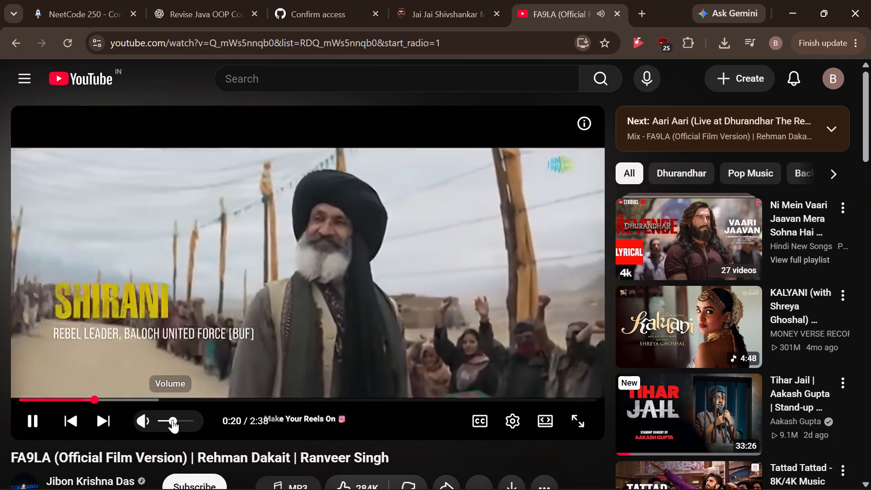
Find Casa Tupka Anthemo among the suggested videos and sample it from about 0:10 and 0:23.
{"action": "scroll", "coordinate": [671, 389], "scroll_direction": "down", "scroll_amount": 2}
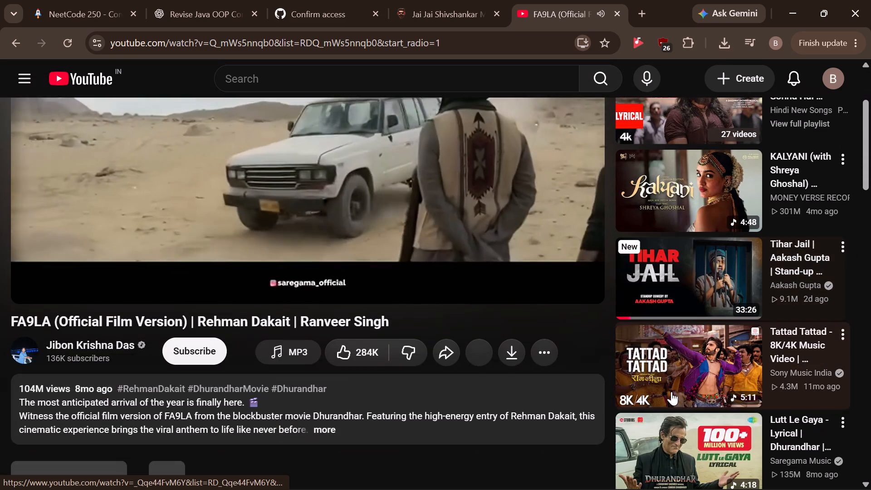
{"action": "scroll", "coordinate": [670, 380], "scroll_direction": "down", "scroll_amount": 2}
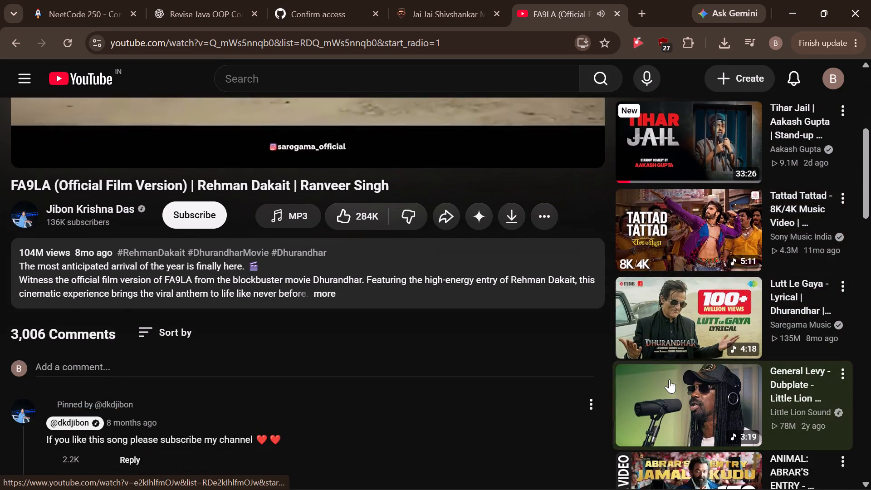
{"action": "scroll", "coordinate": [668, 379], "scroll_direction": "down", "scroll_amount": 3}
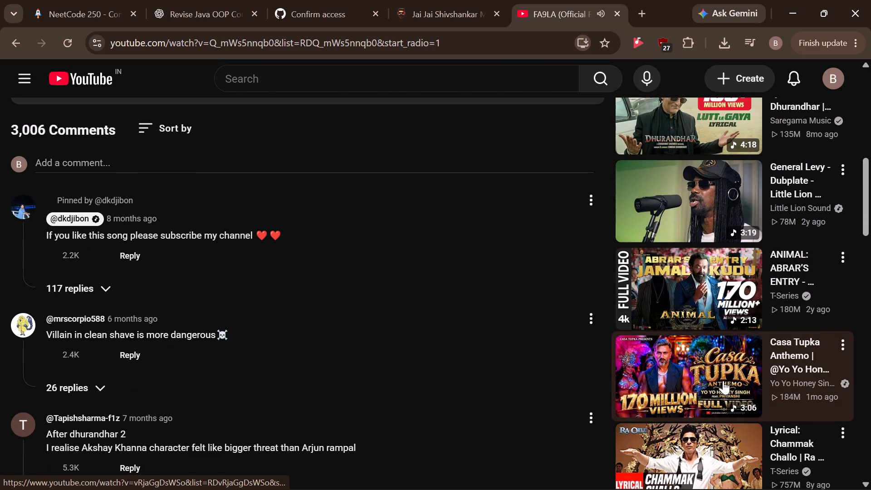
{"action": "left_click", "coordinate": [723, 380]}
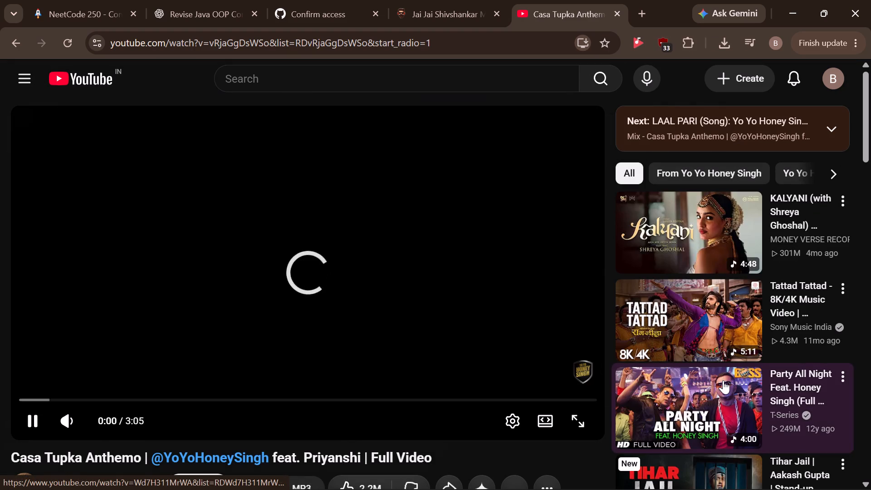
{"action": "scroll", "coordinate": [563, 373], "scroll_direction": "down", "scroll_amount": 2}
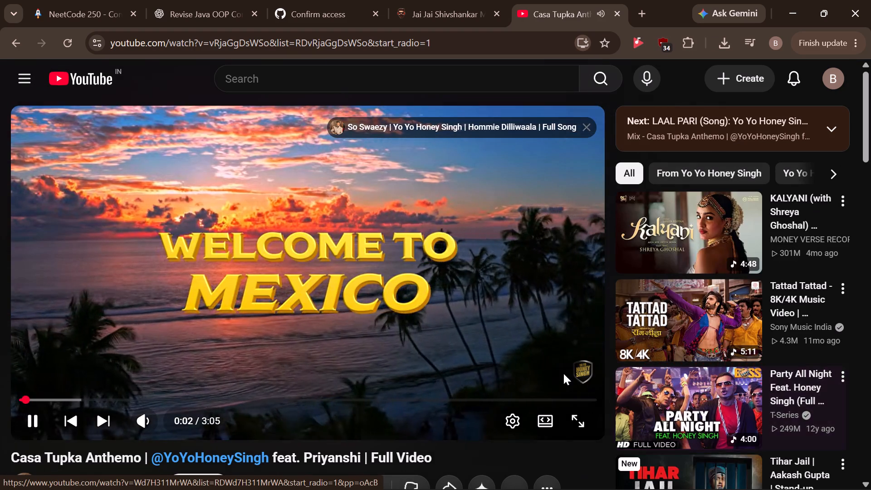
{"action": "scroll", "coordinate": [563, 373], "scroll_direction": "down", "scroll_amount": 1}
{"action": "left_click", "coordinate": [54, 193]}
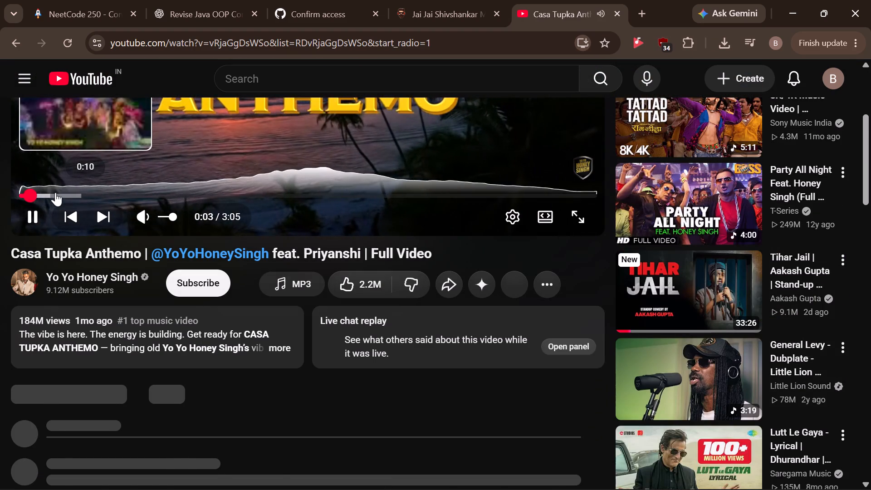
{"action": "scroll", "coordinate": [111, 195], "scroll_direction": "up", "scroll_amount": 2}
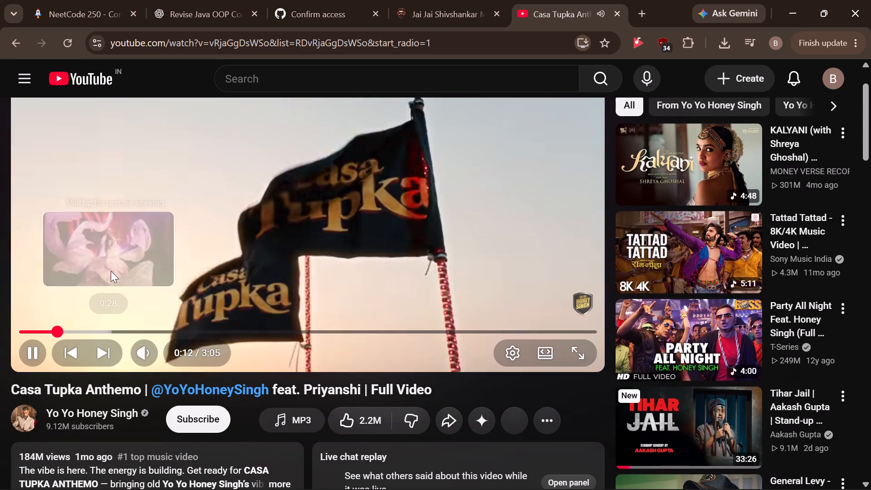
{"action": "left_click", "coordinate": [94, 327]}
Browse the suggested videos of Casa Tupka Anthemo, then of the previous FA9LA video, for another song for the mashup.
{"action": "scroll", "coordinate": [587, 334], "scroll_direction": "down", "scroll_amount": 2}
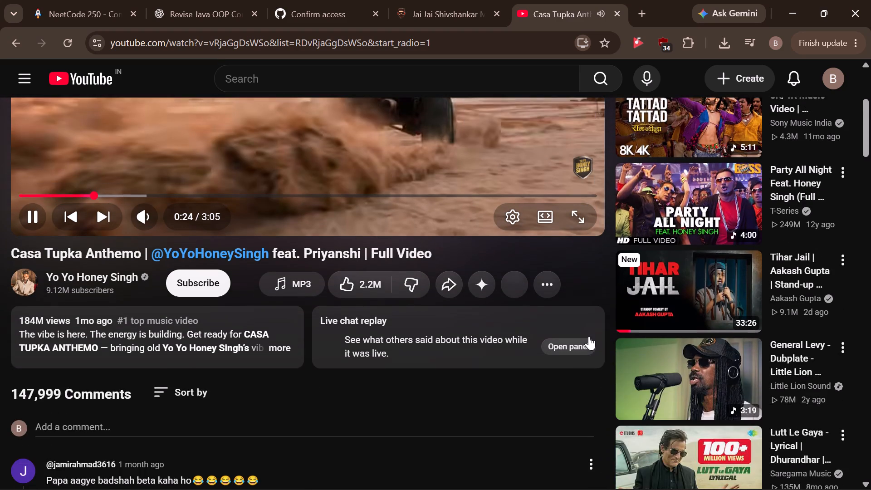
{"action": "scroll", "coordinate": [588, 339], "scroll_direction": "down", "scroll_amount": 8}
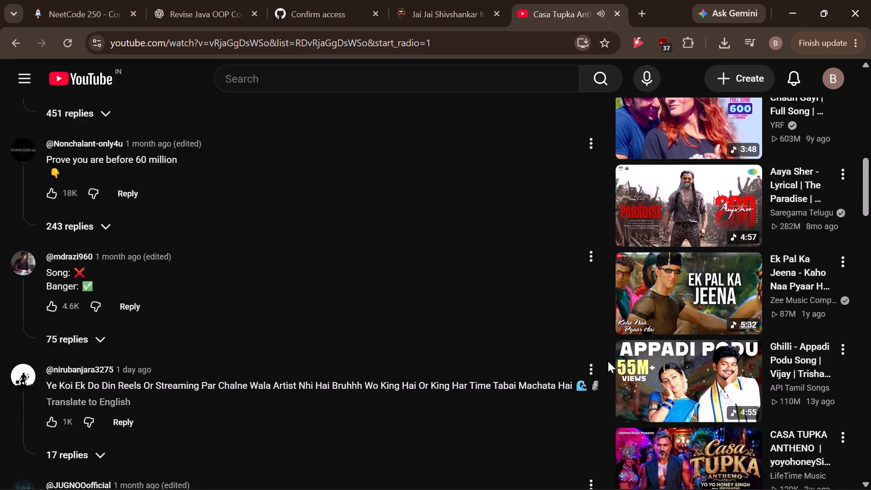
{"action": "scroll", "coordinate": [608, 361], "scroll_direction": "down", "scroll_amount": 6}
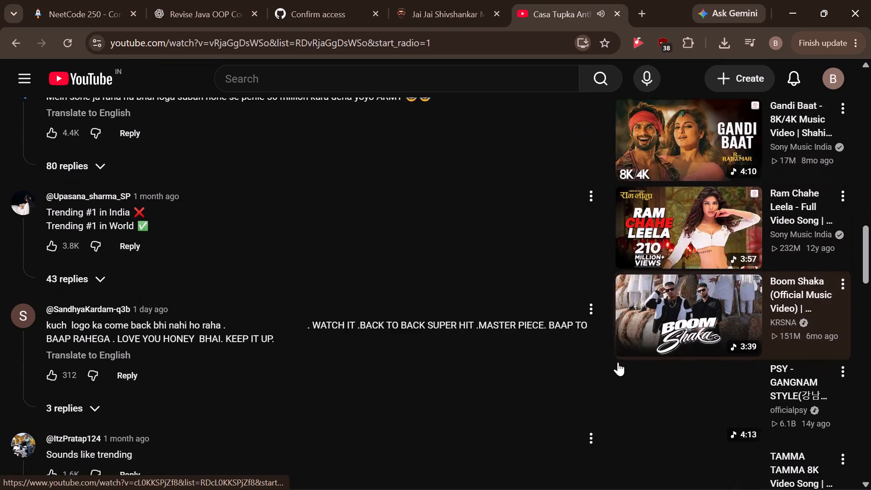
{"action": "scroll", "coordinate": [633, 352], "scroll_direction": "down", "scroll_amount": 3}
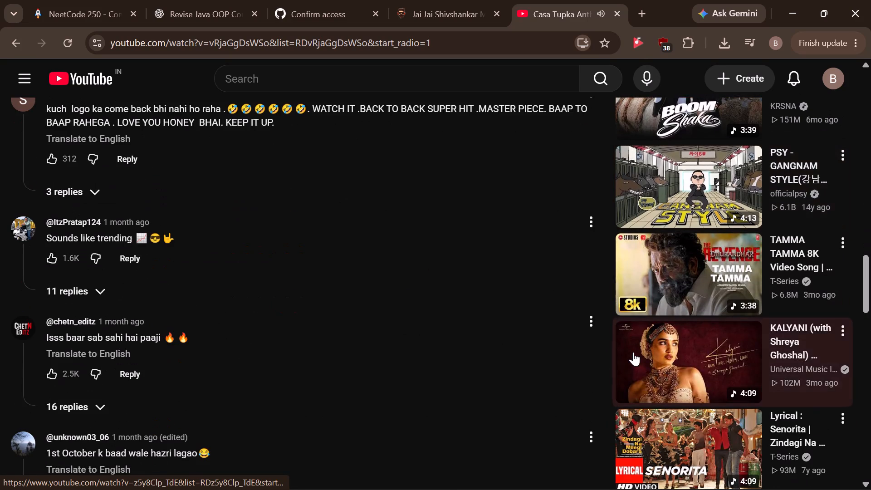
{"action": "scroll", "coordinate": [631, 354], "scroll_direction": "down", "scroll_amount": 4}
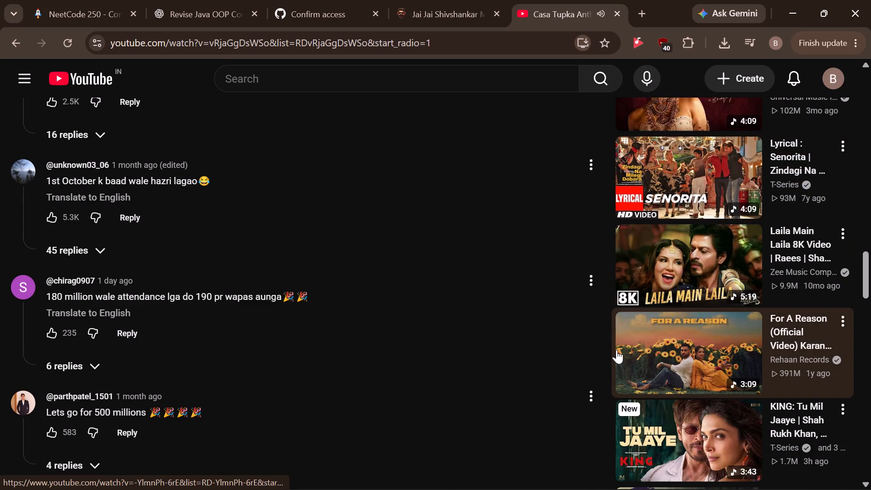
{"action": "scroll", "coordinate": [617, 350], "scroll_direction": "down", "scroll_amount": 1}
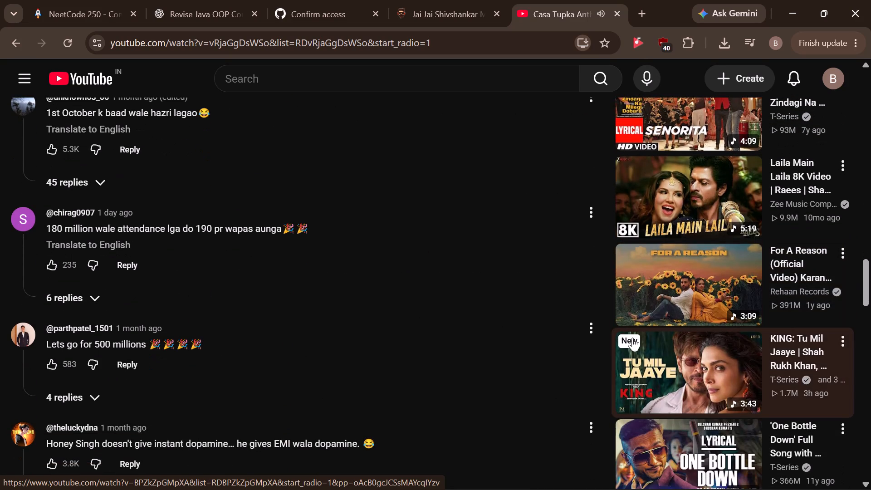
{"action": "scroll", "coordinate": [495, 338], "scroll_direction": "down", "scroll_amount": 1}
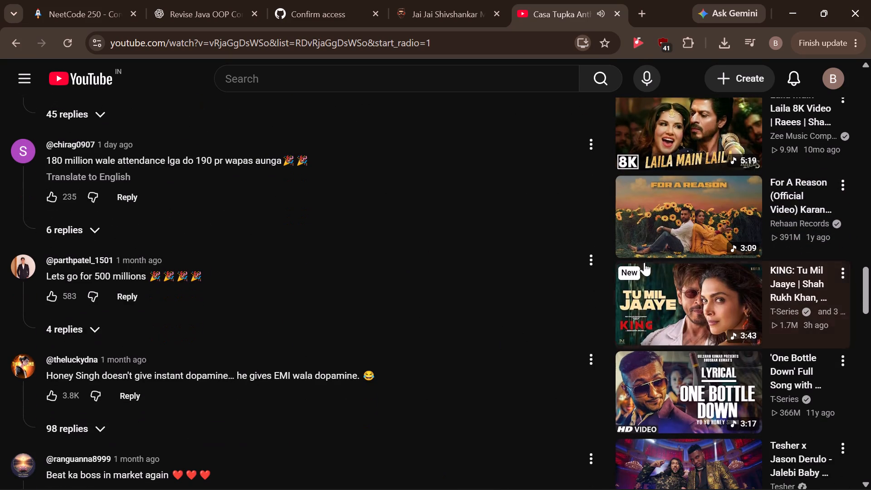
{"action": "scroll", "coordinate": [561, 356], "scroll_direction": "down", "scroll_amount": 3}
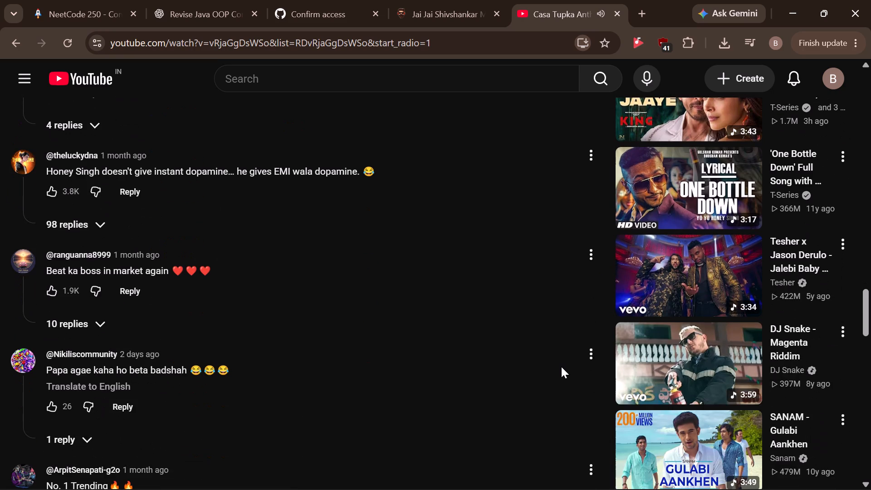
{"action": "scroll", "coordinate": [394, 350], "scroll_direction": "up", "scroll_amount": 14}
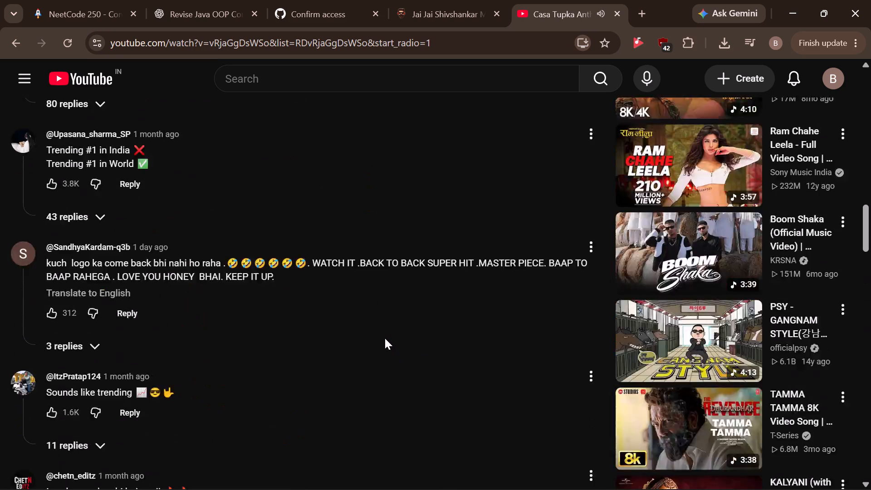
{"action": "scroll", "coordinate": [385, 338], "scroll_direction": "up", "scroll_amount": 7}
{"action": "scroll", "coordinate": [361, 295], "scroll_direction": "up", "scroll_amount": 7}
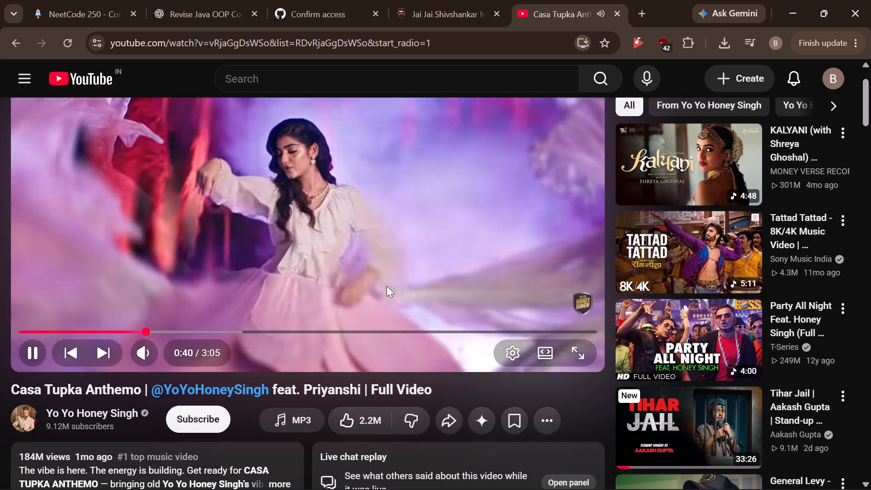
{"action": "left_click", "coordinate": [20, 40]}
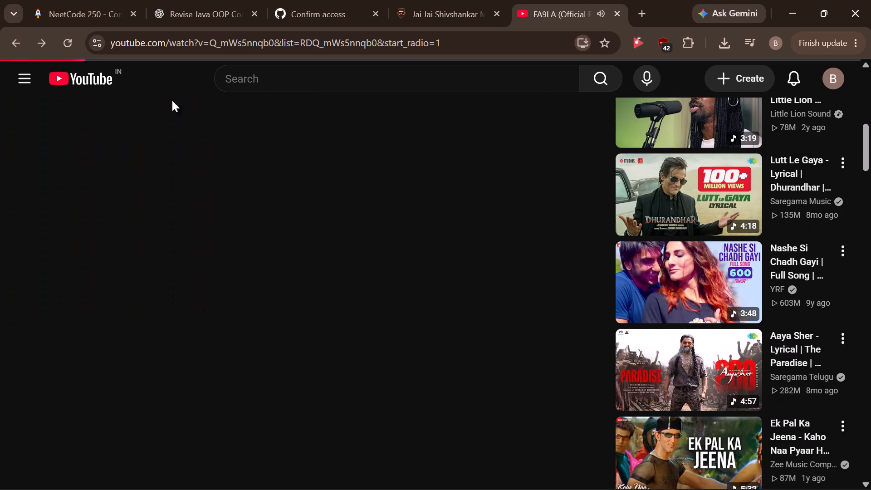
{"action": "scroll", "coordinate": [712, 375], "scroll_direction": "down", "scroll_amount": 3}
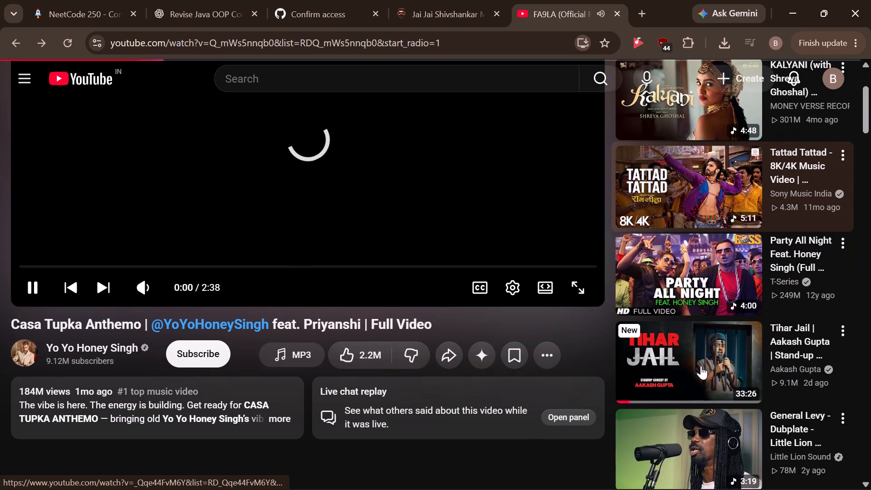
{"action": "scroll", "coordinate": [701, 366], "scroll_direction": "down", "scroll_amount": 6}
Search YouTube for "chammak chhlo" and open the Lyrical: Chammak Challo video from Ra One.
{"action": "left_click", "coordinate": [269, 81]}
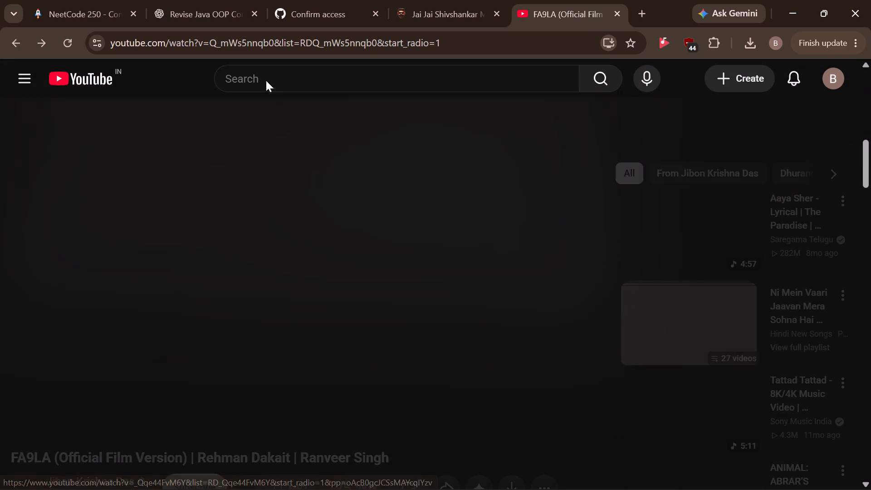
{"action": "left_click", "coordinate": [265, 79]}
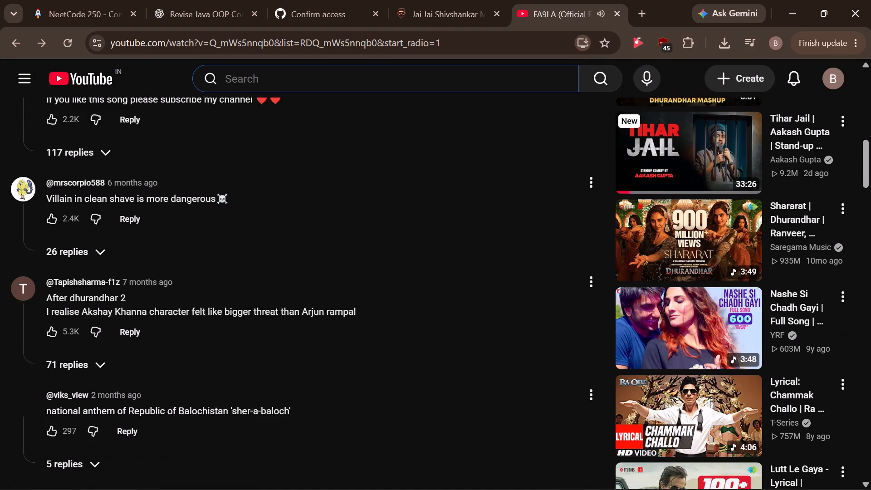
{"action": "type", "text": "chammak chhlo"}
{"action": "key", "text": "Return"}
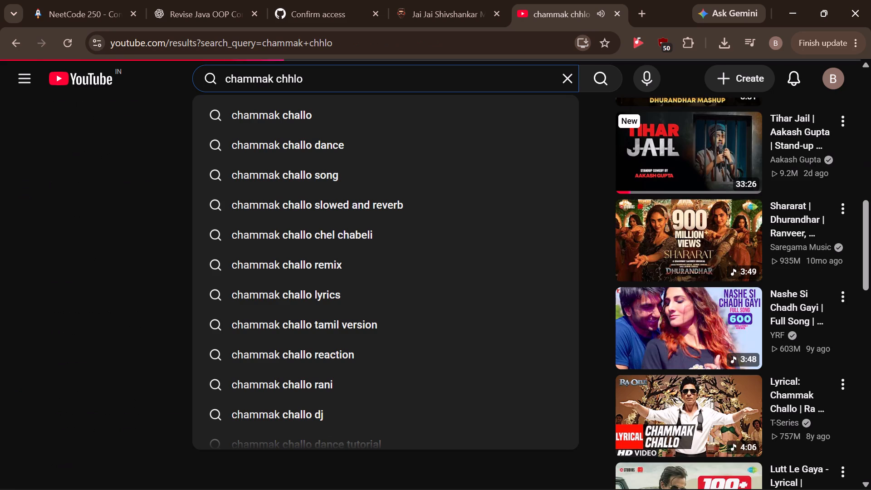
{"action": "left_click", "coordinate": [314, 247]}
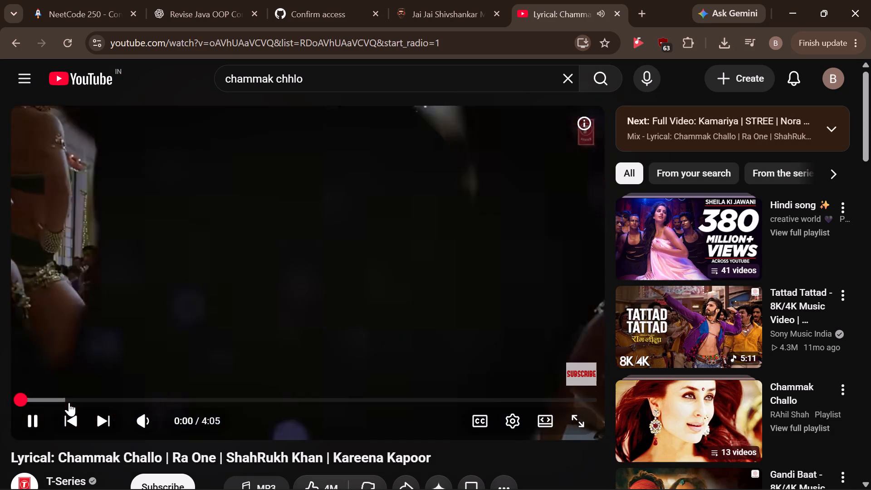
Sample the Chammak Challo song from about 0:32 and 1:33.
{"action": "left_click", "coordinate": [94, 400]}
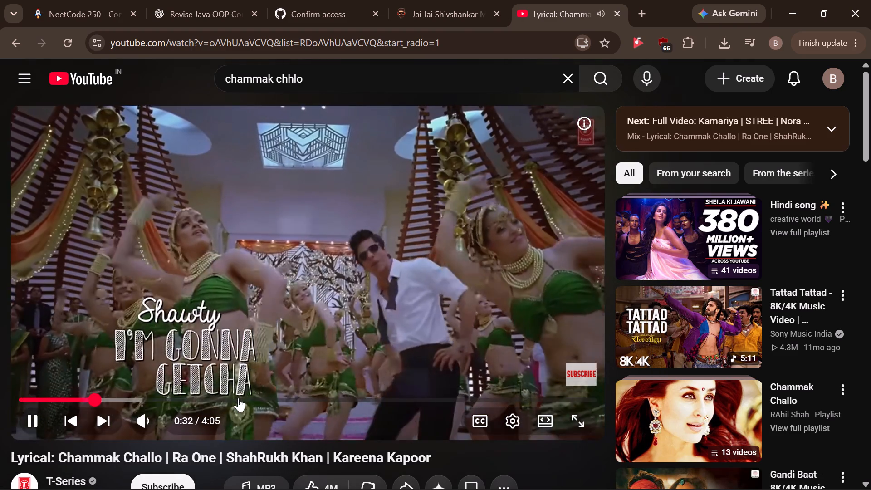
{"action": "left_click", "coordinate": [238, 398]}
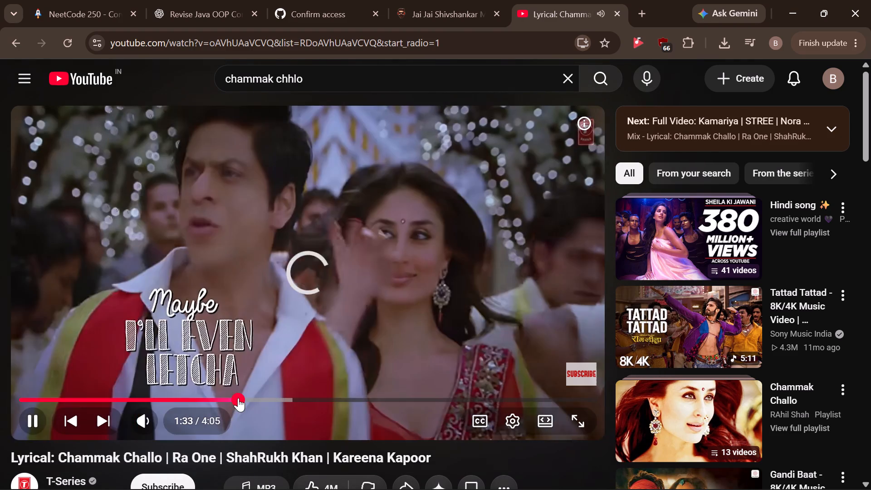
Download the full Chammak Challo song as an MP3 at 320Kbps.
{"action": "scroll", "coordinate": [272, 284], "scroll_direction": "down", "scroll_amount": 3}
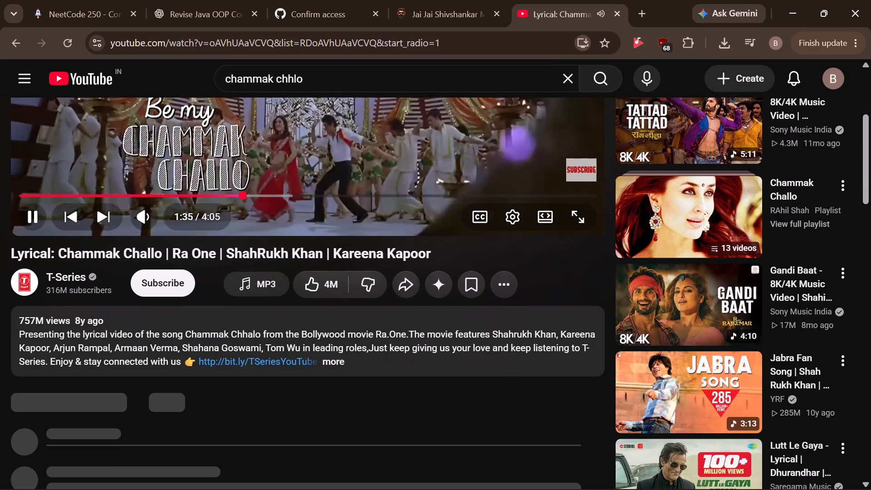
{"action": "left_click", "coordinate": [278, 287]}
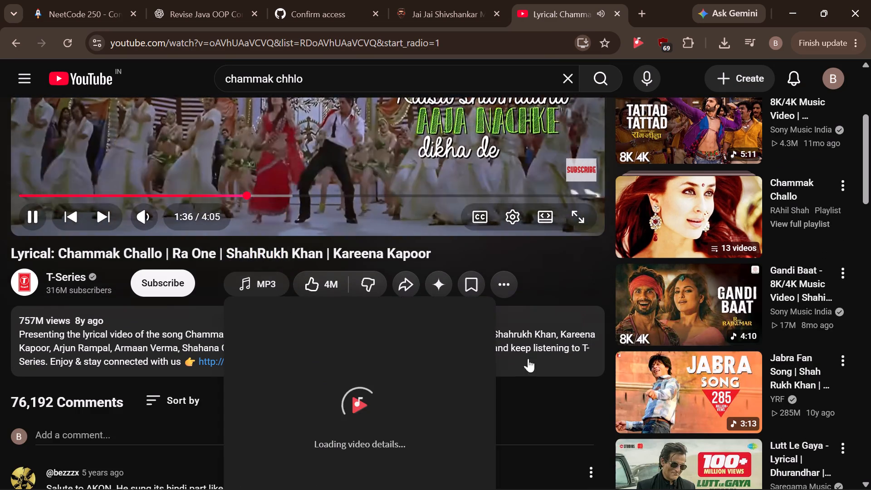
{"action": "scroll", "coordinate": [535, 361], "scroll_direction": "down", "scroll_amount": 2}
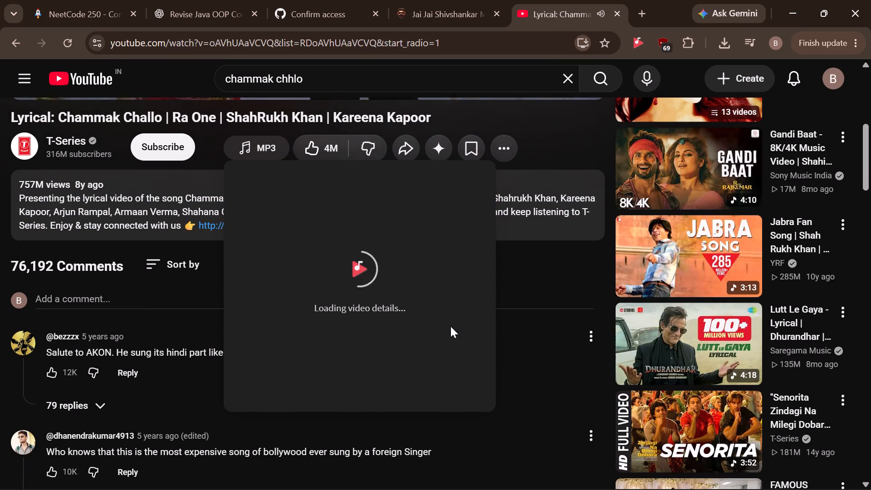
{"action": "scroll", "coordinate": [350, 373], "scroll_direction": "down", "scroll_amount": 2}
{"action": "left_click", "coordinate": [317, 240]}
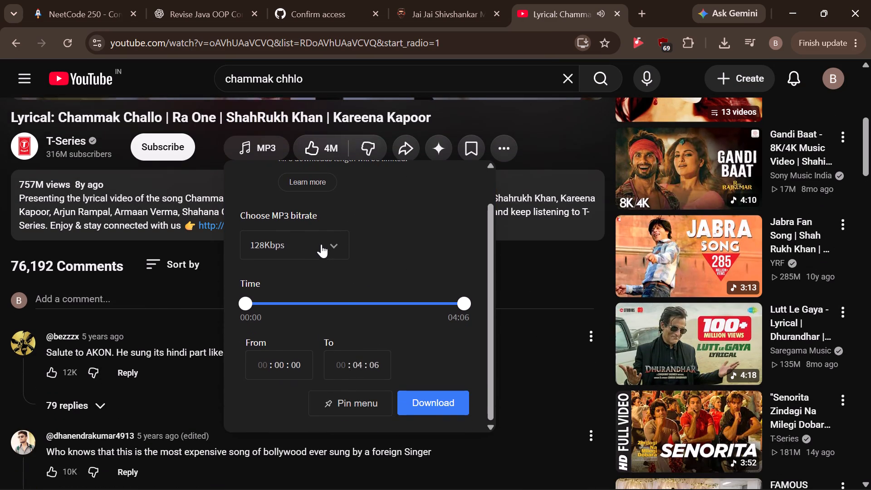
{"action": "left_click", "coordinate": [284, 375]}
{"action": "left_click", "coordinate": [463, 406]}
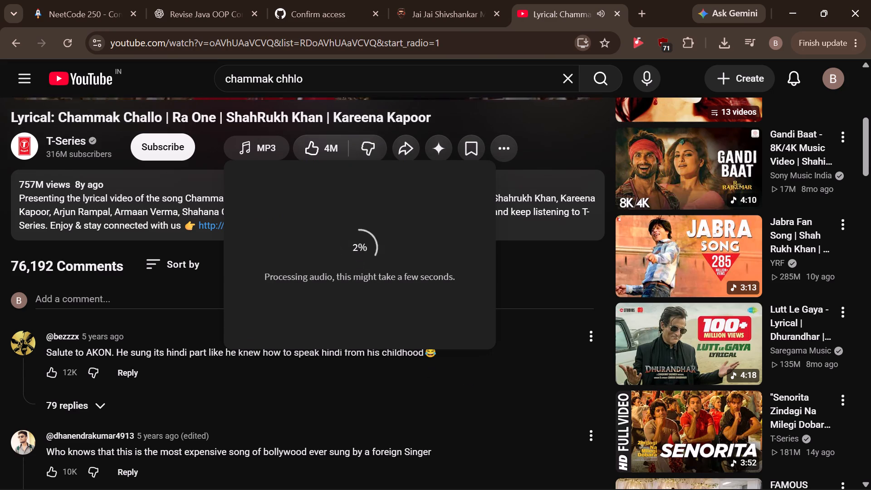
Browse the suggested videos beside Chammak Challo for more mashup songs while the MP3 is processed.
{"action": "scroll", "coordinate": [663, 352], "scroll_direction": "down", "scroll_amount": 5}
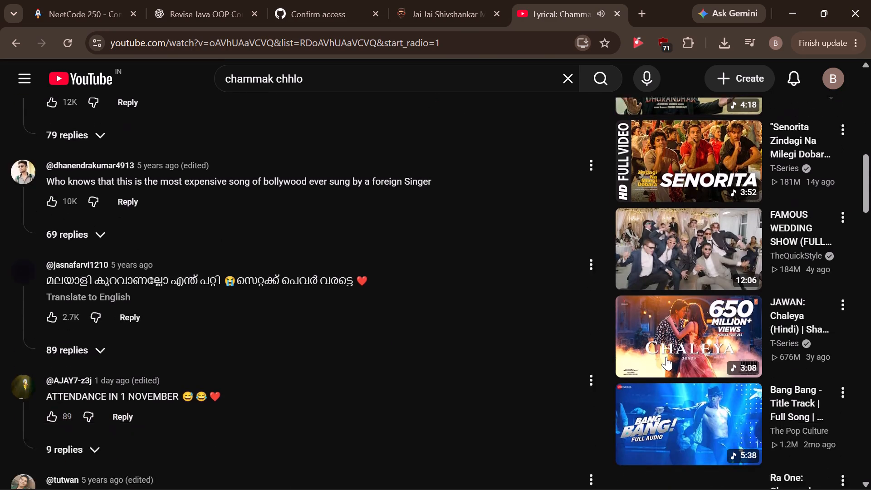
{"action": "scroll", "coordinate": [666, 357], "scroll_direction": "down", "scroll_amount": 2}
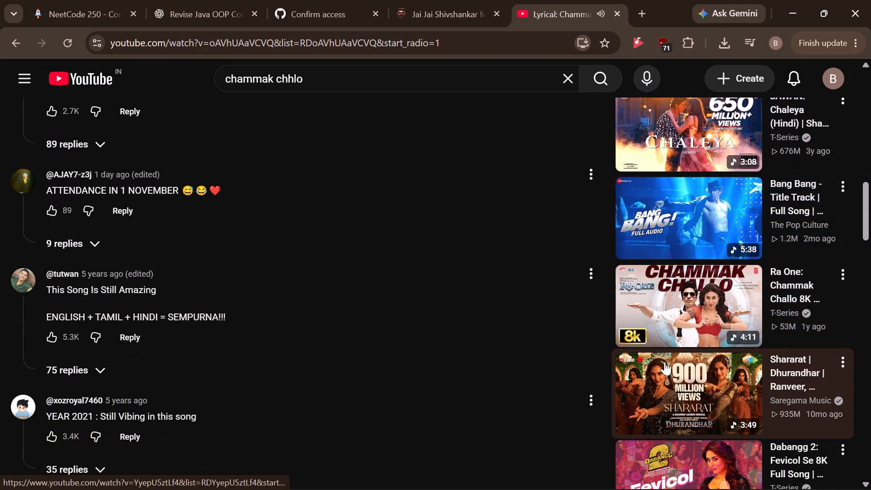
{"action": "scroll", "coordinate": [665, 362], "scroll_direction": "down", "scroll_amount": 3}
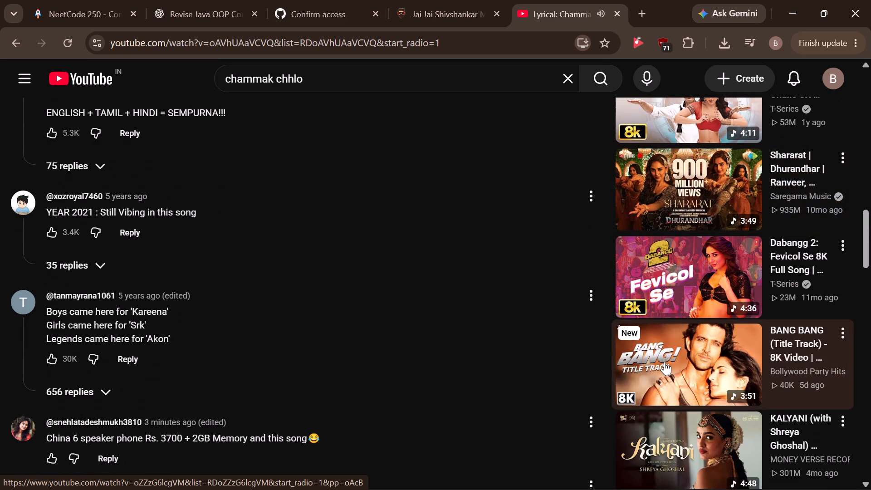
{"action": "scroll", "coordinate": [665, 362], "scroll_direction": "down", "scroll_amount": 5}
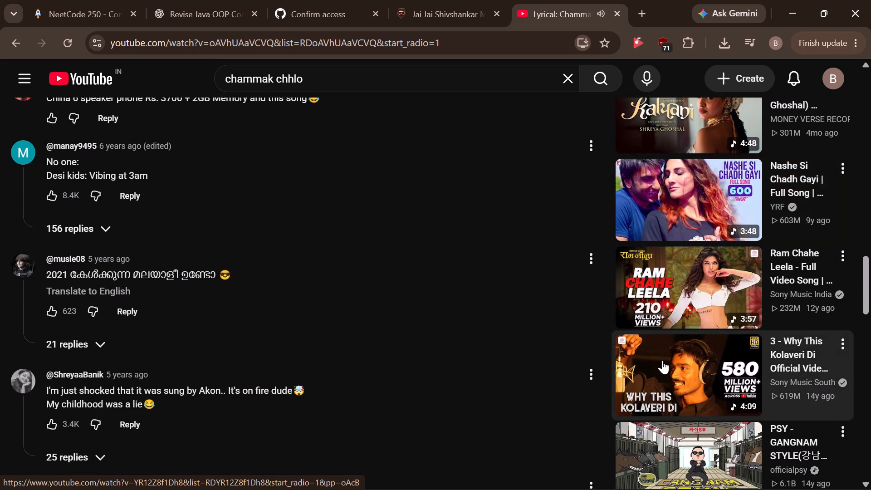
{"action": "scroll", "coordinate": [663, 360], "scroll_direction": "down", "scroll_amount": 1}
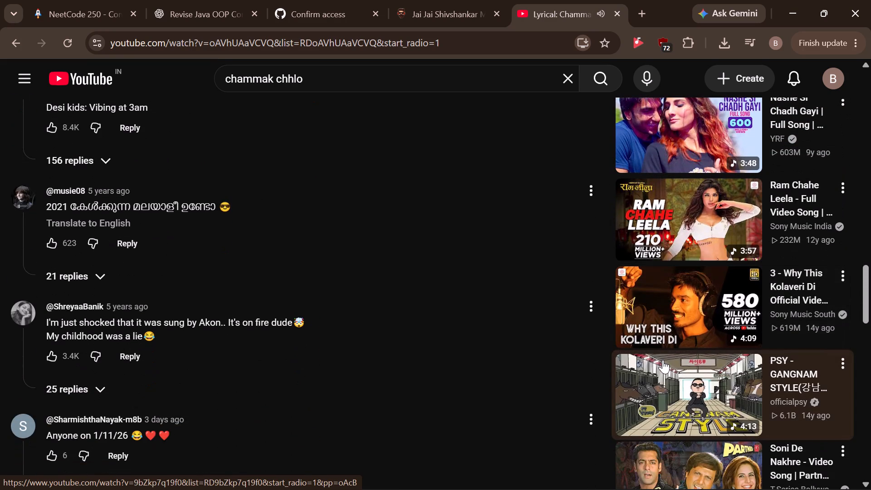
{"action": "scroll", "coordinate": [663, 360], "scroll_direction": "down", "scroll_amount": 4}
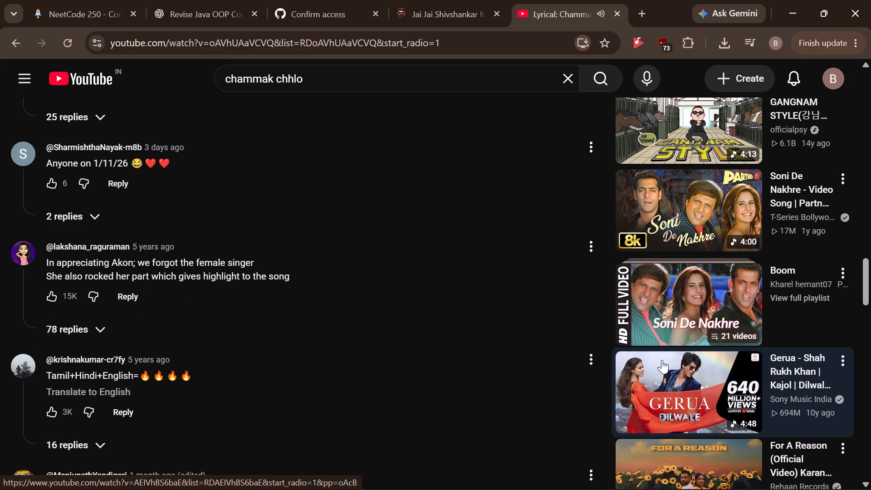
{"action": "scroll", "coordinate": [662, 360], "scroll_direction": "down", "scroll_amount": 3}
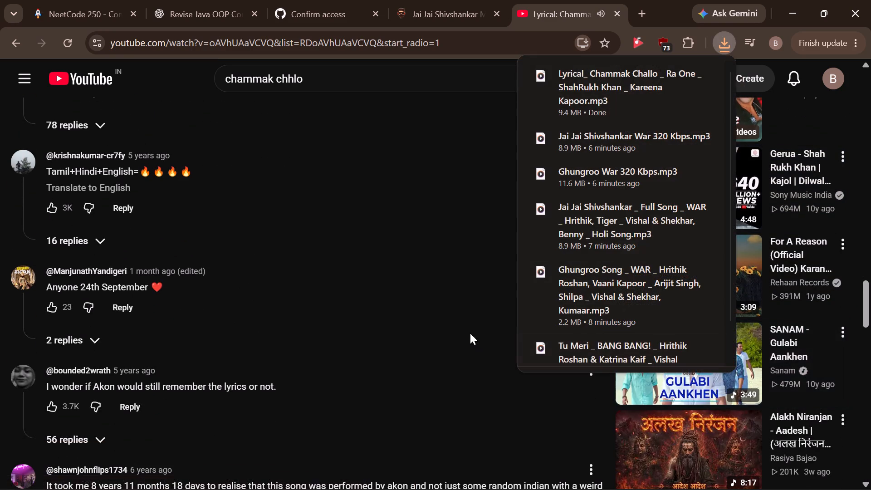
Pause the Chammak Challo video.
{"action": "scroll", "coordinate": [255, 286], "scroll_direction": "up", "scroll_amount": 15}
{"action": "scroll", "coordinate": [281, 290], "scroll_direction": "up", "scroll_amount": 8}
{"action": "key", "text": "space"}
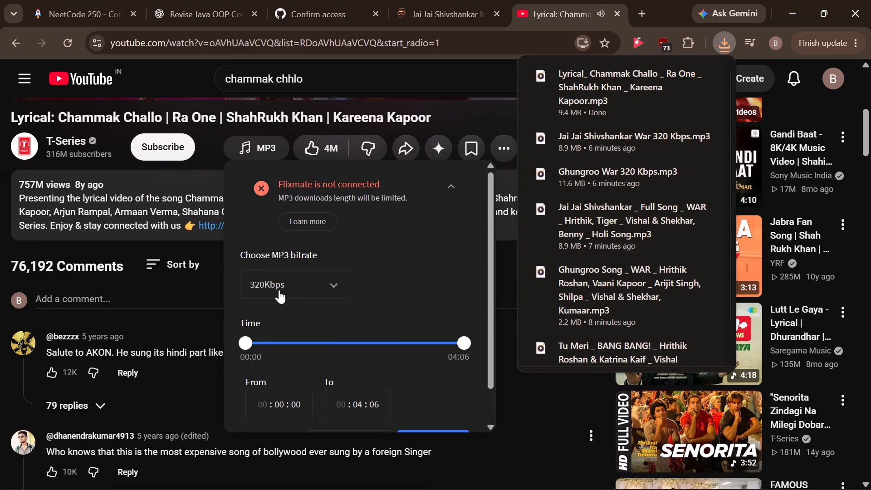
Import the downloaded Lyrical_ Chammak Challo MP3 from the Downloads folder into the audio clips of the KLumina project in FL Studio.
{"action": "key", "text": "alt+Tab"}
{"action": "key", "text": "alt+Tab"}
{"action": "key", "text": "alt+Tab"}
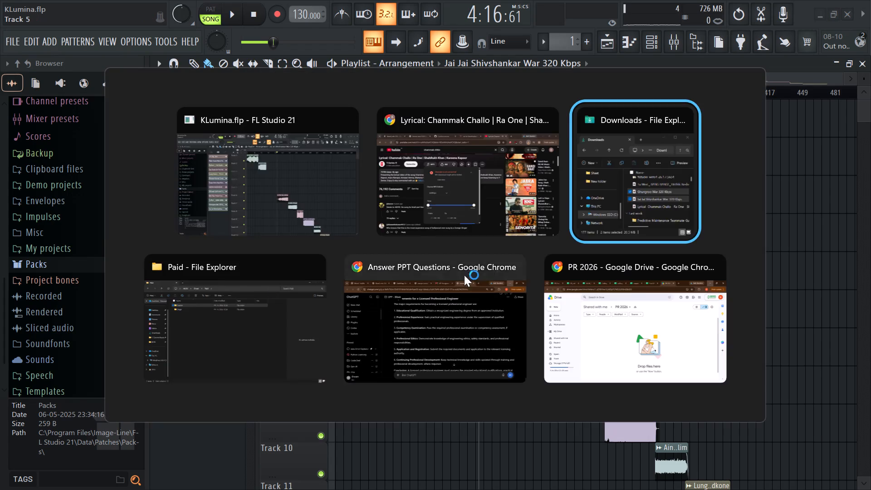
{"action": "left_click_drag", "start_coordinate": [215, 330], "coordinate": [187, 440]}
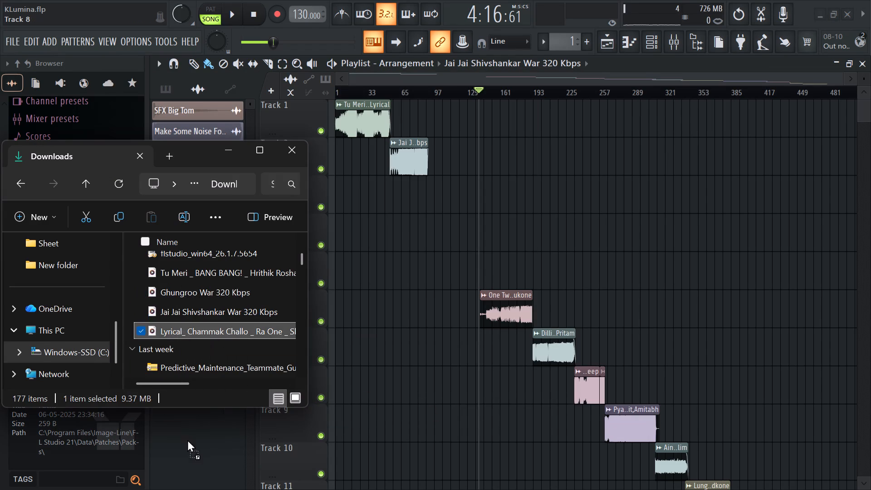
{"action": "left_click_drag", "start_coordinate": [187, 440], "coordinate": [188, 451]}
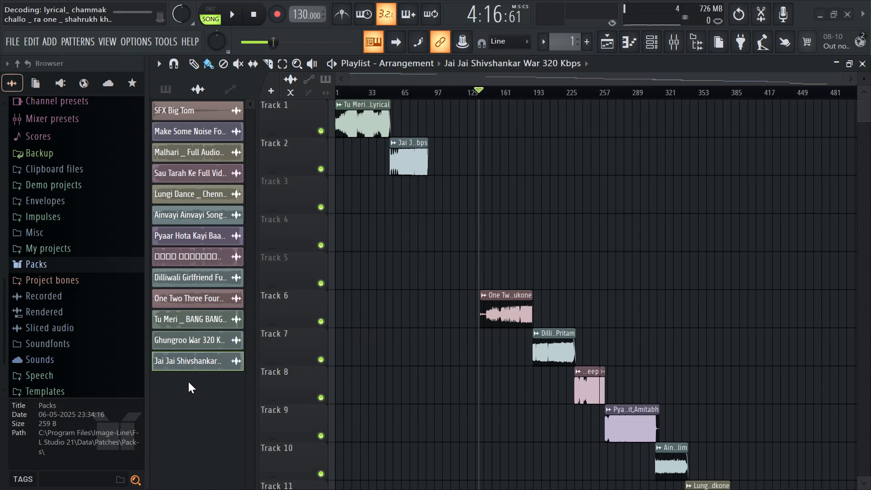
Place the Chammak Challo clip on Track 3, starting around the end of the Jai Jai Shivshankar clip.
{"action": "left_click_drag", "start_coordinate": [188, 382], "coordinate": [425, 198]}
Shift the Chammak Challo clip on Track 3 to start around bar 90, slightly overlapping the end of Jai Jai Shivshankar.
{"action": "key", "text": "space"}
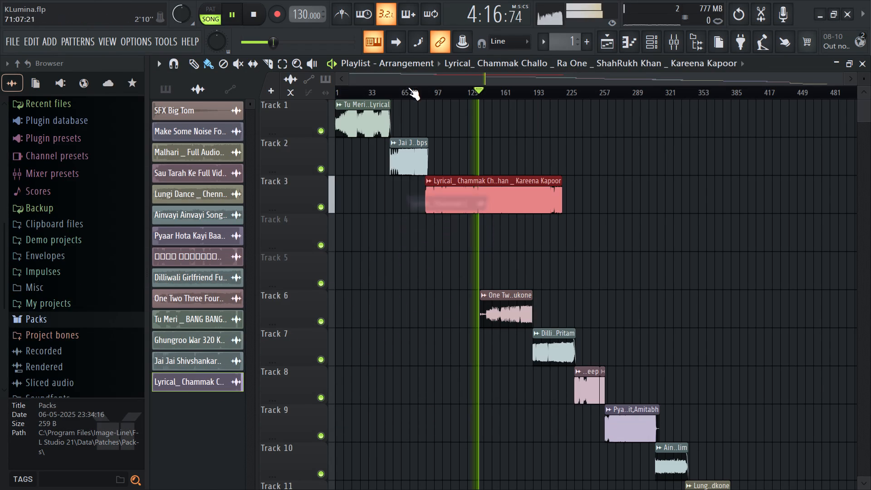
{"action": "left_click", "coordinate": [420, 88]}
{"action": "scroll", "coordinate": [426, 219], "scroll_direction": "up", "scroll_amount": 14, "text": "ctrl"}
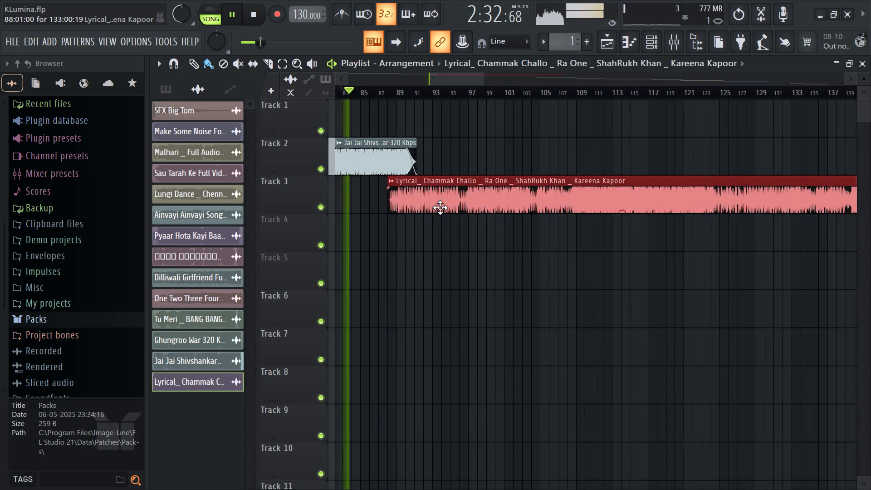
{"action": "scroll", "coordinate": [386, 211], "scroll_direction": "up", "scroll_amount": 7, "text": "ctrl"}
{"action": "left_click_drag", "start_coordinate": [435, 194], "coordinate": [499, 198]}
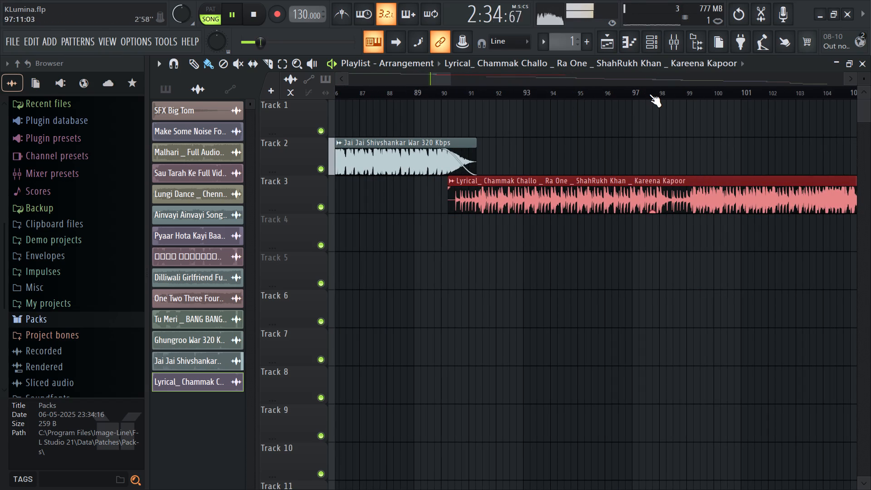
Listen to several points along the Chammak Challo clip, from about bar 97 to bar 116, to find its starting section.
{"action": "left_click", "coordinate": [649, 94]}
{"action": "scroll", "coordinate": [427, 225], "scroll_direction": "down", "scroll_amount": 7, "text": "ctrl"}
{"action": "scroll", "coordinate": [497, 107], "scroll_direction": "down", "scroll_amount": 3, "text": "ctrl"}
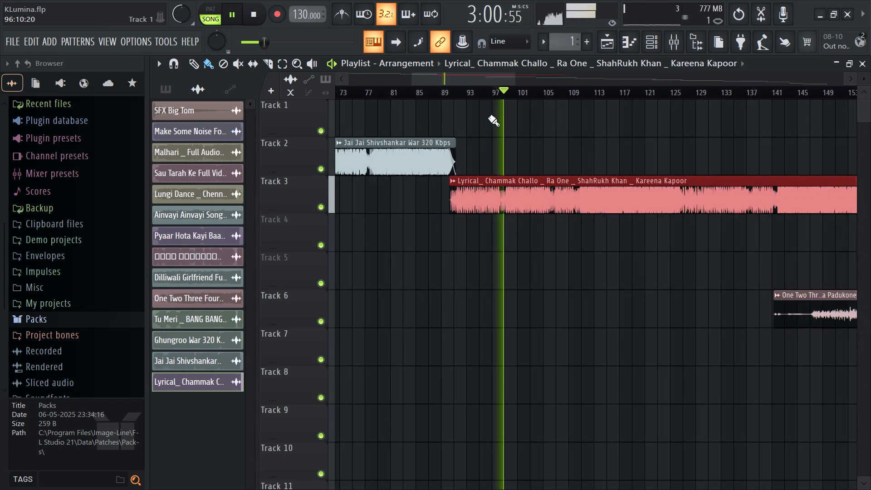
{"action": "scroll", "coordinate": [488, 117], "scroll_direction": "down", "scroll_amount": 2, "text": "ctrl"}
{"action": "left_click", "coordinate": [530, 85]}
{"action": "left_click", "coordinate": [529, 89]}
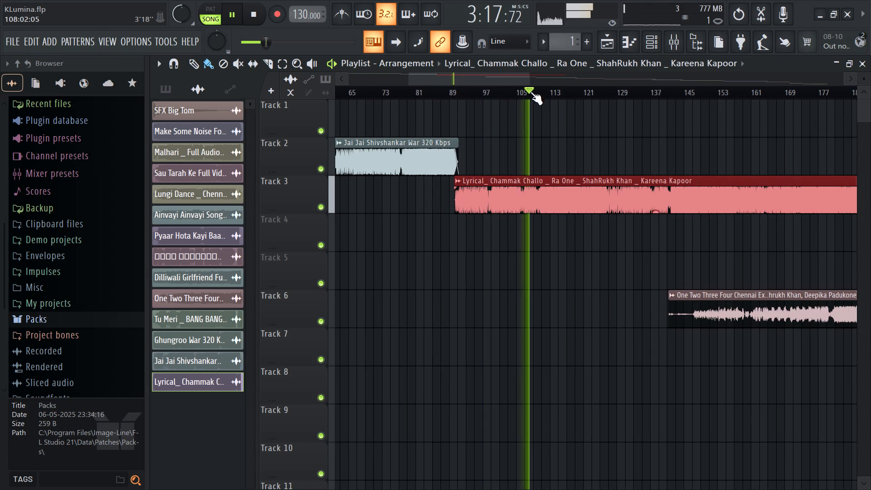
{"action": "left_click", "coordinate": [538, 91]}
{"action": "left_click", "coordinate": [568, 91]}
Move the Chammak Challo clip to start at bar 65, audition it, and trim its beginning up to about bar 104.
{"action": "left_click_drag", "start_coordinate": [637, 198], "coordinate": [533, 208]}
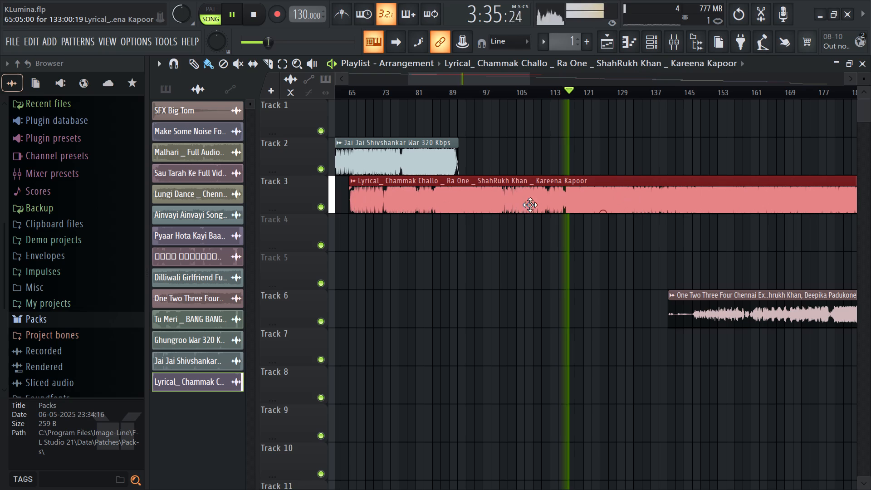
{"action": "left_click", "coordinate": [559, 91]}
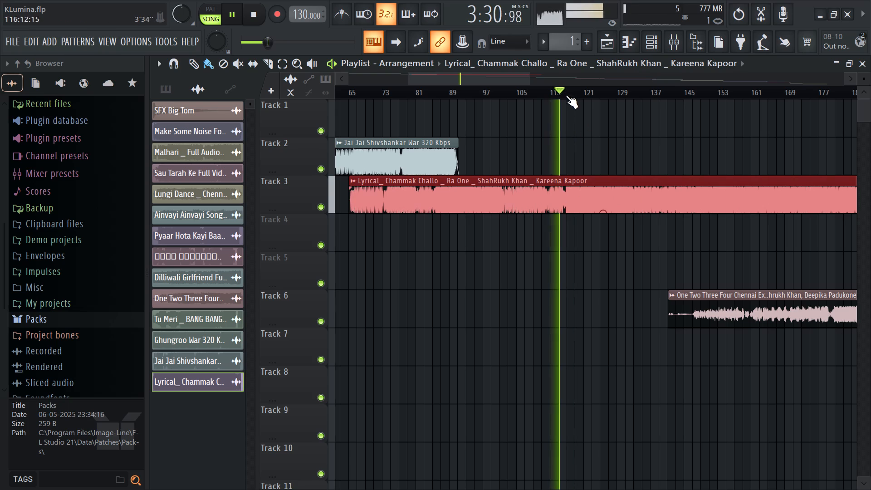
{"action": "left_click", "coordinate": [536, 89]}
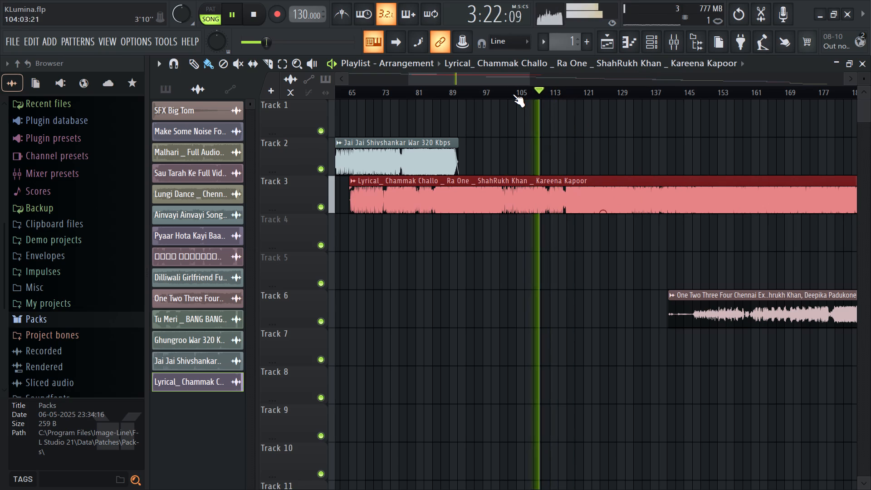
{"action": "left_click", "coordinate": [513, 94]}
{"action": "left_click_drag", "start_coordinate": [350, 179], "coordinate": [385, 191]}
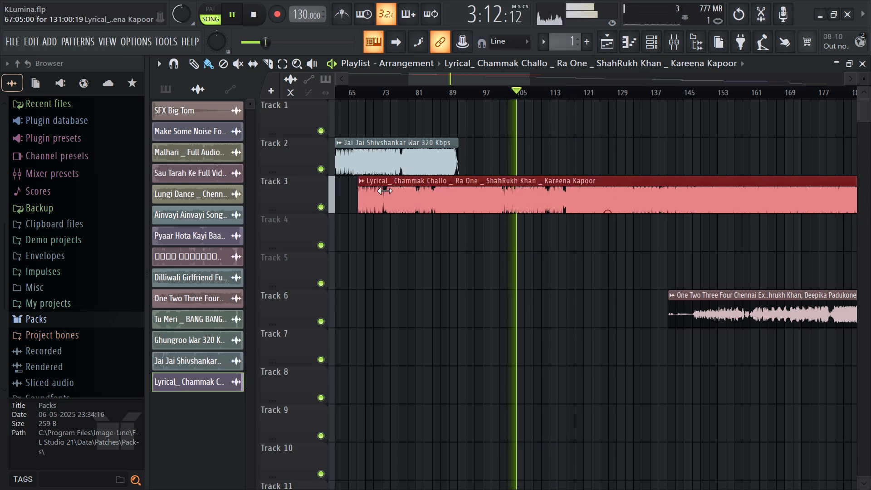
{"action": "left_click_drag", "start_coordinate": [385, 191], "coordinate": [514, 237]}
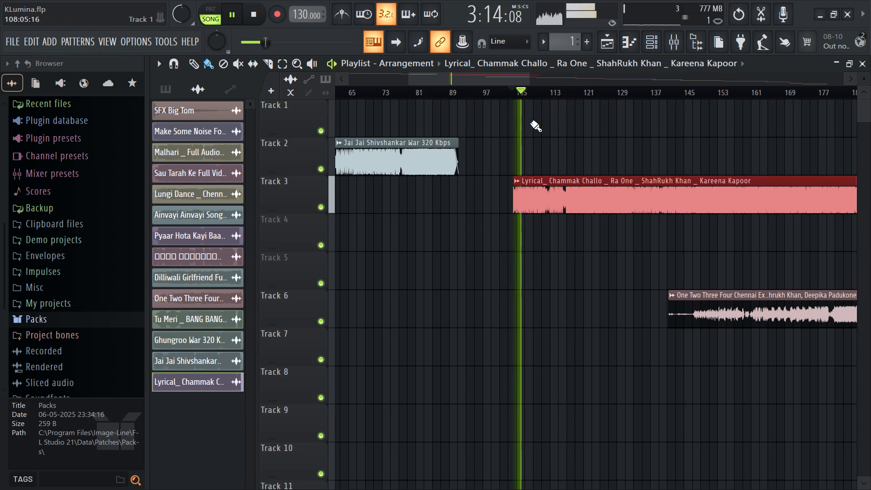
Audition further sections of the Chammak Challo clip, and move the clip back to start at bar 55.
{"action": "left_click", "coordinate": [538, 89]}
{"action": "left_click", "coordinate": [550, 90]}
{"action": "left_click", "coordinate": [569, 90]}
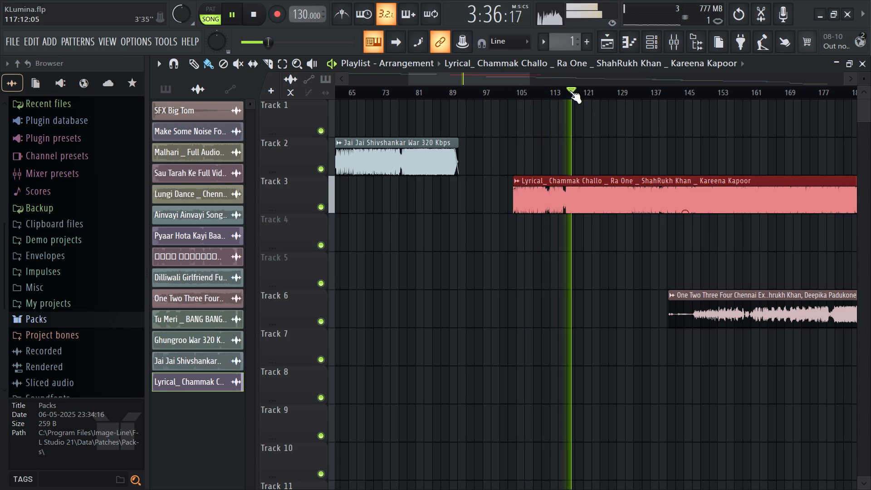
{"action": "left_click", "coordinate": [587, 90]}
{"action": "left_click", "coordinate": [617, 94]}
{"action": "left_click", "coordinate": [648, 95]}
{"action": "scroll", "coordinate": [466, 209], "scroll_direction": "down", "scroll_amount": 7, "text": "ctrl"}
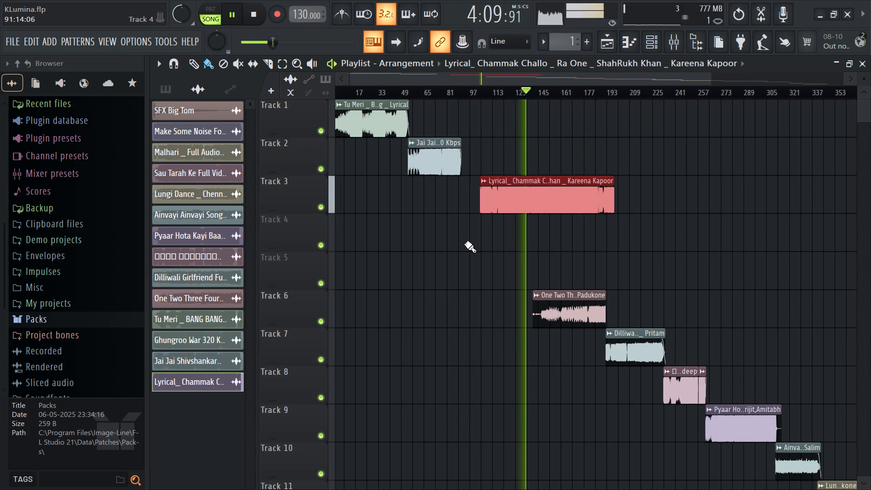
{"action": "left_click_drag", "start_coordinate": [556, 198], "coordinate": [531, 206]}
{"action": "left_click_drag", "start_coordinate": [514, 204], "coordinate": [469, 211]}
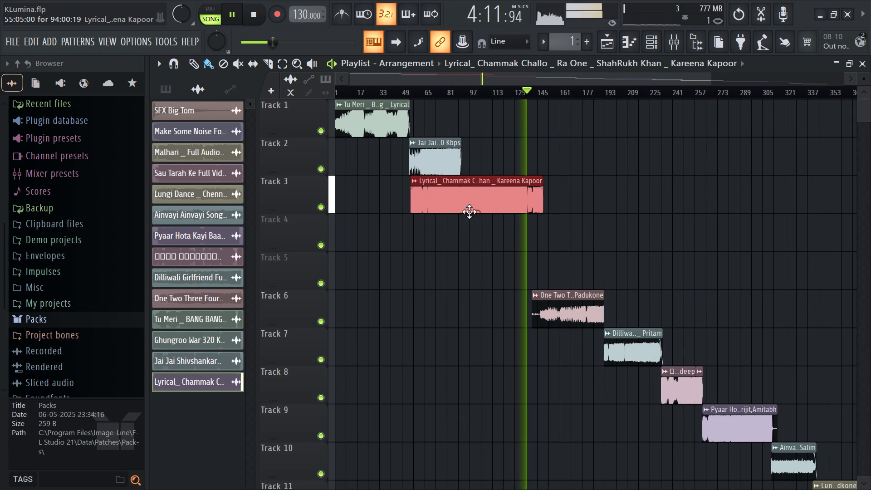
Audition and trim more off the start of Chammak Challo, and reposition the clip on Track 3 to start at bar 87.
{"action": "left_click", "coordinate": [503, 95]}
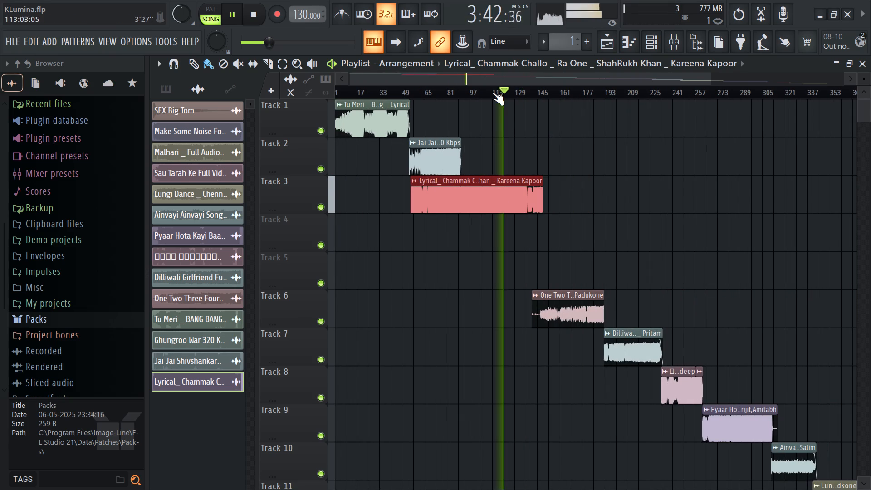
{"action": "left_click", "coordinate": [492, 92]}
{"action": "left_click", "coordinate": [474, 97]}
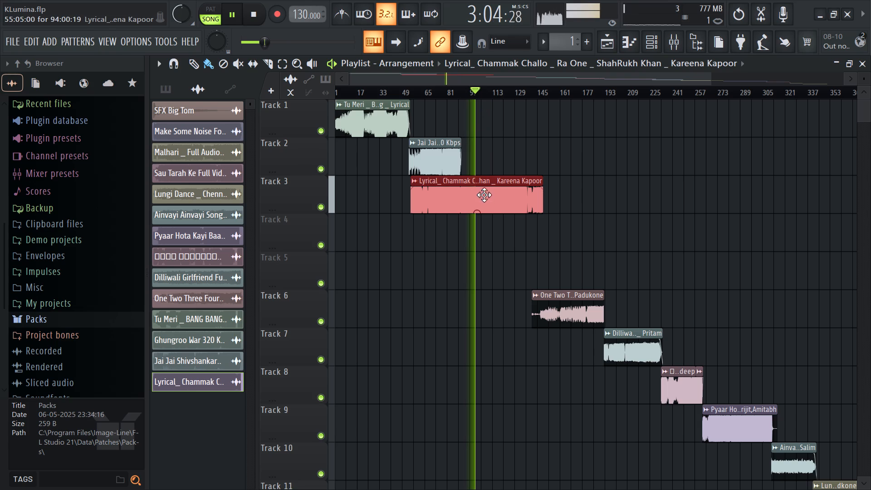
{"action": "left_click", "coordinate": [465, 91]}
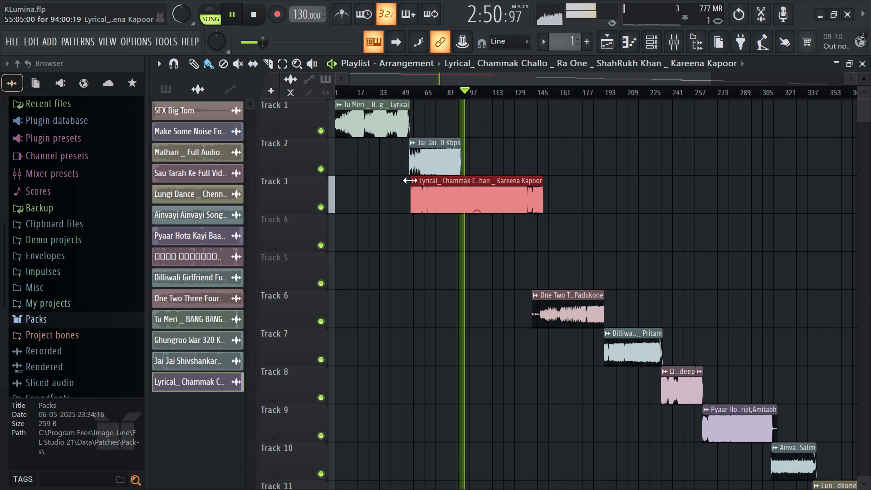
{"action": "left_click_drag", "start_coordinate": [409, 180], "coordinate": [449, 206]}
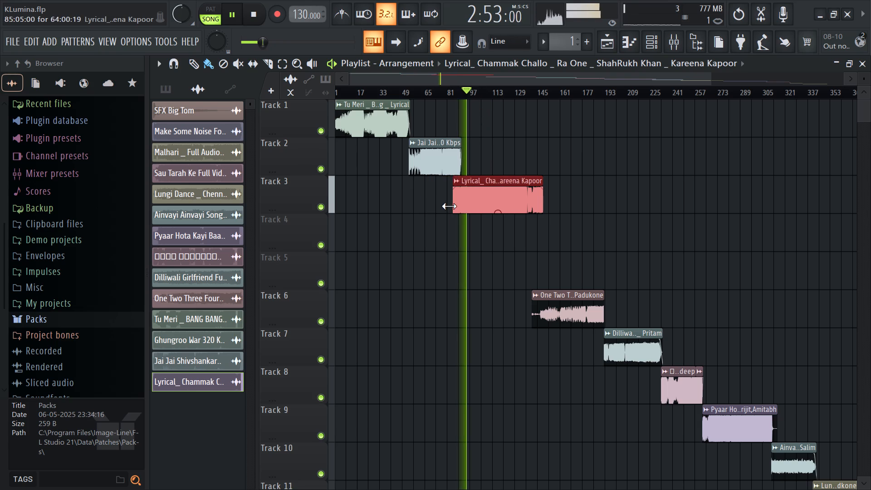
{"action": "left_click_drag", "start_coordinate": [449, 206], "coordinate": [439, 207]}
{"action": "left_click_drag", "start_coordinate": [478, 203], "coordinate": [493, 202]}
Trim the start of the Chammak Challo clip to bar 94, leaving it about 66 bars long.
{"action": "scroll", "coordinate": [465, 200], "scroll_direction": "up", "scroll_amount": 5, "text": "ctrl"}
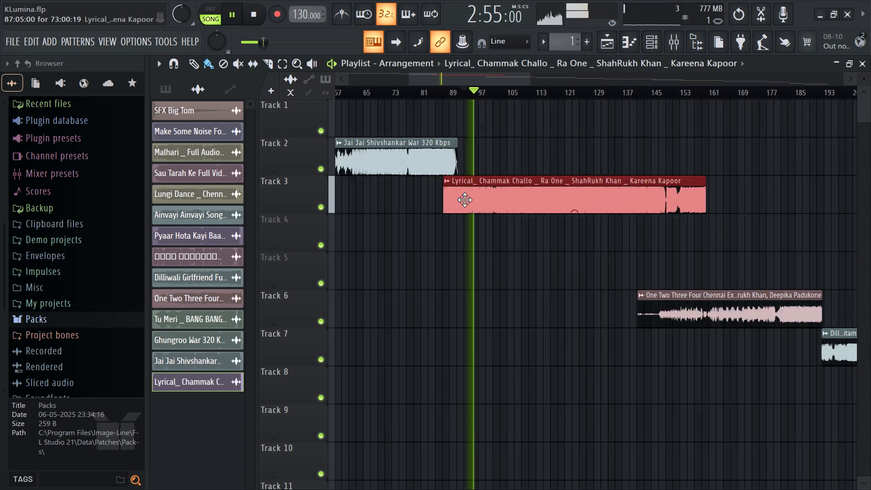
{"action": "scroll", "coordinate": [465, 200], "scroll_direction": "up", "scroll_amount": 9, "text": "ctrl"}
{"action": "key", "text": "space"}
{"action": "key", "text": "space"}
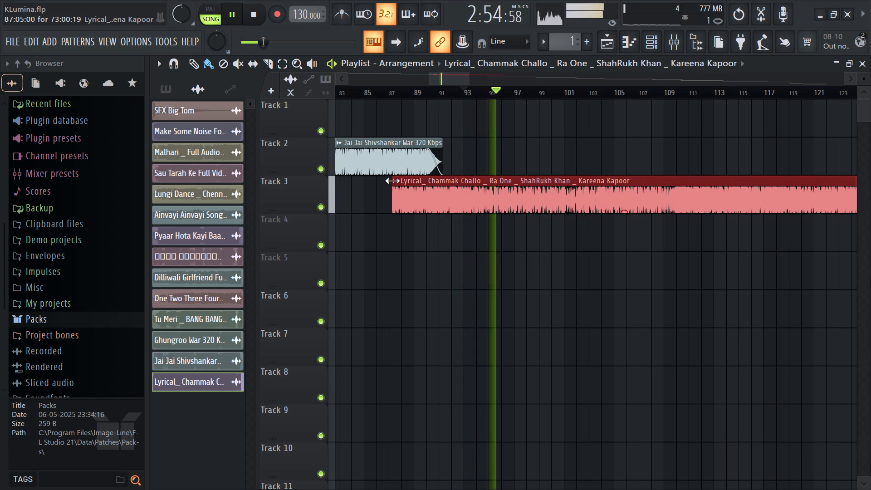
{"action": "key", "text": "space"}
{"action": "key", "text": "space"}
{"action": "left_click_drag", "start_coordinate": [391, 182], "coordinate": [412, 182]}
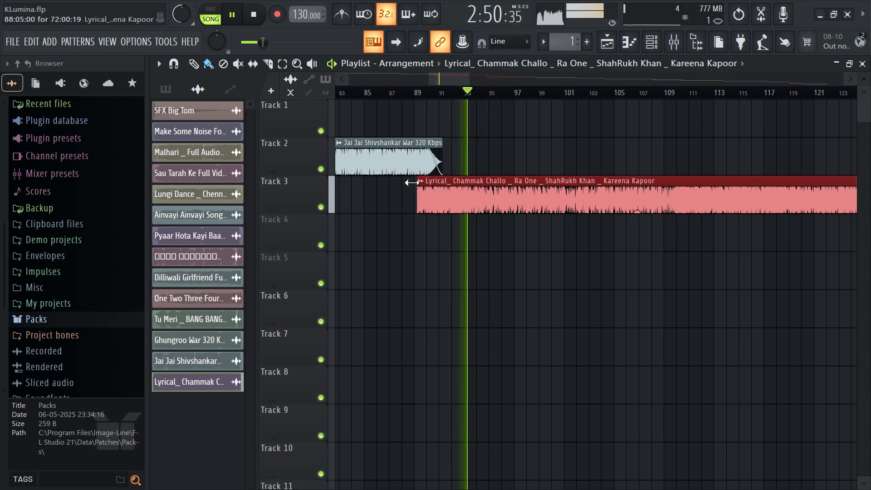
{"action": "left_click_drag", "start_coordinate": [412, 182], "coordinate": [478, 201]}
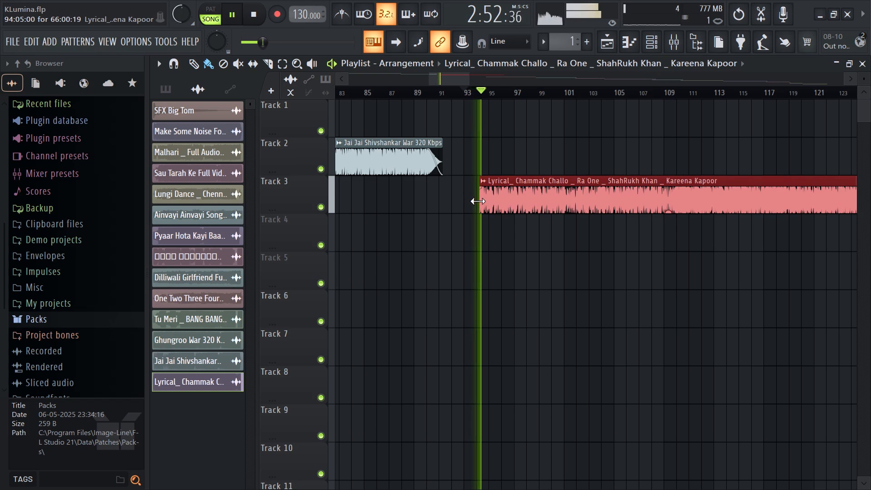
{"action": "left_click_drag", "start_coordinate": [478, 201], "coordinate": [479, 201]}
Move the trimmed Chammak Challo clip to start at about 90:13, overlapping the fade-out of Jai Jai Shivshankar, and play the transition.
{"action": "key", "text": "space"}
{"action": "left_click_drag", "start_coordinate": [518, 209], "coordinate": [478, 209]}
{"action": "left_click", "coordinate": [425, 94]}
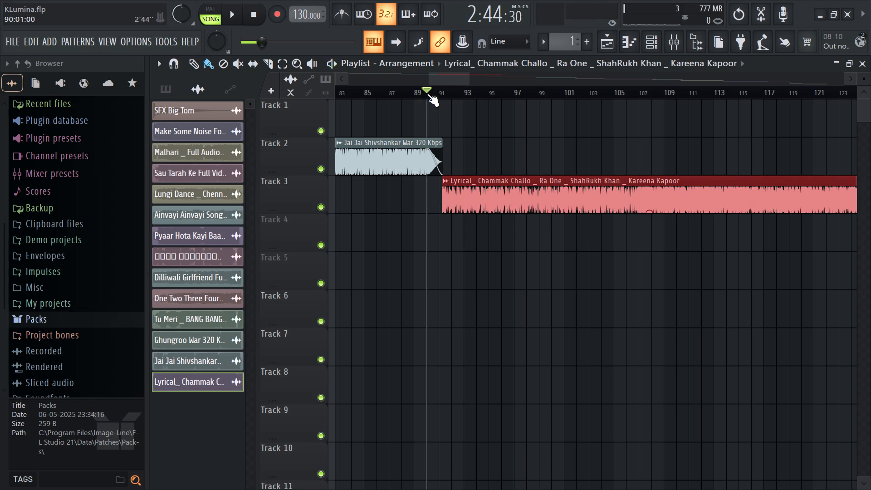
{"action": "key", "text": "space"}
{"action": "left_click", "coordinate": [482, 264]}
{"action": "right_click", "coordinate": [486, 263]}
{"action": "scroll", "coordinate": [428, 225], "scroll_direction": "up", "scroll_amount": 7, "text": "ctrl"}
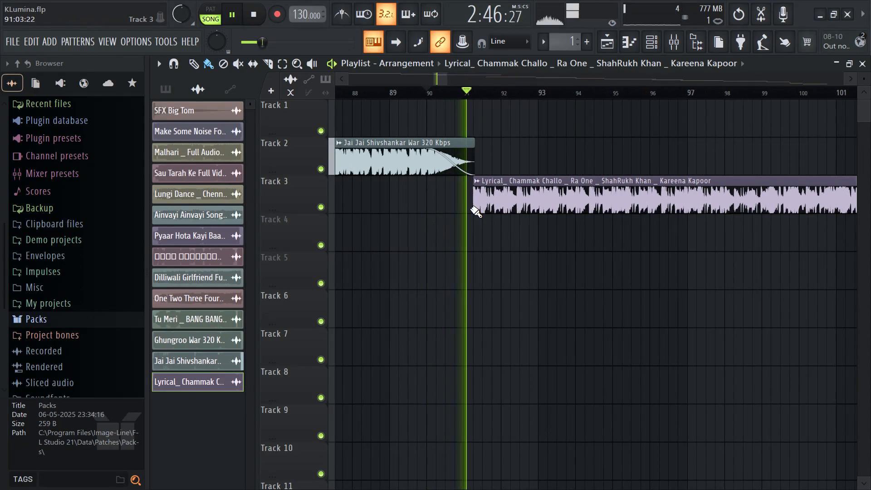
{"action": "key", "text": "space"}
{"action": "left_click_drag", "start_coordinate": [517, 201], "coordinate": [496, 205]}
{"action": "key", "text": "space"}
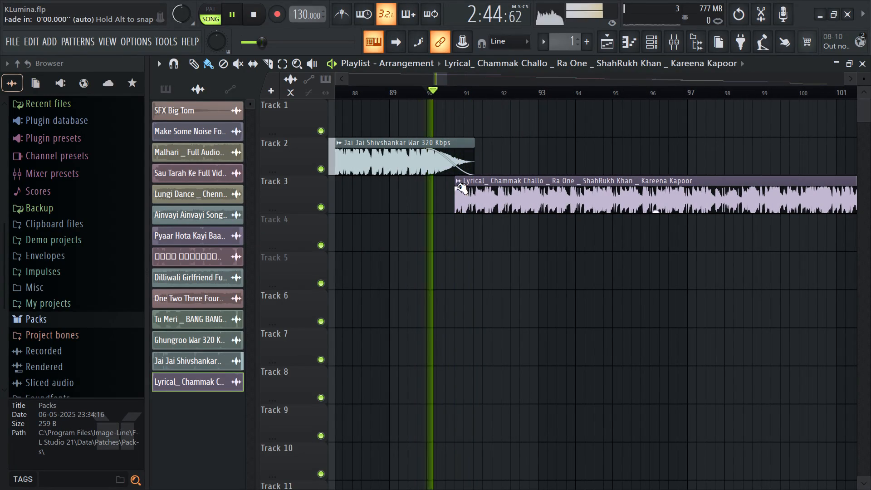
Add a short fade-in at the start of the Chammak Challo clip.
{"action": "left_click_drag", "start_coordinate": [455, 189], "coordinate": [469, 197]}
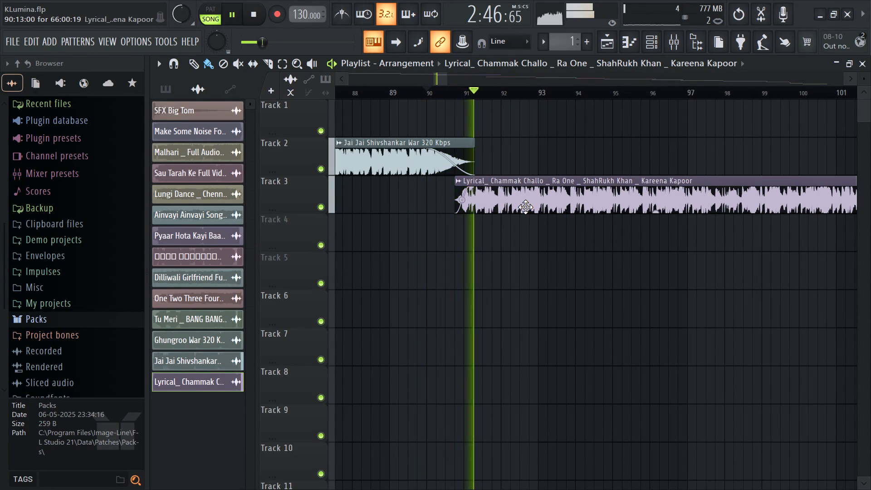
Nudge the Chammak Challo clip earlier in small moves to start at 90:01, auditioning the transition from Jai Jai Shivshankar.
{"action": "key", "text": "space"}
{"action": "left_click_drag", "start_coordinate": [530, 198], "coordinate": [519, 200]}
{"action": "key", "text": "space"}
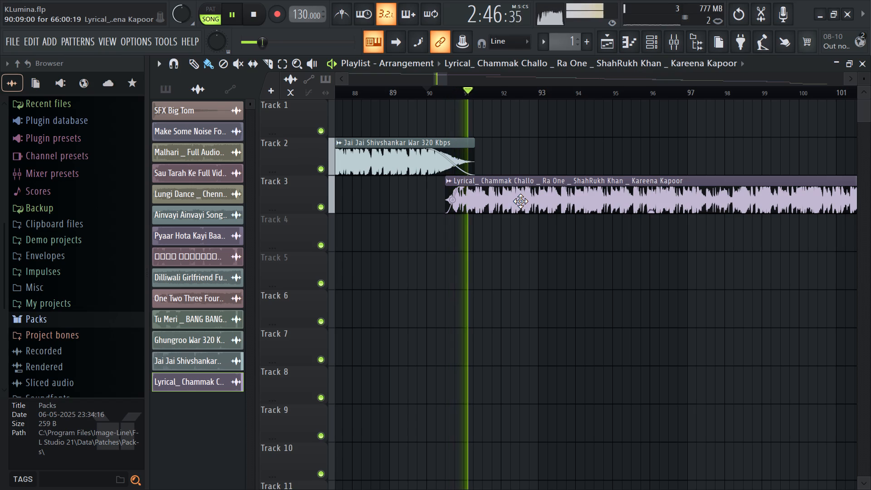
{"action": "key", "text": "space"}
{"action": "left_click_drag", "start_coordinate": [520, 201], "coordinate": [507, 203]}
{"action": "key", "text": "space"}
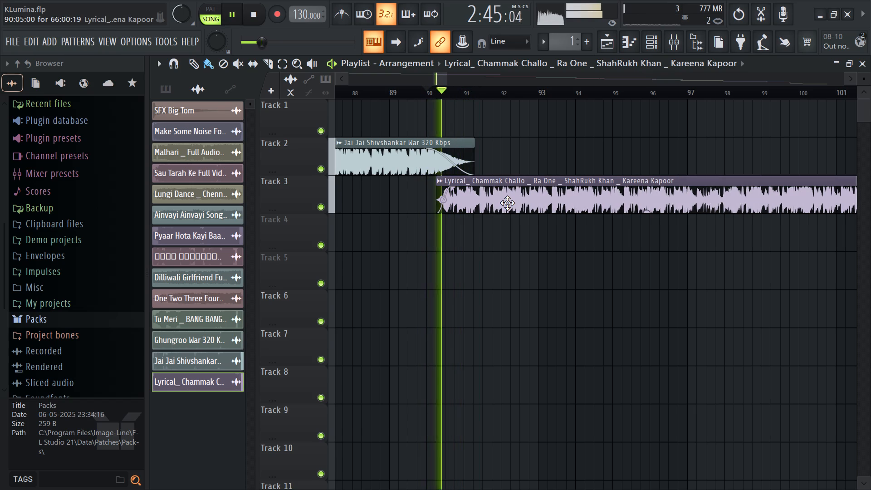
{"action": "key", "text": "space"}
{"action": "left_click_drag", "start_coordinate": [506, 199], "coordinate": [497, 201]}
{"action": "key", "text": "space"}
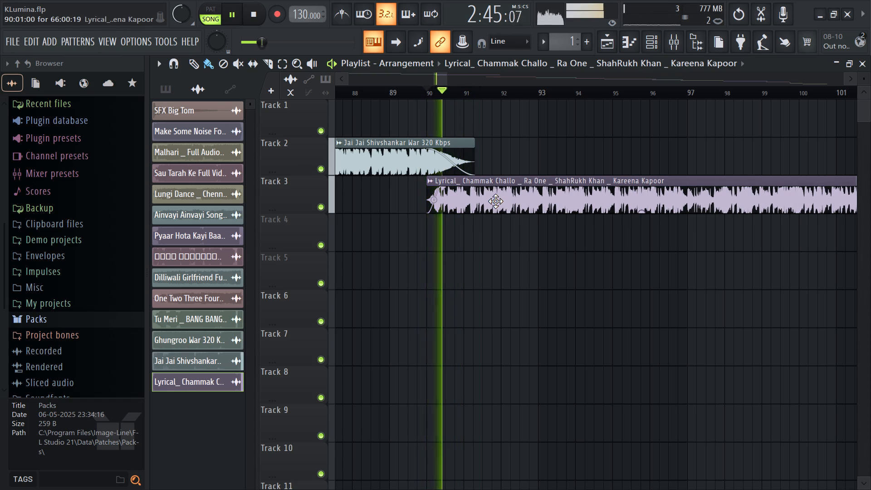
{"action": "left_click", "coordinate": [371, 90]}
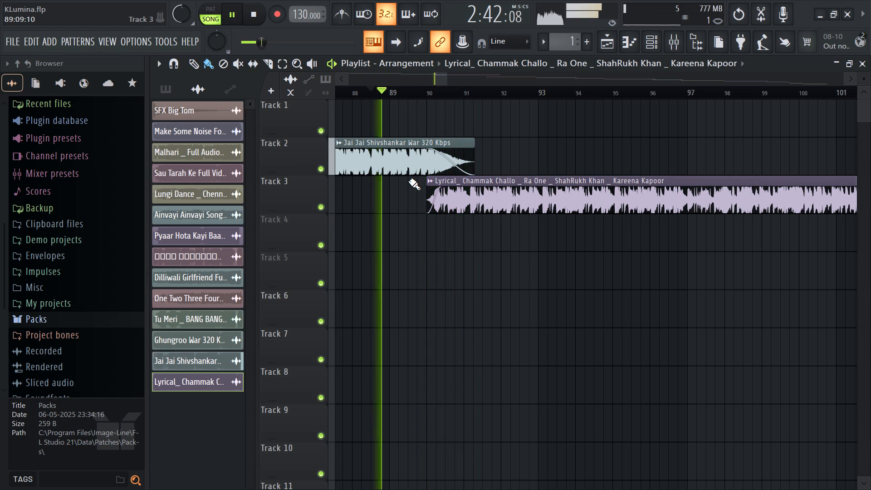
Save the KLumina project.
{"action": "key", "text": "ctrl+s"}
{"action": "key", "text": "ctrl+s"}
Listen to the Chammak Challo clip on Track 3 at successive points through to about bar 148 to find a cut point.
{"action": "scroll", "coordinate": [499, 318], "scroll_direction": "down", "scroll_amount": 11, "text": "ctrl"}
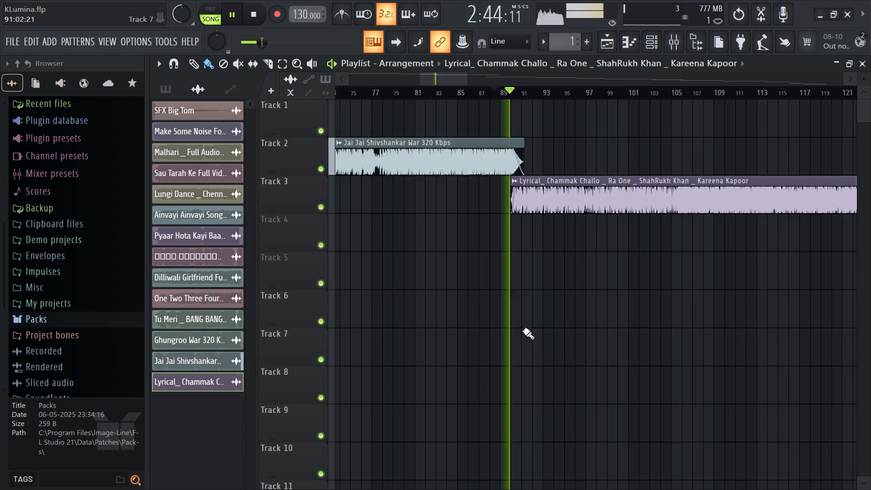
{"action": "scroll", "coordinate": [523, 330], "scroll_direction": "down", "scroll_amount": 11, "text": "ctrl"}
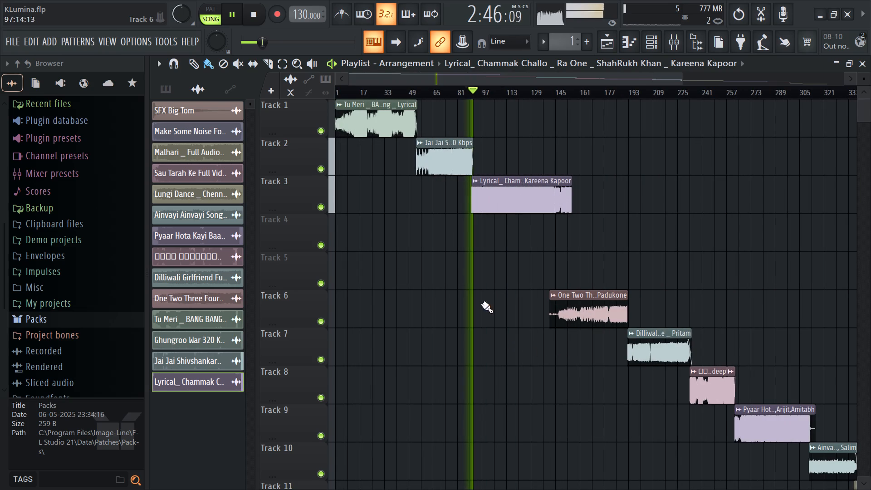
{"action": "scroll", "coordinate": [513, 194], "scroll_direction": "up", "scroll_amount": 5, "text": "ctrl"}
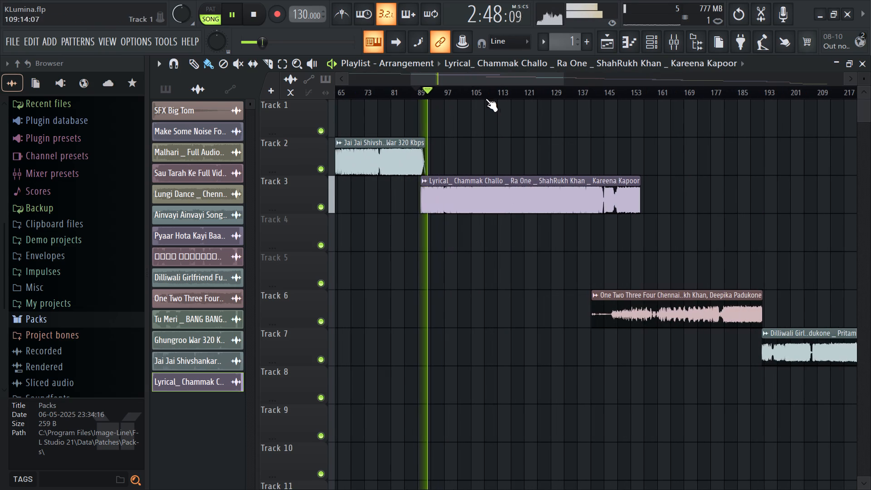
{"action": "left_click", "coordinate": [435, 90]}
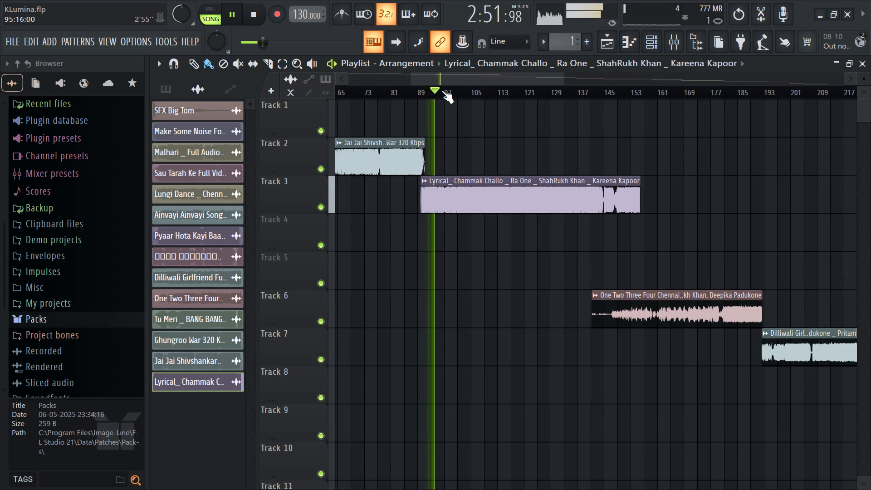
{"action": "left_click", "coordinate": [445, 91]}
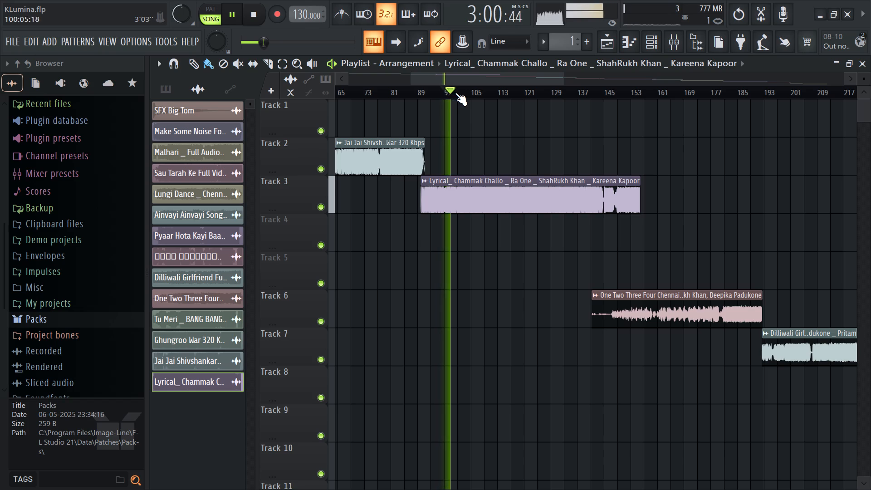
{"action": "left_click", "coordinate": [455, 93]}
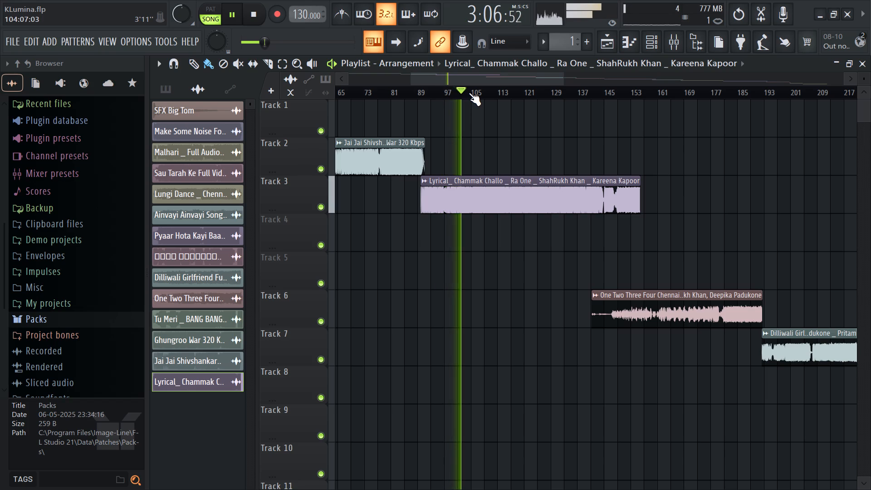
{"action": "left_click", "coordinate": [469, 93]}
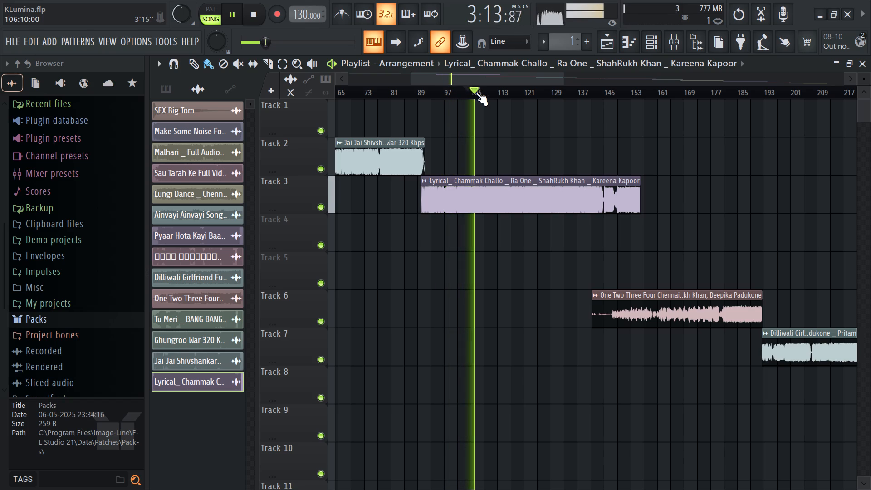
{"action": "left_click", "coordinate": [483, 94]}
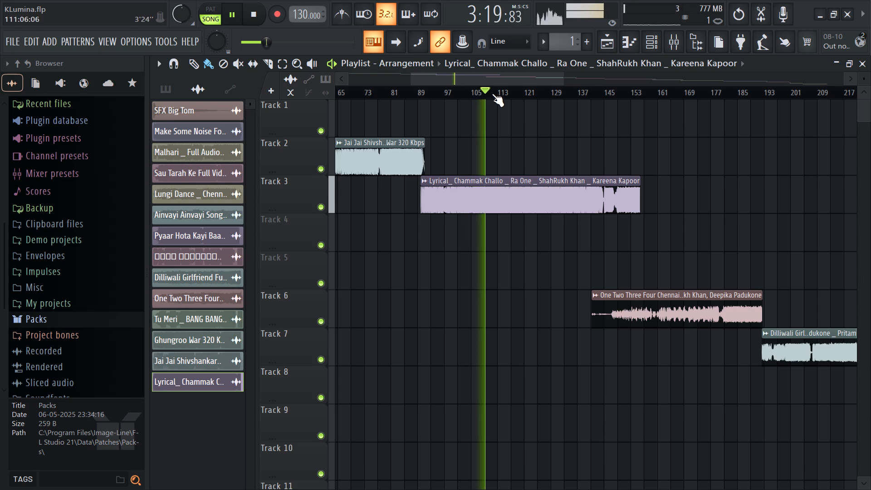
{"action": "left_click", "coordinate": [492, 93]}
{"action": "left_click", "coordinate": [505, 92]}
{"action": "left_click", "coordinate": [514, 93]}
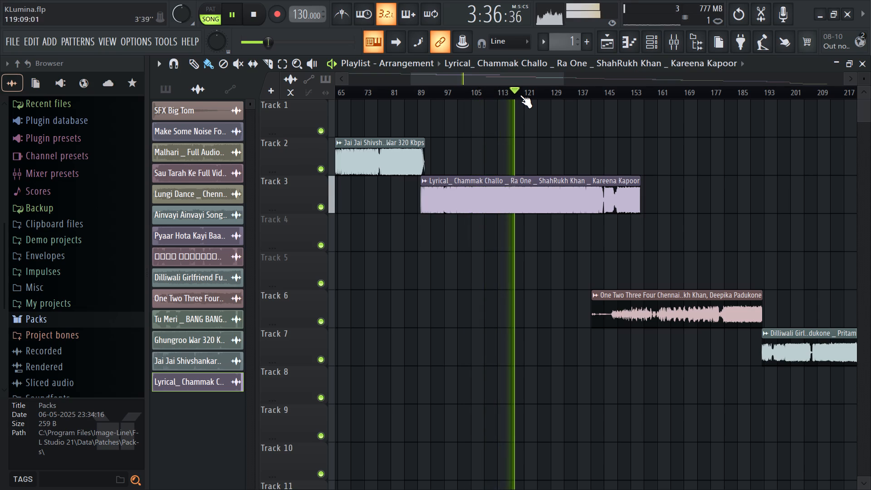
{"action": "left_click", "coordinate": [525, 94]}
{"action": "left_click", "coordinate": [496, 94]}
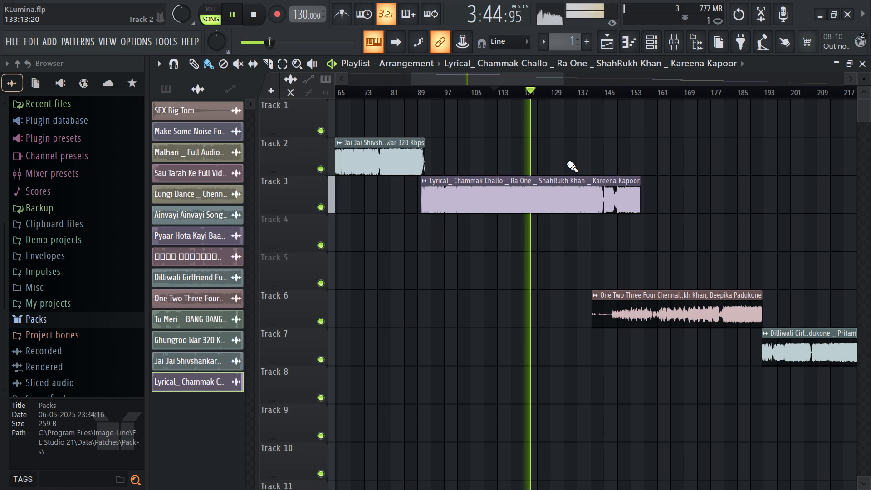
{"action": "scroll", "coordinate": [570, 150], "scroll_direction": "up", "scroll_amount": 7, "text": "ctrl"}
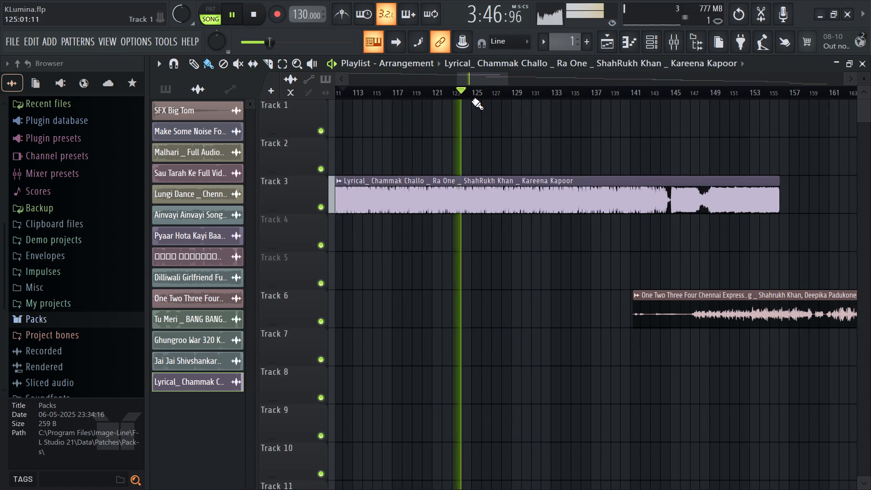
{"action": "left_click", "coordinate": [475, 94]}
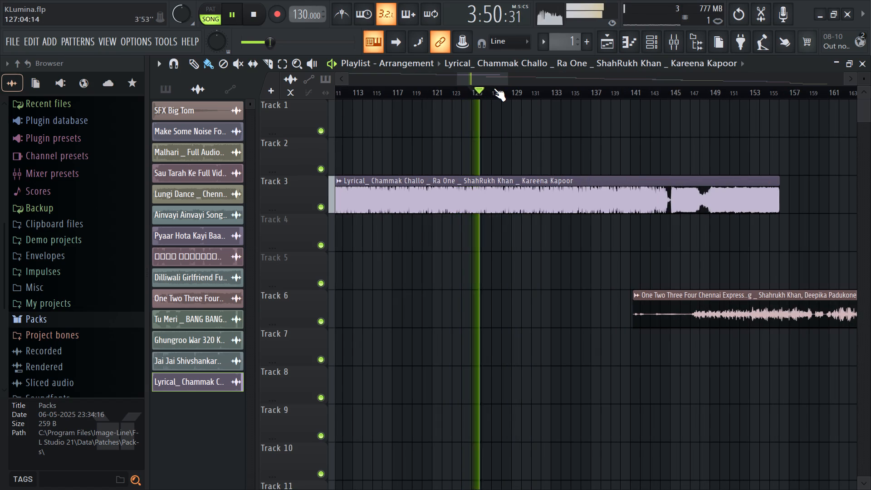
{"action": "left_click", "coordinate": [494, 88]}
{"action": "left_click", "coordinate": [507, 88]}
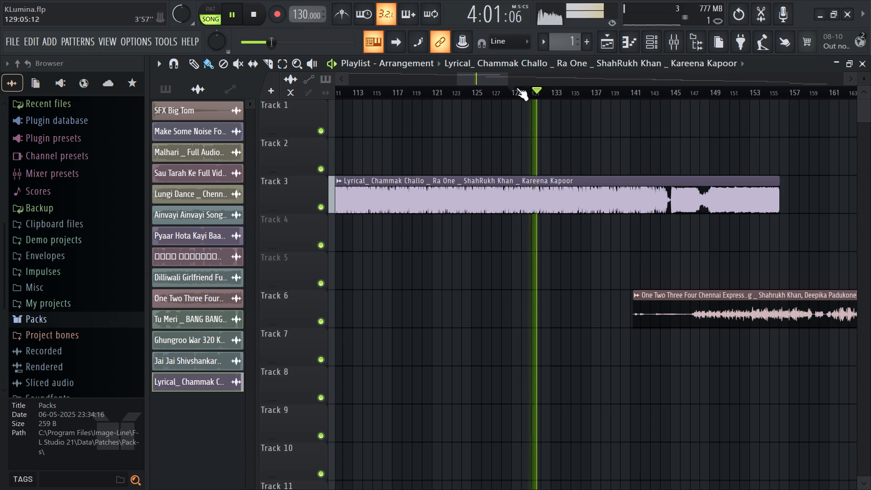
{"action": "left_click", "coordinate": [582, 88]}
{"action": "left_click", "coordinate": [641, 93]}
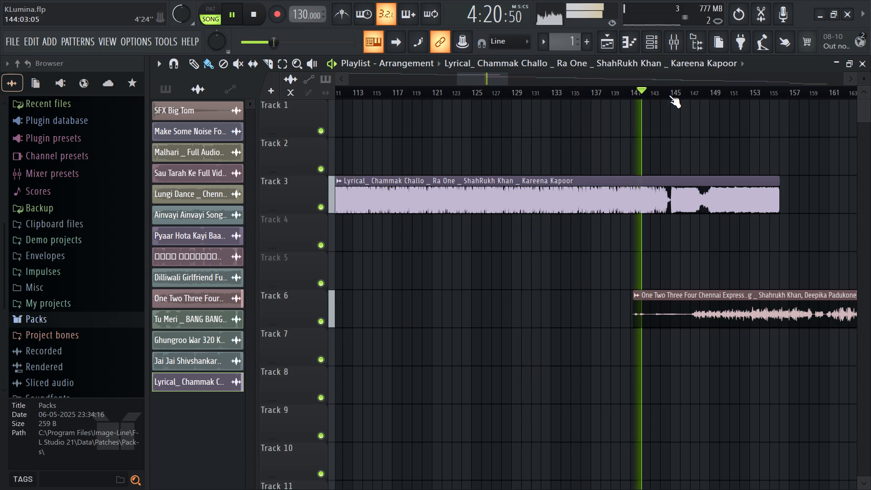
{"action": "left_click", "coordinate": [671, 95]}
{"action": "left_click", "coordinate": [684, 94]}
{"action": "left_click", "coordinate": [695, 92]}
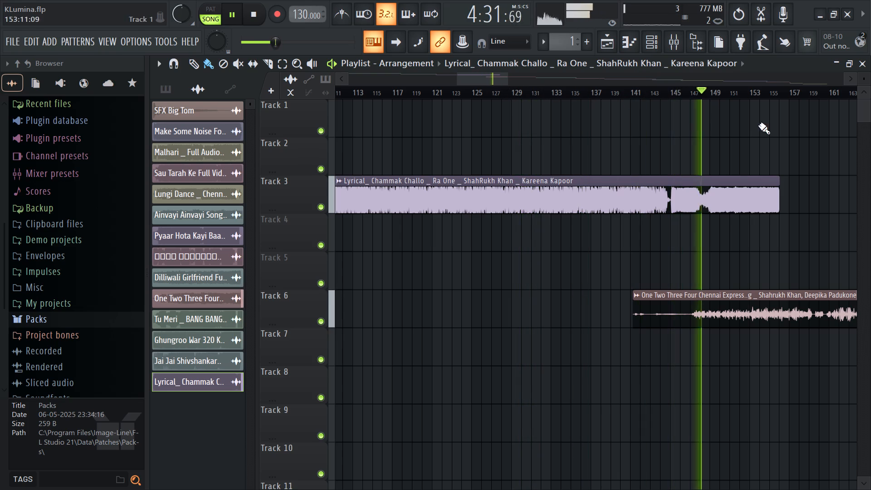
{"action": "key", "text": "space"}
Trim the end of the Track 3 Chammak Challo clip to about bar 122 and audition it from about bar 107.
{"action": "left_click", "coordinate": [377, 89]}
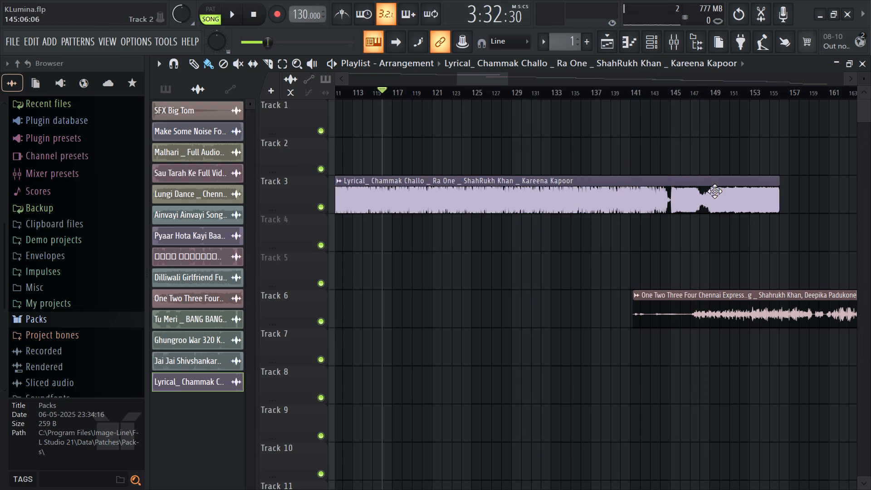
{"action": "key", "text": "space"}
{"action": "left_click_drag", "start_coordinate": [779, 183], "coordinate": [445, 222]}
{"action": "scroll", "coordinate": [517, 220], "scroll_direction": "down", "scroll_amount": 6, "text": "ctrl"}
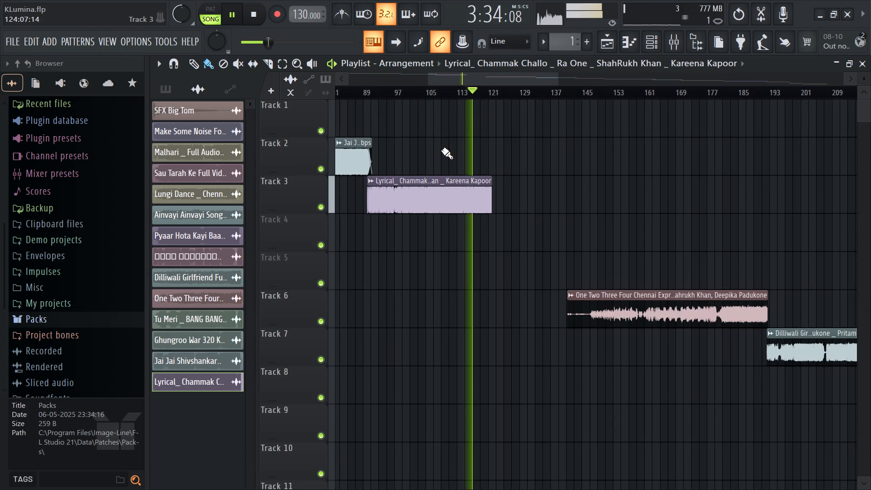
{"action": "left_click", "coordinate": [429, 98]}
{"action": "scroll", "coordinate": [430, 172], "scroll_direction": "up", "scroll_amount": 6, "text": "ctrl"}
{"action": "scroll", "coordinate": [446, 117], "scroll_direction": "up", "scroll_amount": 4, "text": "ctrl"}
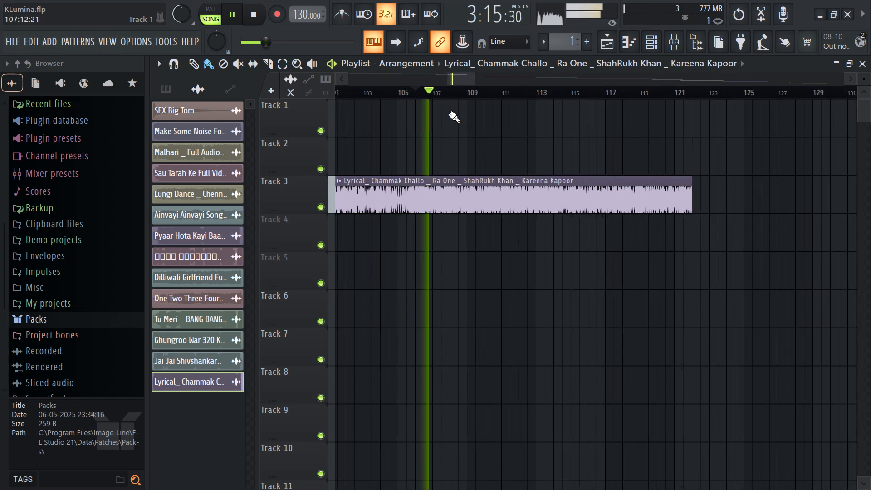
{"action": "left_click", "coordinate": [444, 92]}
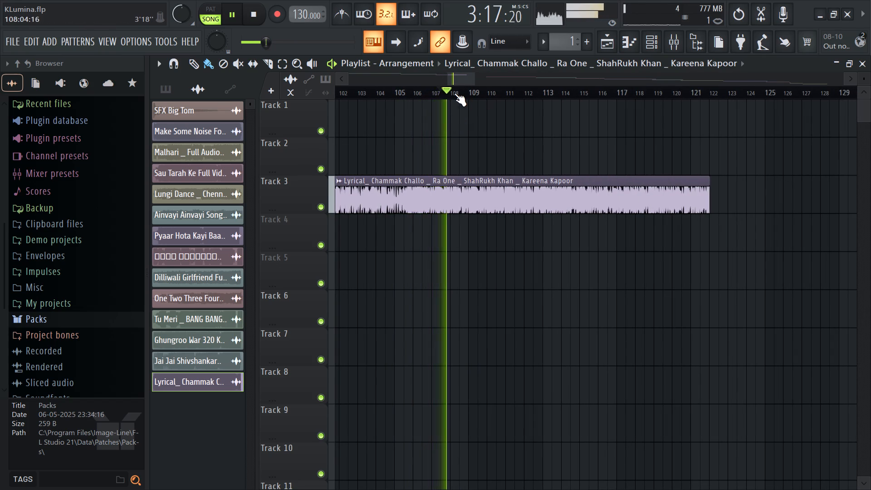
{"action": "key", "text": "space"}
Place a copy of the Chammak Challo clip on Track 4, extend its start to bring back earlier audio, and move it to about bar 114.
{"action": "left_click", "coordinate": [393, 195]}
{"action": "left_click", "coordinate": [397, 244]}
{"action": "scroll", "coordinate": [395, 264], "scroll_direction": "down", "scroll_amount": 14, "text": "ctrl"}
{"action": "left_click_drag", "start_coordinate": [419, 240], "coordinate": [496, 241]}
{"action": "left_click_drag", "start_coordinate": [458, 217], "coordinate": [420, 231]}
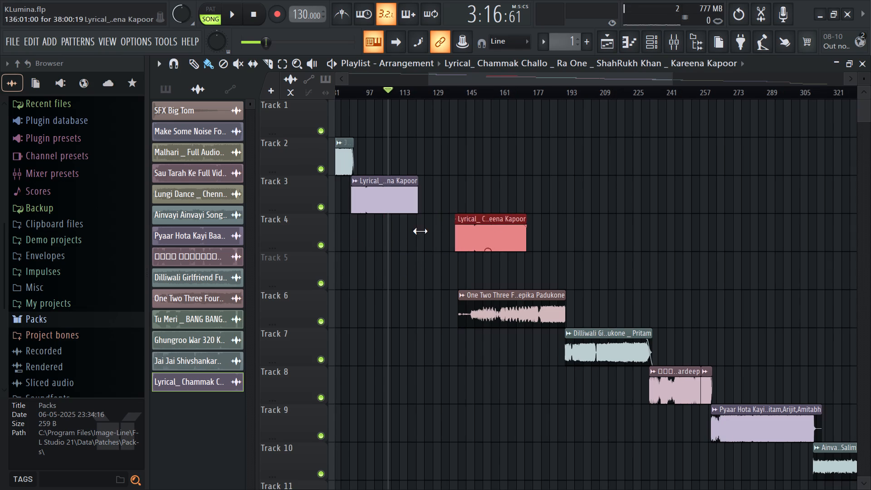
{"action": "left_click_drag", "start_coordinate": [420, 231], "coordinate": [253, 254]}
{"action": "left_click_drag", "start_coordinate": [481, 235], "coordinate": [563, 235]}
Audition the Track 4 Chammak Challo copy between bars 128 and 134 and trim its start to about bar 132.
{"action": "key", "text": "space"}
{"action": "left_click", "coordinate": [511, 93]}
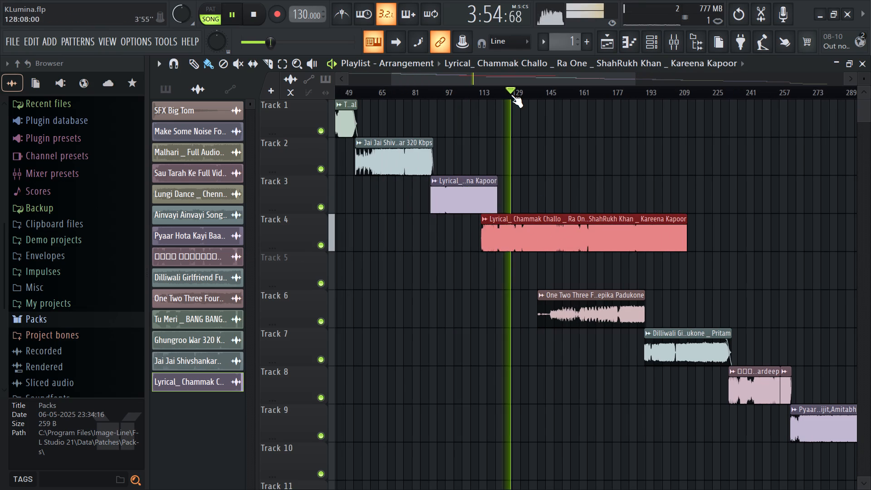
{"action": "left_click", "coordinate": [527, 89]}
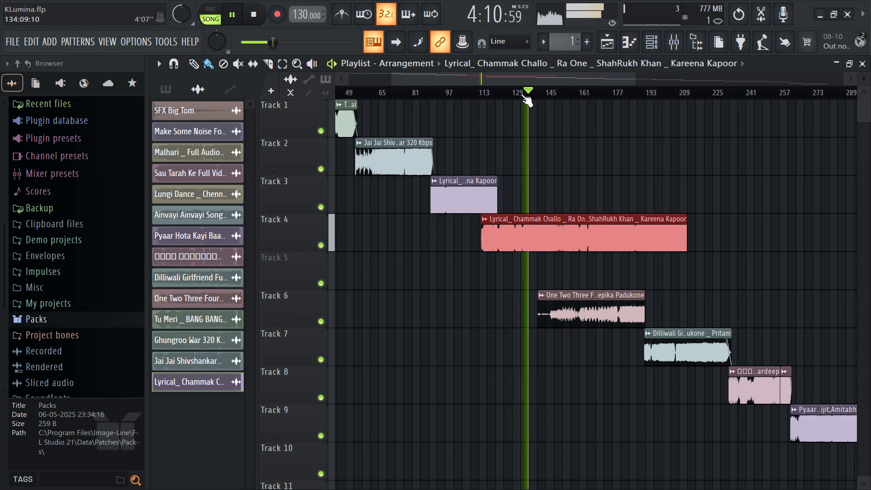
{"action": "left_click", "coordinate": [518, 94]}
{"action": "left_click_drag", "start_coordinate": [480, 218], "coordinate": [502, 242]}
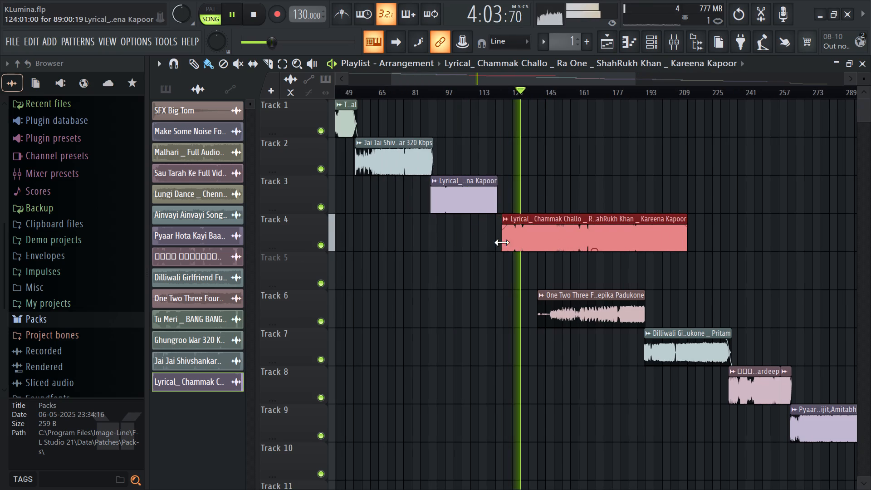
{"action": "left_click_drag", "start_coordinate": [502, 242], "coordinate": [518, 257]}
Trim the start of the Track 4 clip further to 134:01, slide the clip back to 132:01, and play its opening.
{"action": "scroll", "coordinate": [533, 245], "scroll_direction": "up", "scroll_amount": 12, "text": "ctrl"}
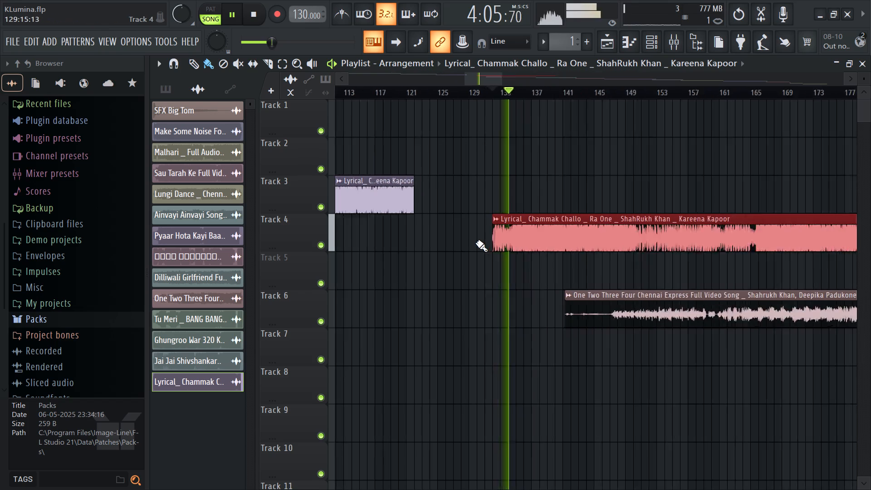
{"action": "scroll", "coordinate": [476, 242], "scroll_direction": "up", "scroll_amount": 2, "text": "ctrl"}
{"action": "key", "text": "space"}
{"action": "left_click_drag", "start_coordinate": [512, 218], "coordinate": [548, 238]}
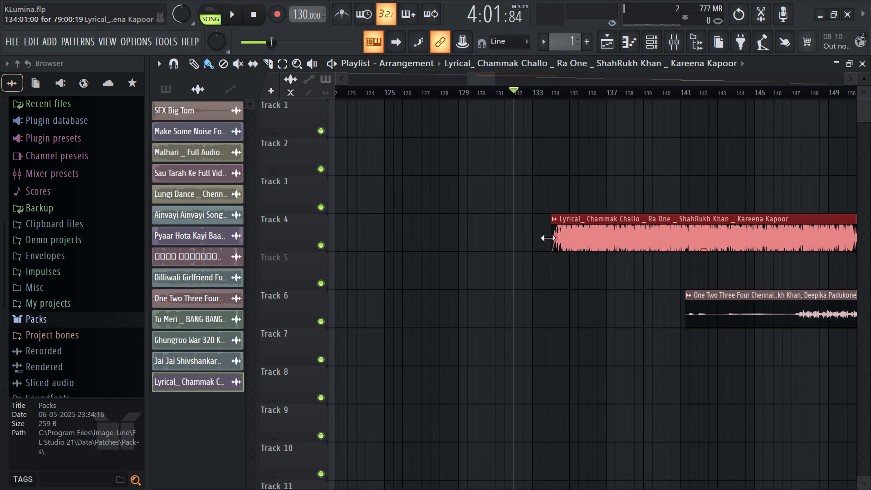
{"action": "left_click_drag", "start_coordinate": [548, 238], "coordinate": [550, 239]}
{"action": "key", "text": "space"}
{"action": "left_click_drag", "start_coordinate": [574, 245], "coordinate": [536, 253]}
{"action": "key", "text": "space"}
{"action": "key", "text": "space"}
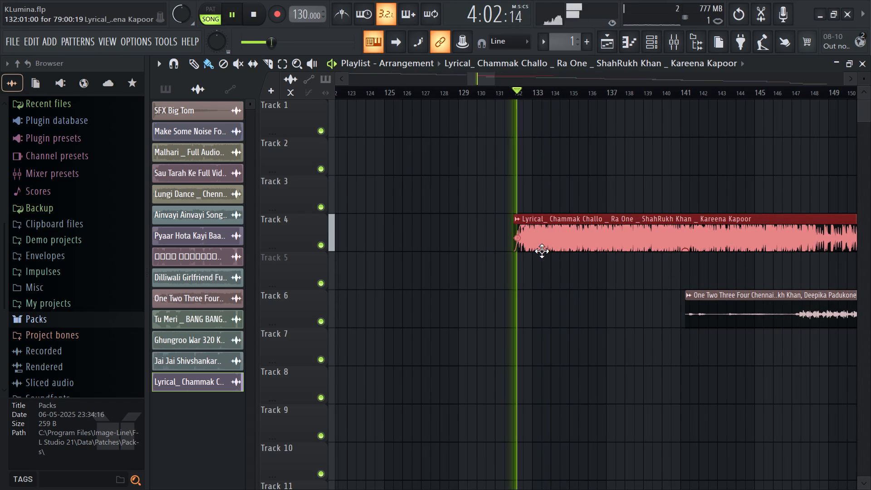
{"action": "key", "text": "space"}
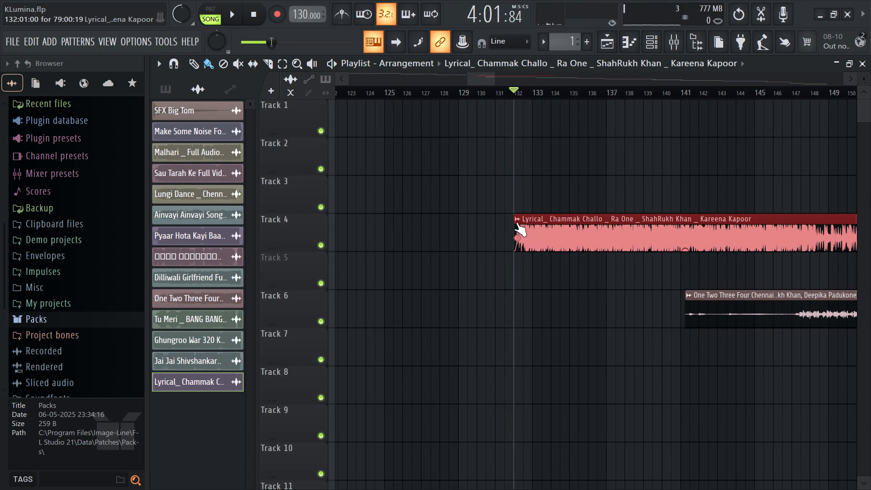
Trim about another half bar off the start of the Track 4 clip, slide it back to 132:01, and play its opening.
{"action": "scroll", "coordinate": [515, 215], "scroll_direction": "up", "scroll_amount": 6, "text": "ctrl"}
{"action": "left_click_drag", "start_coordinate": [513, 220], "coordinate": [530, 223]}
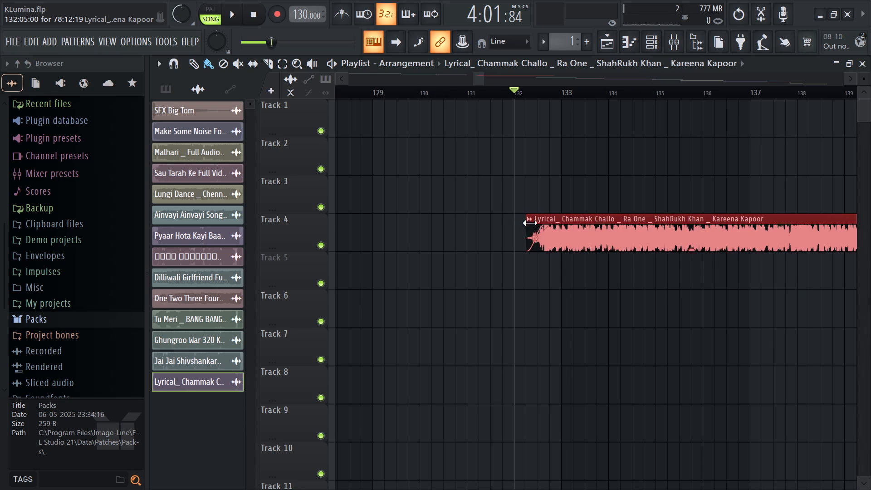
{"action": "left_click_drag", "start_coordinate": [530, 223], "coordinate": [535, 225]}
{"action": "key", "text": "space"}
{"action": "key", "text": "space"}
{"action": "left_click_drag", "start_coordinate": [586, 240], "coordinate": [564, 244]}
{"action": "key", "text": "space"}
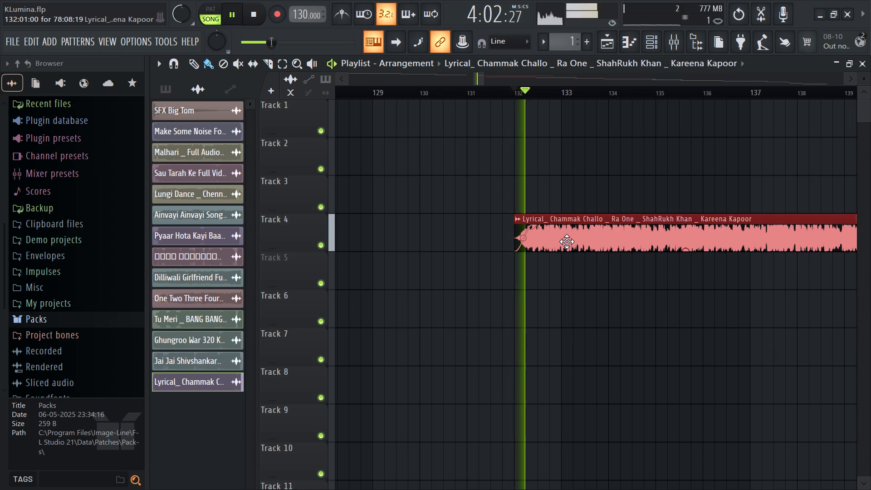
{"action": "key", "text": "space"}
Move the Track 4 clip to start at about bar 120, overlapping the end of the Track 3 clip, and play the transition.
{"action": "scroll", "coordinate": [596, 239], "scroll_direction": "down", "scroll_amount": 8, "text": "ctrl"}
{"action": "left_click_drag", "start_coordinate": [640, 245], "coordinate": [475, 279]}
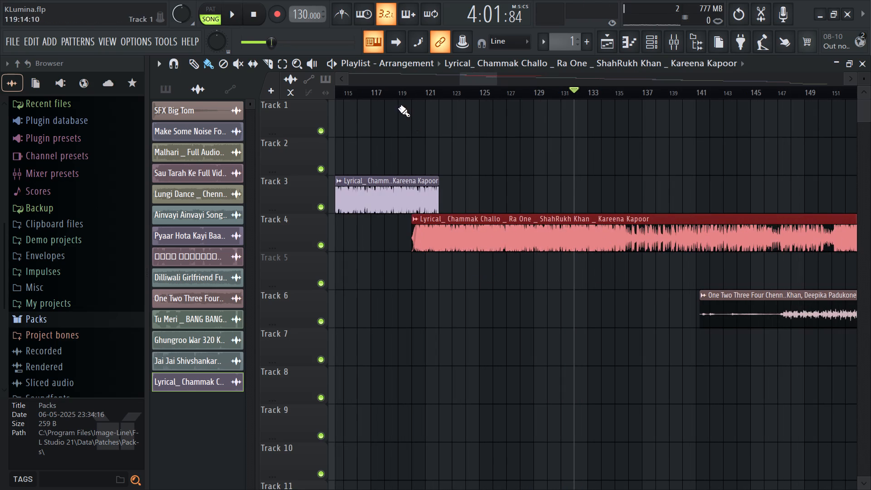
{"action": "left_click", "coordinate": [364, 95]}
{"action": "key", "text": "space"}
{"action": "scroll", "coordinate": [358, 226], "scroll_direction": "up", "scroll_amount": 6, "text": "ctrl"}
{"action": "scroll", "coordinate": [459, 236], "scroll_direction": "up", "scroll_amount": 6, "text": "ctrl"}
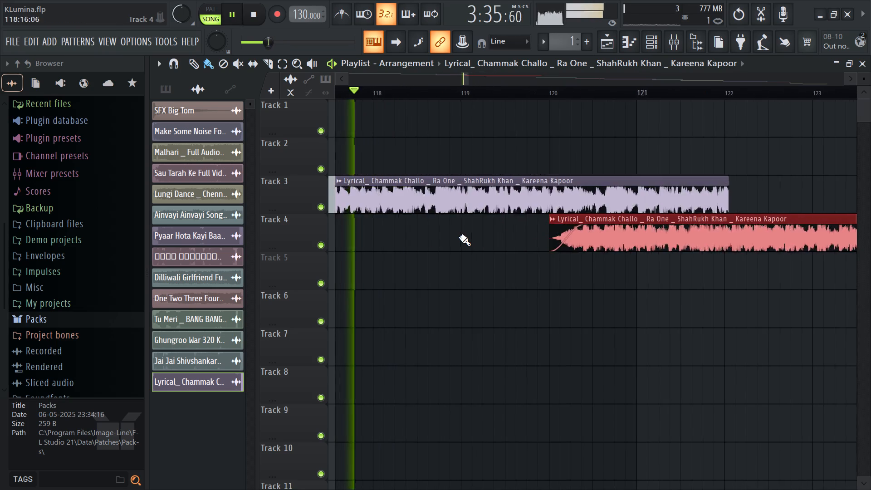
Play from about bar 103 and move the Track 4 Chammak Challo clip back to start at 106:01.
{"action": "scroll", "coordinate": [460, 236], "scroll_direction": "down", "scroll_amount": 15, "text": "ctrl"}
{"action": "left_click", "coordinate": [356, 87]}
{"action": "key", "text": "space"}
{"action": "key", "text": "space"}
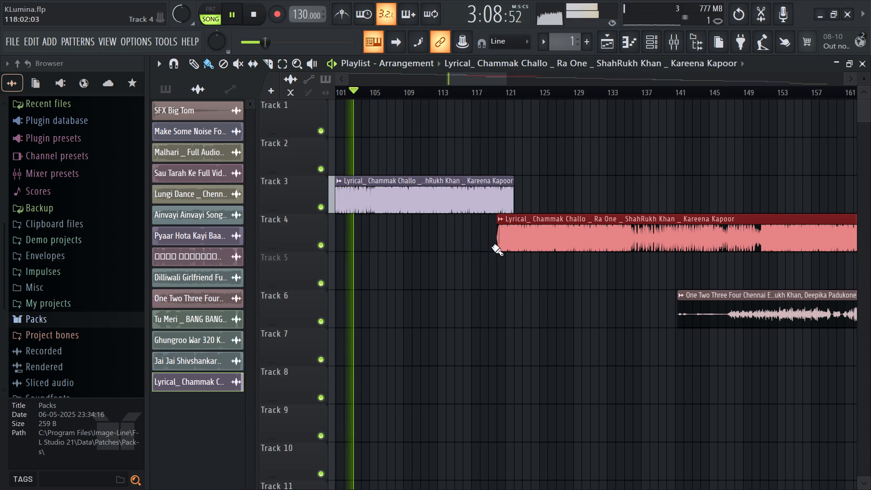
{"action": "left_click_drag", "start_coordinate": [543, 235], "coordinate": [421, 256]}
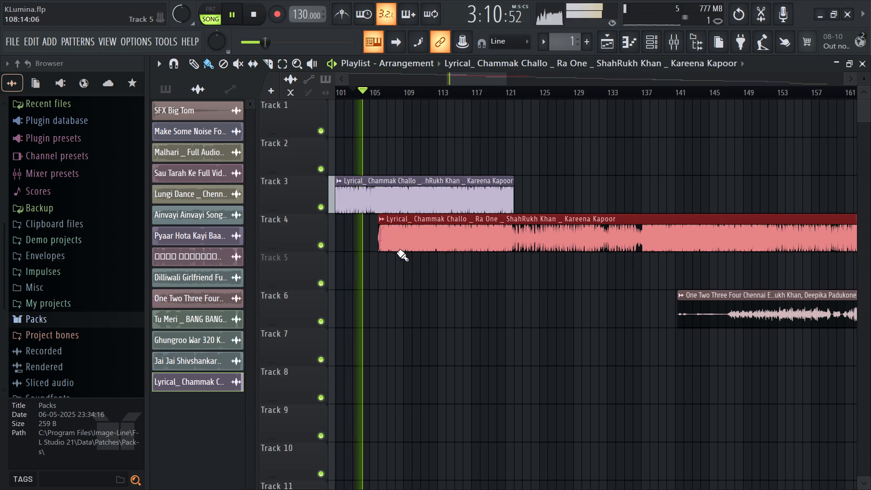
Nudge the Track 4 clip earlier in stages to 105:06:00, lining it up against the Track 3 waveform, and play the overlap.
{"action": "scroll", "coordinate": [331, 242], "scroll_direction": "up", "scroll_amount": 7, "text": "ctrl"}
{"action": "scroll", "coordinate": [464, 247], "scroll_direction": "up", "scroll_amount": 10, "text": "ctrl"}
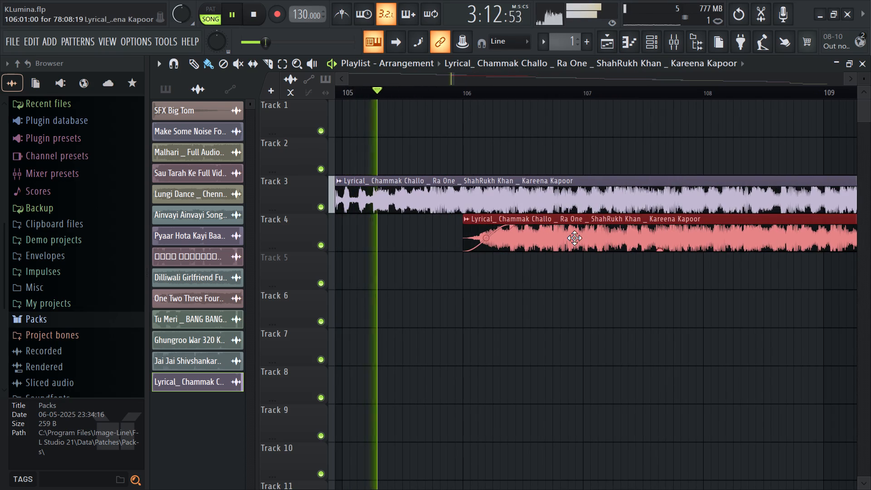
{"action": "key", "text": "space"}
{"action": "left_click_drag", "start_coordinate": [570, 237], "coordinate": [519, 253]}
{"action": "key", "text": "space"}
{"action": "scroll", "coordinate": [402, 265], "scroll_direction": "up", "scroll_amount": 7, "text": "ctrl"}
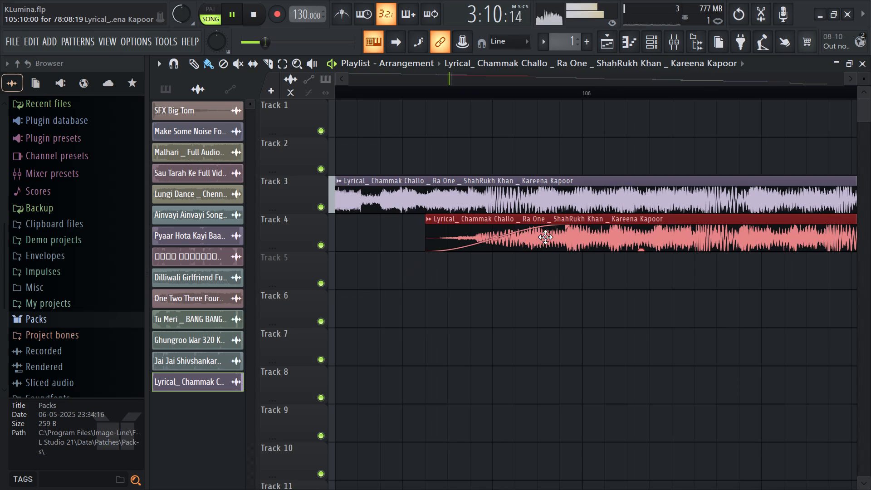
{"action": "left_click_drag", "start_coordinate": [561, 239], "coordinate": [515, 253]}
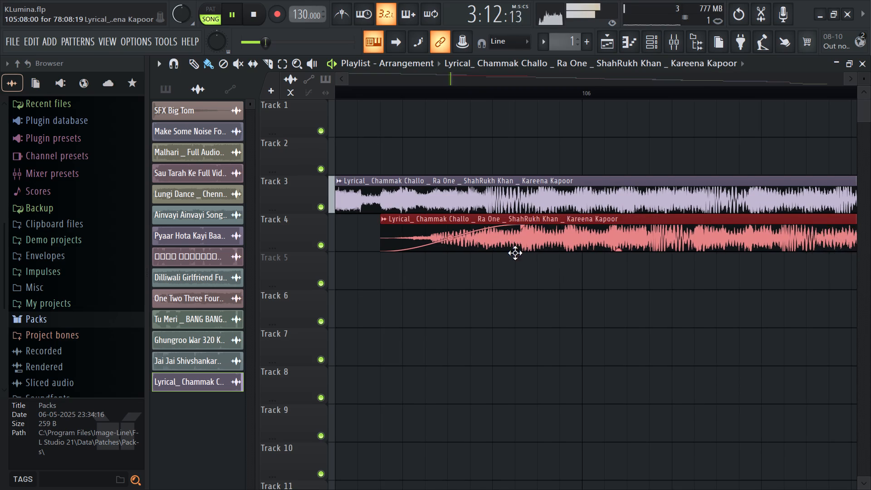
{"action": "left_click_drag", "start_coordinate": [515, 253], "coordinate": [481, 260]}
{"action": "key", "text": "space"}
{"action": "left_click_drag", "start_coordinate": [480, 245], "coordinate": [487, 243]}
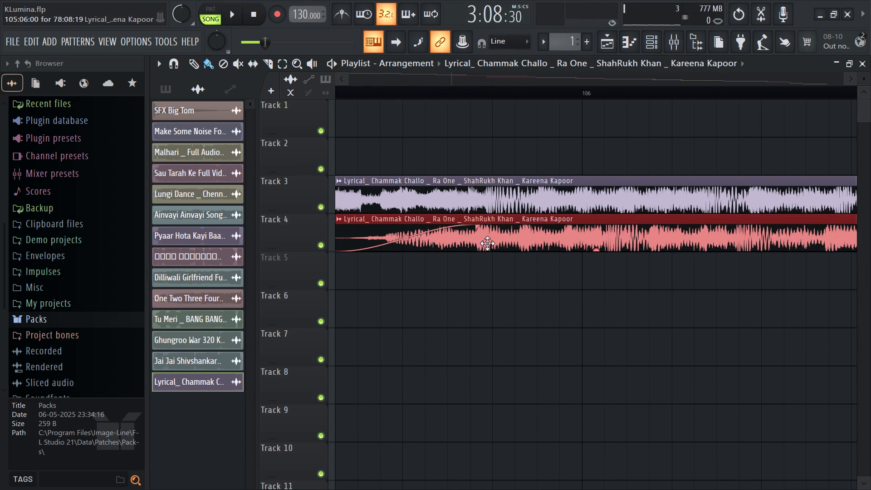
{"action": "left_click_drag", "start_coordinate": [487, 243], "coordinate": [490, 243]}
{"action": "scroll", "coordinate": [466, 251], "scroll_direction": "up", "scroll_amount": 7, "text": "ctrl"}
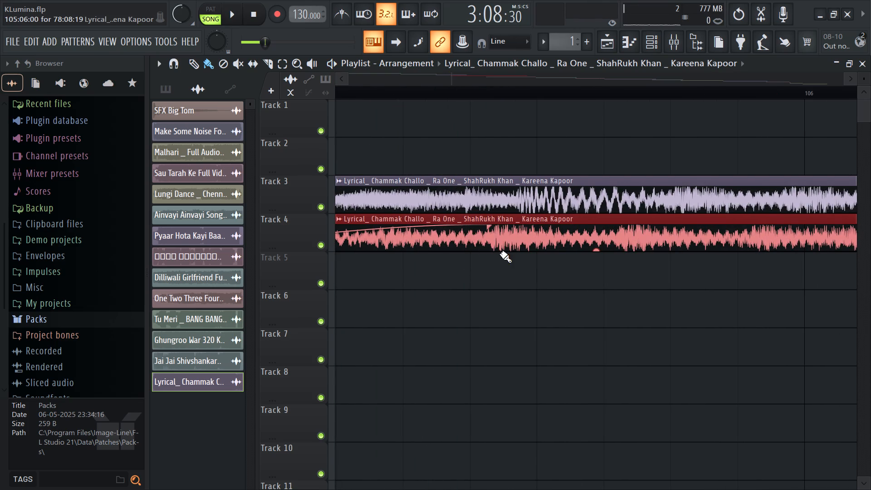
{"action": "scroll", "coordinate": [504, 257], "scroll_direction": "down", "scroll_amount": 13, "text": "ctrl"}
{"action": "key", "text": "space"}
Fine-adjust the start of the Track 4 clip to 105:06:13 against the Track 3 waveform while the overlap plays.
{"action": "scroll", "coordinate": [498, 248], "scroll_direction": "up", "scroll_amount": 7, "text": "ctrl"}
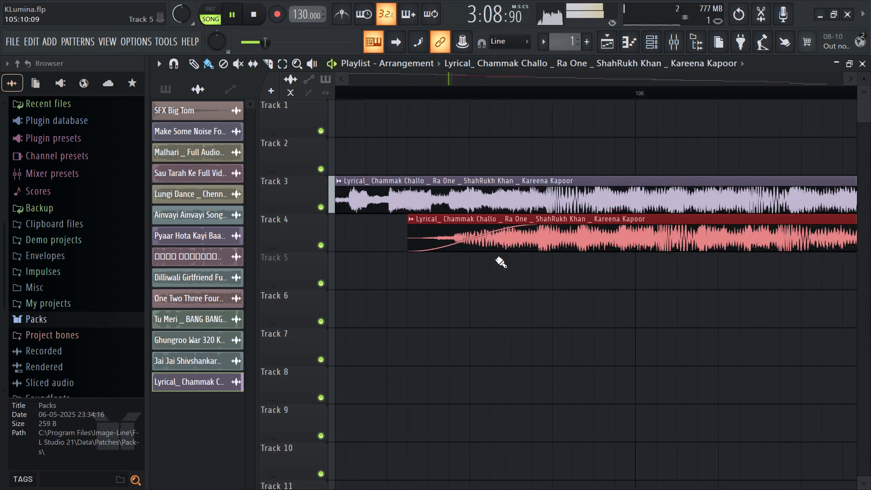
{"action": "scroll", "coordinate": [495, 259], "scroll_direction": "up", "scroll_amount": 2, "text": "ctrl"}
{"action": "left_click_drag", "start_coordinate": [585, 241], "coordinate": [596, 240]}
{"action": "scroll", "coordinate": [573, 244], "scroll_direction": "up", "scroll_amount": 3, "text": "ctrl"}
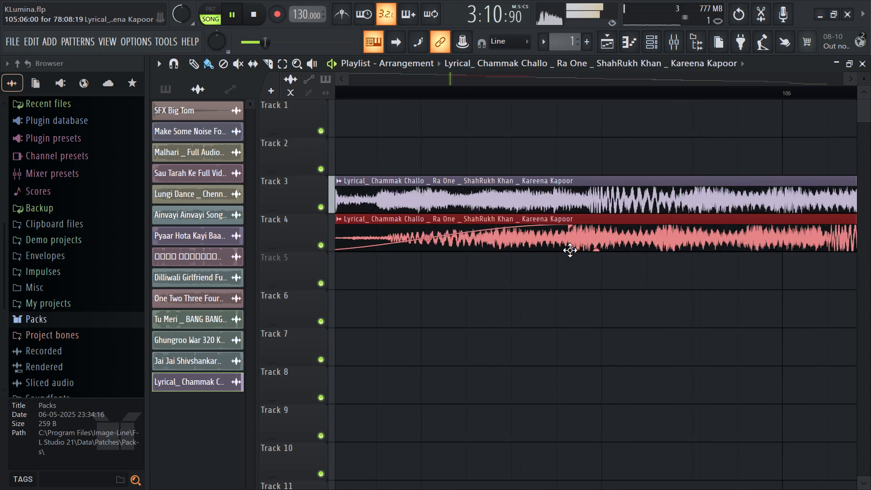
{"action": "scroll", "coordinate": [570, 250], "scroll_direction": "up", "scroll_amount": 5, "text": "ctrl"}
{"action": "left_click_drag", "start_coordinate": [583, 243], "coordinate": [631, 245]}
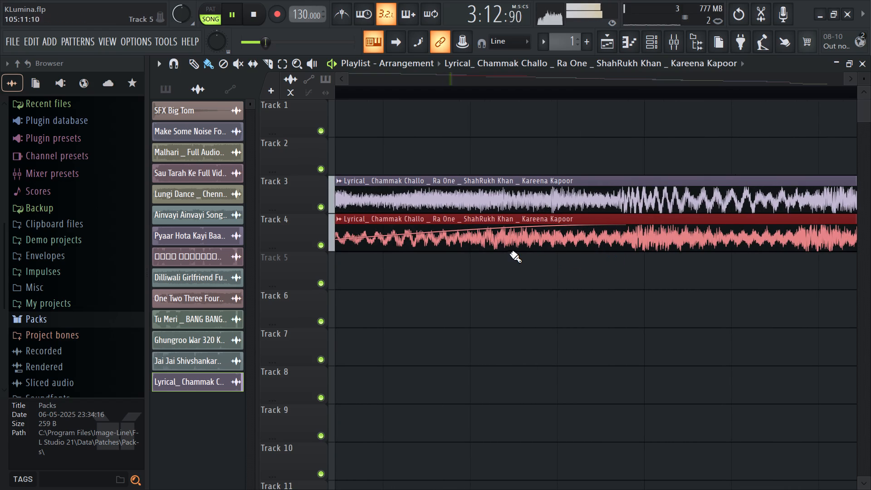
{"action": "scroll", "coordinate": [539, 264], "scroll_direction": "down", "scroll_amount": 9, "text": "ctrl"}
{"action": "scroll", "coordinate": [580, 291], "scroll_direction": "down", "scroll_amount": 8, "text": "ctrl"}
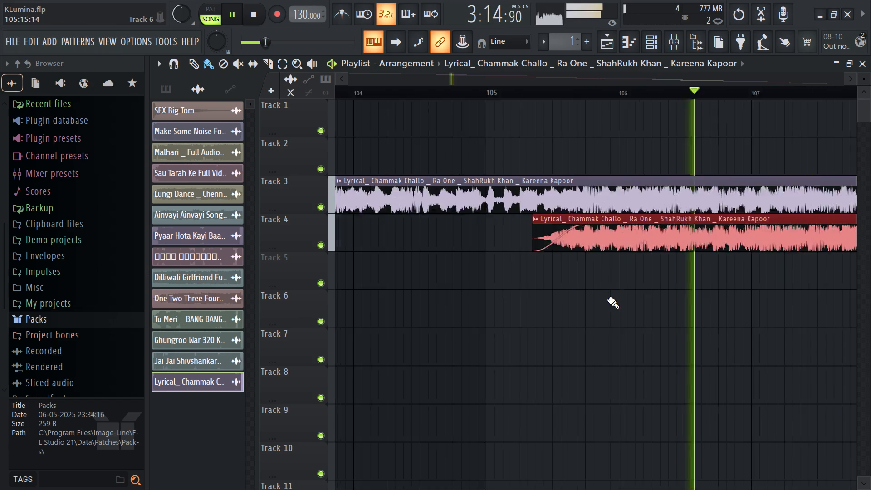
{"action": "scroll", "coordinate": [605, 283], "scroll_direction": "down", "scroll_amount": 3, "text": "ctrl"}
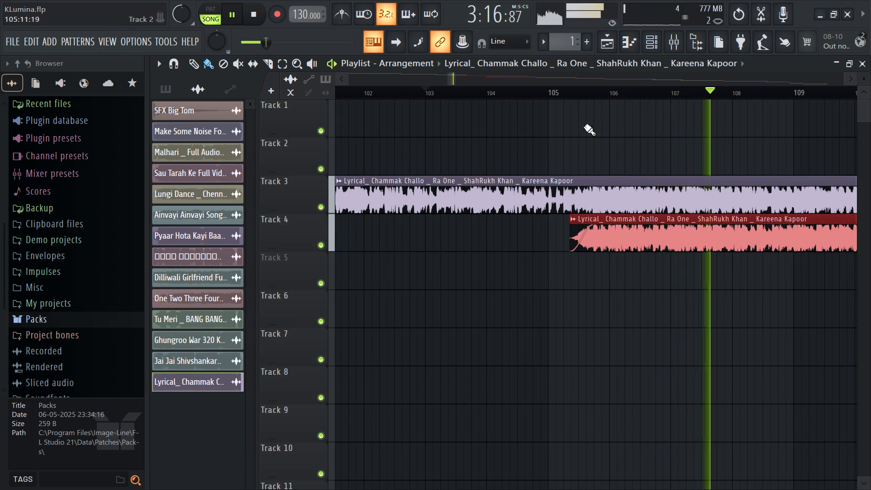
Shift the Track 4 clip in stages to start at 105:09:00, play the overlap again, and save the project.
{"action": "scroll", "coordinate": [585, 277], "scroll_direction": "up", "scroll_amount": 8, "text": "ctrl"}
{"action": "scroll", "coordinate": [534, 267], "scroll_direction": "up", "scroll_amount": 6, "text": "ctrl"}
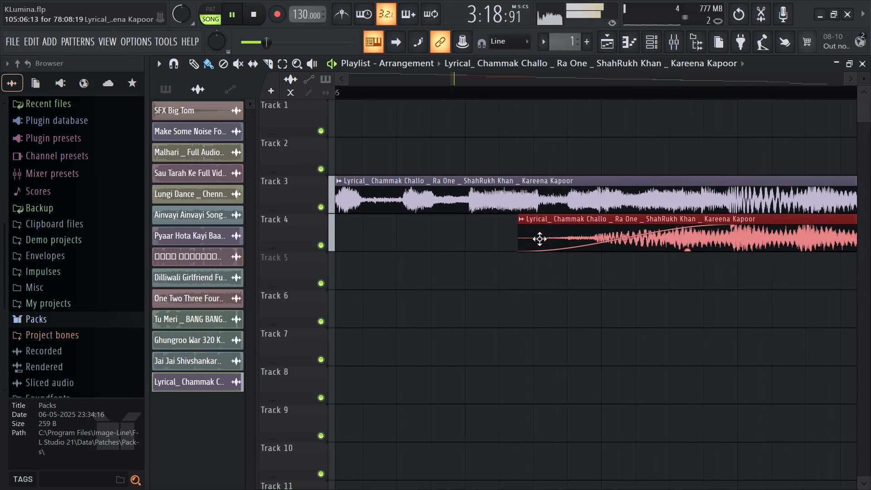
{"action": "left_click_drag", "start_coordinate": [539, 237], "coordinate": [573, 240]}
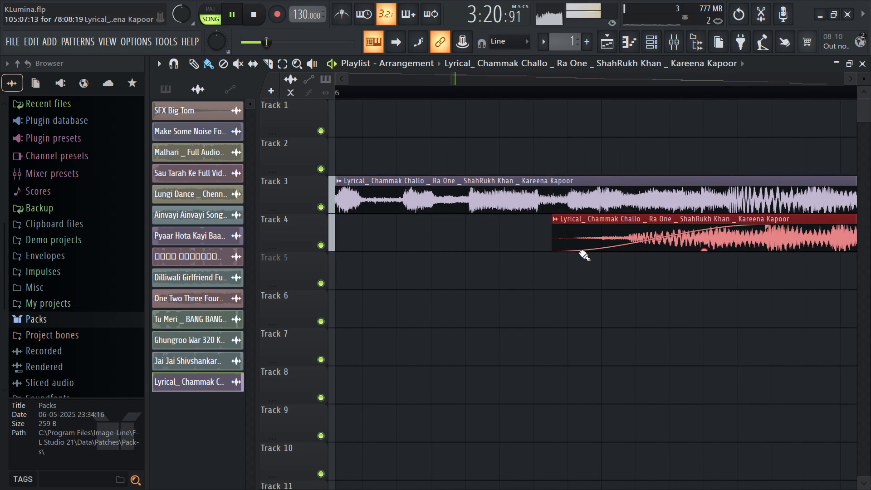
{"action": "scroll", "coordinate": [578, 250], "scroll_direction": "up", "scroll_amount": 8, "text": "ctrl"}
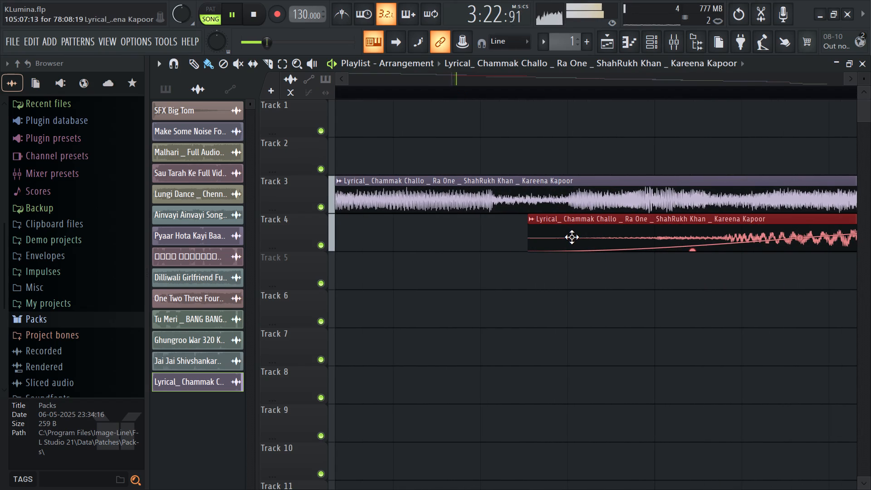
{"action": "left_click_drag", "start_coordinate": [595, 239], "coordinate": [719, 240]}
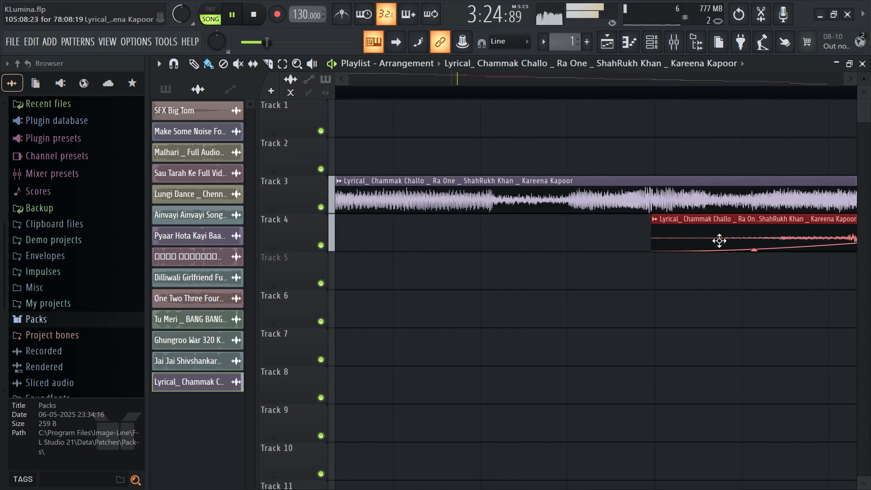
{"action": "left_click_drag", "start_coordinate": [719, 240], "coordinate": [722, 240]}
{"action": "key", "text": "space"}
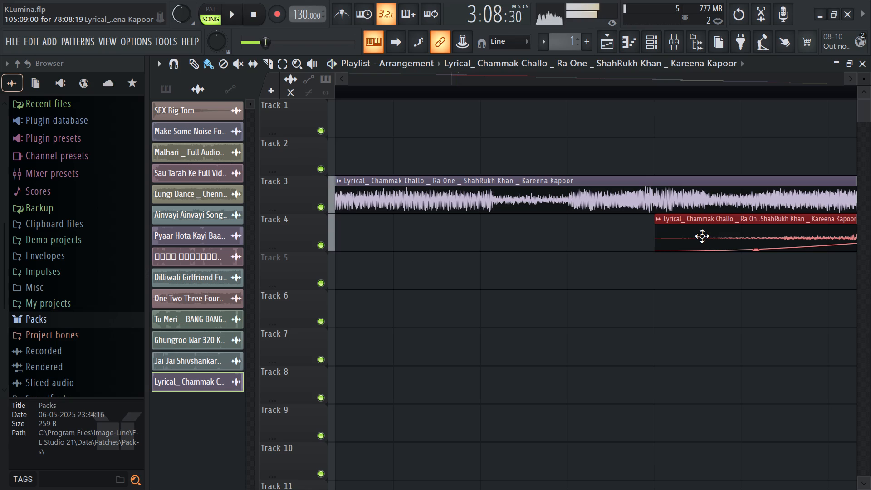
{"action": "key", "text": "space"}
{"action": "scroll", "coordinate": [617, 244], "scroll_direction": "down", "scroll_amount": 8, "text": "ctrl"}
{"action": "scroll", "coordinate": [483, 260], "scroll_direction": "down", "scroll_amount": 7, "text": "ctrl"}
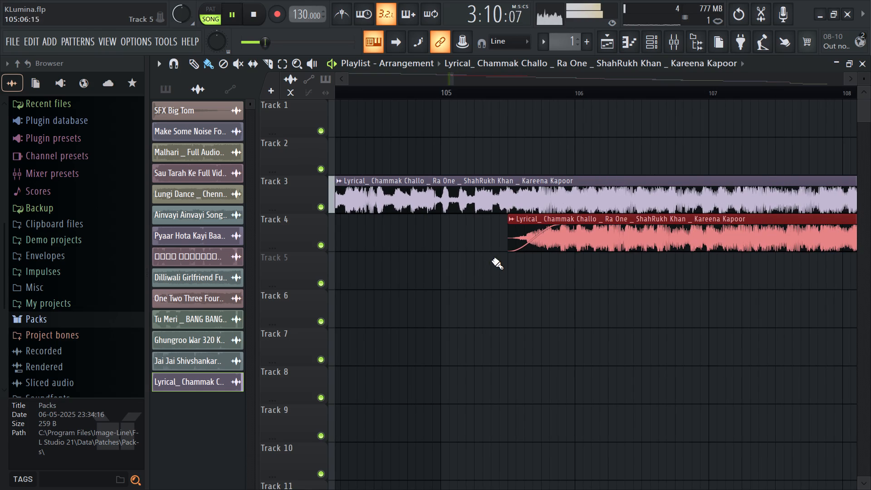
{"action": "key", "text": "ctrl+s"}
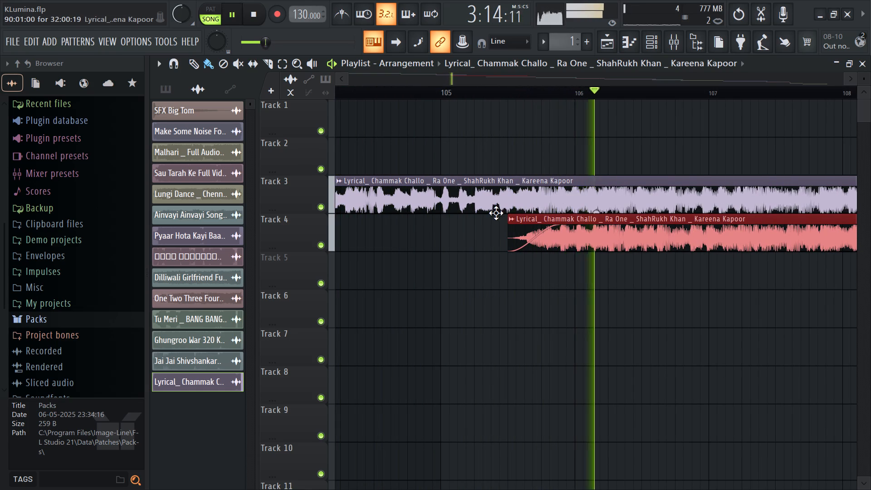
Shorten the end of the Track 3 clip in two stages to about bar 106, and play the transition from bar 105.
{"action": "scroll", "coordinate": [441, 218], "scroll_direction": "down", "scroll_amount": 15, "text": "ctrl"}
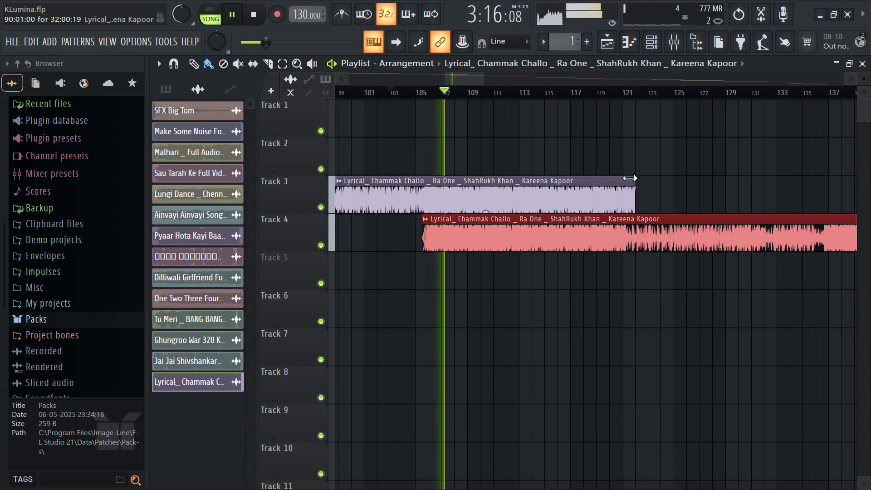
{"action": "left_click_drag", "start_coordinate": [634, 181], "coordinate": [434, 242]}
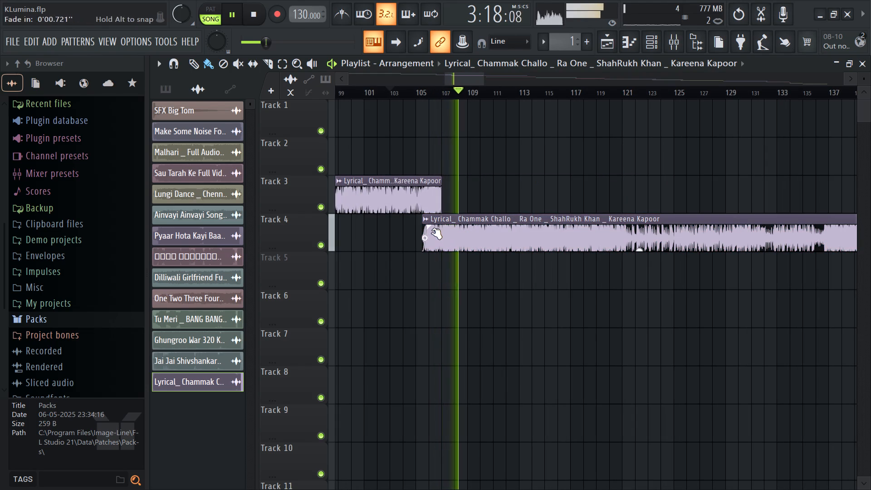
{"action": "left_click", "coordinate": [418, 94]}
{"action": "scroll", "coordinate": [416, 244], "scroll_direction": "up", "scroll_amount": 8, "text": "ctrl"}
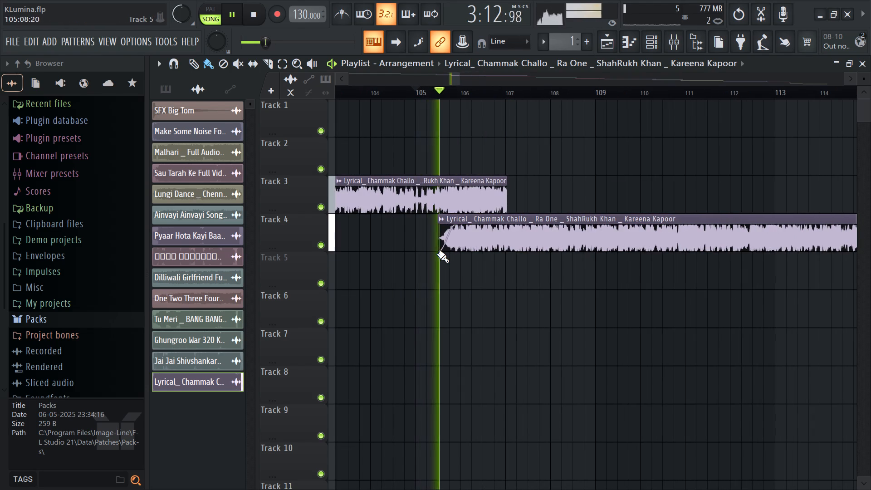
{"action": "key", "text": "space"}
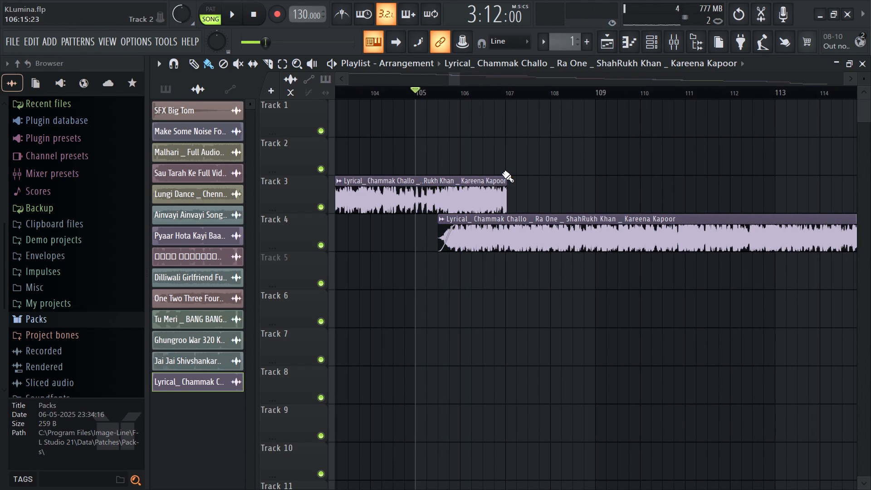
{"action": "left_click_drag", "start_coordinate": [503, 181], "coordinate": [455, 200]}
{"action": "key", "text": "space"}
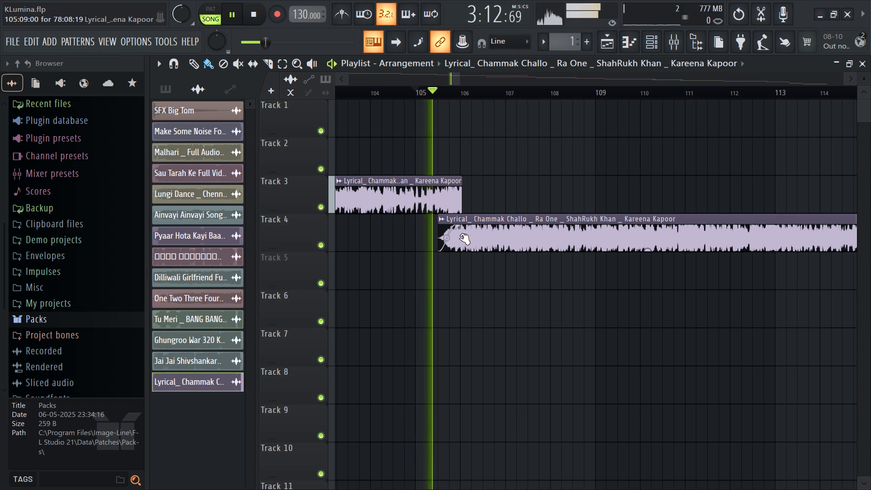
{"action": "scroll", "coordinate": [433, 256], "scroll_direction": "up", "scroll_amount": 8, "text": "ctrl"}
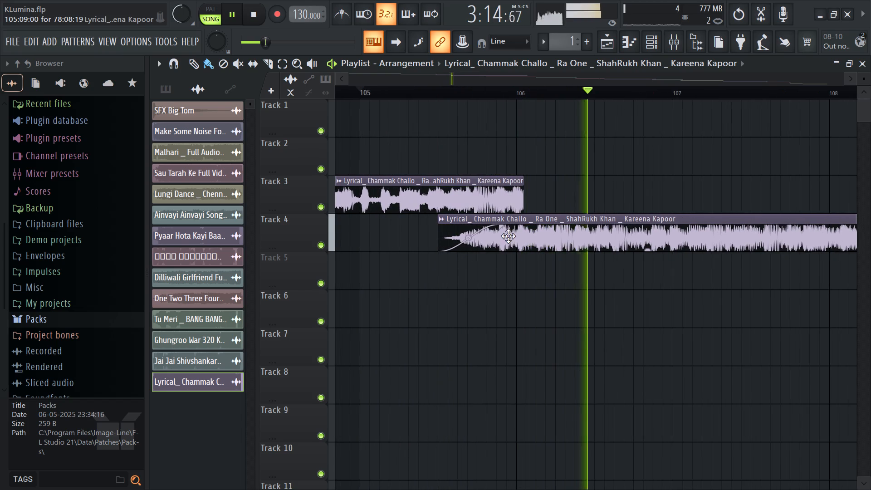
{"action": "key", "text": "space"}
Move the Track 4 clip to start at 105:10:00, shorten its fade-in, and play the transition.
{"action": "scroll", "coordinate": [437, 265], "scroll_direction": "up", "scroll_amount": 8, "text": "ctrl"}
{"action": "left_click_drag", "start_coordinate": [467, 230], "coordinate": [498, 234]}
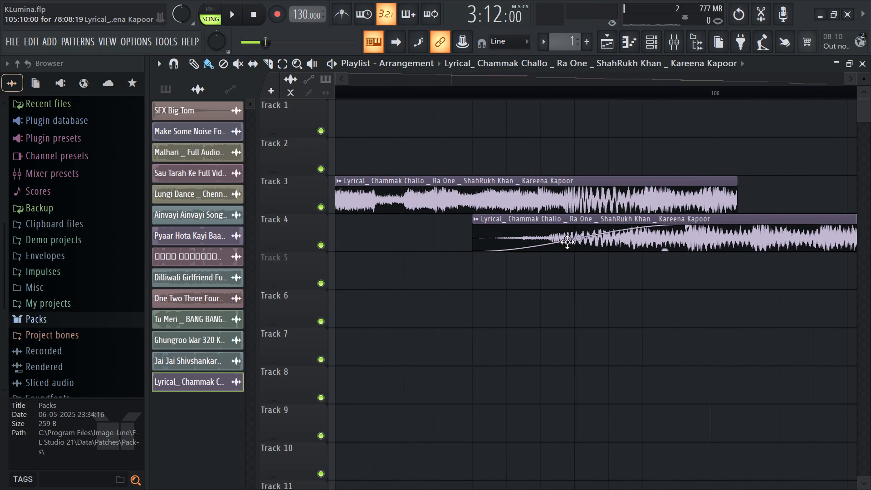
{"action": "left_click_drag", "start_coordinate": [684, 228], "coordinate": [530, 228]}
{"action": "key", "text": "space"}
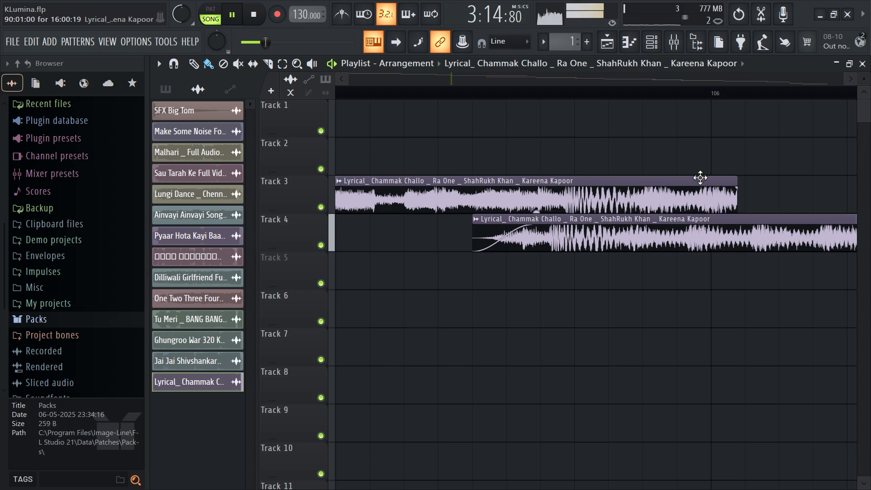
Trim the end of the Track 3 clip to a length of 15:14:19, add a fade-out, play the transition, and save the project.
{"action": "left_click_drag", "start_coordinate": [738, 180], "coordinate": [724, 183]}
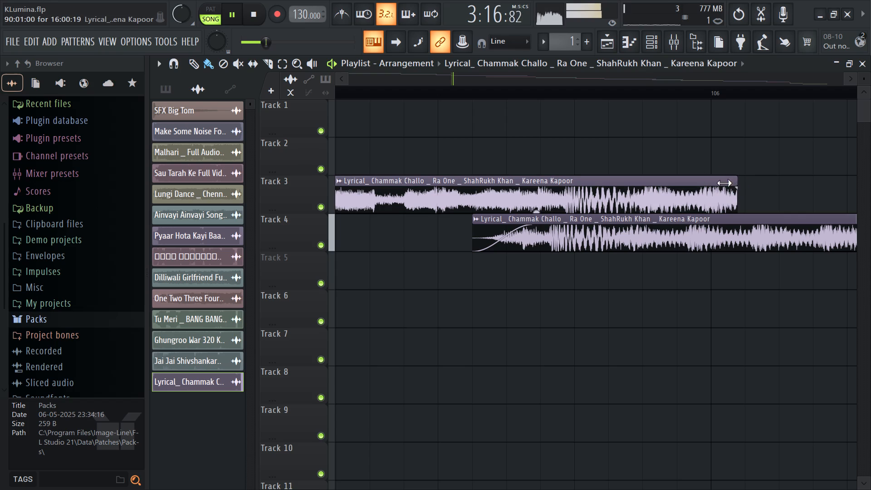
{"action": "left_click_drag", "start_coordinate": [724, 183], "coordinate": [661, 204]}
{"action": "left_click_drag", "start_coordinate": [670, 191], "coordinate": [578, 211]}
{"action": "key", "text": "space"}
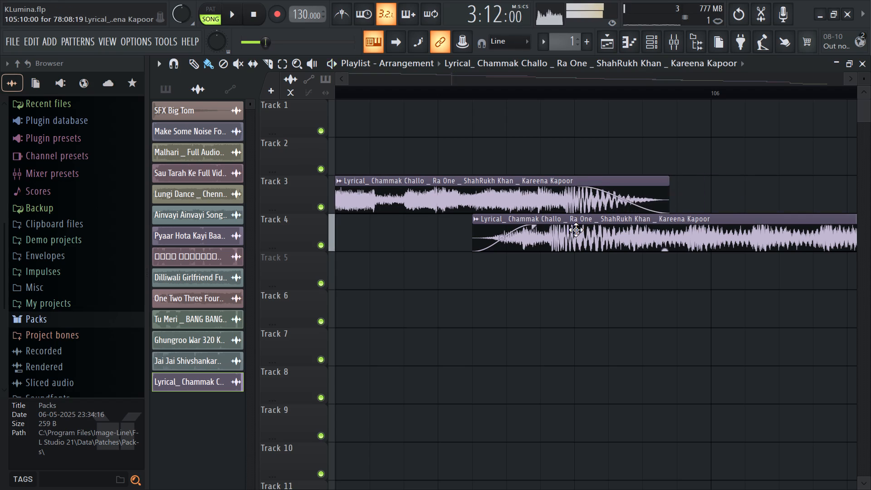
{"action": "key", "text": "space"}
{"action": "key", "text": "ctrl+s"}
{"action": "scroll", "coordinate": [512, 327], "scroll_direction": "down", "scroll_amount": 9, "text": "ctrl"}
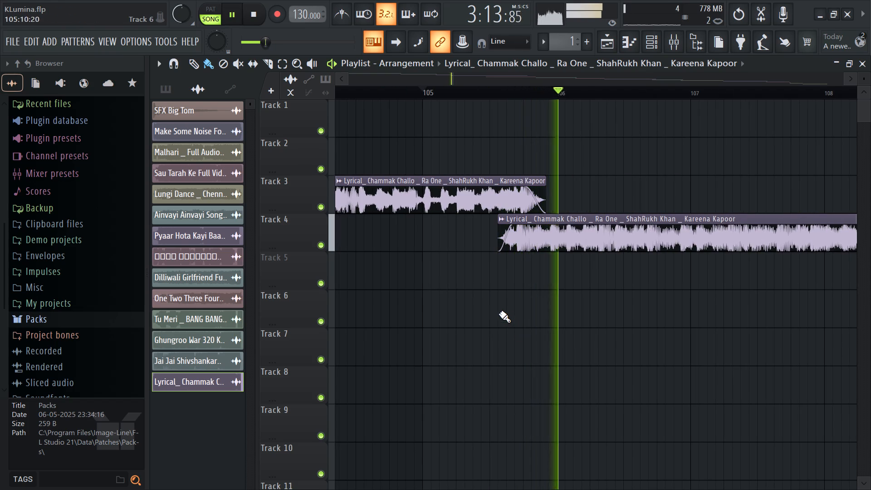
Shorten the Track 3 clip's fade-out, extend the clip to a length of 16:00:19, and play the transition.
{"action": "scroll", "coordinate": [522, 265], "scroll_direction": "up", "scroll_amount": 7, "text": "ctrl"}
{"action": "scroll", "coordinate": [539, 222], "scroll_direction": "up", "scroll_amount": 6, "text": "ctrl"}
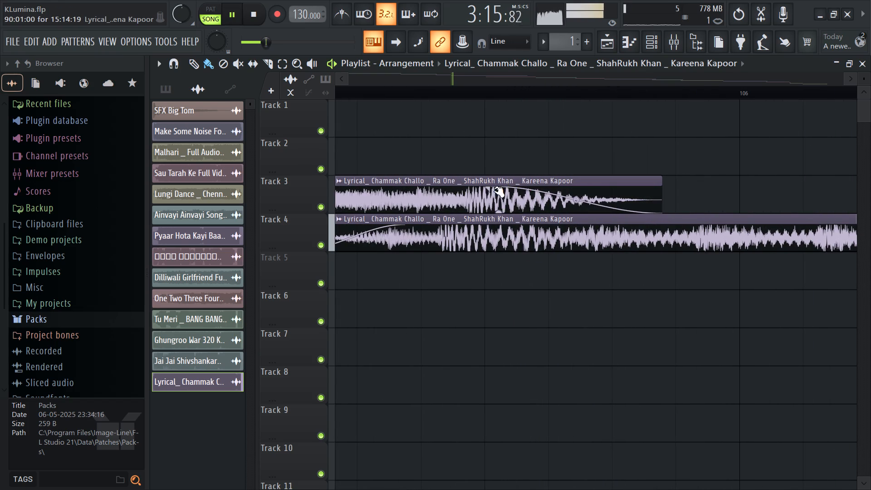
{"action": "left_click_drag", "start_coordinate": [489, 189], "coordinate": [586, 195]}
{"action": "left_click_drag", "start_coordinate": [657, 181], "coordinate": [779, 185]}
{"action": "key", "text": "space"}
{"action": "key", "text": "space"}
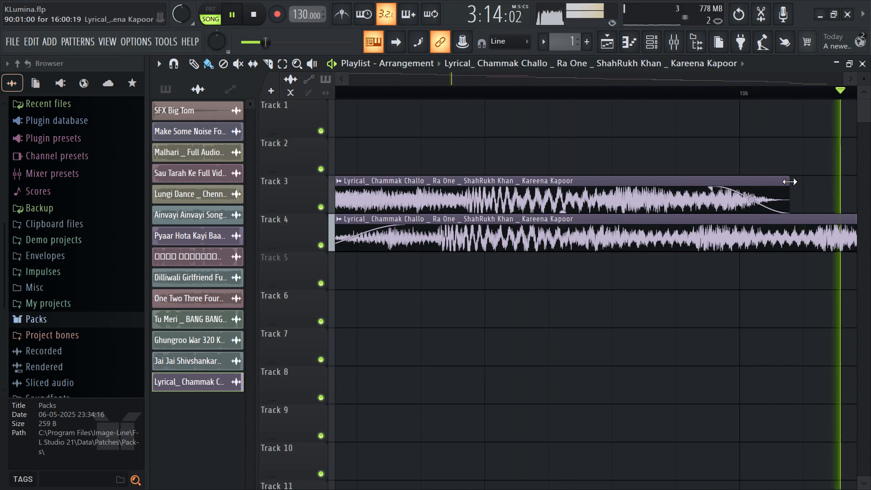
Trim the Track 3 clip to a length of 15:15:19, extend its end to bar 106, play the transition, and save the project.
{"action": "left_click_drag", "start_coordinate": [789, 181], "coordinate": [736, 205]}
{"action": "key", "text": "space"}
{"action": "key", "text": "space"}
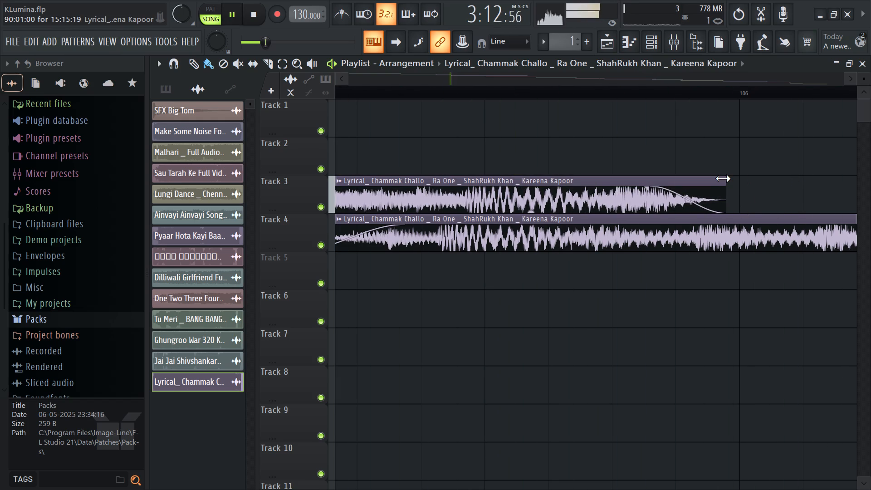
{"action": "scroll", "coordinate": [722, 187], "scroll_direction": "up", "scroll_amount": 7, "text": "ctrl"}
{"action": "left_click_drag", "start_coordinate": [719, 184], "coordinate": [734, 184]}
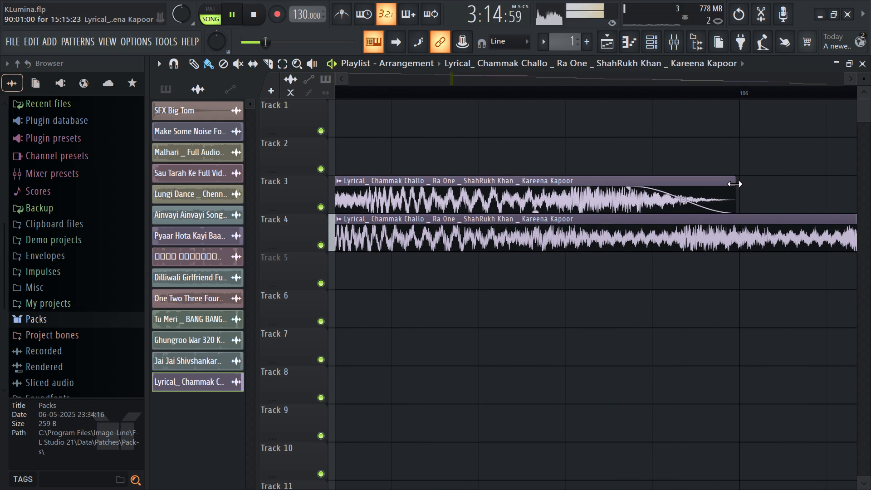
{"action": "left_click_drag", "start_coordinate": [734, 184], "coordinate": [737, 183]}
{"action": "key", "text": "space"}
{"action": "key", "text": "space"}
{"action": "scroll", "coordinate": [639, 276], "scroll_direction": "down", "scroll_amount": 8, "text": "ctrl"}
{"action": "key", "text": "ctrl+s"}
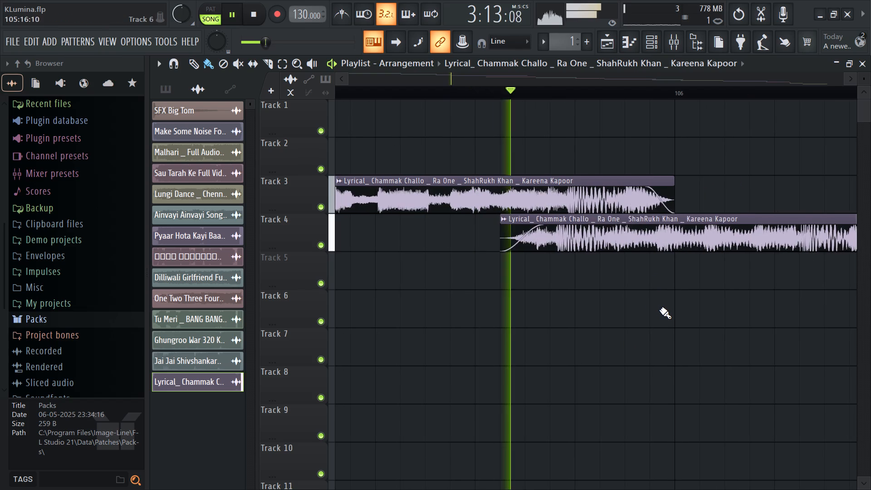
Save the project.
{"action": "key", "text": "ctrl+s"}
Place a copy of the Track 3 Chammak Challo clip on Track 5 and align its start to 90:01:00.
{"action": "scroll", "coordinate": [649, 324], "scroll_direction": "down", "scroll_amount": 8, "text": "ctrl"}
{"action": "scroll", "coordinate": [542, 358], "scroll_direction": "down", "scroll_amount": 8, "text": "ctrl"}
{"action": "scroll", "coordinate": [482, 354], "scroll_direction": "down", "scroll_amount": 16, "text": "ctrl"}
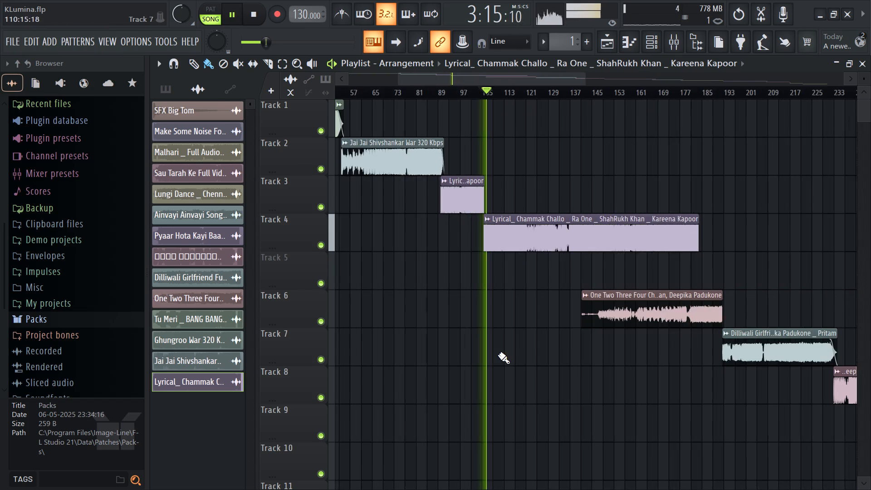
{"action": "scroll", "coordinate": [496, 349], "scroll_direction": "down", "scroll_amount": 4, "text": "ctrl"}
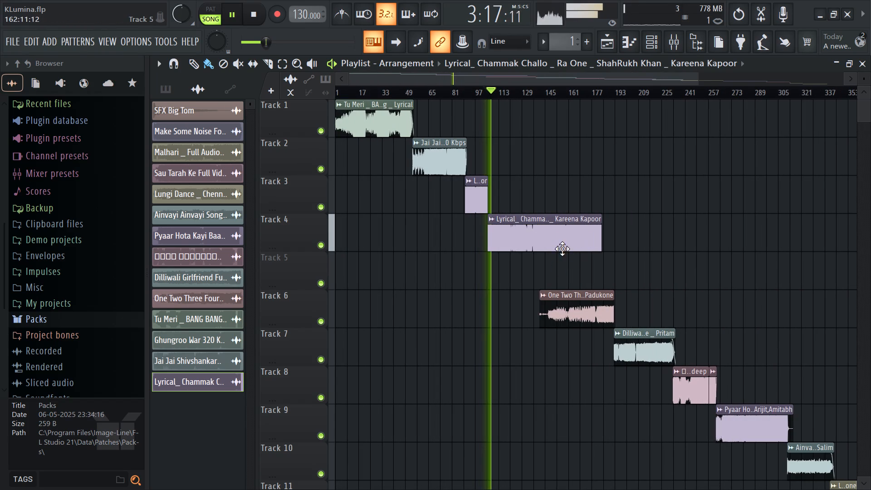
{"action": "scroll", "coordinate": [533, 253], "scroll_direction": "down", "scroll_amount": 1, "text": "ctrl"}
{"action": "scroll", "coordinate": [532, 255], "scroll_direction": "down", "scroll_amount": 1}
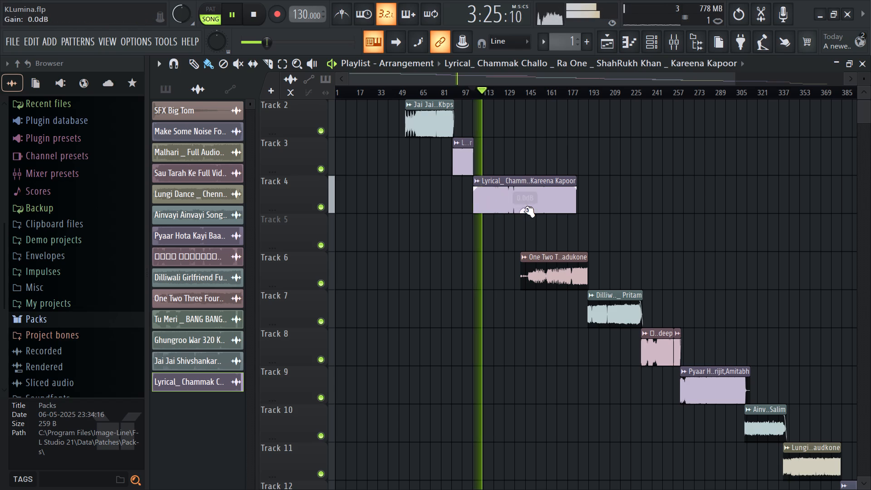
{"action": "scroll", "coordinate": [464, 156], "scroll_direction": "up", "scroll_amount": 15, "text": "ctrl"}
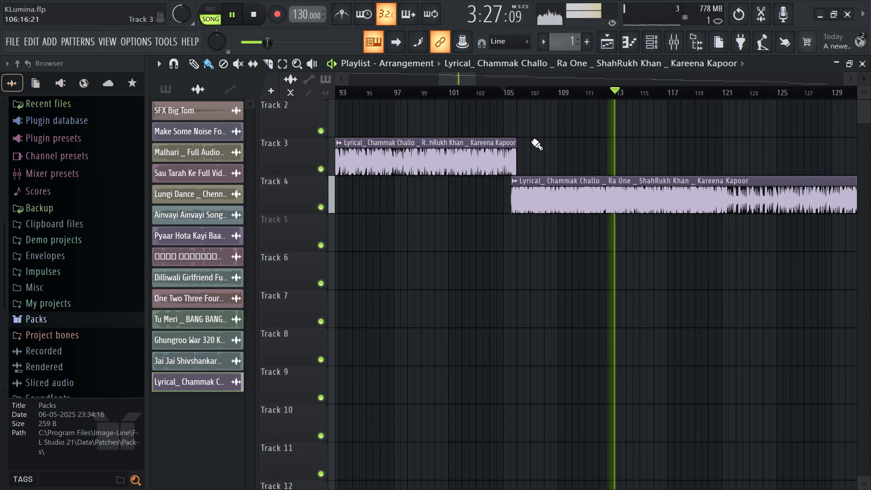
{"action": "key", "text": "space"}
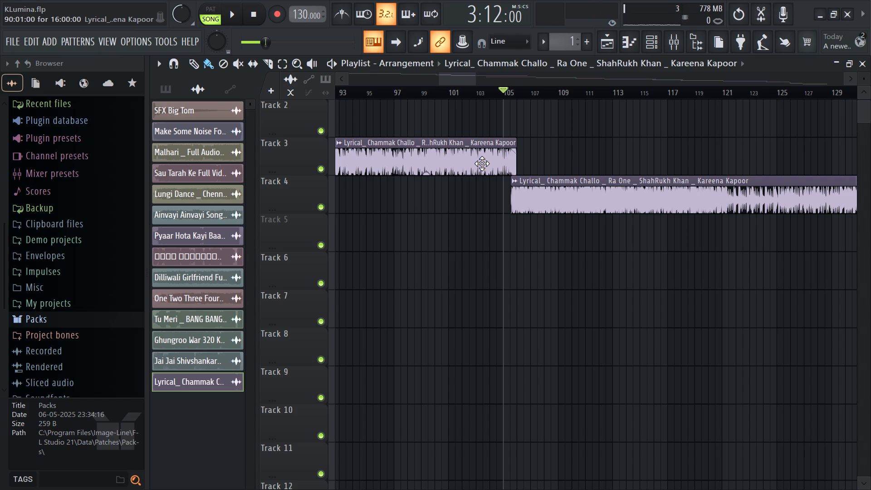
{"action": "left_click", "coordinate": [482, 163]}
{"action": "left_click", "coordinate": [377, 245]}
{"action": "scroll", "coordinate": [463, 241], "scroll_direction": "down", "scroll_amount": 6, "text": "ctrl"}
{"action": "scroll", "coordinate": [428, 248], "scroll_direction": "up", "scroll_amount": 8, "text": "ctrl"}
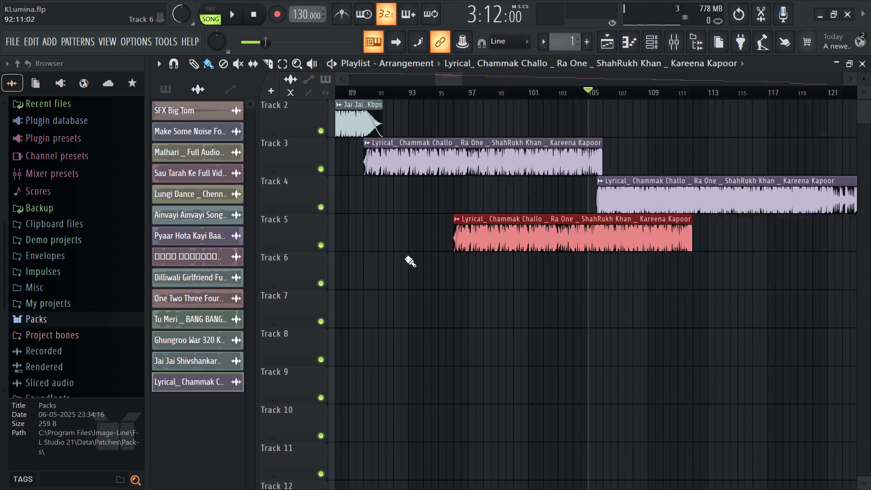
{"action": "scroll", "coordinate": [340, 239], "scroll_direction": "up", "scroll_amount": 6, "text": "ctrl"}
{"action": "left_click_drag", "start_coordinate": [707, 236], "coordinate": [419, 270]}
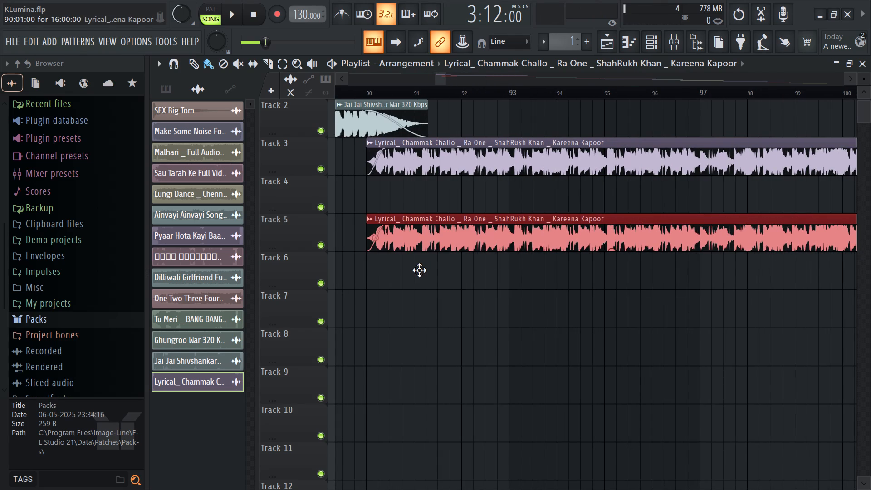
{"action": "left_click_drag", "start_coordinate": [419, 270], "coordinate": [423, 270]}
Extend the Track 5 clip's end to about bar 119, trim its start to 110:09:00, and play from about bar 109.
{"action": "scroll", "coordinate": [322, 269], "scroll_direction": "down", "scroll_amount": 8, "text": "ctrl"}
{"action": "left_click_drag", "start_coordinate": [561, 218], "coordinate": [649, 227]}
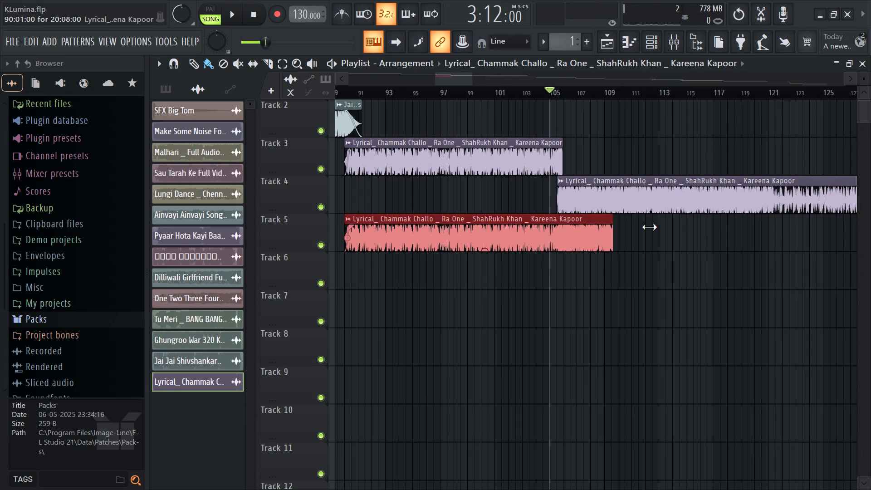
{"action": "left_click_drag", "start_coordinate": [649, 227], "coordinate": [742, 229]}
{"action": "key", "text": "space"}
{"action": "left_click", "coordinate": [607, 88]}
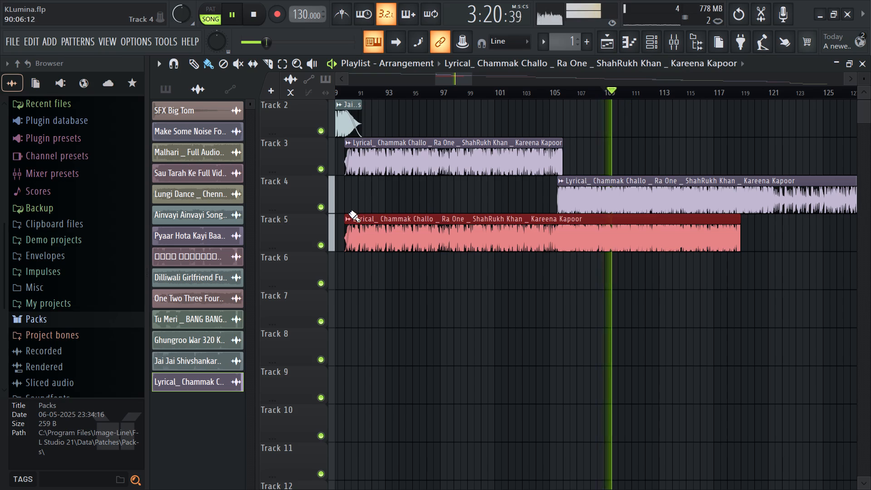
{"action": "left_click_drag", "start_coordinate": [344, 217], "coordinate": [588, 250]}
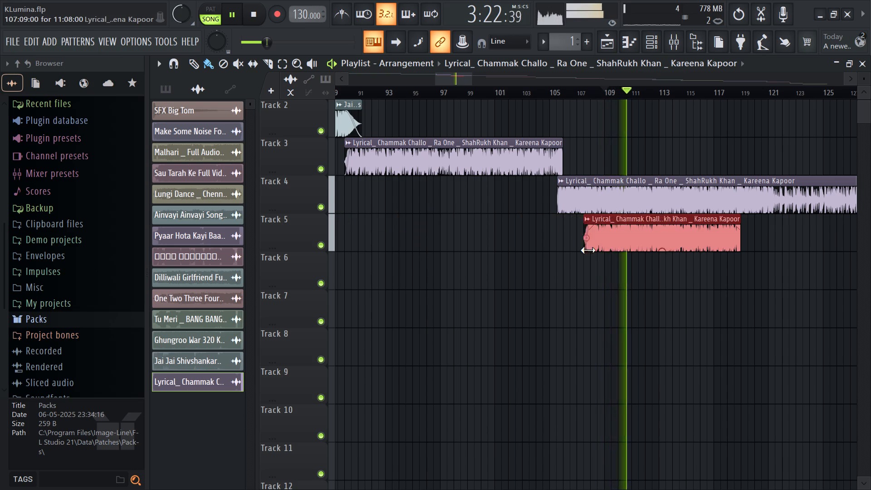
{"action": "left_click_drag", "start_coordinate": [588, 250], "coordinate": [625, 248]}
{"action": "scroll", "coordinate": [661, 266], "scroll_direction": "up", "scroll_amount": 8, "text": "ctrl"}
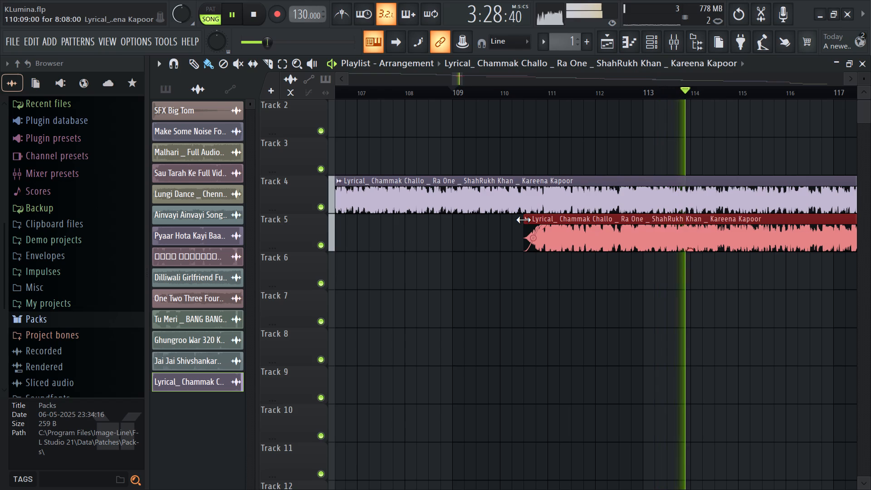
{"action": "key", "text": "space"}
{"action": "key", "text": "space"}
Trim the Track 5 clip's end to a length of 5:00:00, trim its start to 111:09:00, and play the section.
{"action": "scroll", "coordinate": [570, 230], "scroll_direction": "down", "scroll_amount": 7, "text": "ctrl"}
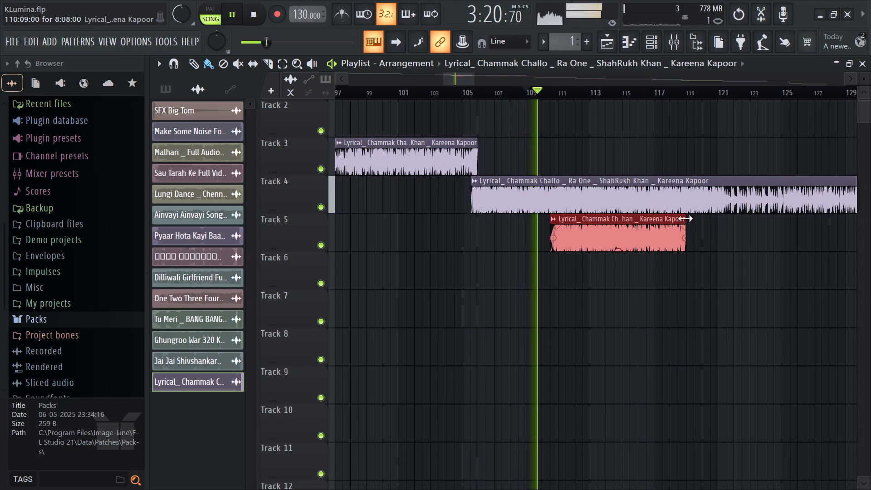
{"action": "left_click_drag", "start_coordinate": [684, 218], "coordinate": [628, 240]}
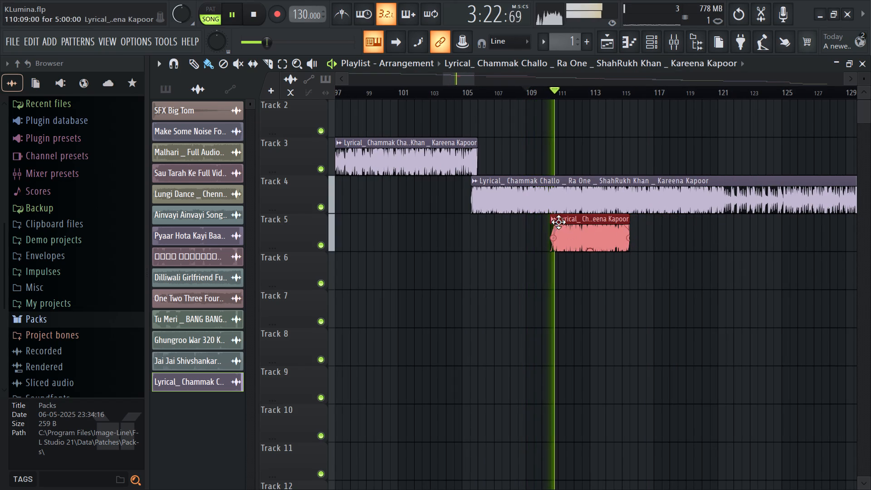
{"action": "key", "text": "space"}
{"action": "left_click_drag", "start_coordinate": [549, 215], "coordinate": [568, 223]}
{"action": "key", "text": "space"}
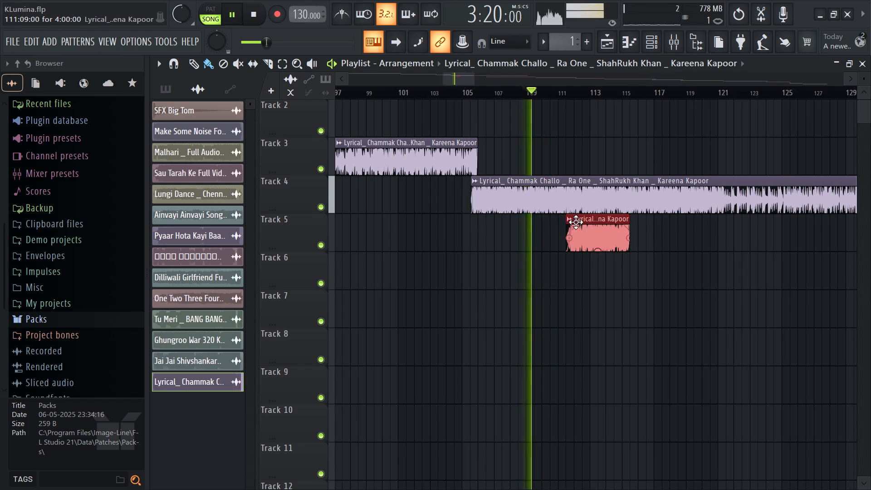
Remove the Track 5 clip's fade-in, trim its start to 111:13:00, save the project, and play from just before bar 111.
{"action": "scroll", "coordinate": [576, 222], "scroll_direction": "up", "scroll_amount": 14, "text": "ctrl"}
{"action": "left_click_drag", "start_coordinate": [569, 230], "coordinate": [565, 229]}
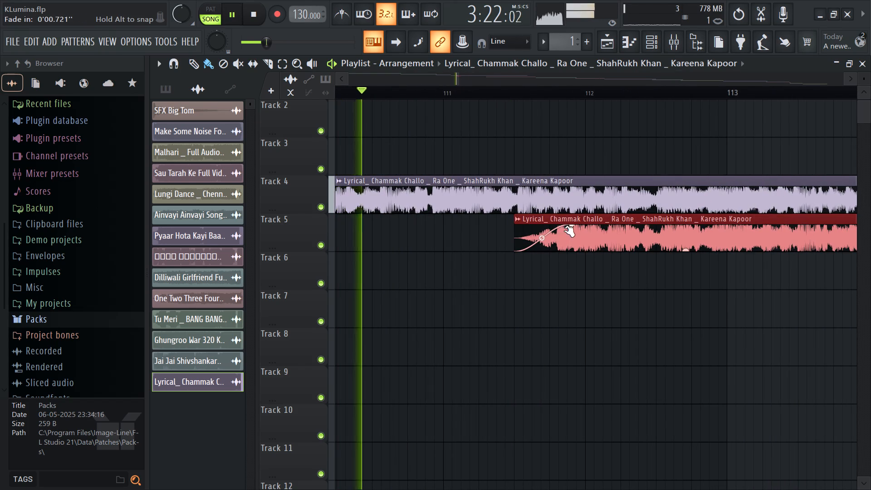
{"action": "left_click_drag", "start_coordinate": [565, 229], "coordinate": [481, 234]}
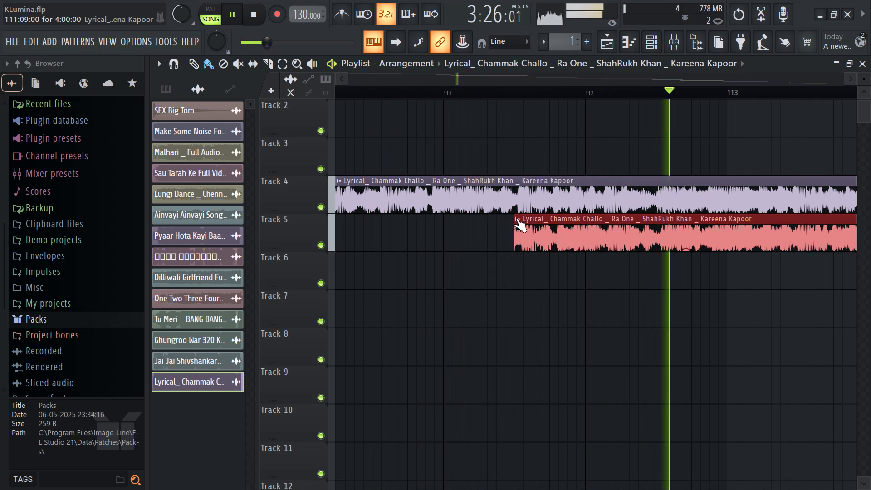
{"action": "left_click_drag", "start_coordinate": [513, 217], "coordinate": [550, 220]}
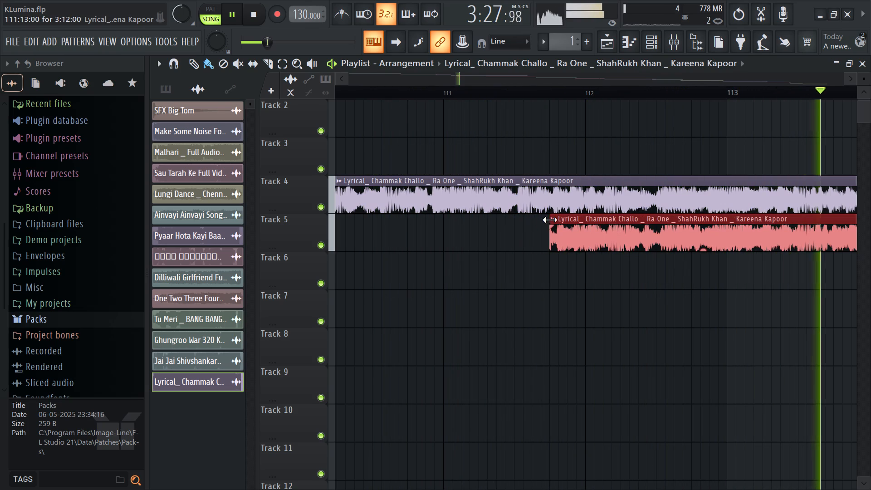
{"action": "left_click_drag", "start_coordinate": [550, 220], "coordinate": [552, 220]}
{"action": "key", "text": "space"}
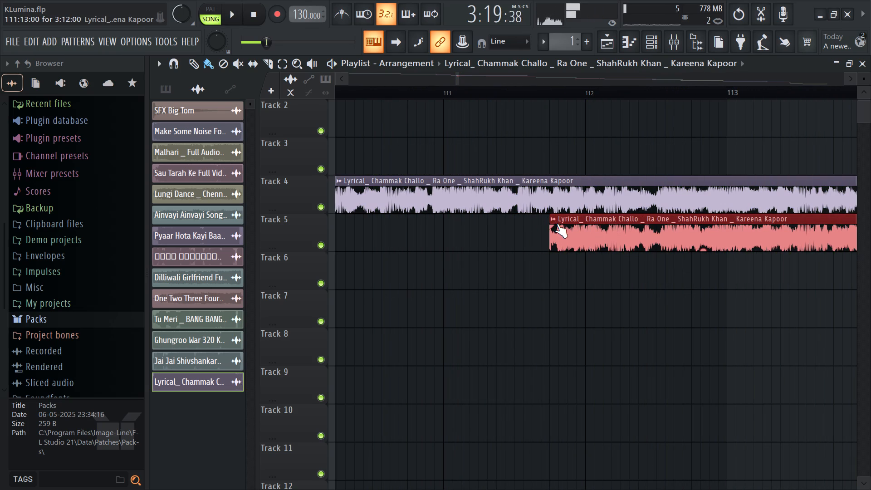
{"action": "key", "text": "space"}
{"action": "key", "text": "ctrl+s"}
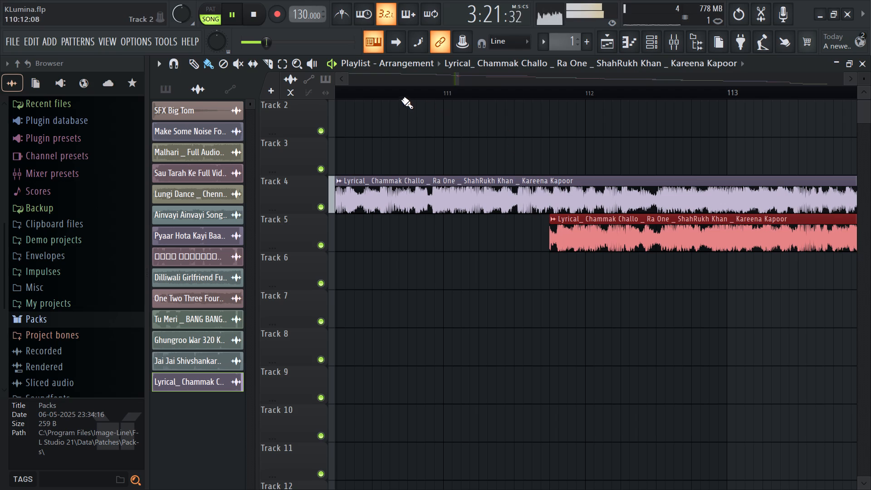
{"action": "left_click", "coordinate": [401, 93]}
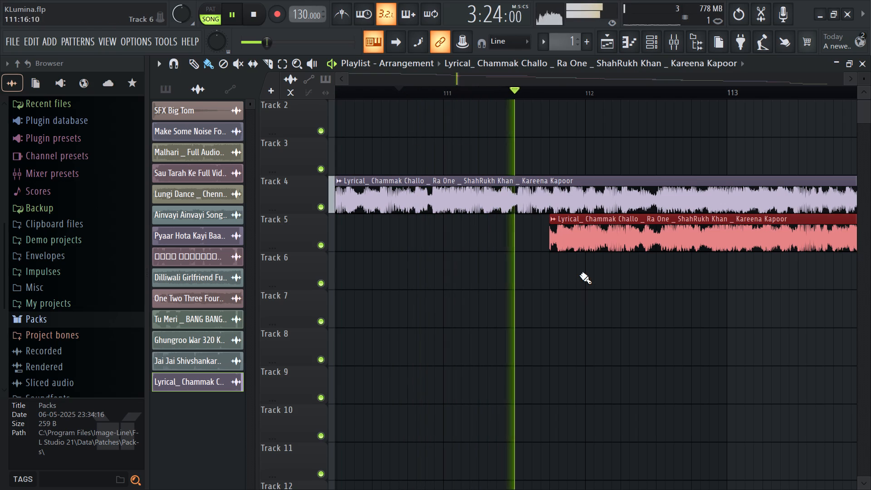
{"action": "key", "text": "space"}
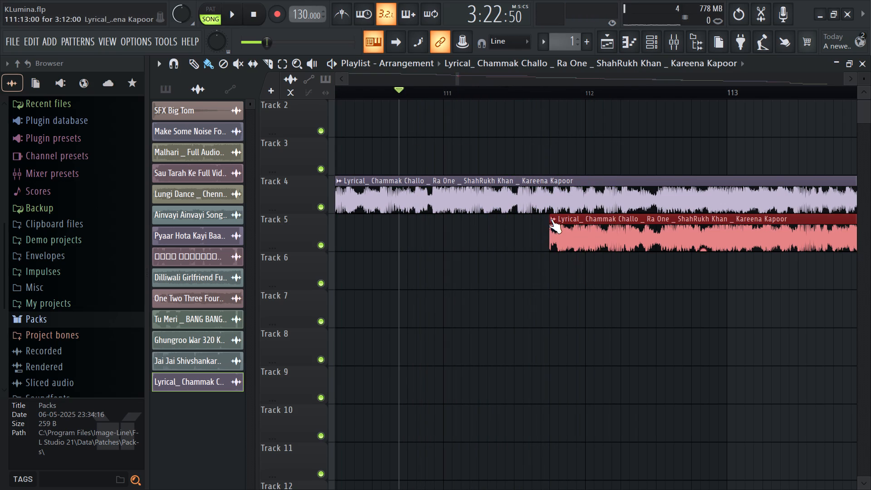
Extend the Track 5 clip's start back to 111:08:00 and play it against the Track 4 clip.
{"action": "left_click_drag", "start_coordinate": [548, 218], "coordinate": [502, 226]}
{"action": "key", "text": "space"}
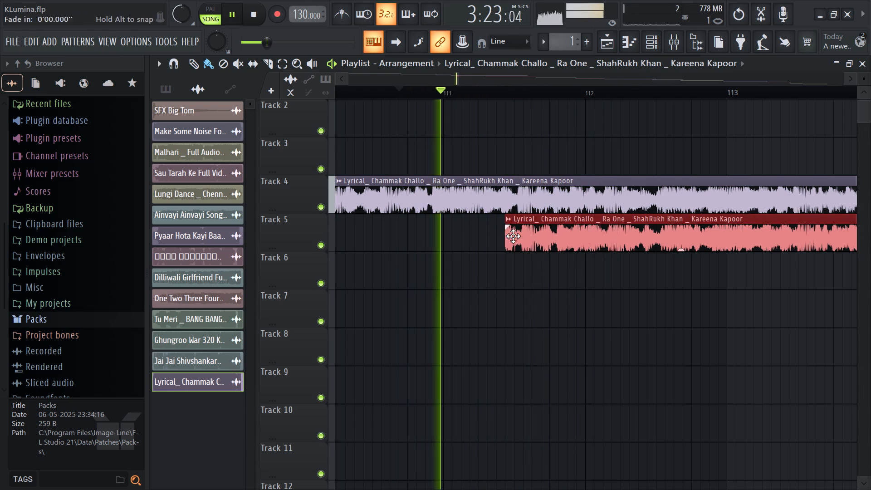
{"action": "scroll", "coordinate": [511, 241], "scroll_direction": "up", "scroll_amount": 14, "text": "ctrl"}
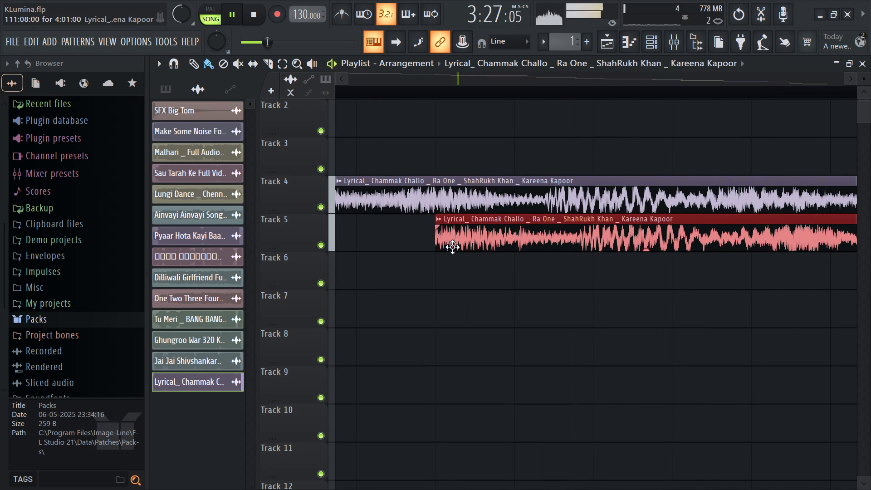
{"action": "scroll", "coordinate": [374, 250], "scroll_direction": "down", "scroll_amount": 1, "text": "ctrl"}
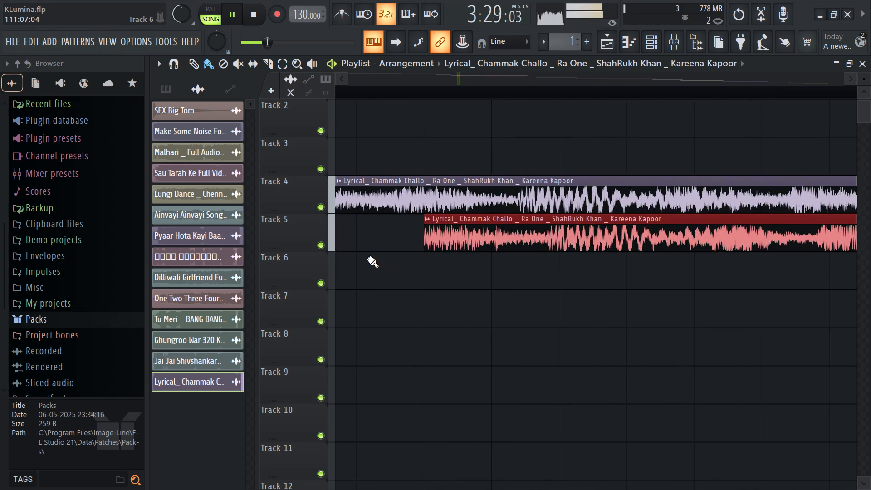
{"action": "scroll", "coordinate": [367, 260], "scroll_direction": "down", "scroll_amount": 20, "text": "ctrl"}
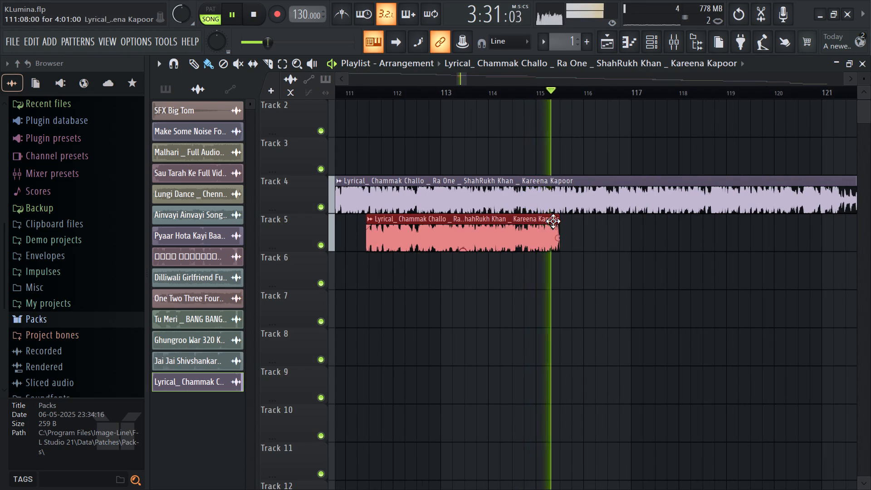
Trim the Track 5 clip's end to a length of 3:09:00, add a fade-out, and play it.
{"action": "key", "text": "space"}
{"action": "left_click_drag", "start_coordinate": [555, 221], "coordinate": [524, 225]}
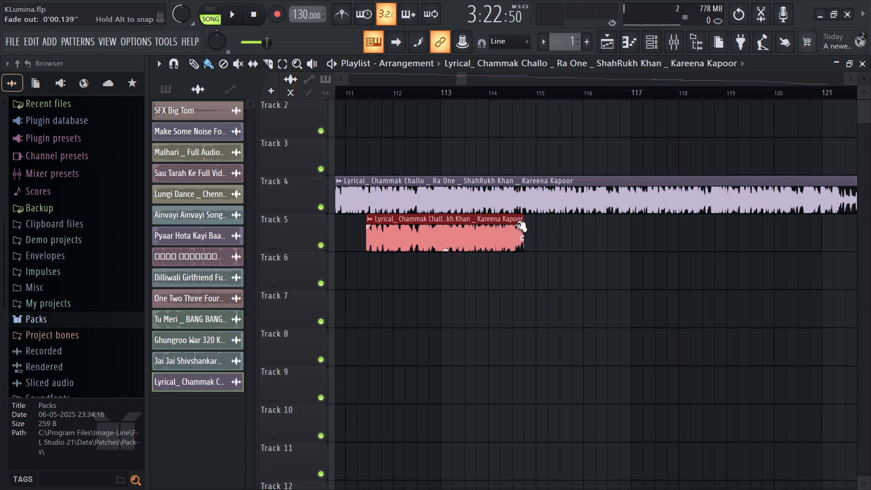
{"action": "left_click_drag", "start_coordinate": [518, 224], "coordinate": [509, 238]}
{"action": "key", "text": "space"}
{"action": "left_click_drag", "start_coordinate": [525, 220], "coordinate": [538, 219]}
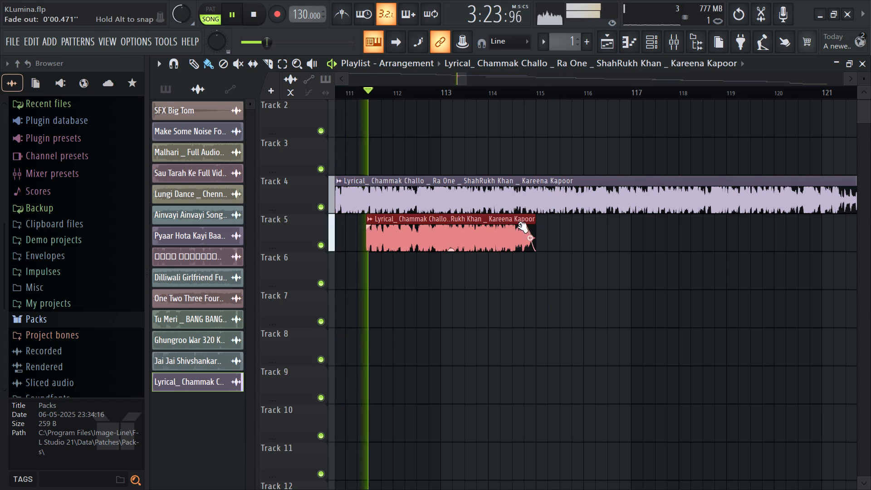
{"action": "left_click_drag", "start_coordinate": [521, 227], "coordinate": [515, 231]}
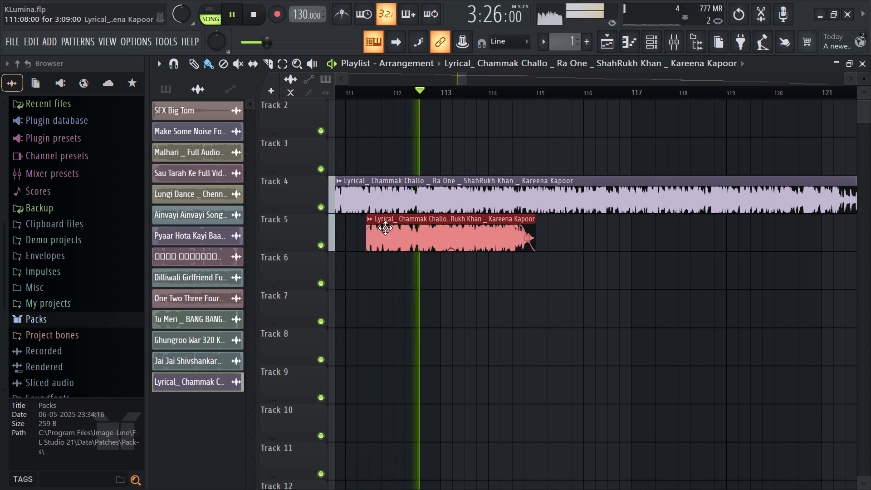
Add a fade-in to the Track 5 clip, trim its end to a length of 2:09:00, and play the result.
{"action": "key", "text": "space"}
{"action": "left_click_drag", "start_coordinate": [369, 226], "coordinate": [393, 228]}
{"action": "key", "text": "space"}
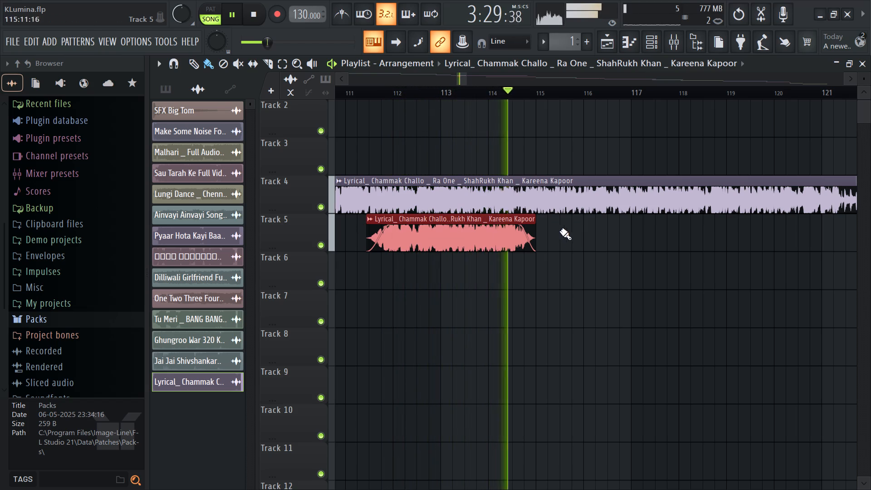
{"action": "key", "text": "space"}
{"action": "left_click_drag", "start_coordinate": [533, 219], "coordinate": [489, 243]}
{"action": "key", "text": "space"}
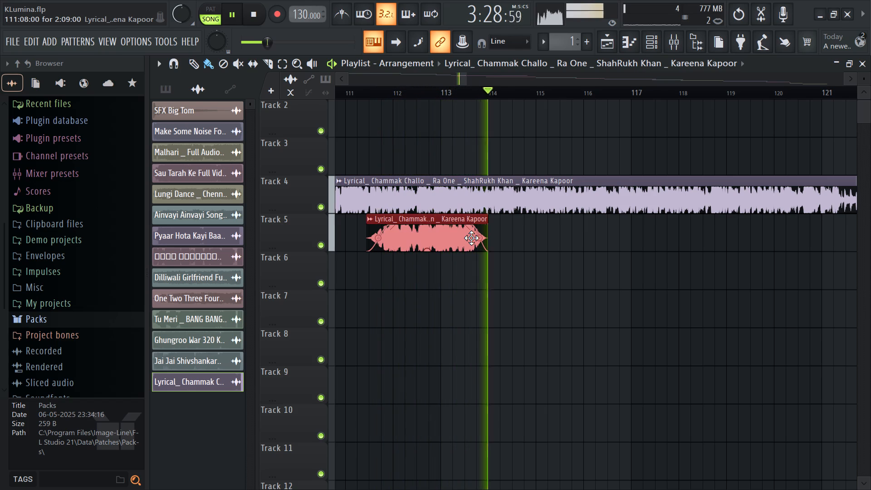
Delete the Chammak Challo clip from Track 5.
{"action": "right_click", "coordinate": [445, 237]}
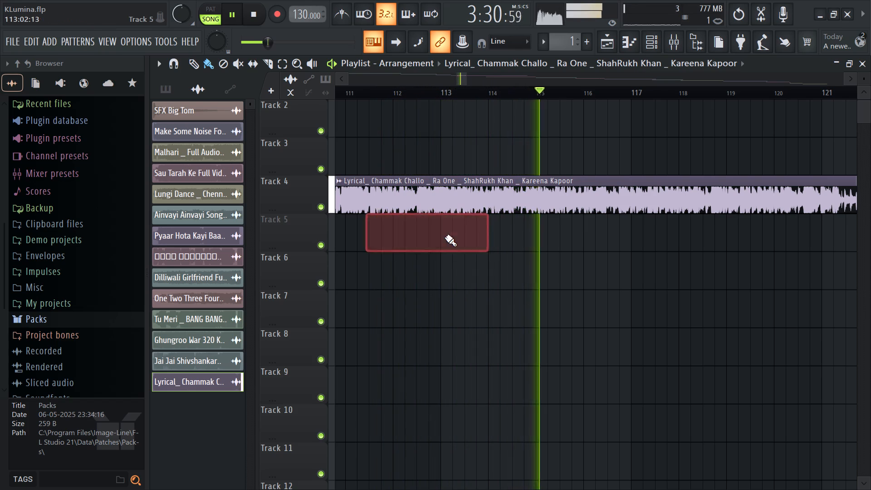
Play the Track 4 Chammak Challo clip from about bar 117 and trim its end to about bar 129.
{"action": "scroll", "coordinate": [493, 264], "scroll_direction": "down", "scroll_amount": 7, "text": "ctrl"}
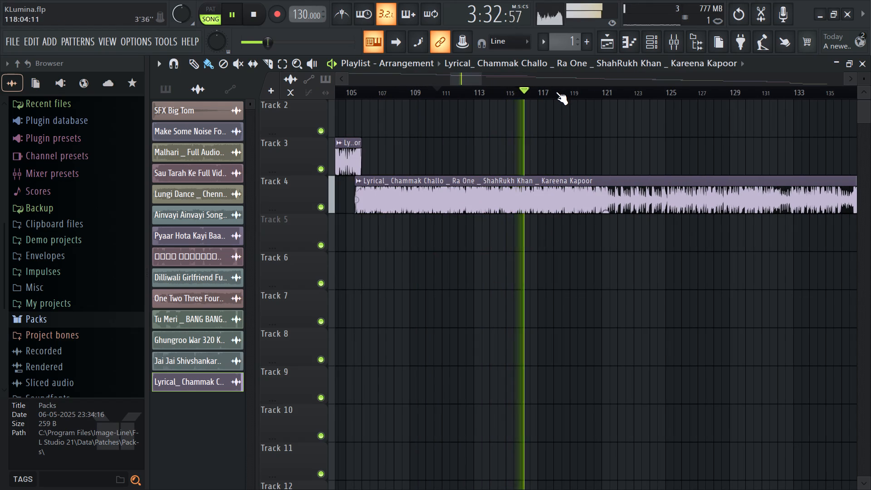
{"action": "left_click", "coordinate": [548, 93]}
{"action": "scroll", "coordinate": [449, 198], "scroll_direction": "down", "scroll_amount": 6, "text": "ctrl"}
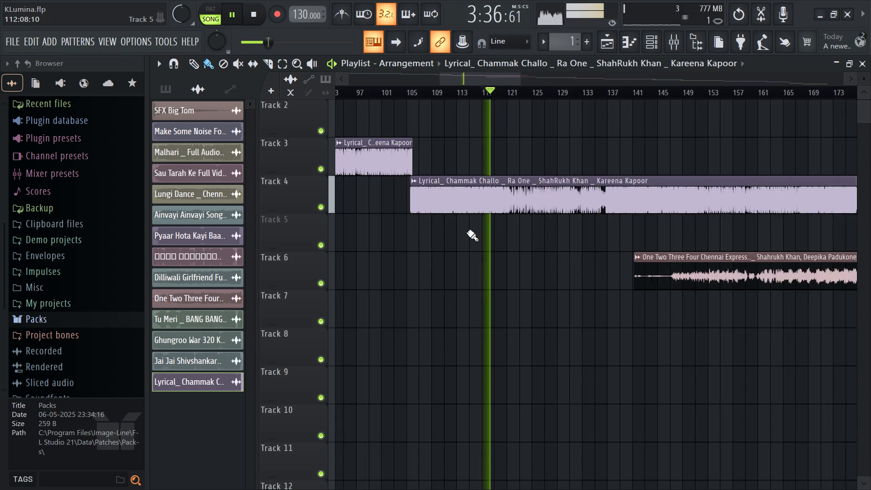
{"action": "scroll", "coordinate": [469, 235], "scroll_direction": "down", "scroll_amount": 5, "text": "ctrl"}
{"action": "left_click_drag", "start_coordinate": [663, 180], "coordinate": [515, 233]}
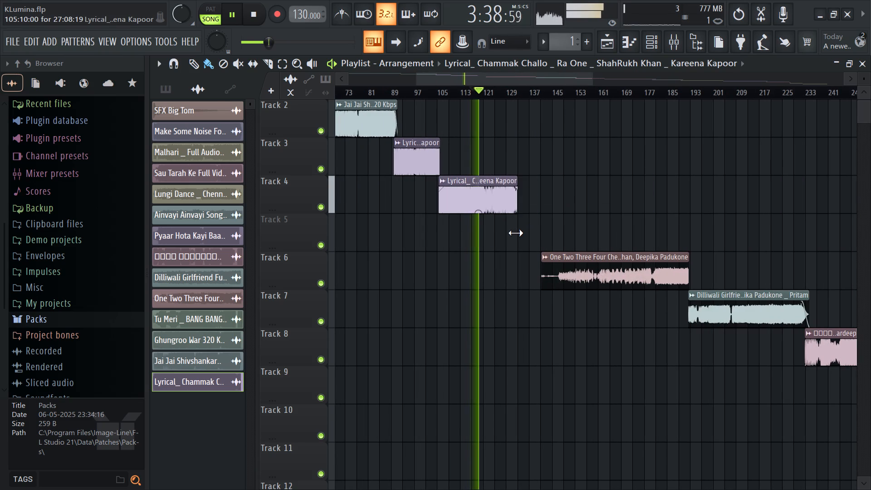
{"action": "left_click_drag", "start_coordinate": [515, 233], "coordinate": [506, 241]}
{"action": "scroll", "coordinate": [481, 232], "scroll_direction": "up", "scroll_amount": 15, "text": "ctrl"}
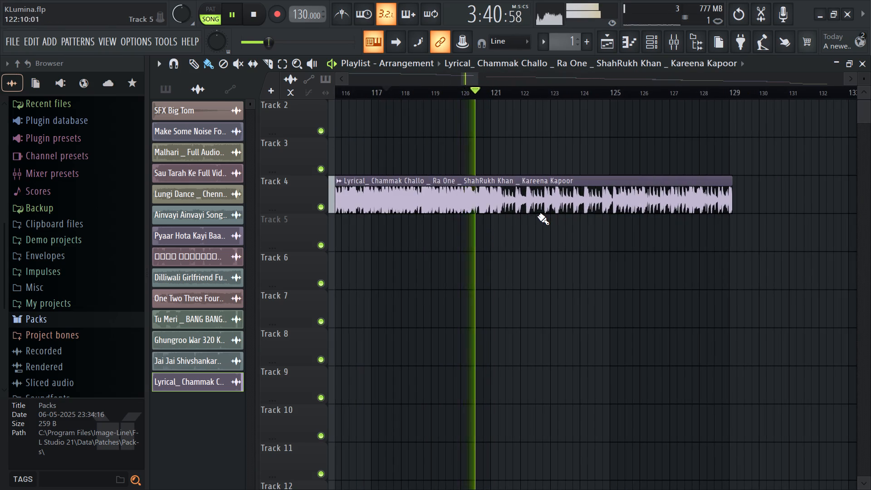
Trim the Track 4 Chammak Challo clip's end back to about a third of the way into bar 121, playing the ending to check it.
{"action": "scroll", "coordinate": [538, 216], "scroll_direction": "up", "scroll_amount": 4, "text": "ctrl"}
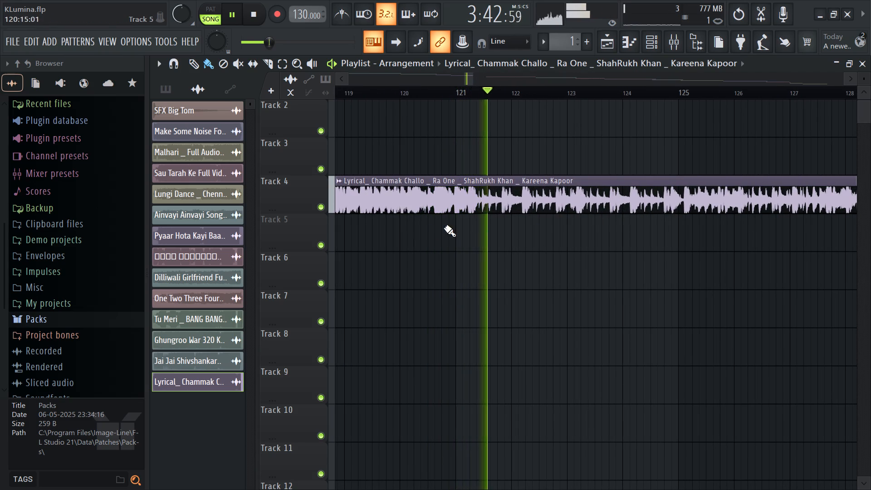
{"action": "scroll", "coordinate": [427, 229], "scroll_direction": "down", "scroll_amount": 3, "text": "ctrl"}
{"action": "key", "text": "space"}
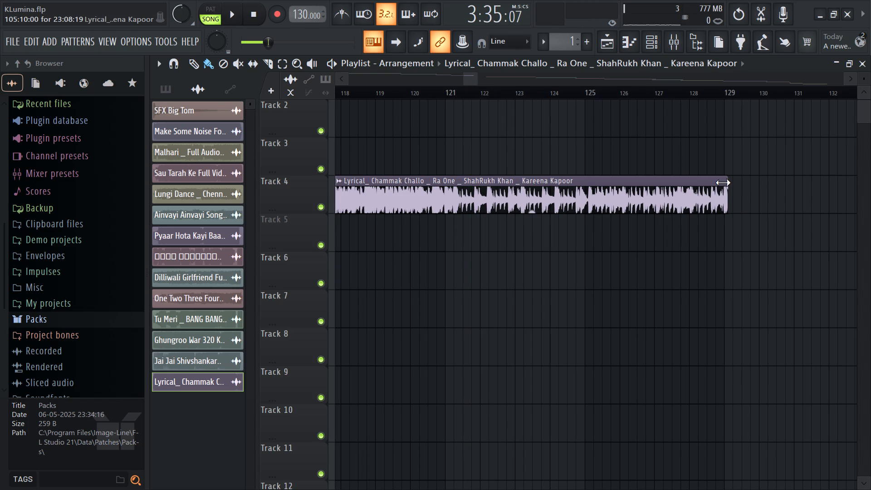
{"action": "key", "text": "space"}
{"action": "left_click_drag", "start_coordinate": [723, 182], "coordinate": [472, 234]}
{"action": "left_click", "coordinate": [435, 90]}
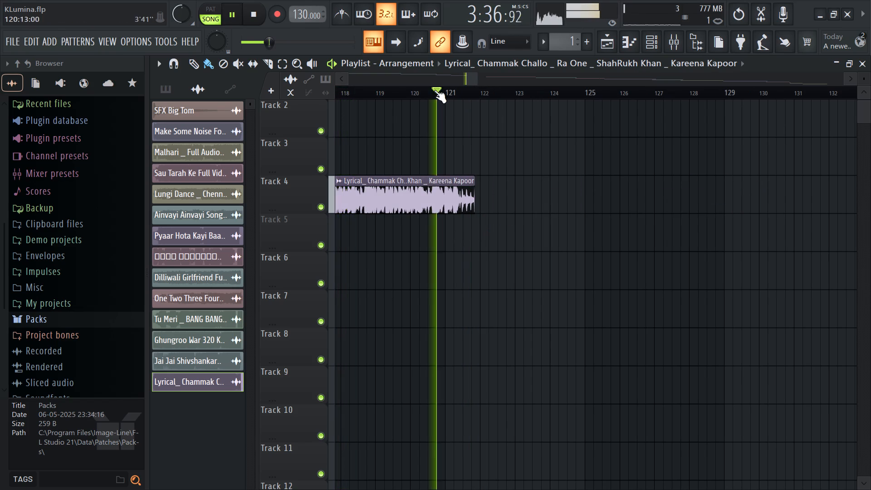
{"action": "scroll", "coordinate": [459, 205], "scroll_direction": "up", "scroll_amount": 5, "text": "ctrl"}
{"action": "key", "text": "space"}
{"action": "left_click_drag", "start_coordinate": [489, 182], "coordinate": [484, 185]}
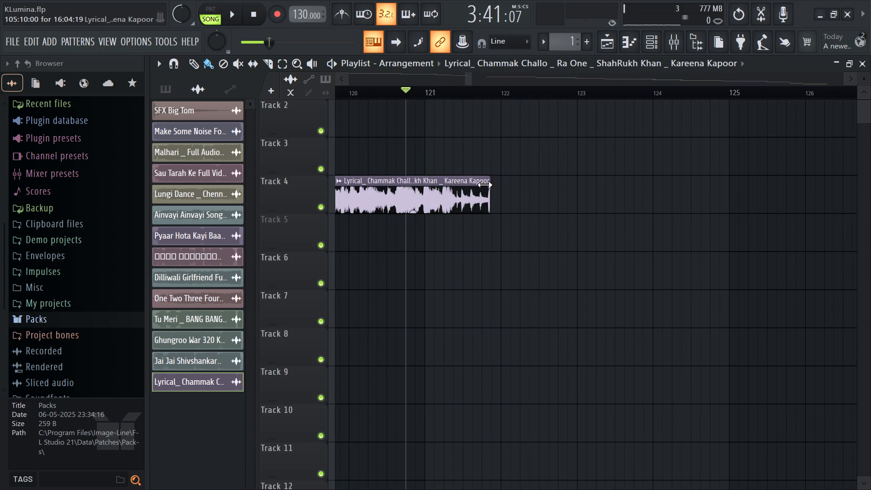
{"action": "left_click_drag", "start_coordinate": [484, 185], "coordinate": [452, 210]}
{"action": "key", "text": "space"}
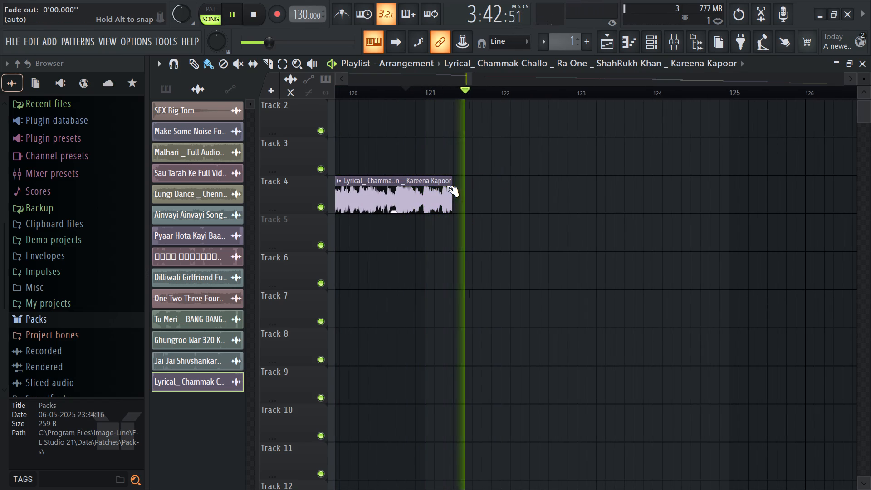
Extend the Track 4 Chammak Challo clip's end to about the middle of bar 121, add a short fade-out, and play the ending.
{"action": "key", "text": "space"}
{"action": "left_click_drag", "start_coordinate": [453, 182], "coordinate": [462, 182]}
{"action": "left_click_drag", "start_coordinate": [460, 191], "coordinate": [454, 194]}
{"action": "key", "text": "space"}
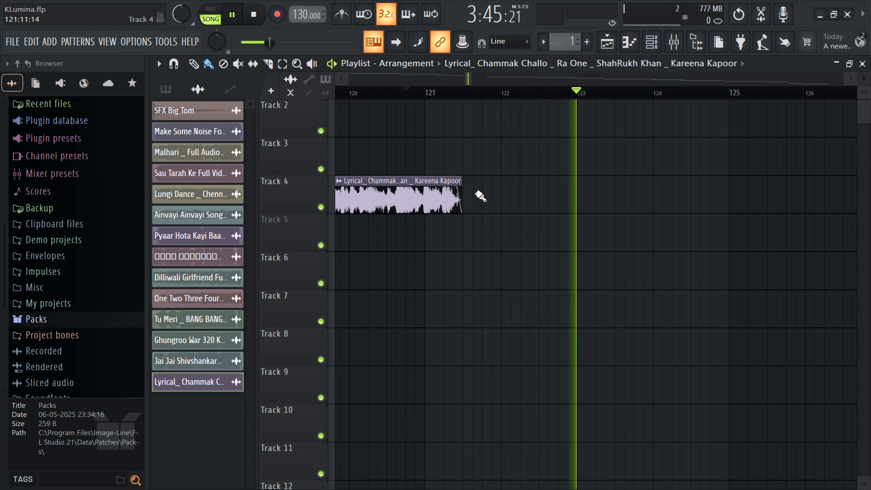
{"action": "key", "text": "space"}
{"action": "scroll", "coordinate": [473, 245], "scroll_direction": "down", "scroll_amount": 8, "text": "ctrl"}
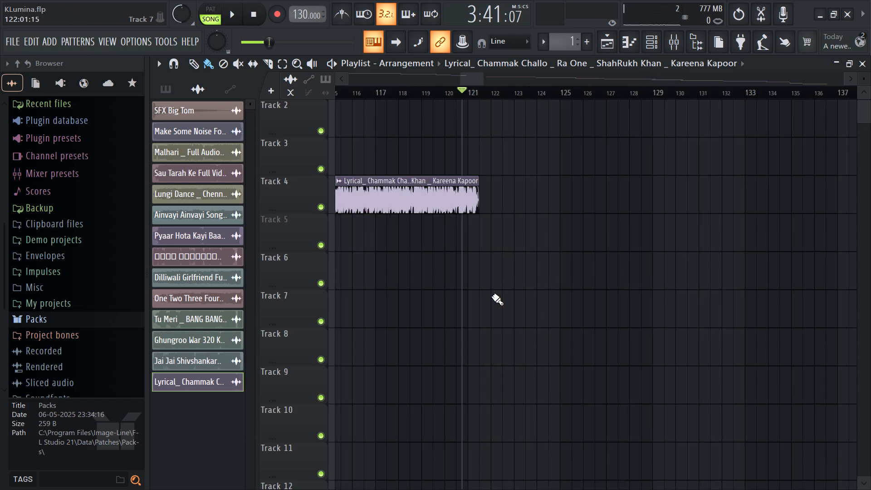
{"action": "scroll", "coordinate": [492, 304], "scroll_direction": "down", "scroll_amount": 7, "text": "ctrl"}
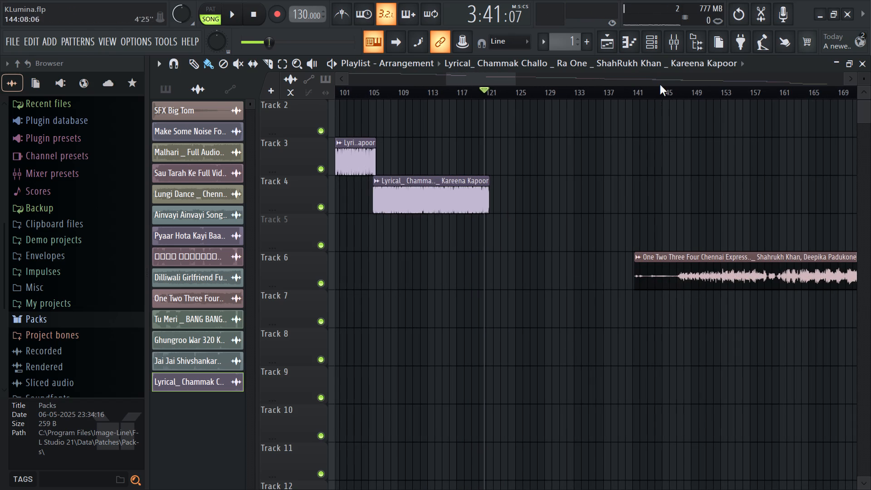